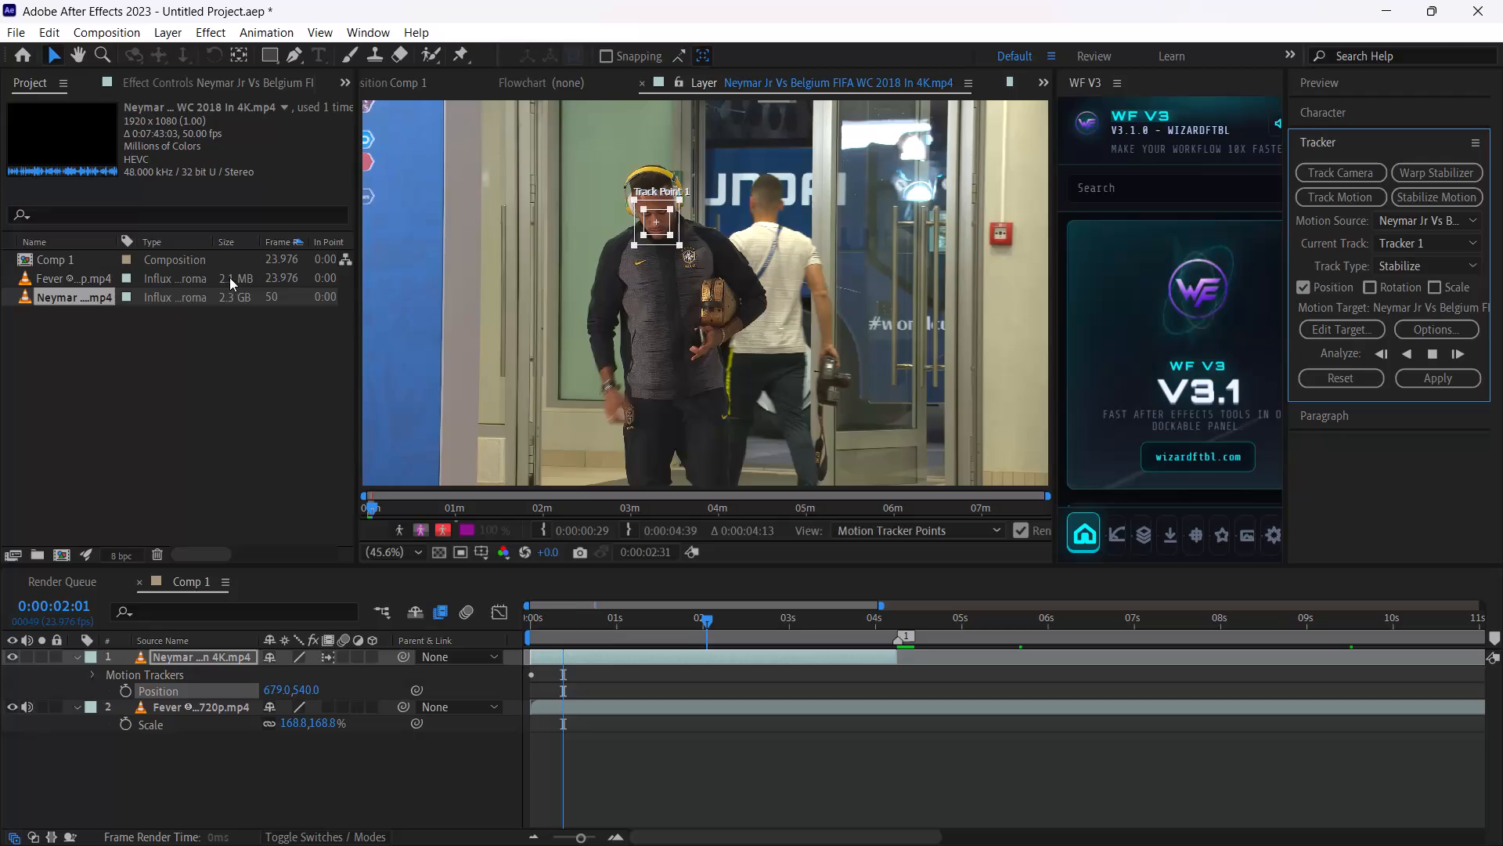
Interrupt the running track analysis and resume analysing forward from 0:00:02:02 for the face track point on the Neymar clip.
left_click(178, 404)
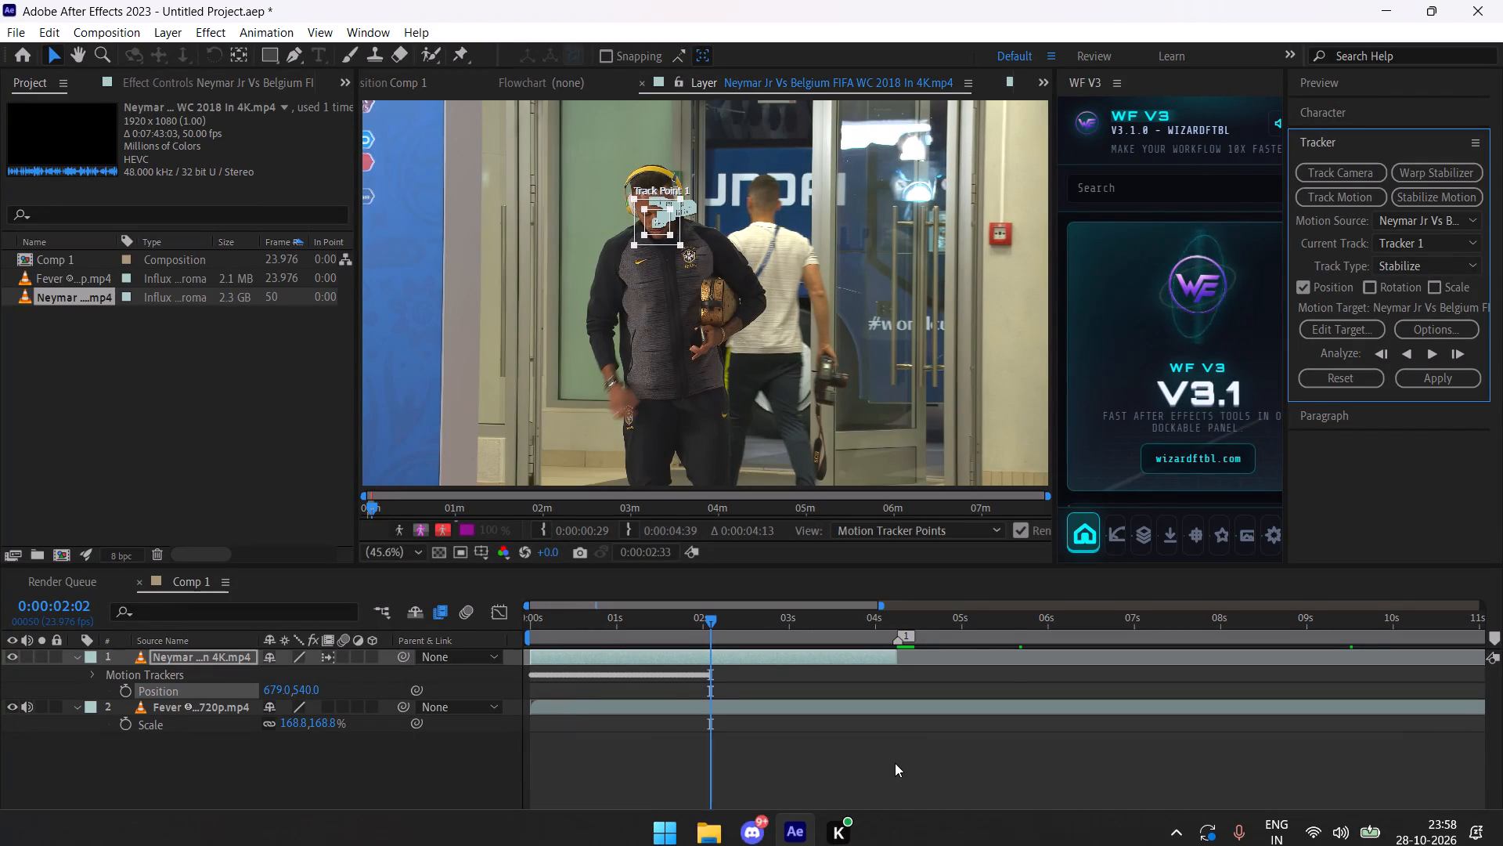
left_click(1440, 348)
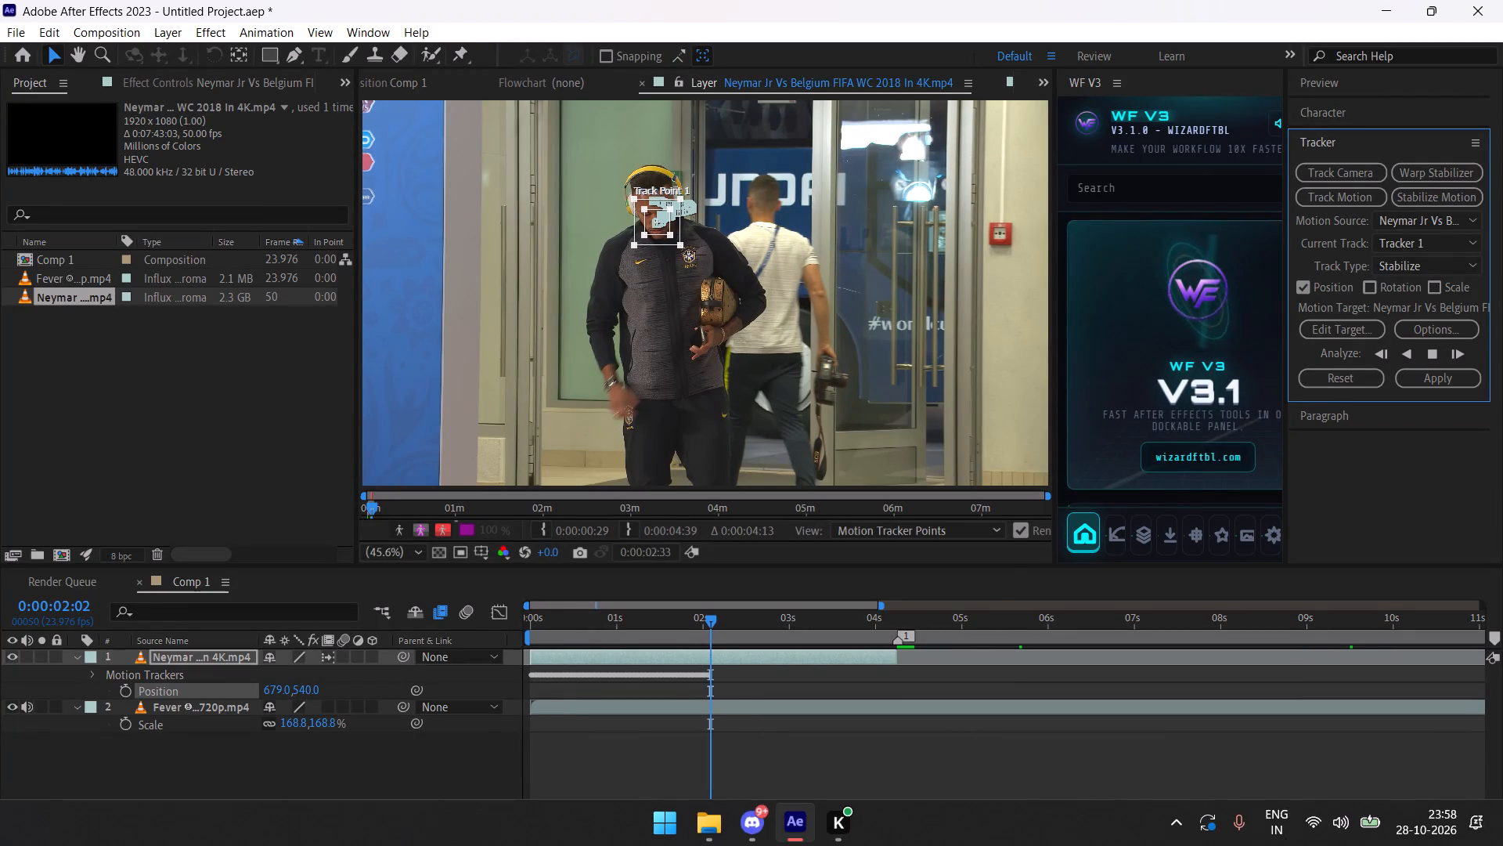
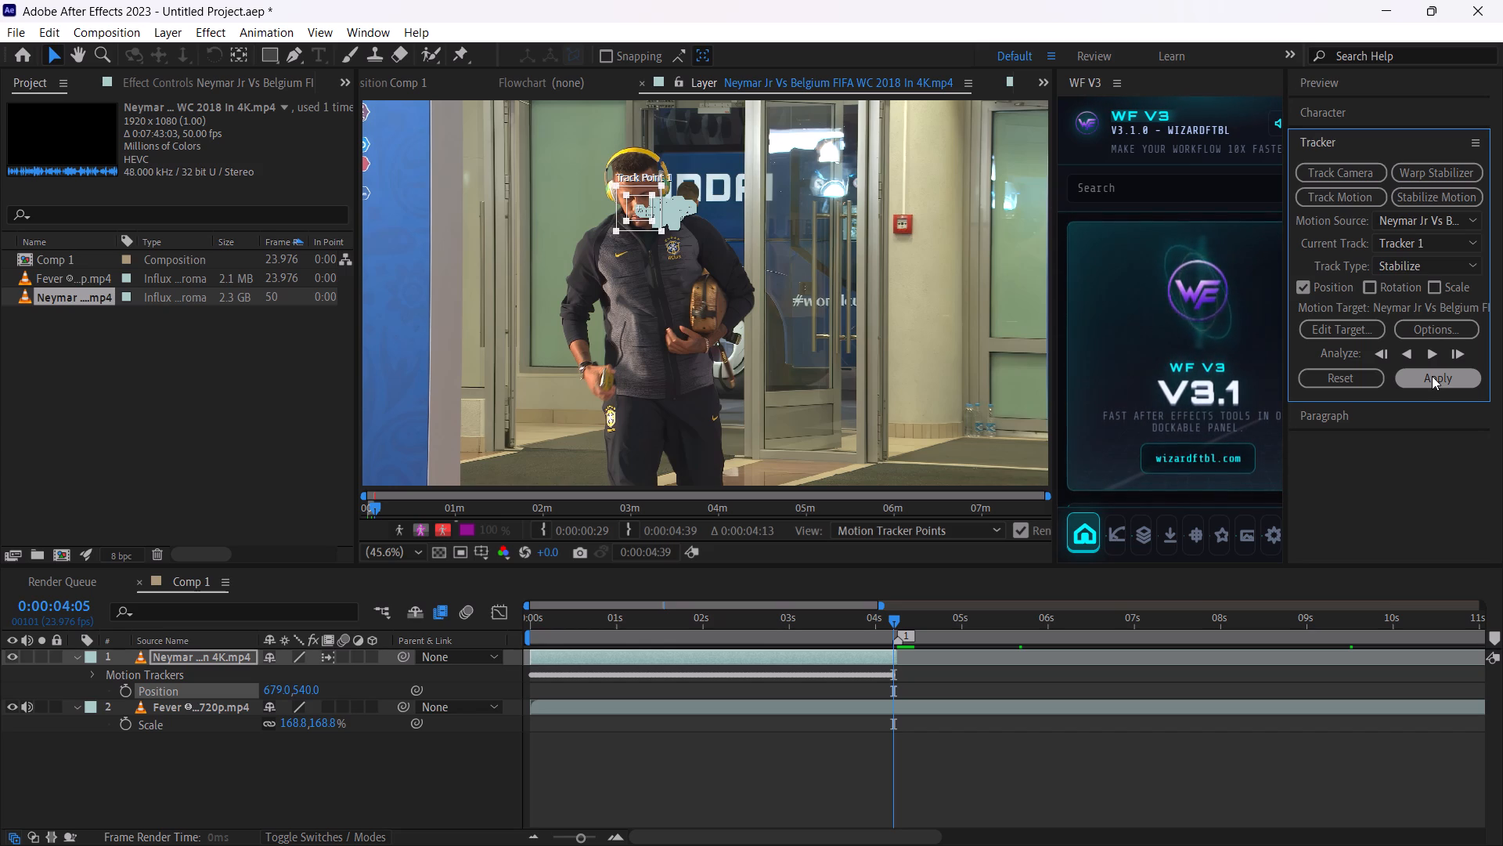
Apply the face track stabilization to the Neymar layer using X and Y dimensions.
left_click(1444, 374)
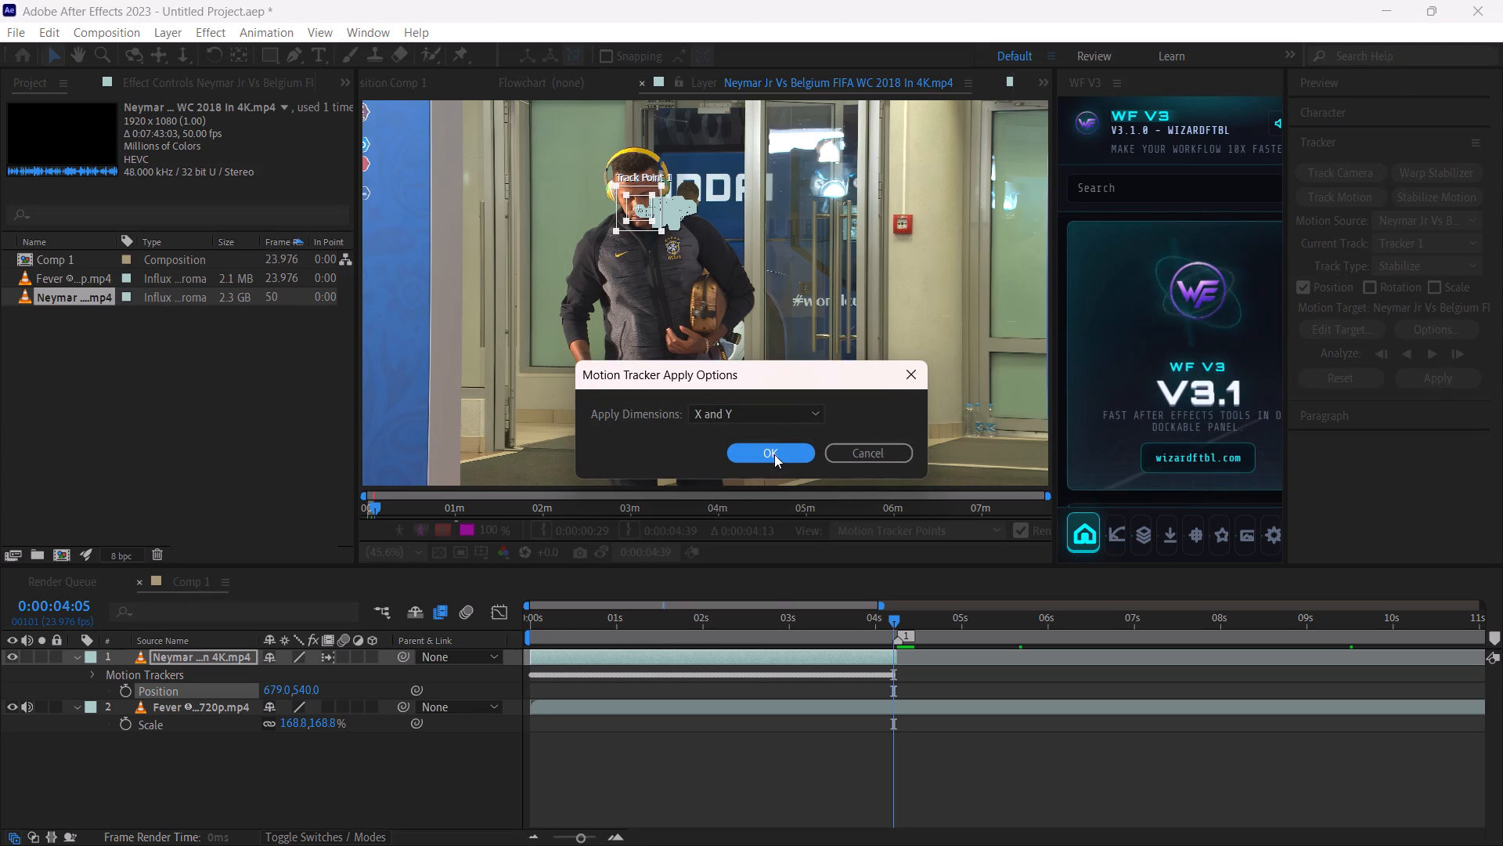
left_click(762, 396)
left_click(749, 402)
double_click(749, 410)
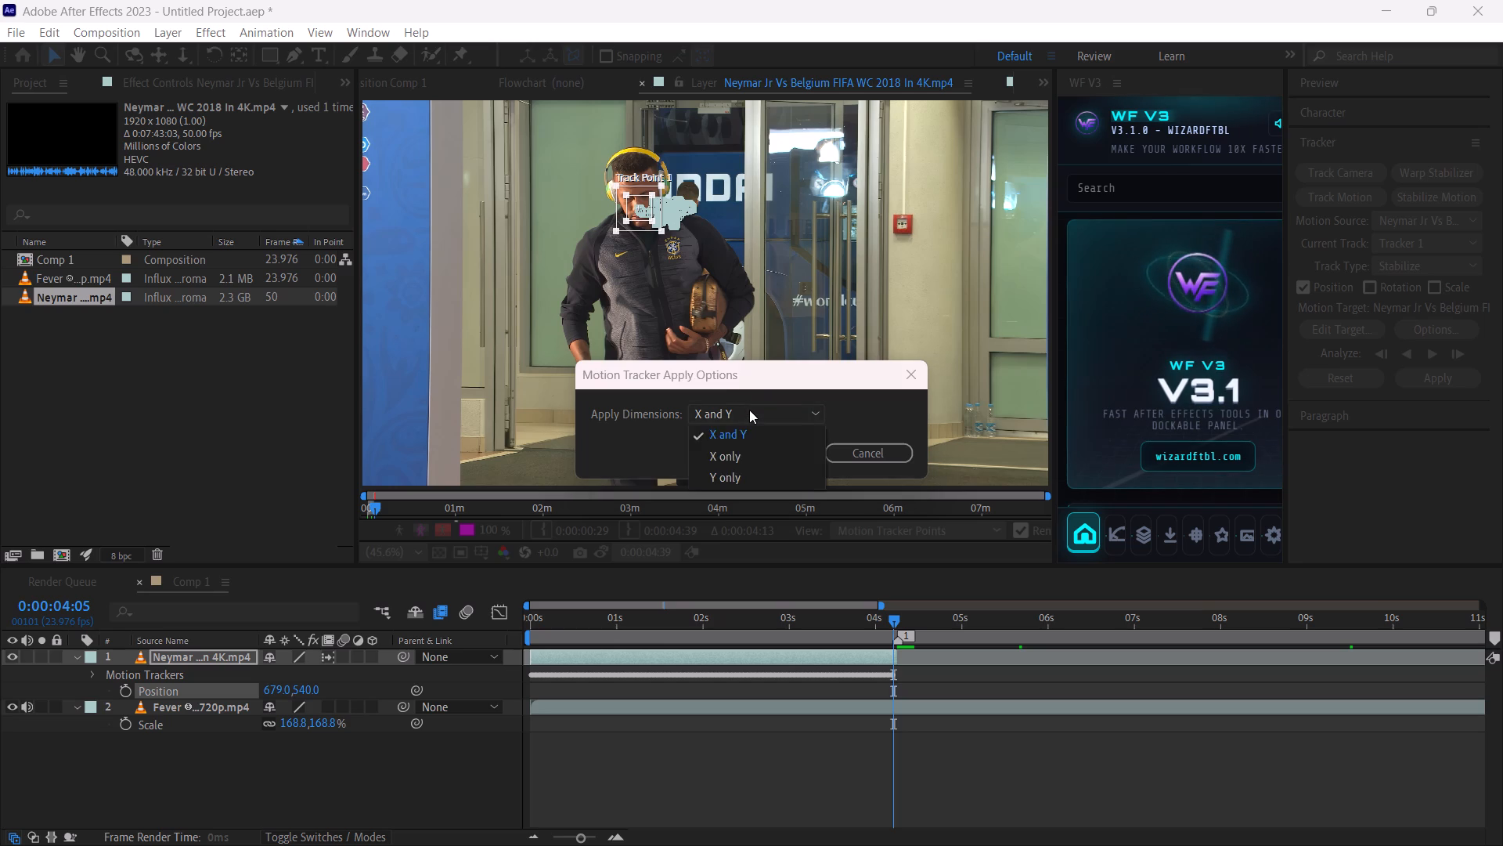
left_click(791, 446)
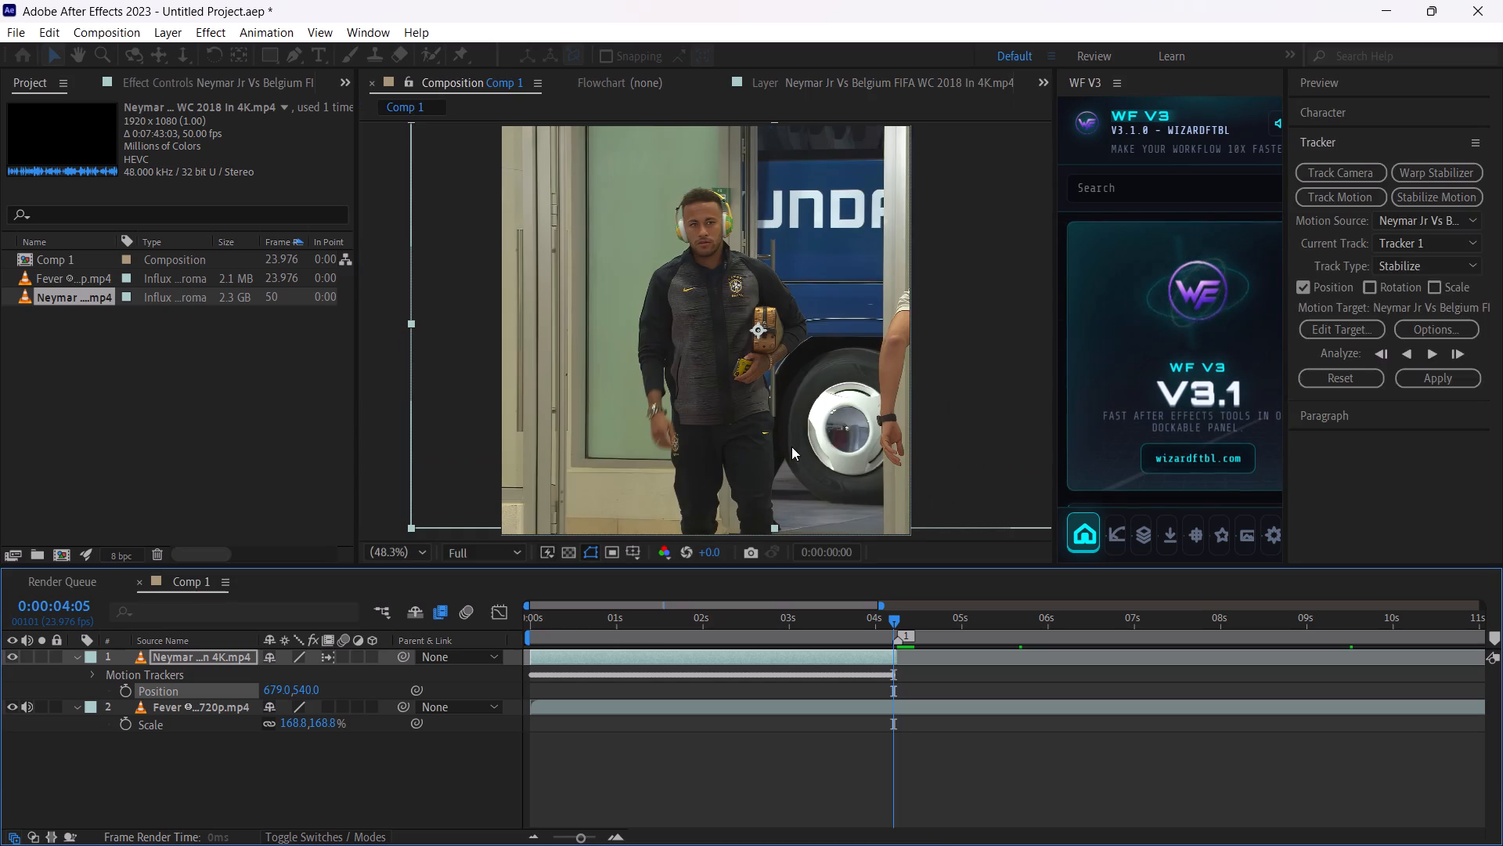
Play back Comp 1 from the start to check the stabilized Neymar clip, and return to the first frame.
left_click_drag(889, 609, 808, 615)
left_click_drag(802, 617, 655, 627)
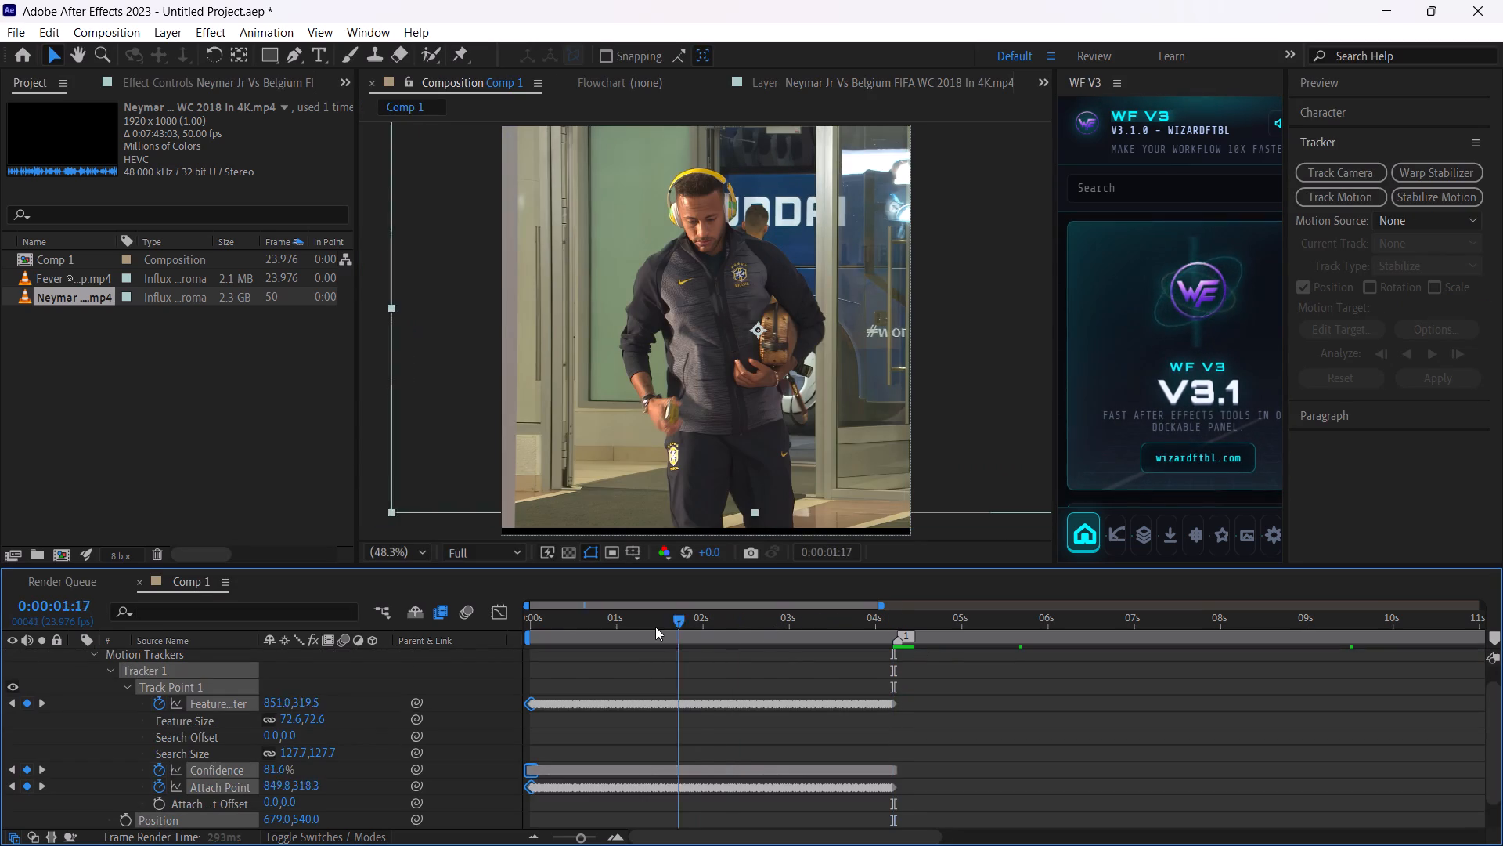
left_click_drag(655, 627, 465, 634)
key("space")
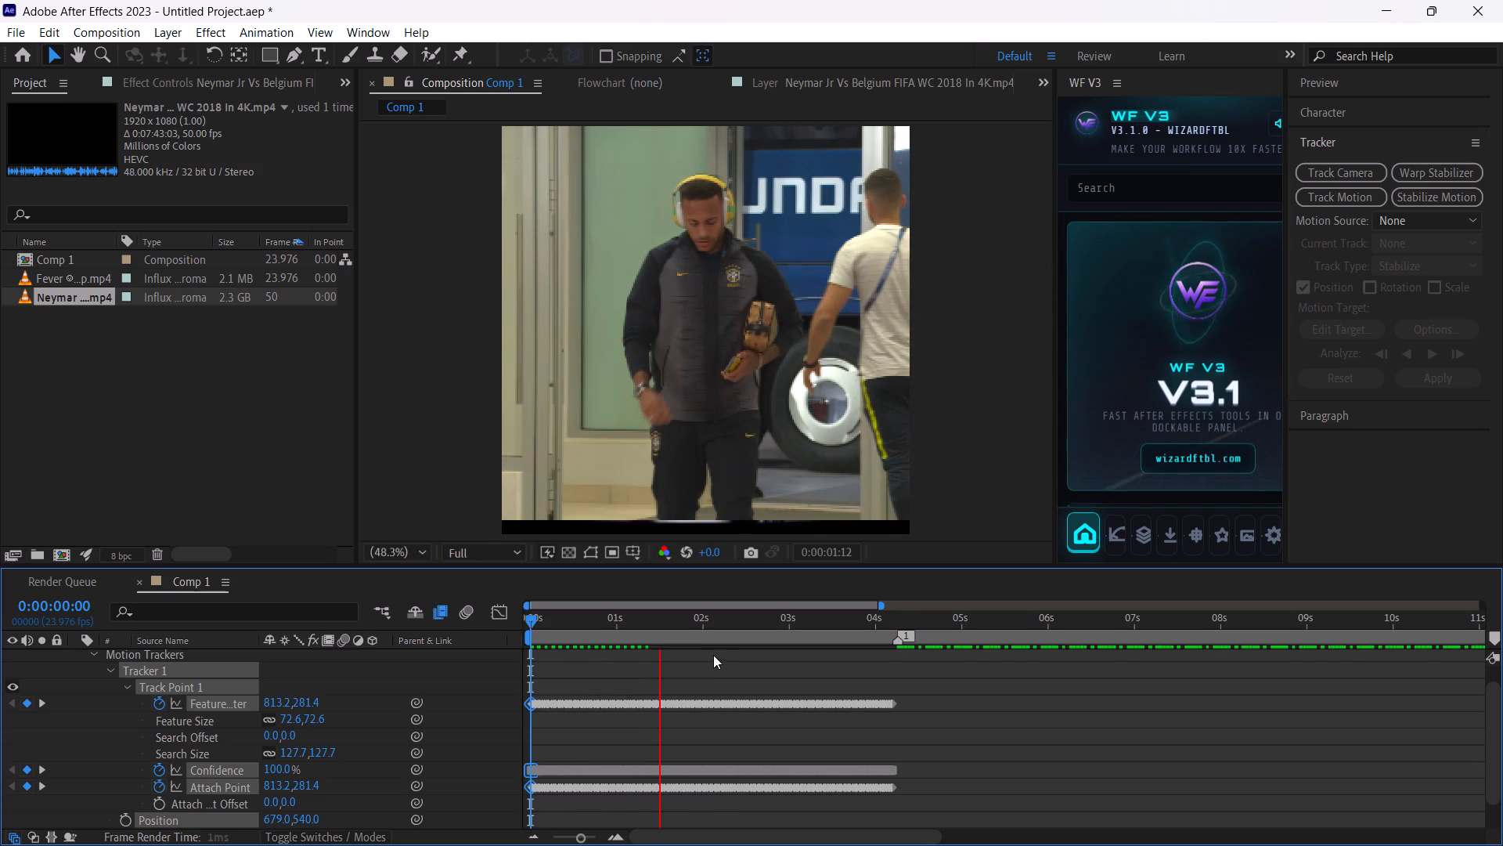
key("space")
left_click_drag(637, 621, 413, 634)
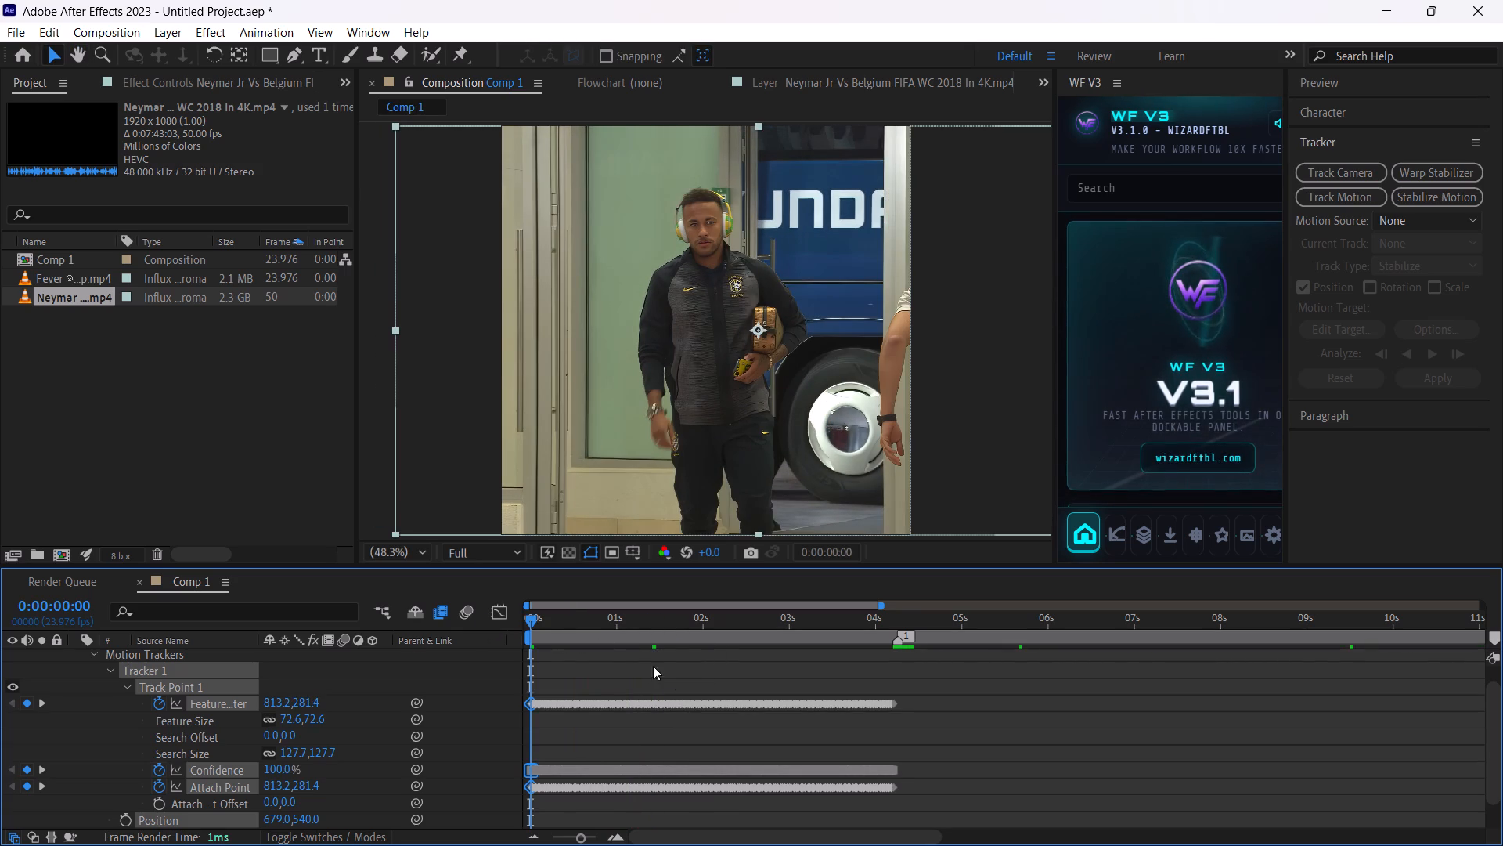
Collapse the Neymar layer's tracker properties in the timeline and deselect the layer.
key("u")
key("u")
left_click(651, 717)
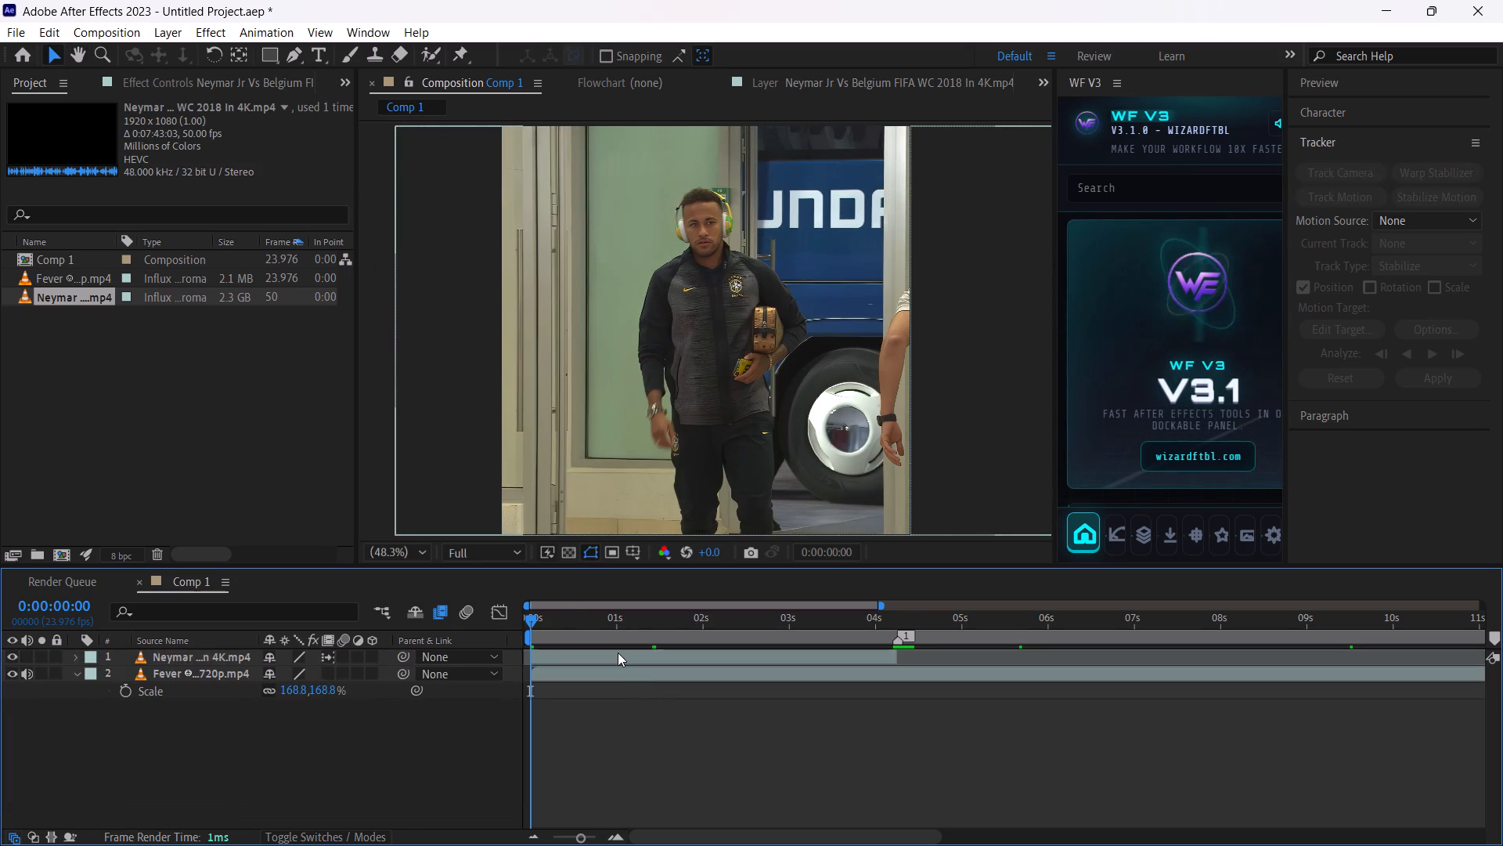
Apply the Motion Tile effect to the Neymar layer.
left_click(618, 653)
right_click(622, 660)
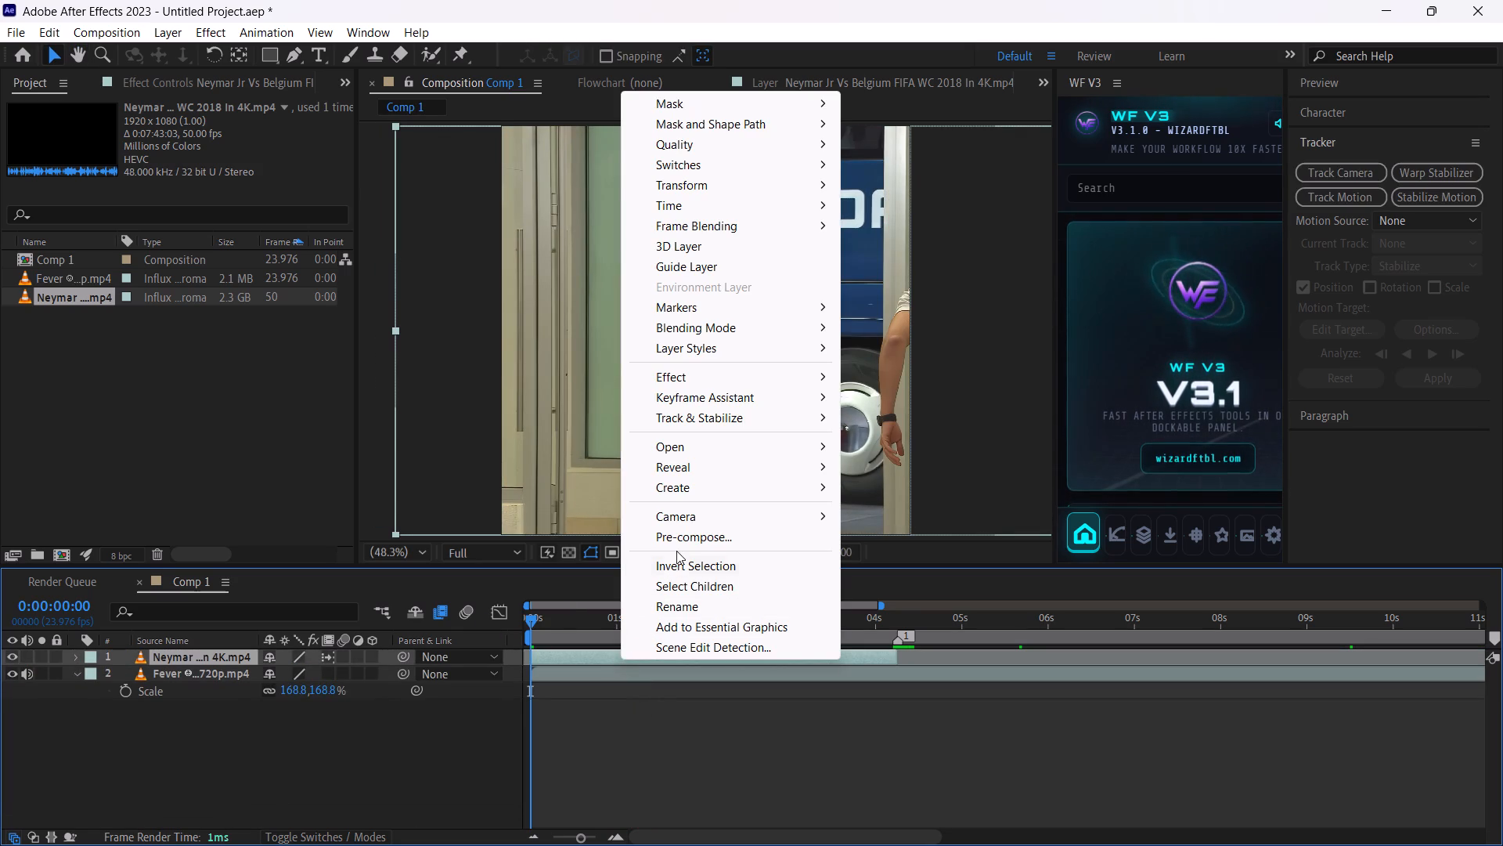
left_click_drag(563, 617, 590, 616)
left_click_drag(590, 616, 606, 616)
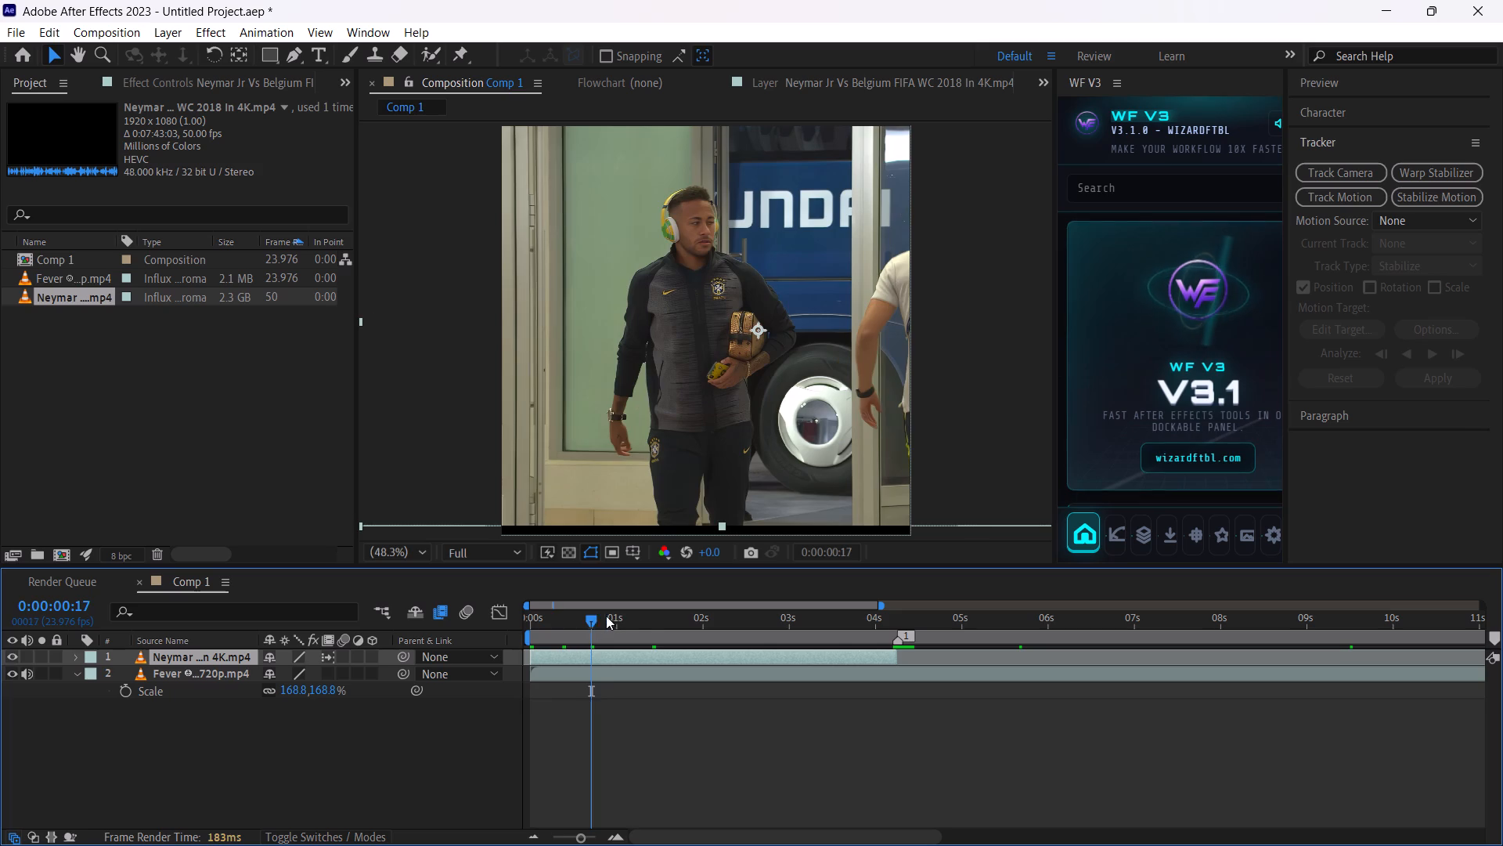
left_click_drag(606, 616, 610, 616)
key("ctrl+space")
type("mot")
key("Down")
key("Return")
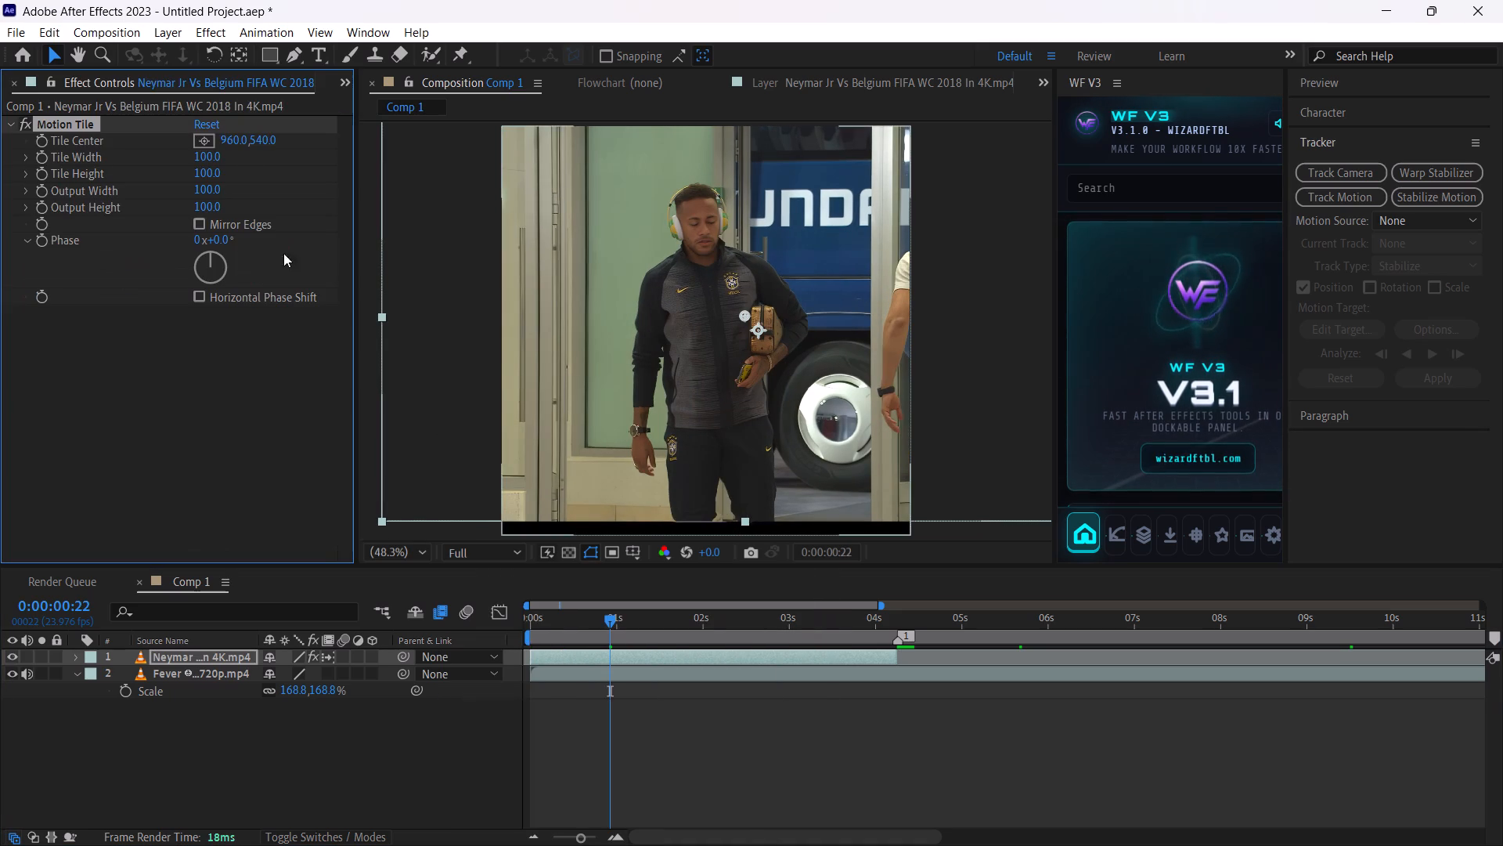
Turn on Mirror Edges and set the Motion Tile output height to 920.
left_click(197, 224)
left_click_drag(212, 208, 285, 201)
Preview the tiled Neymar clip and lower the composition's preview resolution to Half.
key("space")
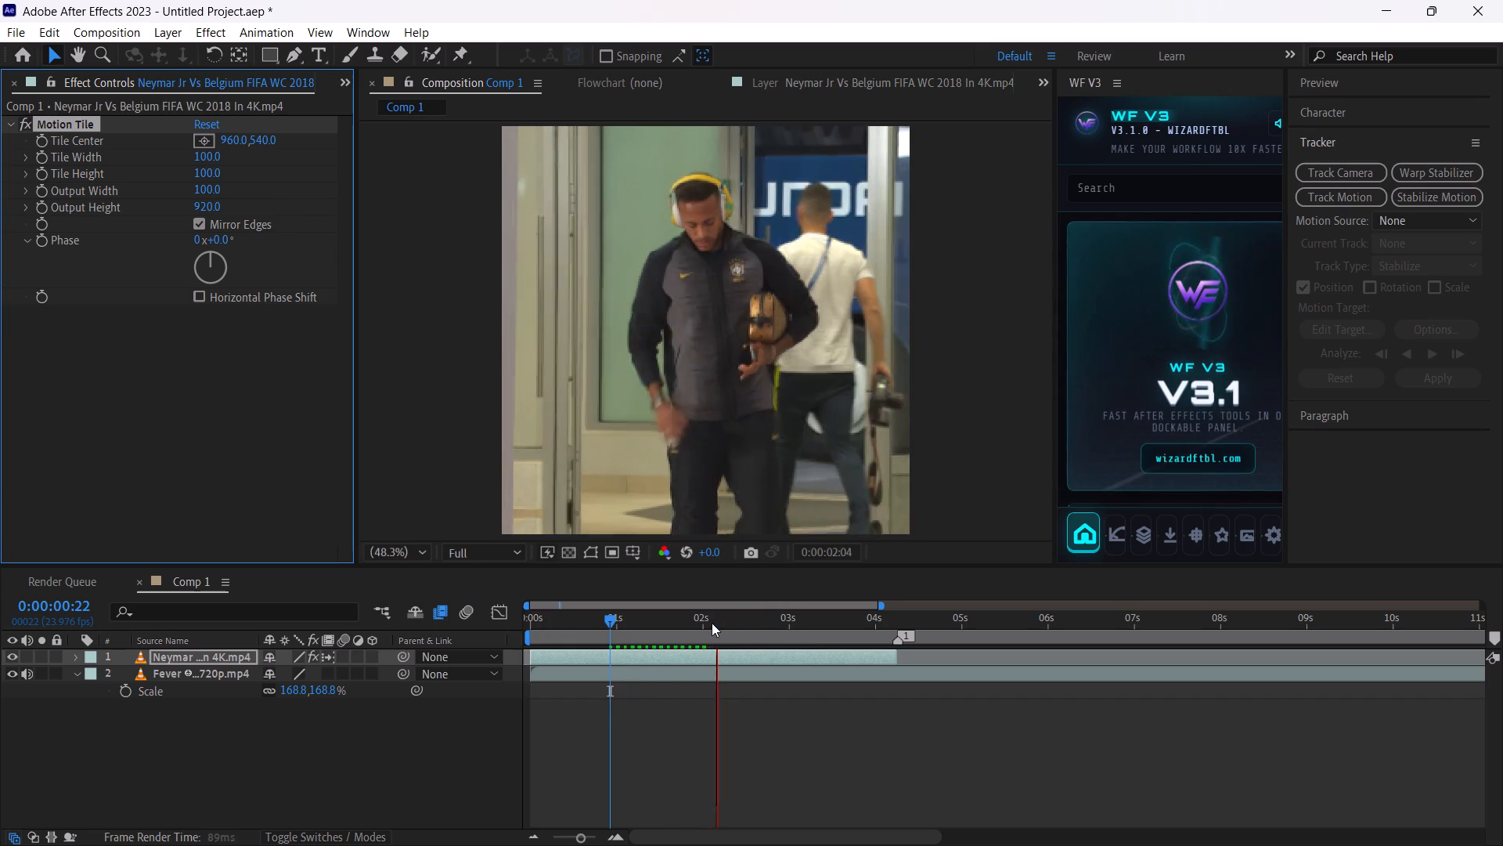
left_click_drag(690, 625, 453, 624)
key("space")
left_click(499, 555)
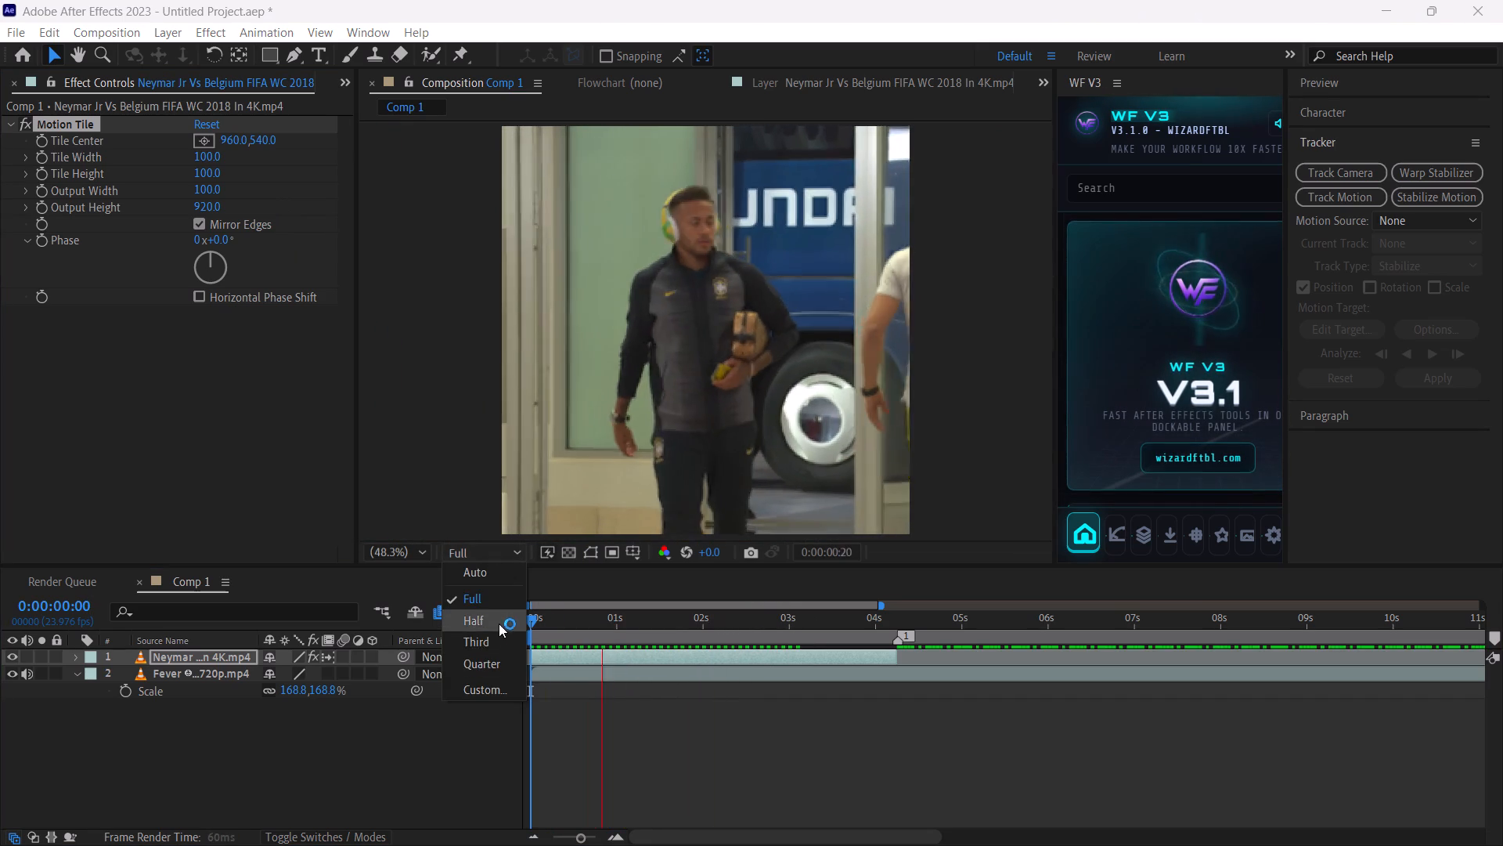
left_click(499, 621)
Play back the tiled clip from the start, inspect its end at 0:00:04:06, and return to the first frame.
left_click_drag(607, 617, 448, 616)
key("space")
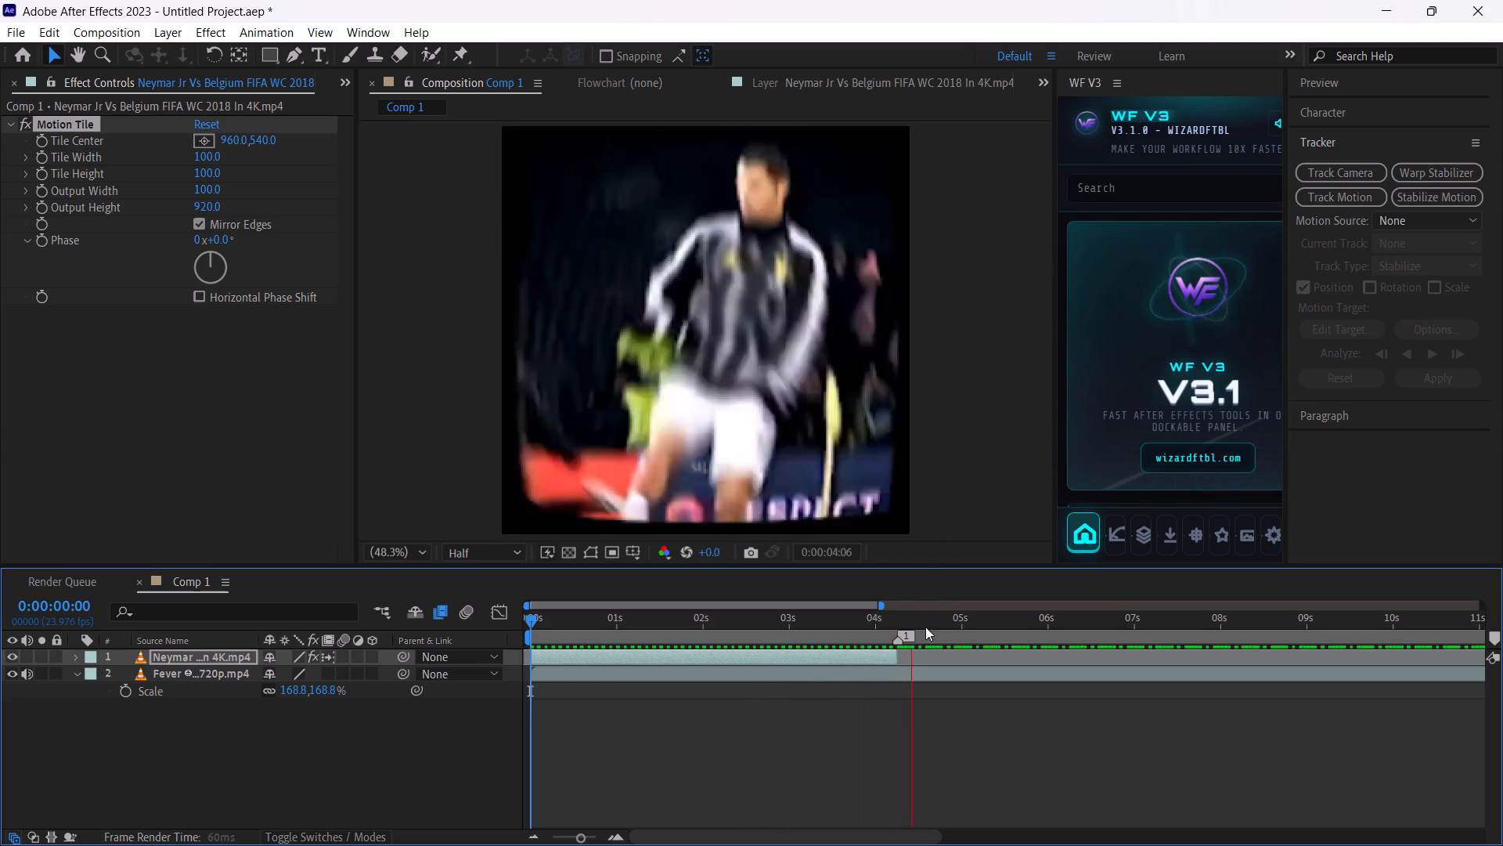
key("space")
left_click(898, 624)
left_click(898, 624)
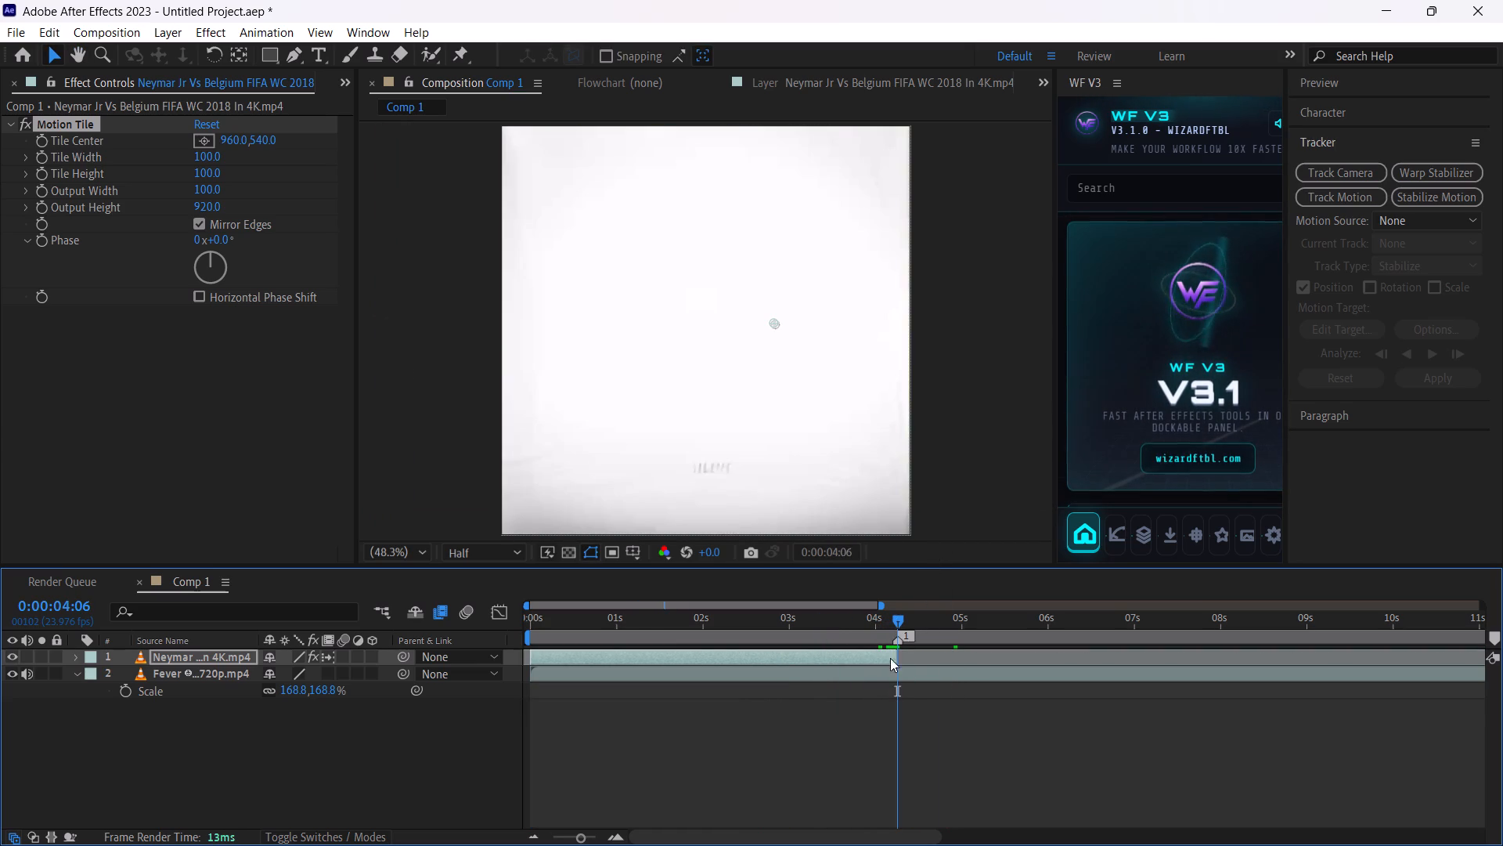
left_click_drag(893, 621, 488, 637)
Pre-compose the Neymar layer under the default name, moving all attributes into the new composition.
right_click(610, 654)
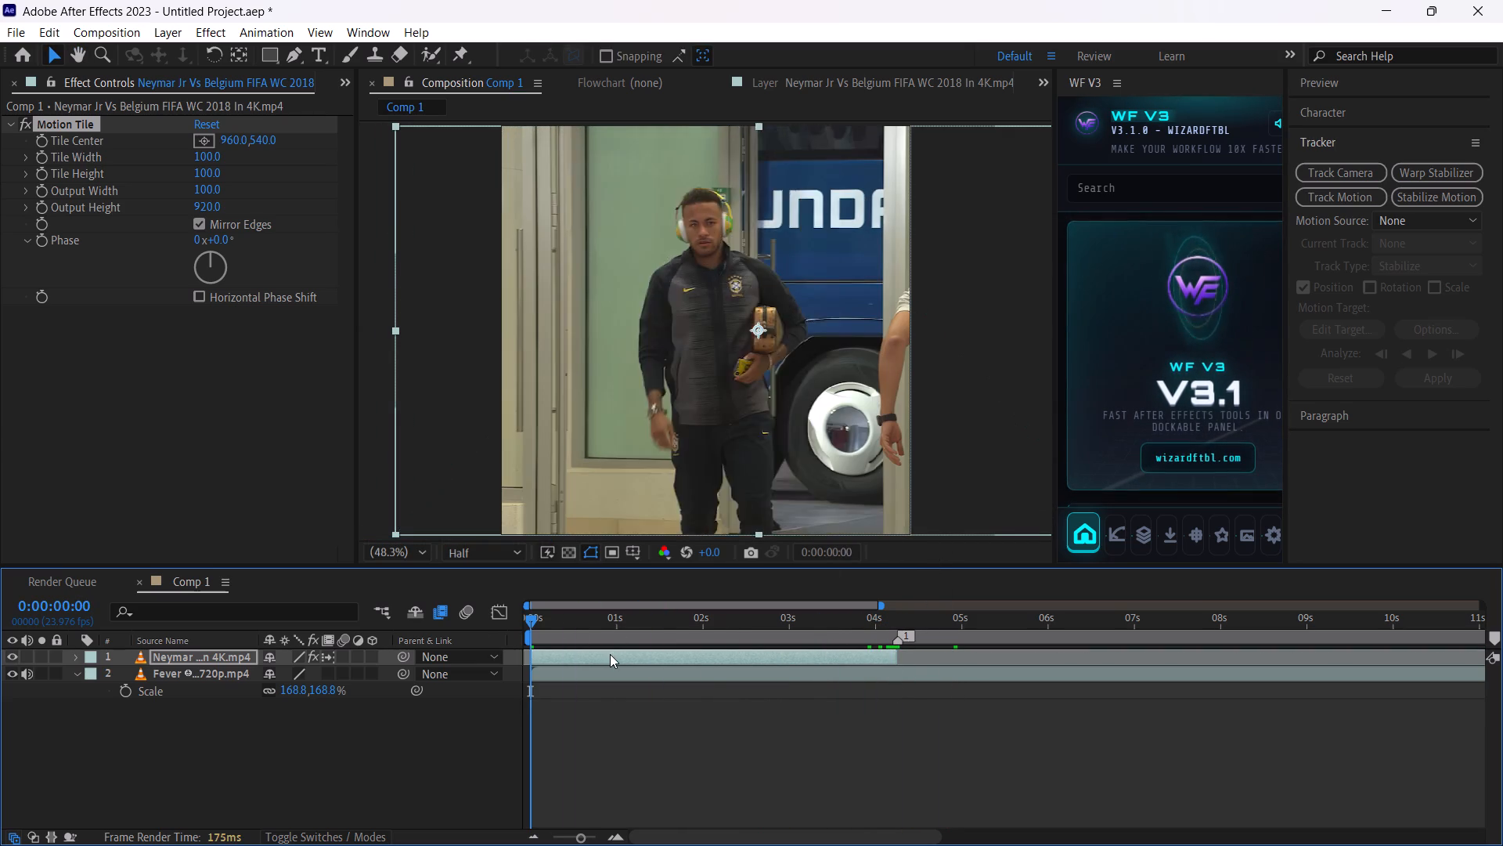
left_click(704, 523)
left_click(649, 437)
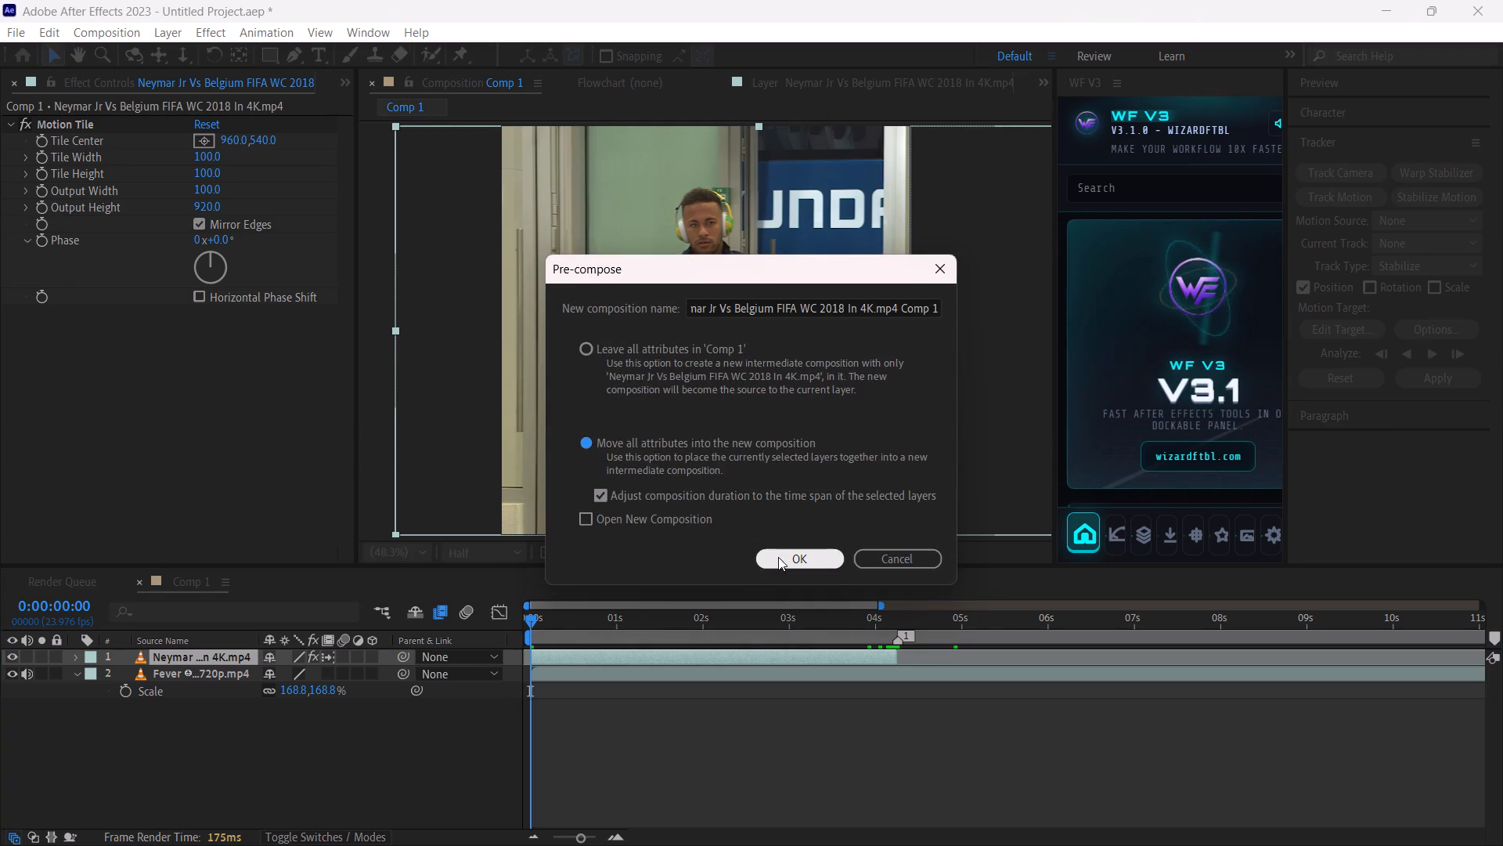
left_click(780, 557)
left_click(645, 747)
Play back Comp 1 through the pre-composed Neymar clip and into the Fever clip, and return to the start.
key("space")
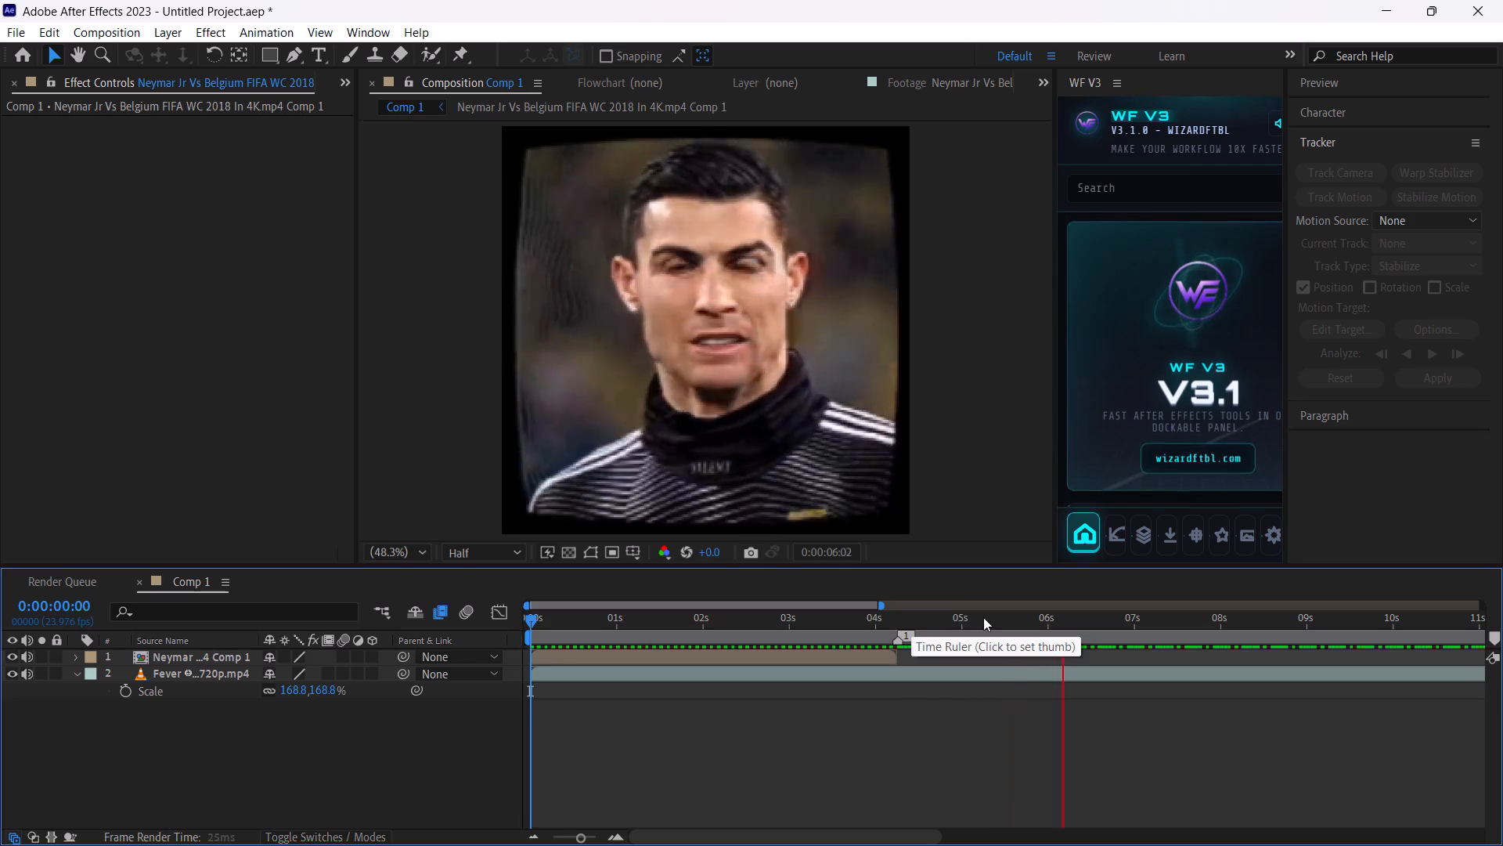
left_click_drag(976, 617, 770, 604)
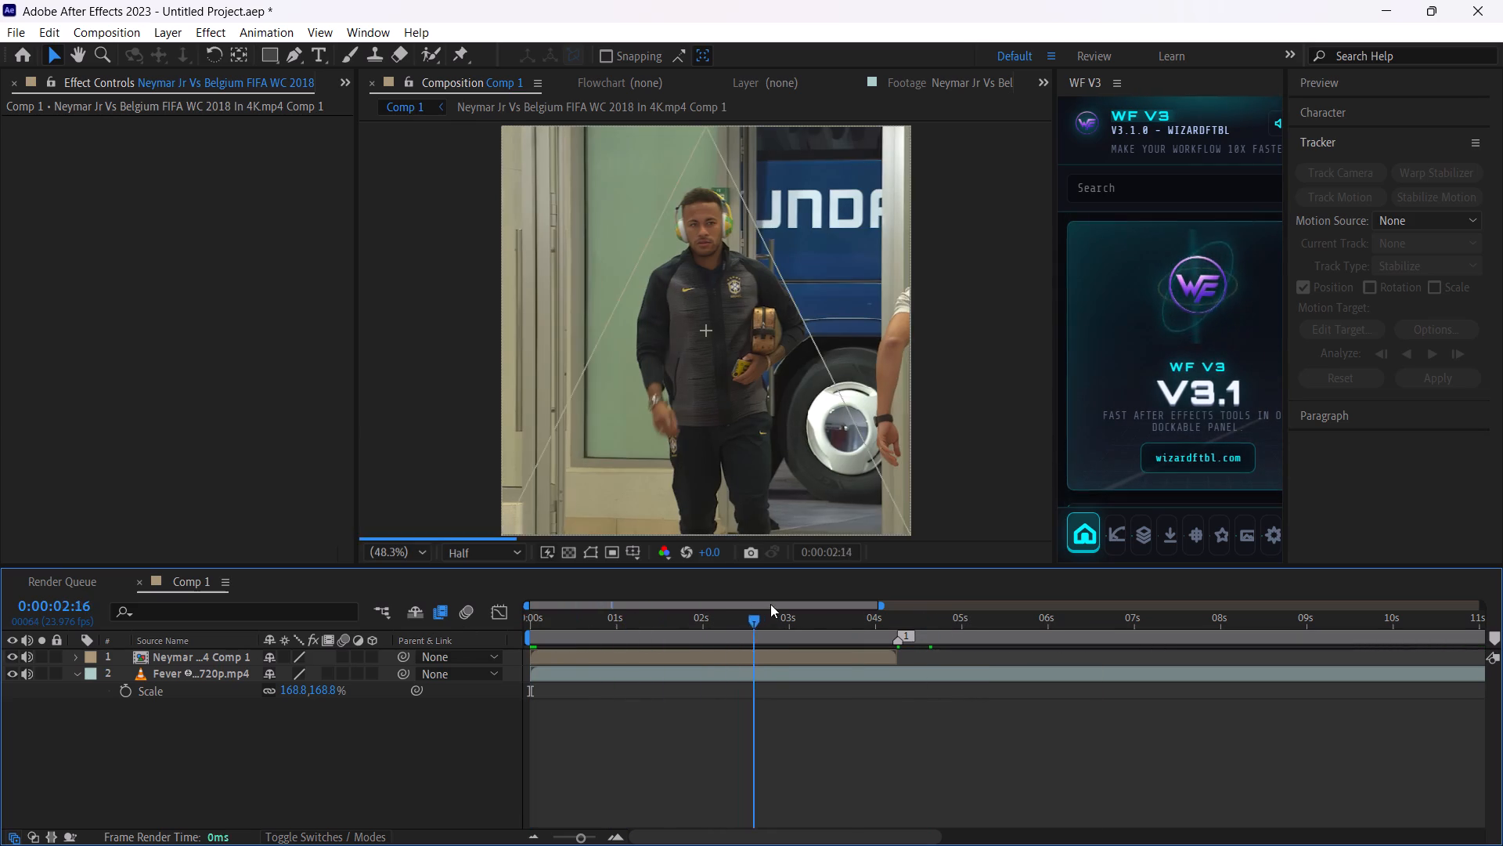
left_click_drag(770, 604, 381, 607)
Apply the Optics Compensation effect to the pre-composed Neymar layer.
left_click(627, 663)
key("ctrl+space")
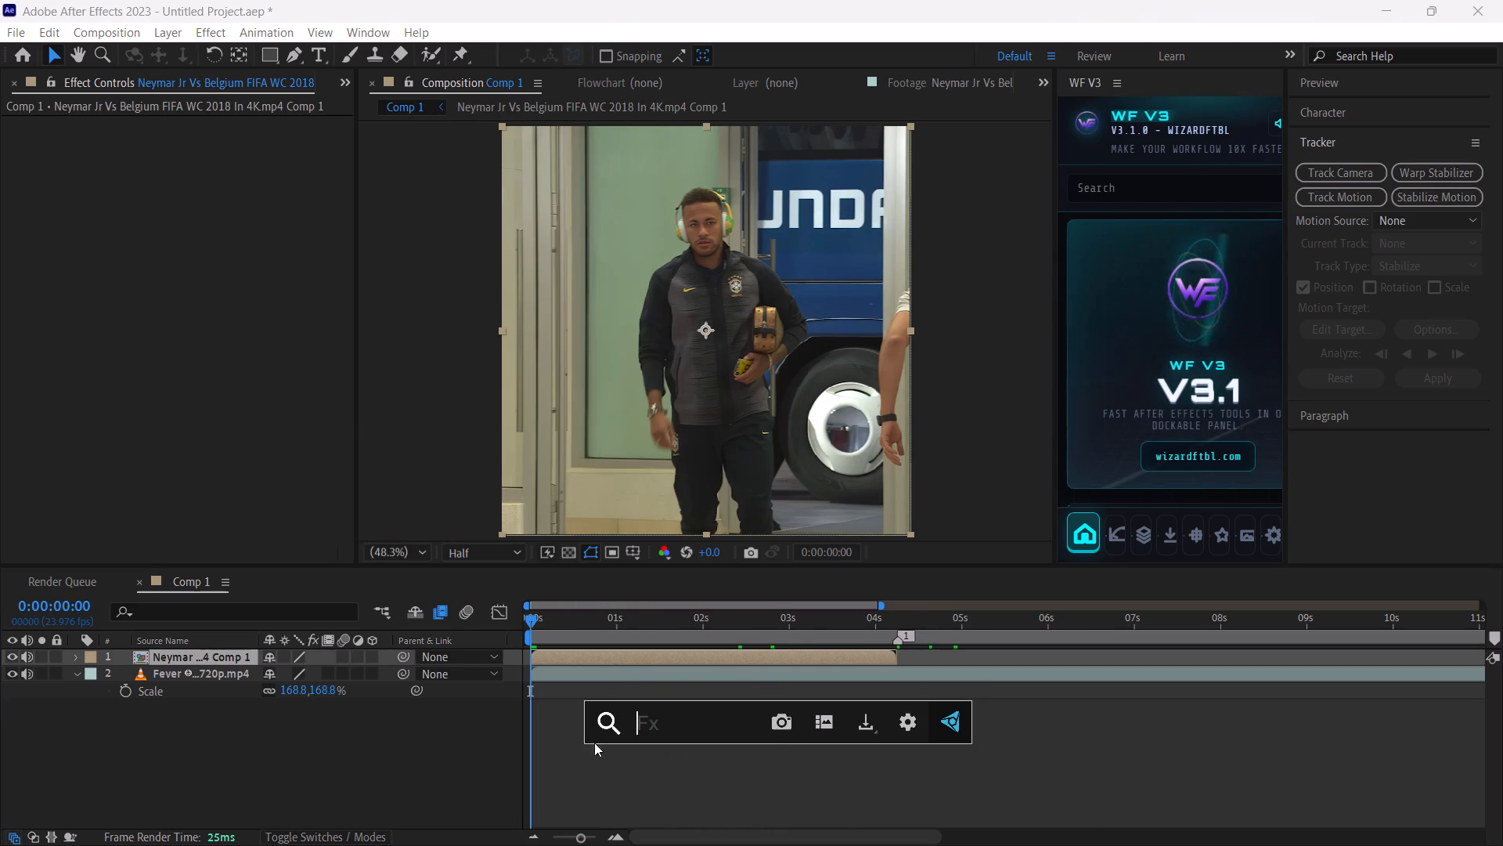
left_click(645, 805)
left_click(614, 651, "ctrl")
key("ctrl+space")
type("opt")
key("Down")
key("Down")
key("Return")
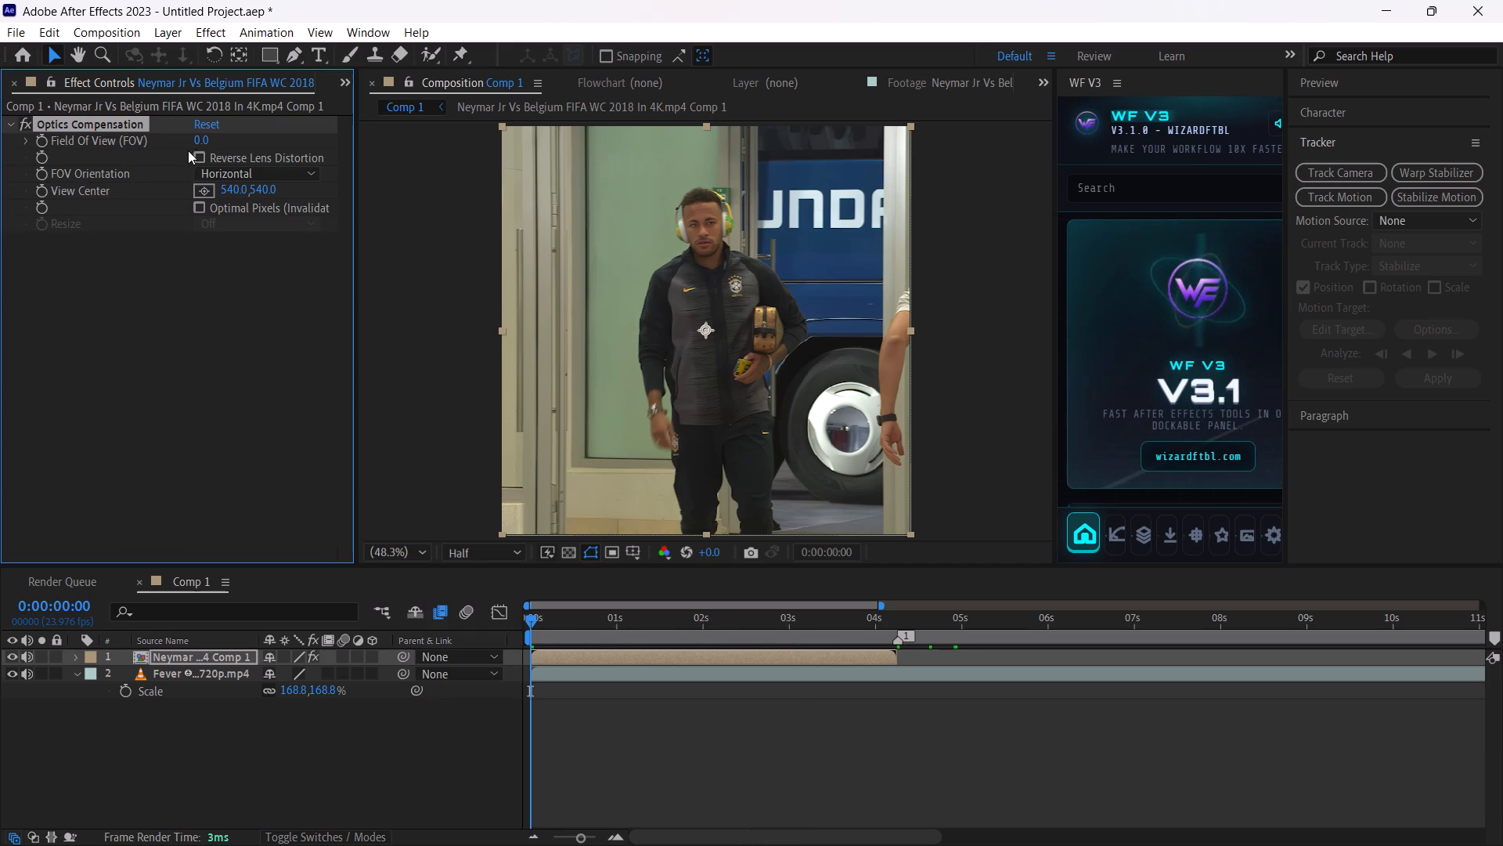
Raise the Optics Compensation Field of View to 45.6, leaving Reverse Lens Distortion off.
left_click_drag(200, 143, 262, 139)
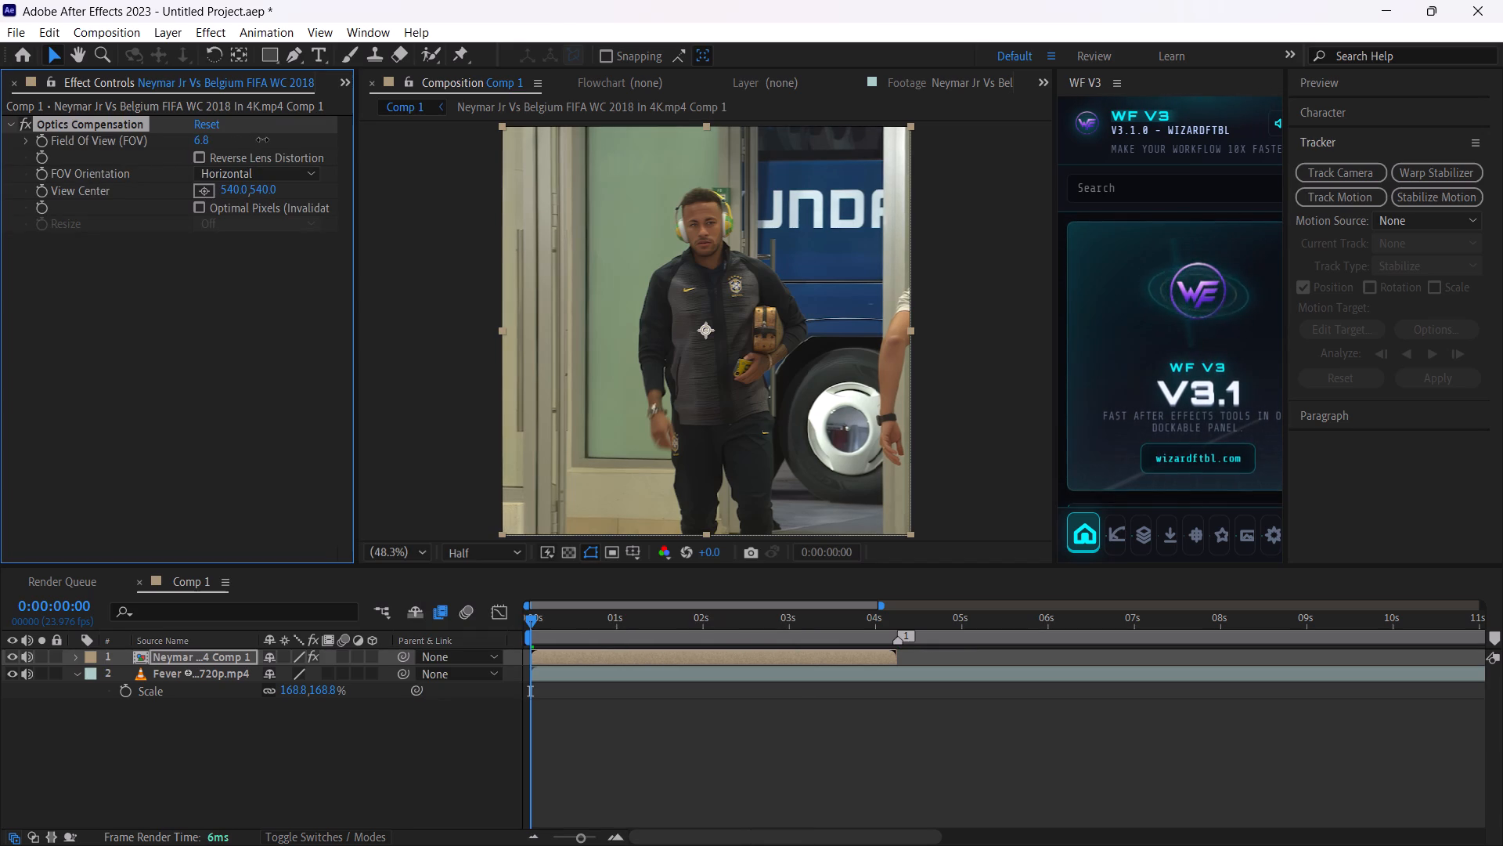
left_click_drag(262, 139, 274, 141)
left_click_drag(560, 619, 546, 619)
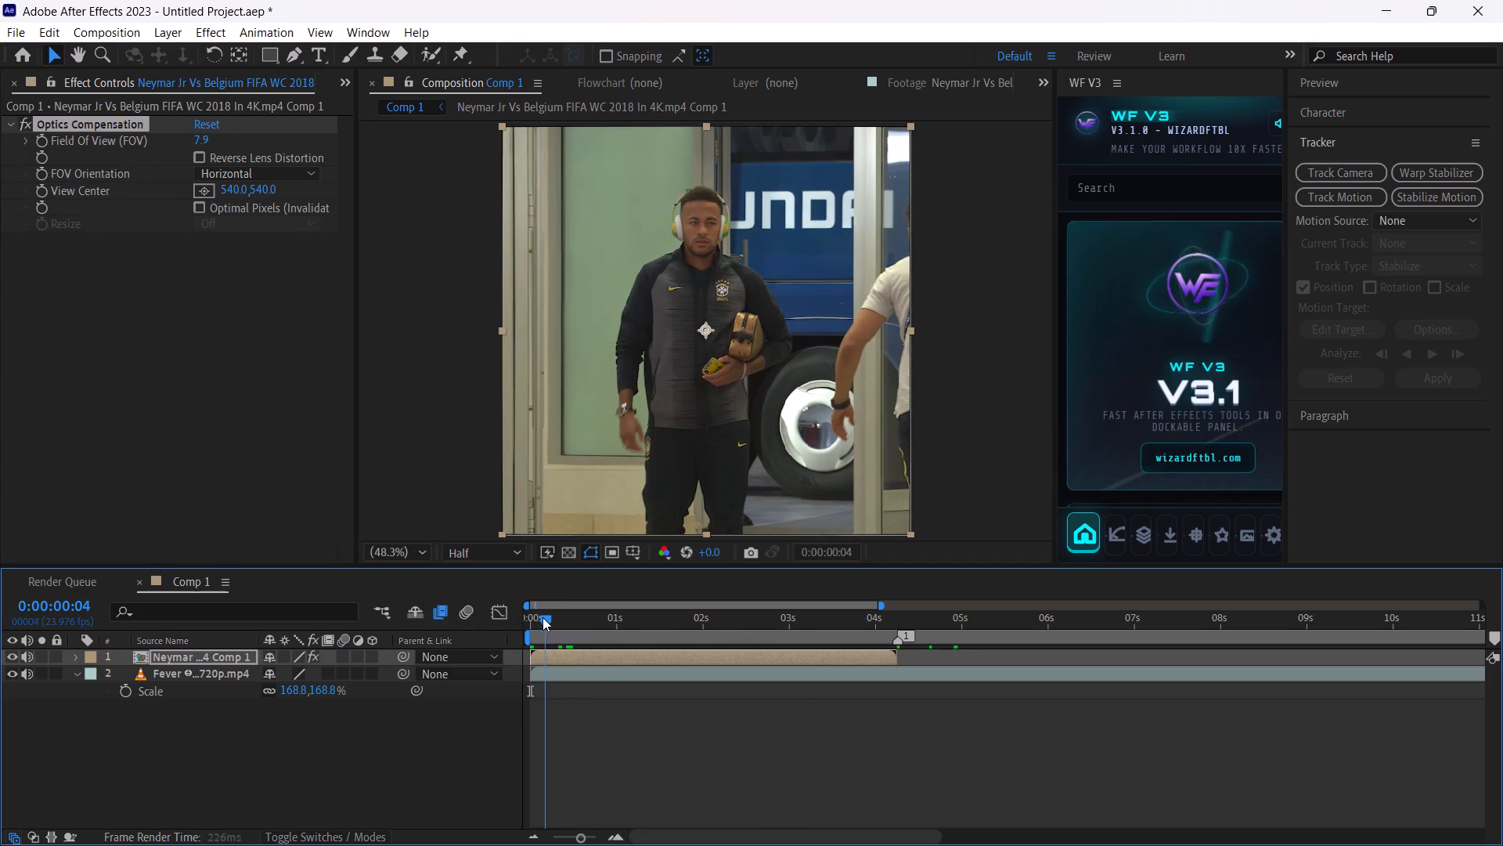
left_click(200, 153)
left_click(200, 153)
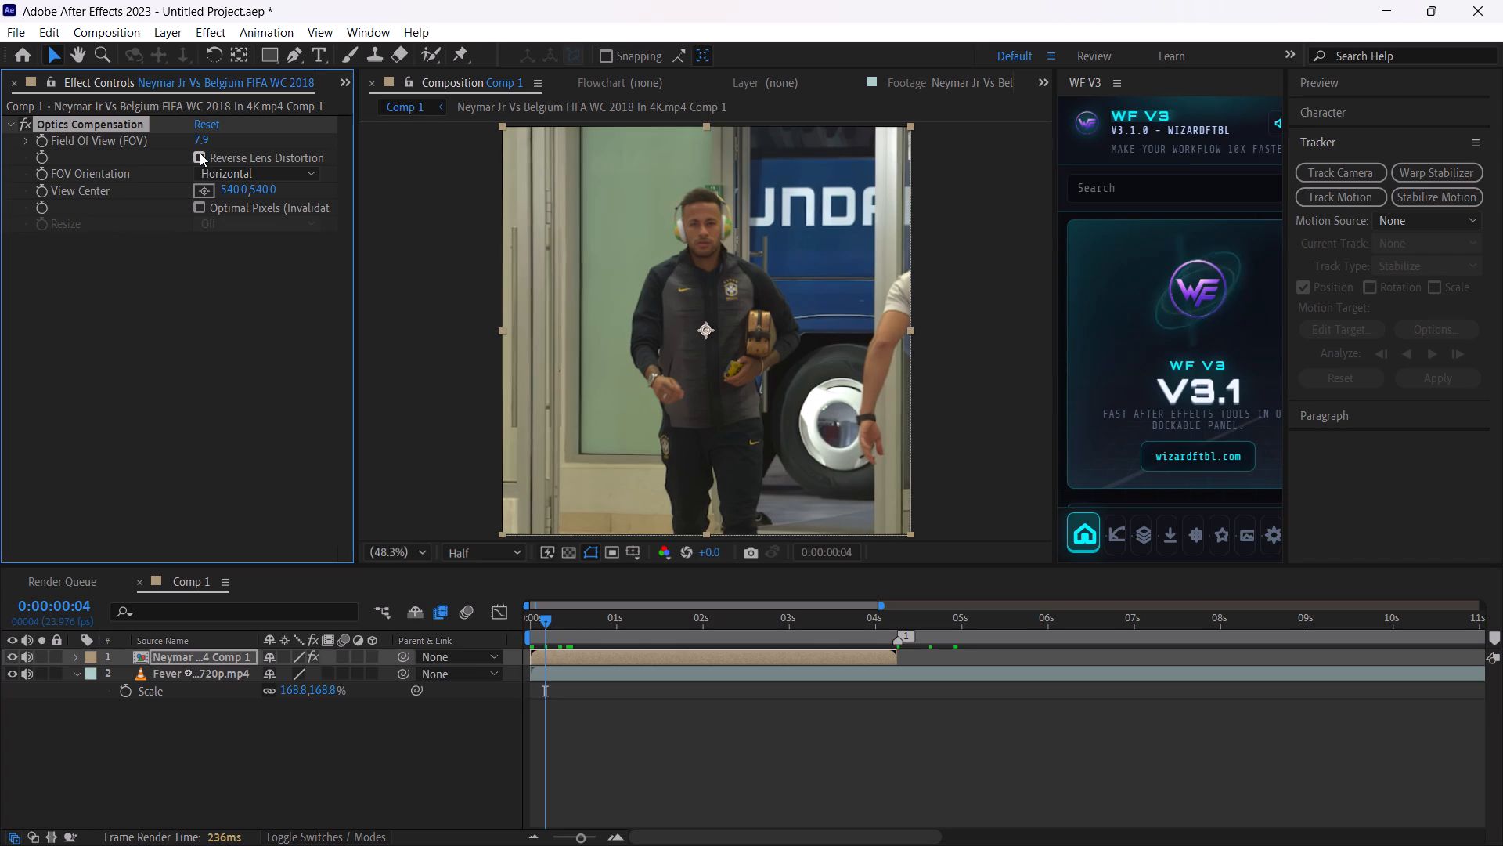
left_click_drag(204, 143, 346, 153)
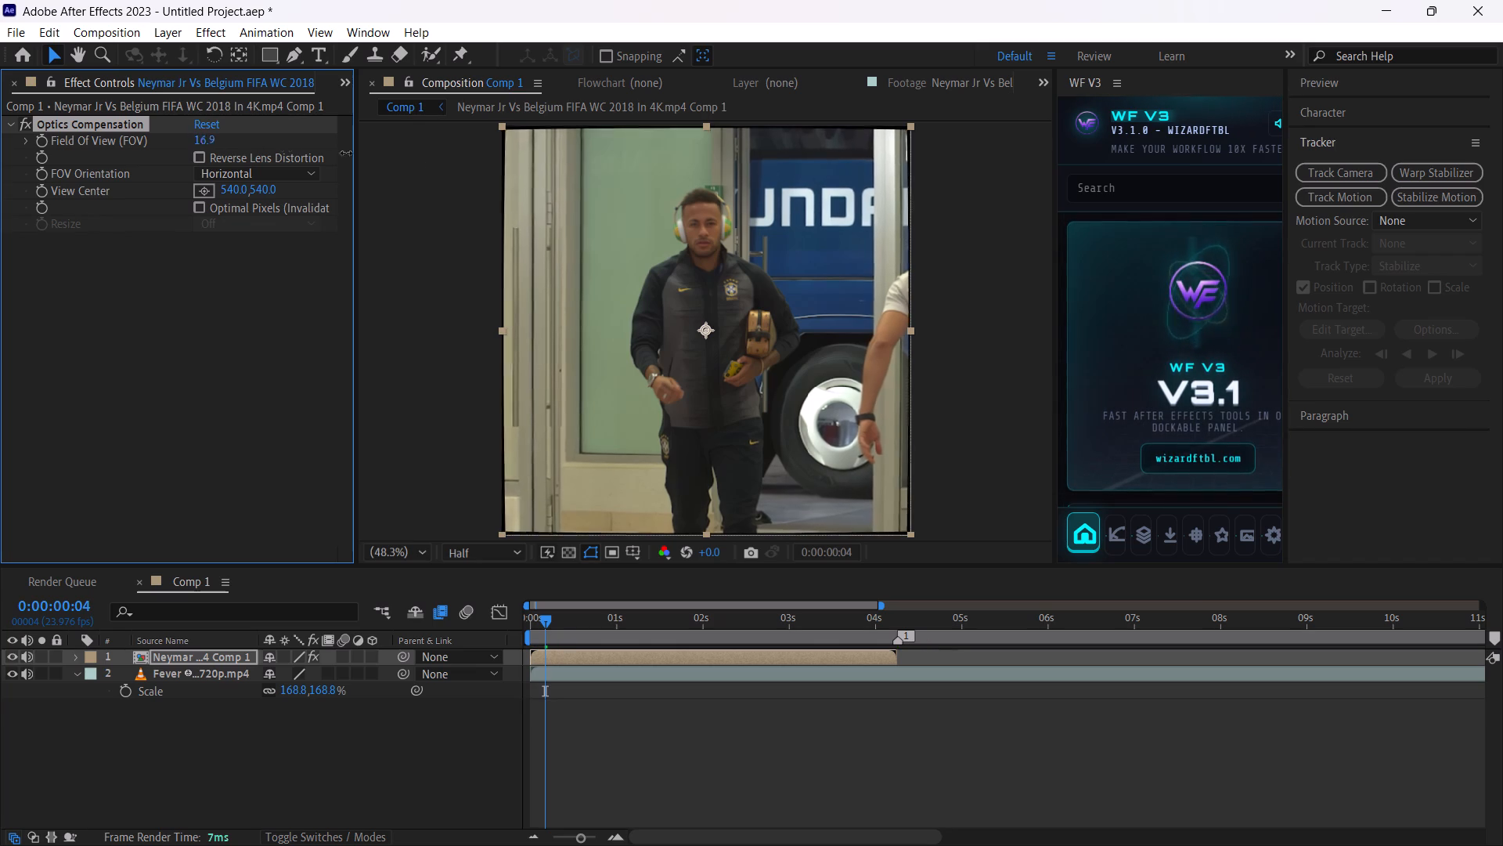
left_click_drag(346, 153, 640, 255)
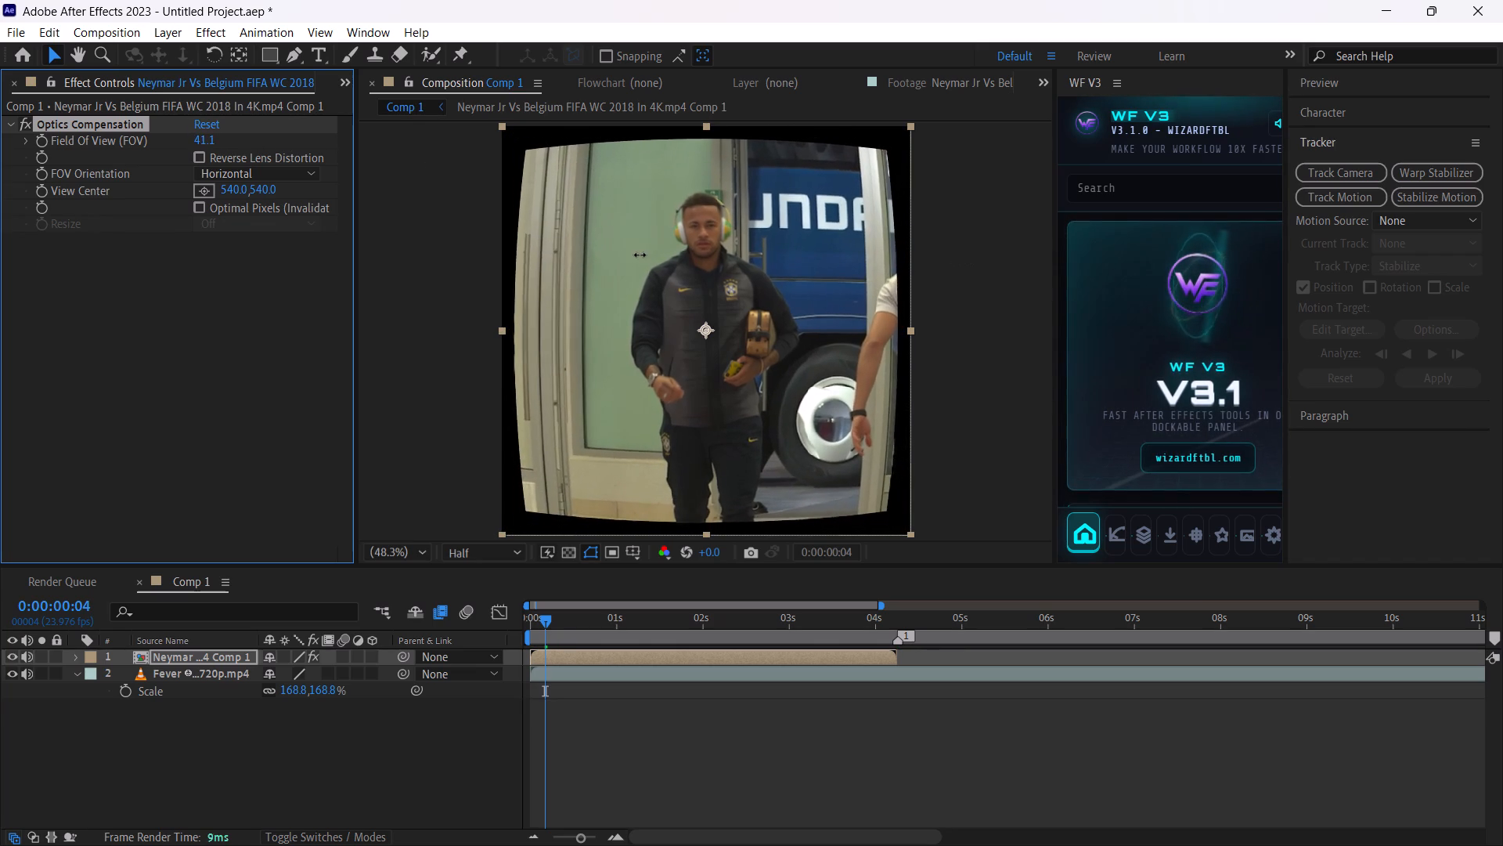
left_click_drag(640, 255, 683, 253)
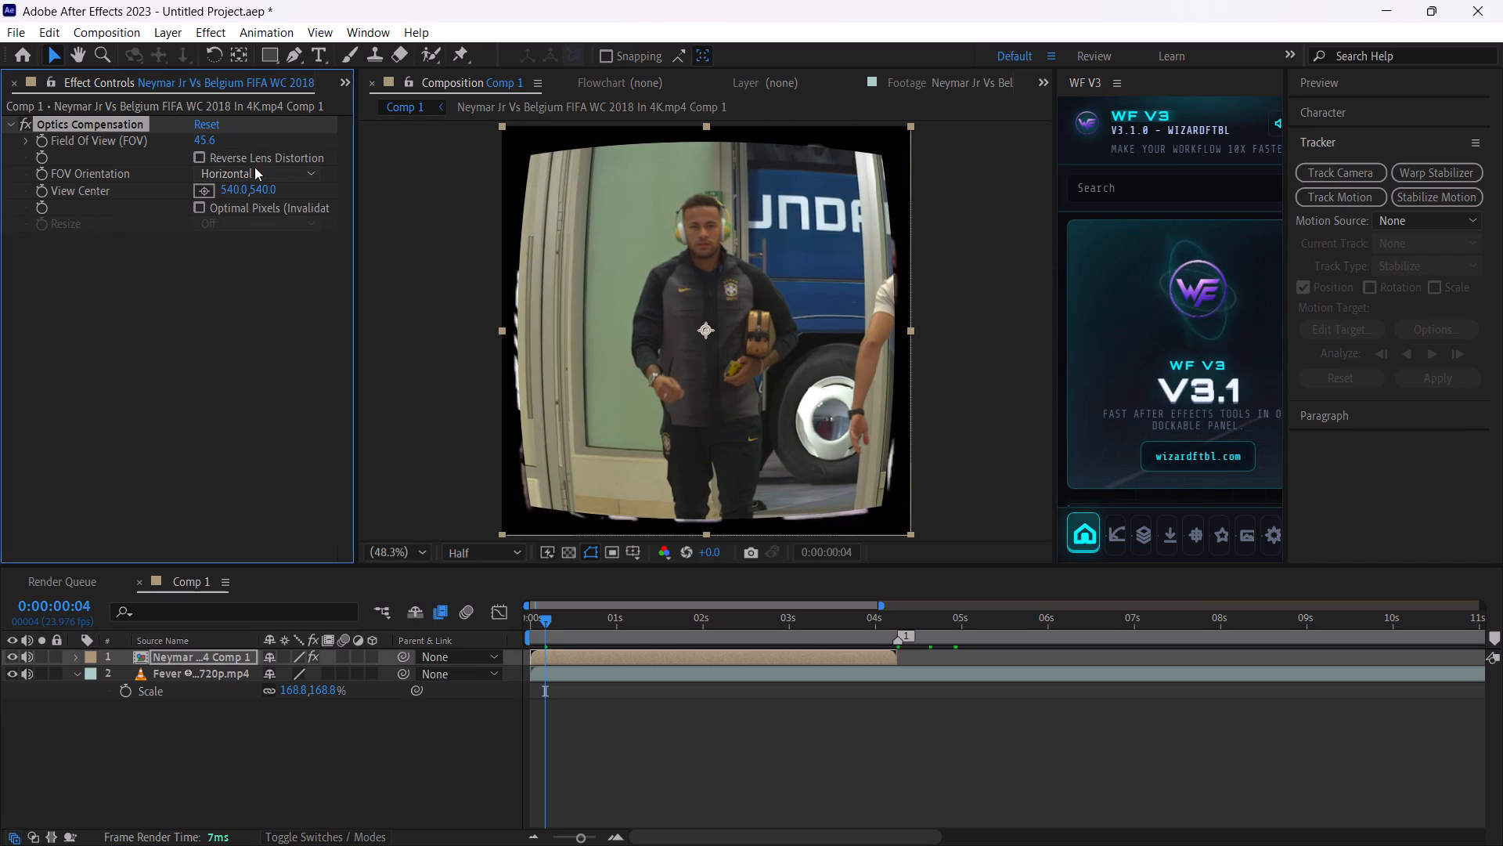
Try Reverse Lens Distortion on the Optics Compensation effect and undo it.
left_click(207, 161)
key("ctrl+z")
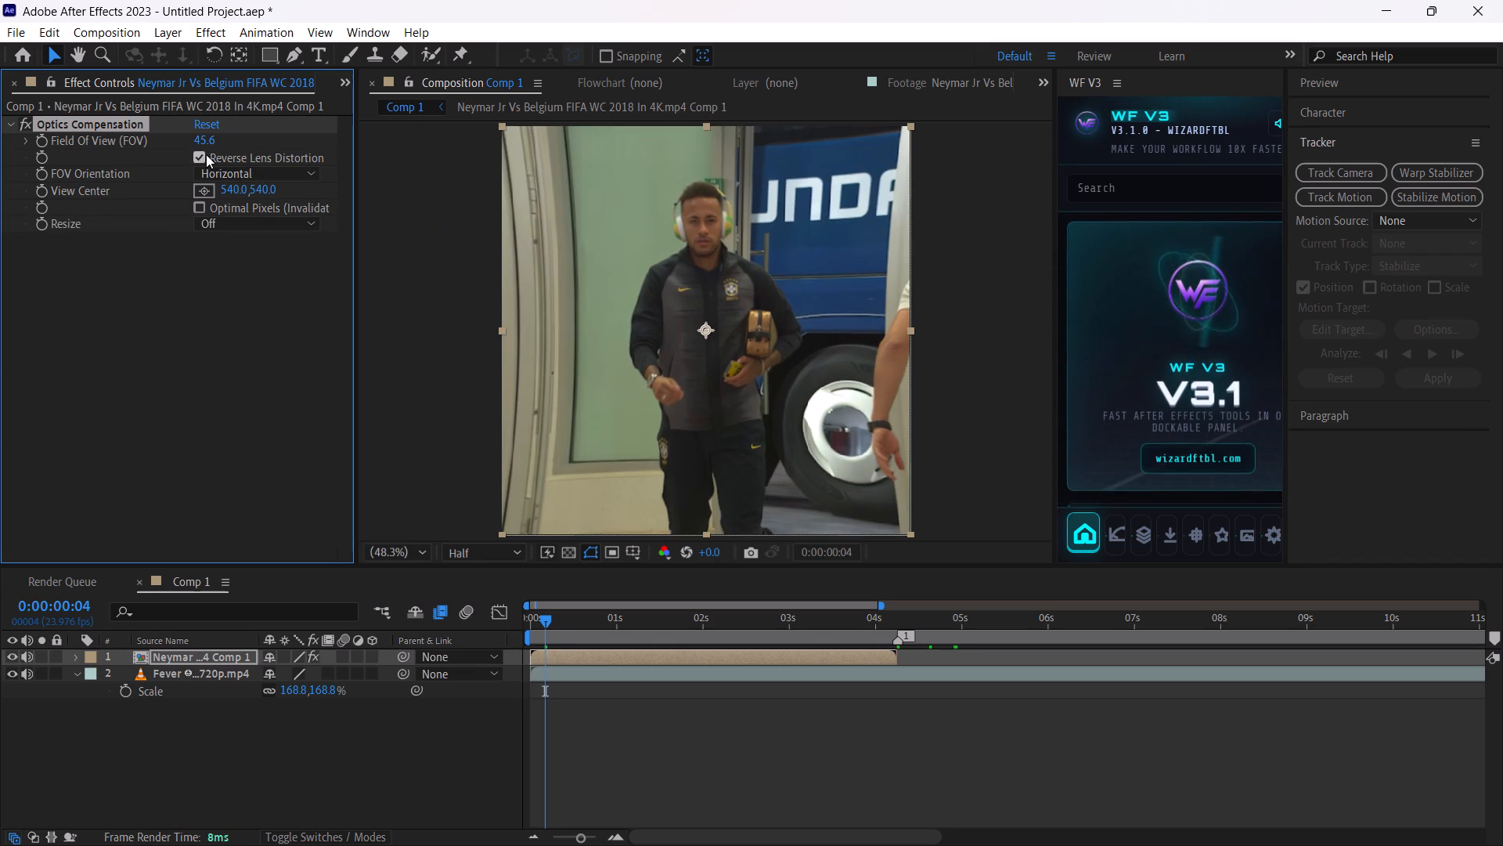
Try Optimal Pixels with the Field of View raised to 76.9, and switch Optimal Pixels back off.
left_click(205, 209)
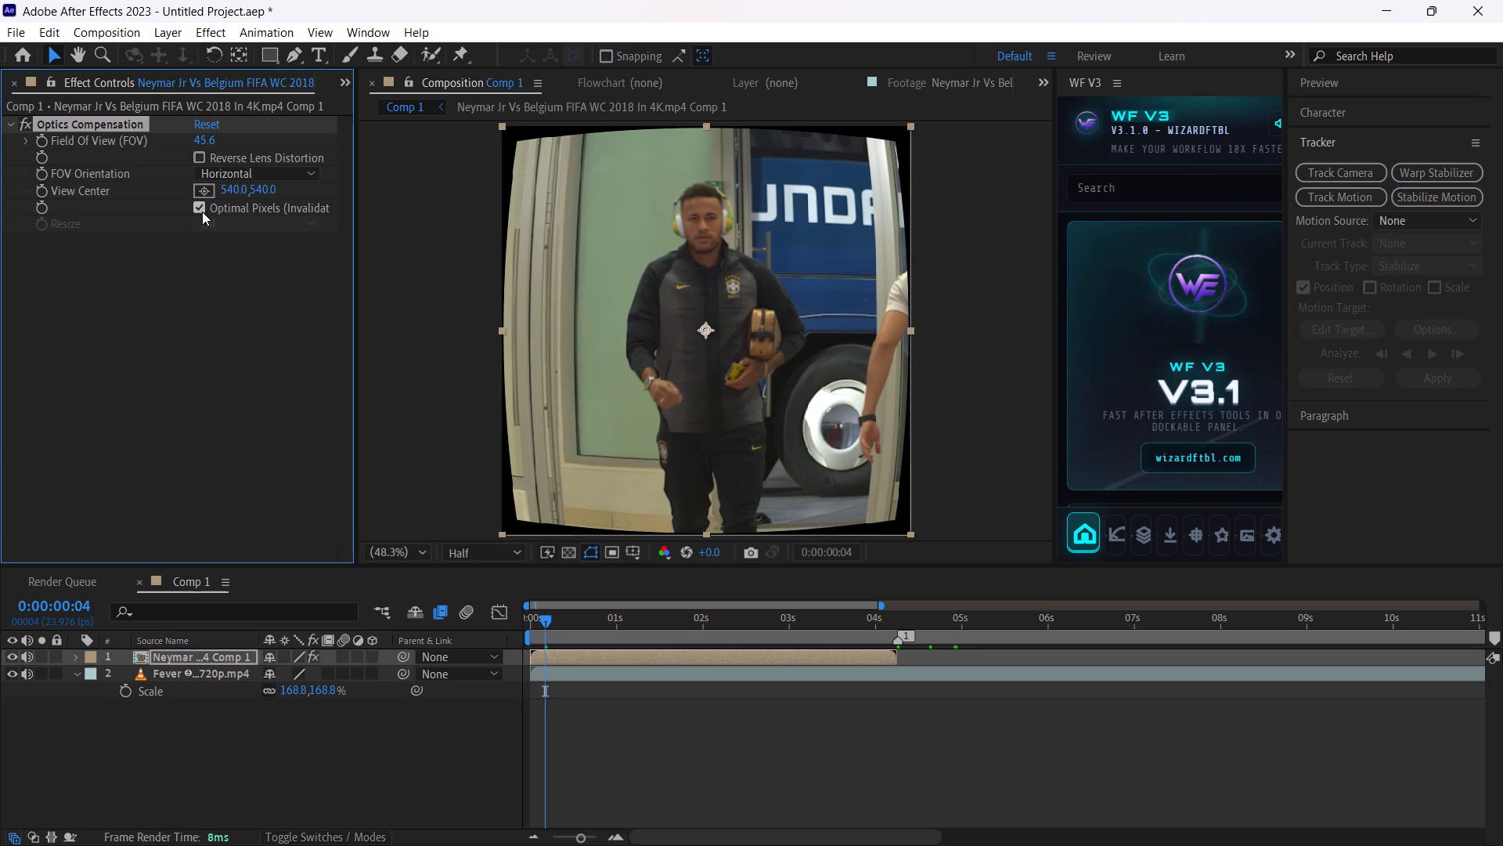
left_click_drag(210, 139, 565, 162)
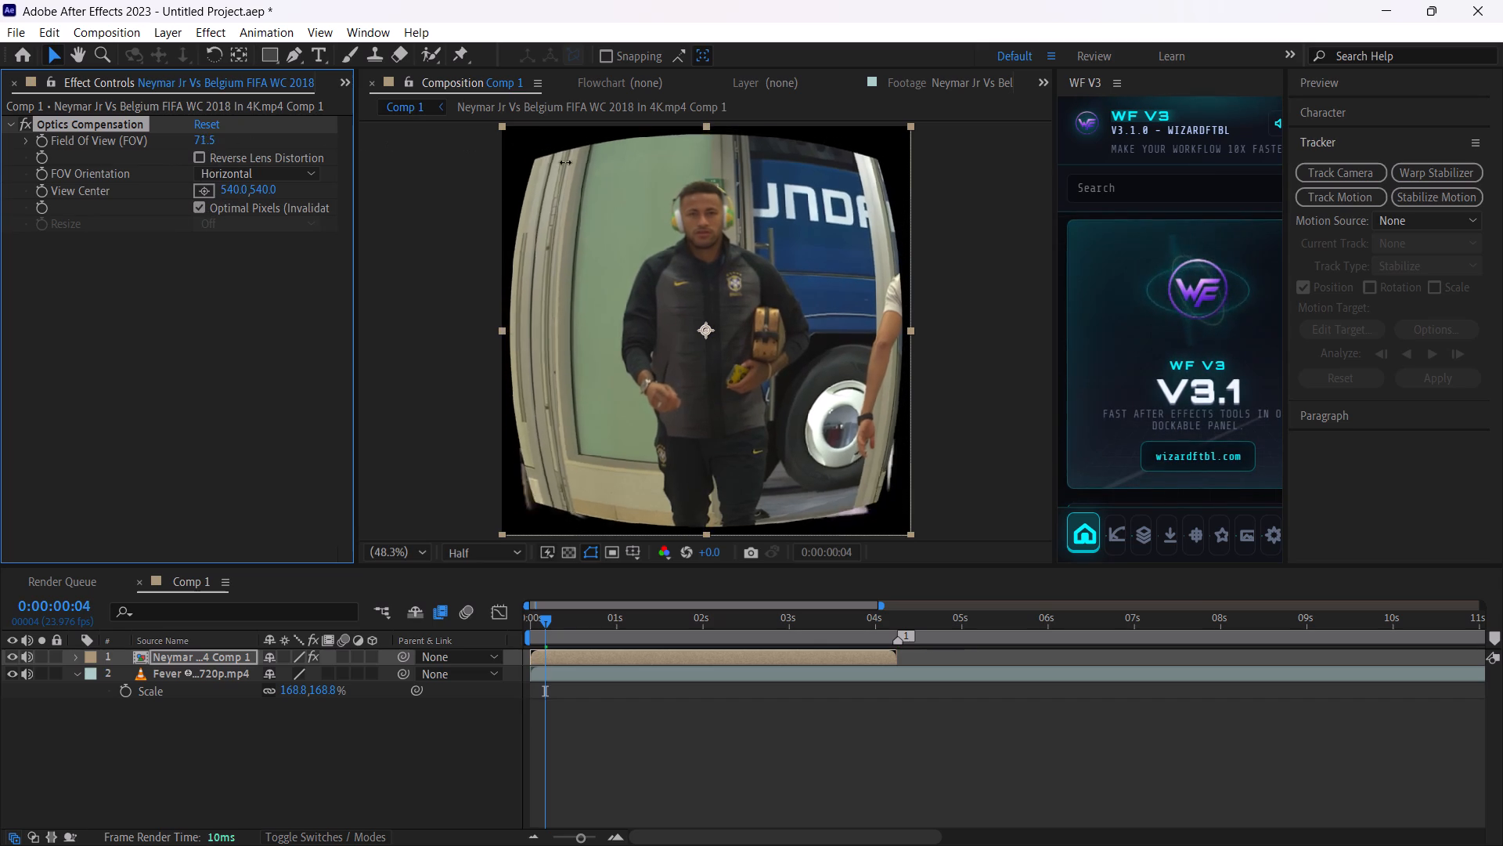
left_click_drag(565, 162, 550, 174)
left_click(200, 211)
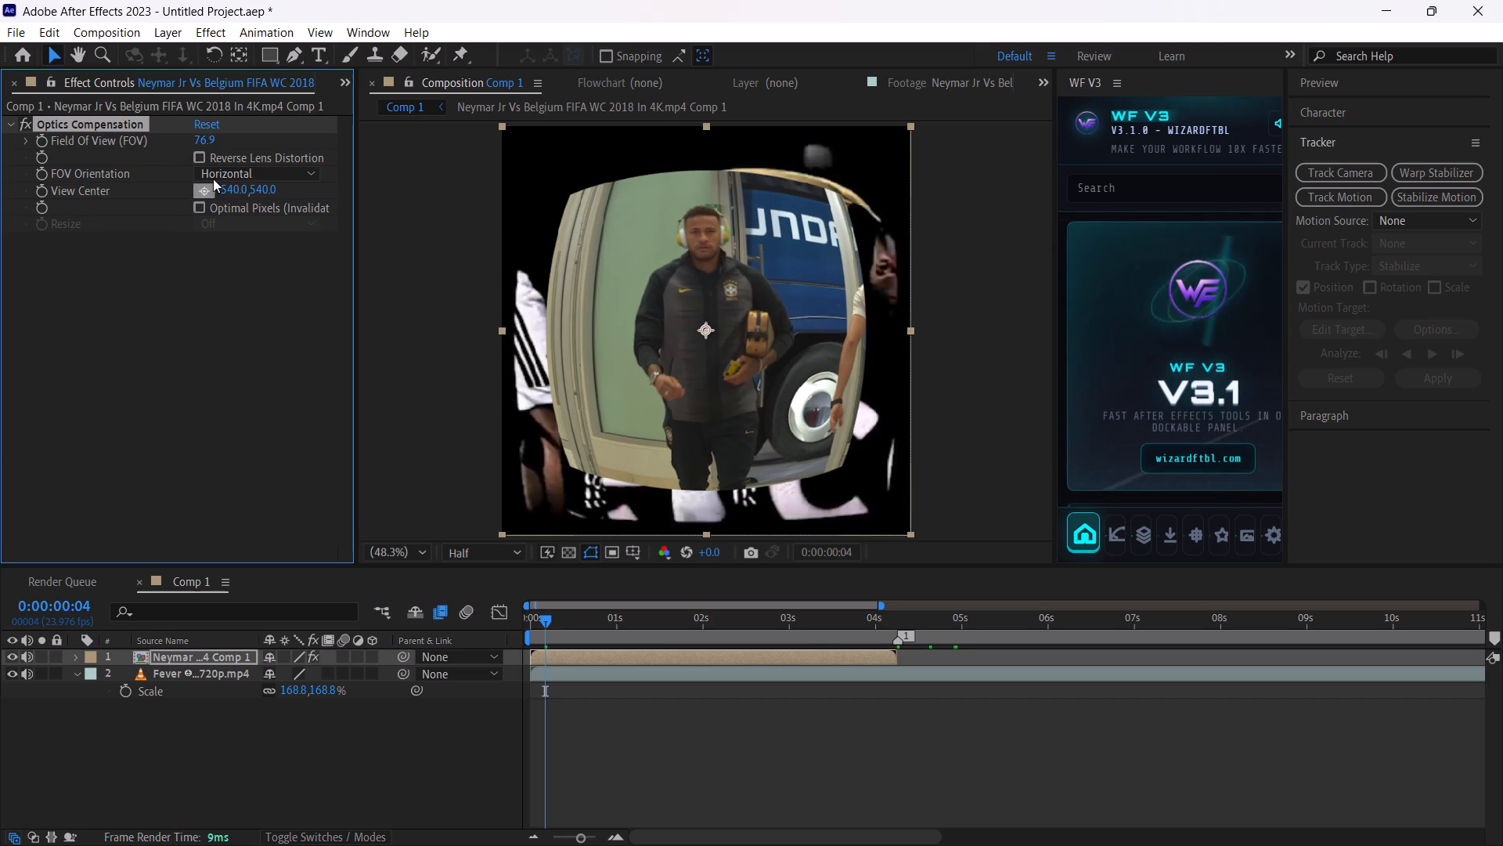
Set the Optics Compensation Field of View to 41.9, keeping the orientation Horizontal.
left_click_drag(210, 137, 0, 221)
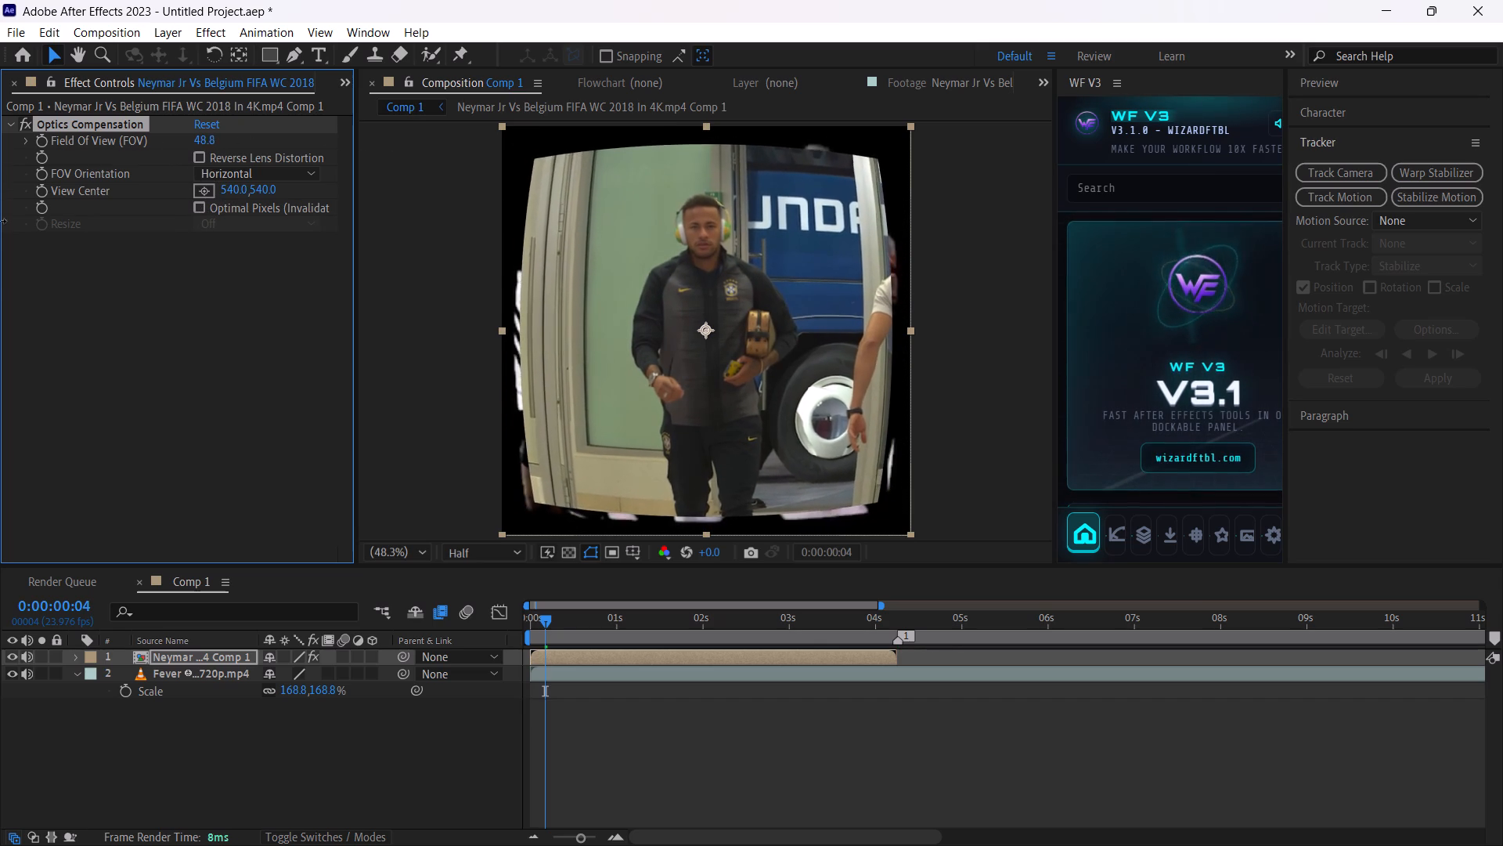
left_click_drag(0, 221, 12, 282)
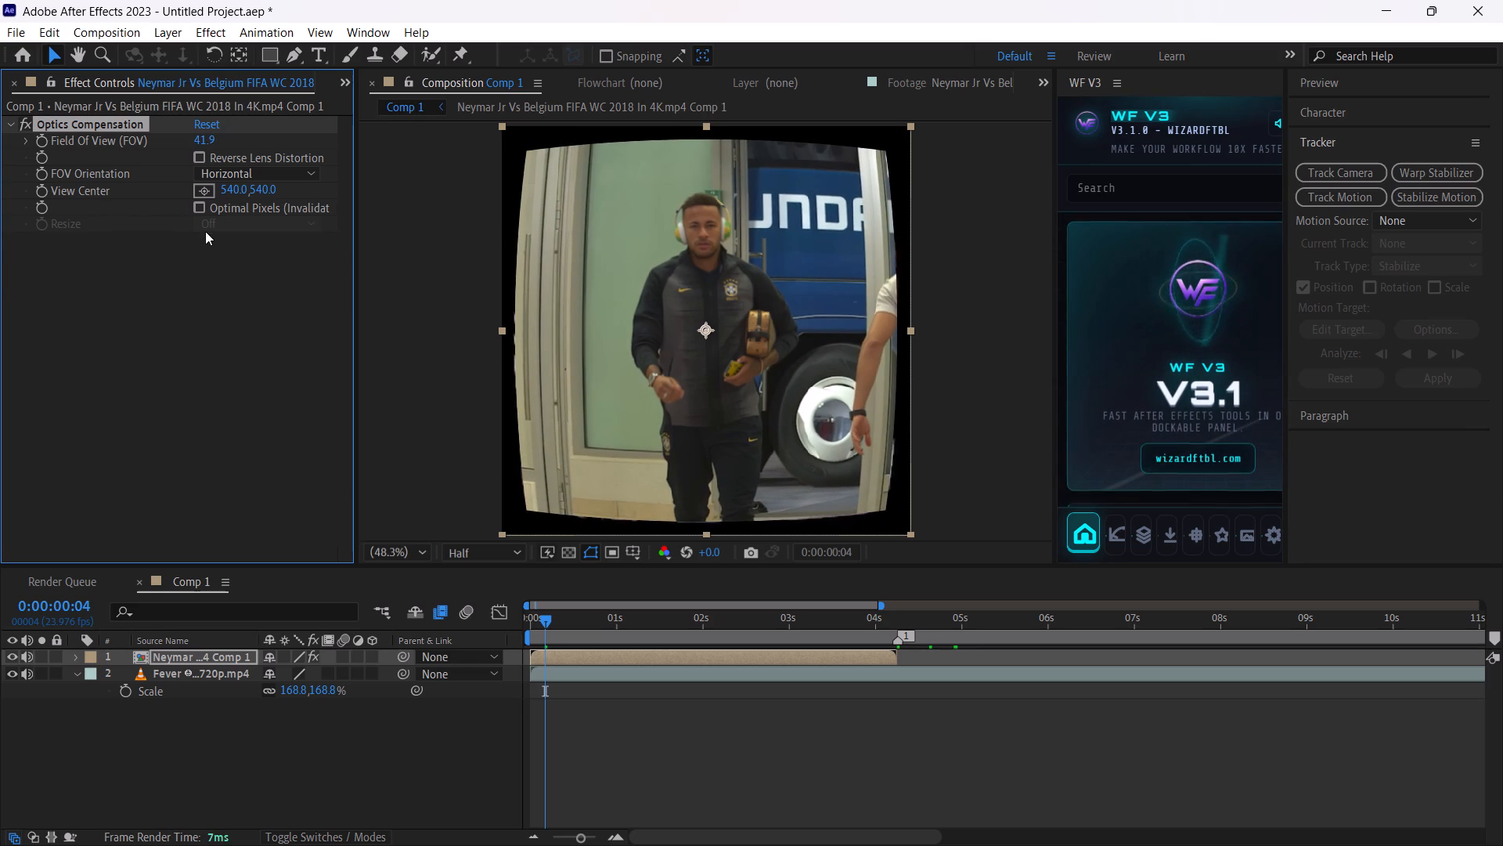
double_click(260, 172)
left_click(197, 385)
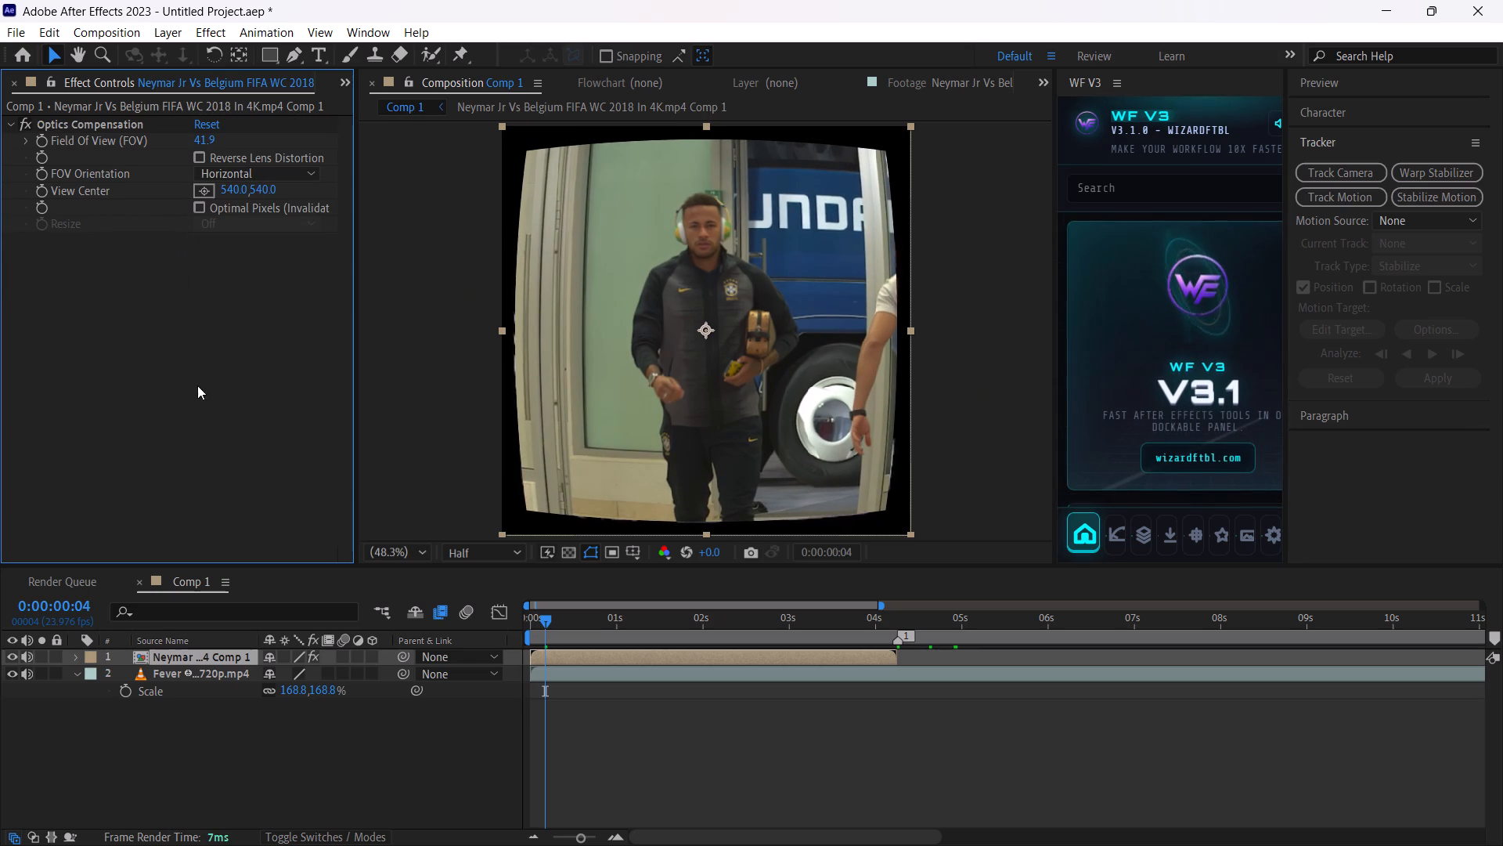
Hide the Neymar comp layer, scrub through the Fever reference clip's first three seconds or so to examine its distortion, and show the layer again.
left_click(15, 660)
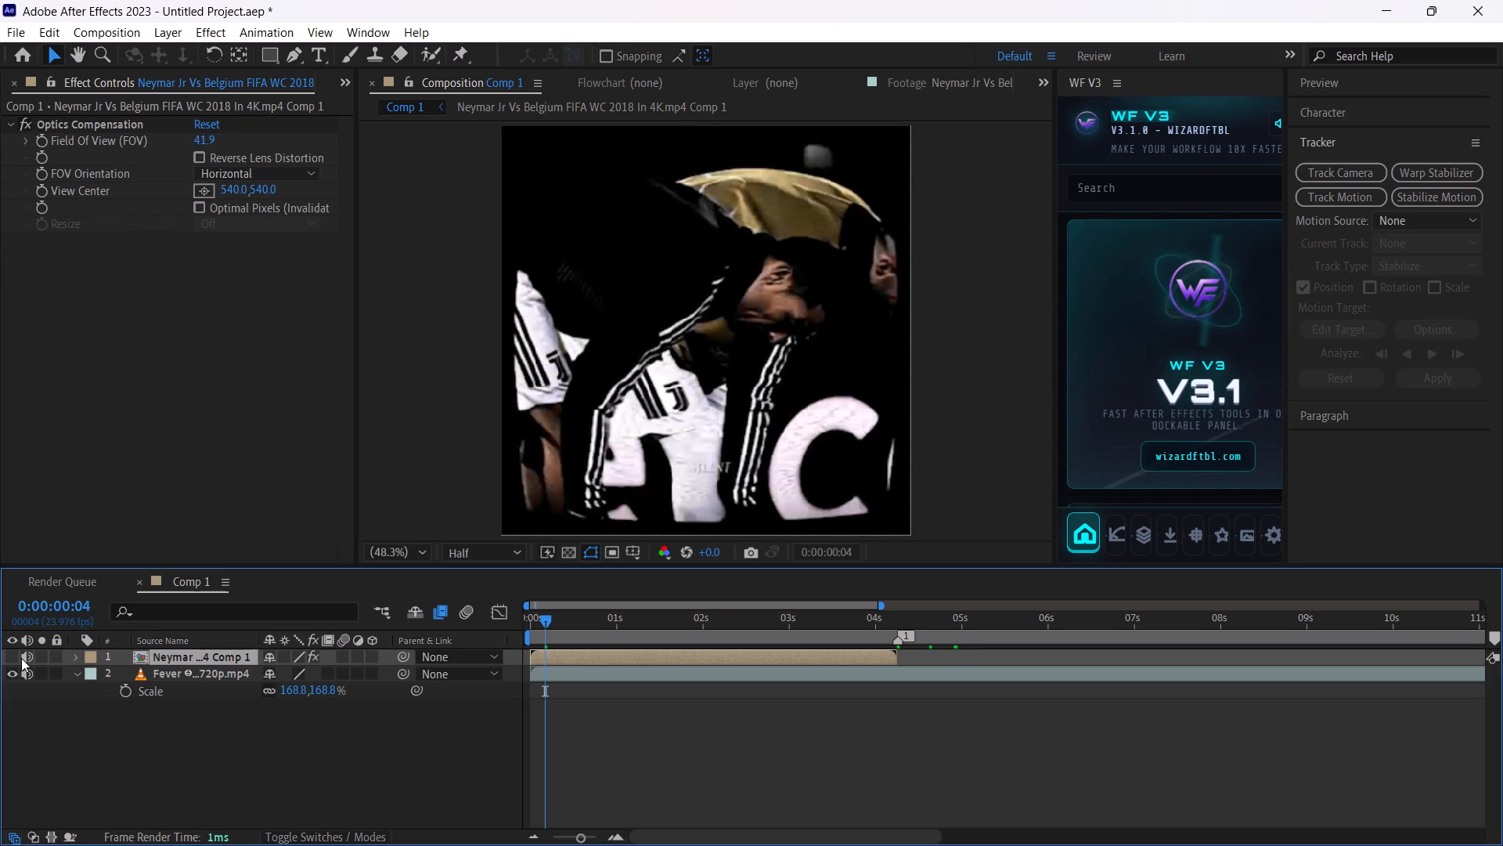
double_click(29, 650)
left_click_drag(643, 634, 680, 627)
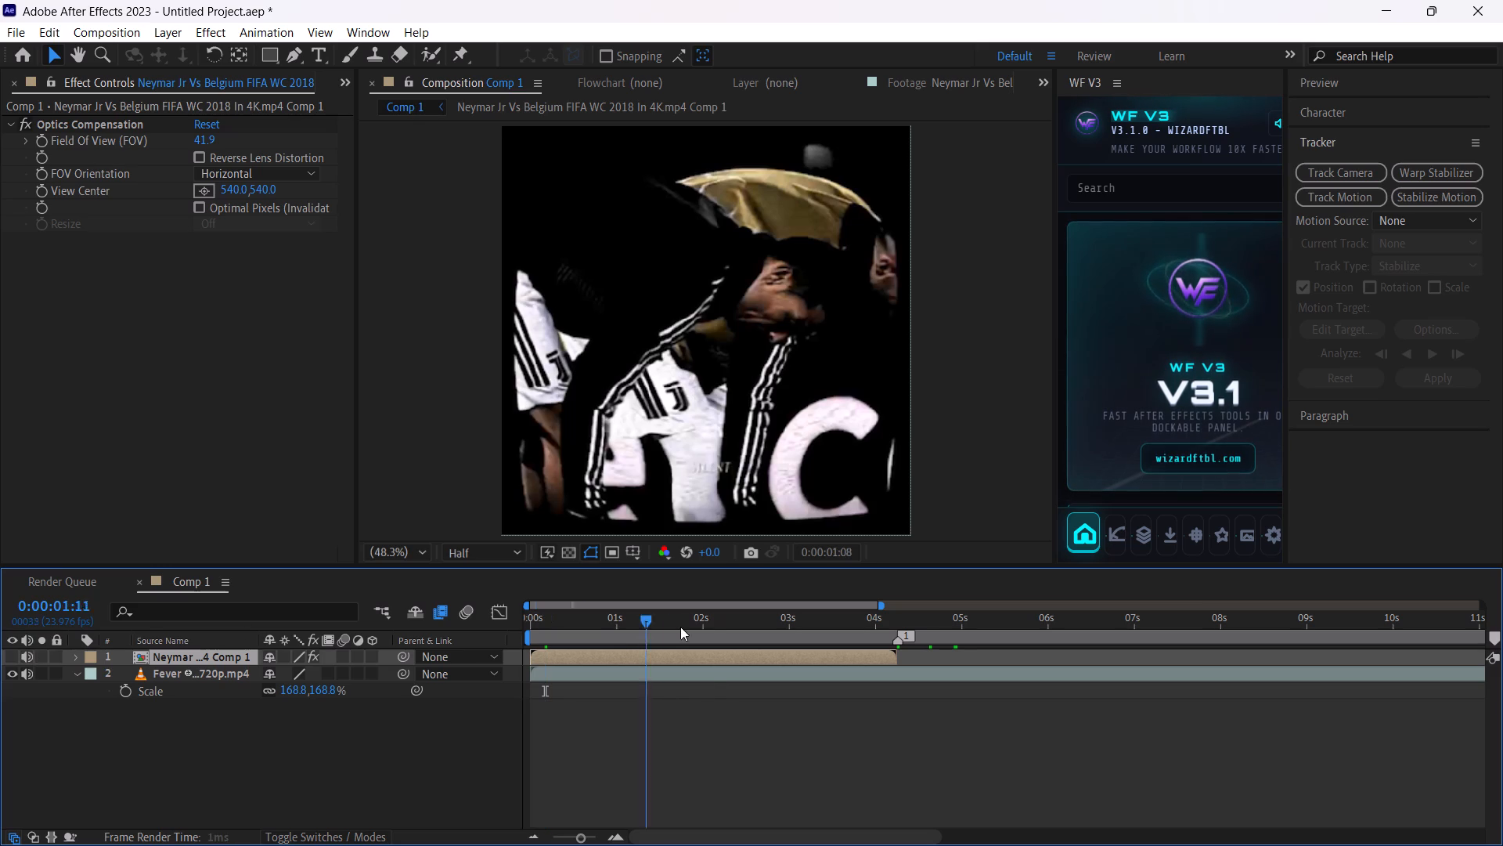
left_click_drag(680, 627, 813, 623)
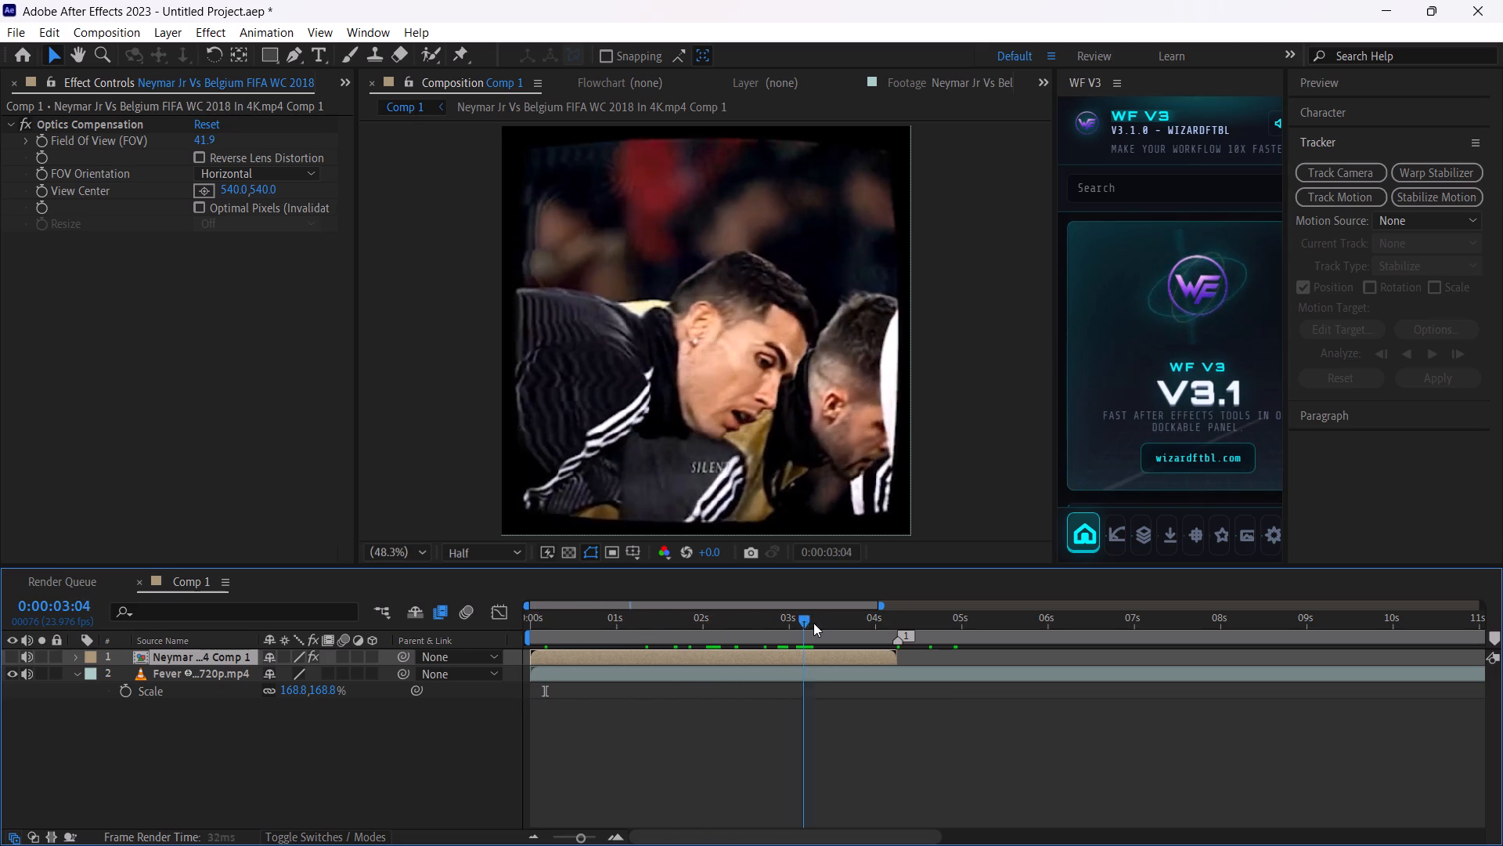
left_click_drag(813, 623, 586, 619)
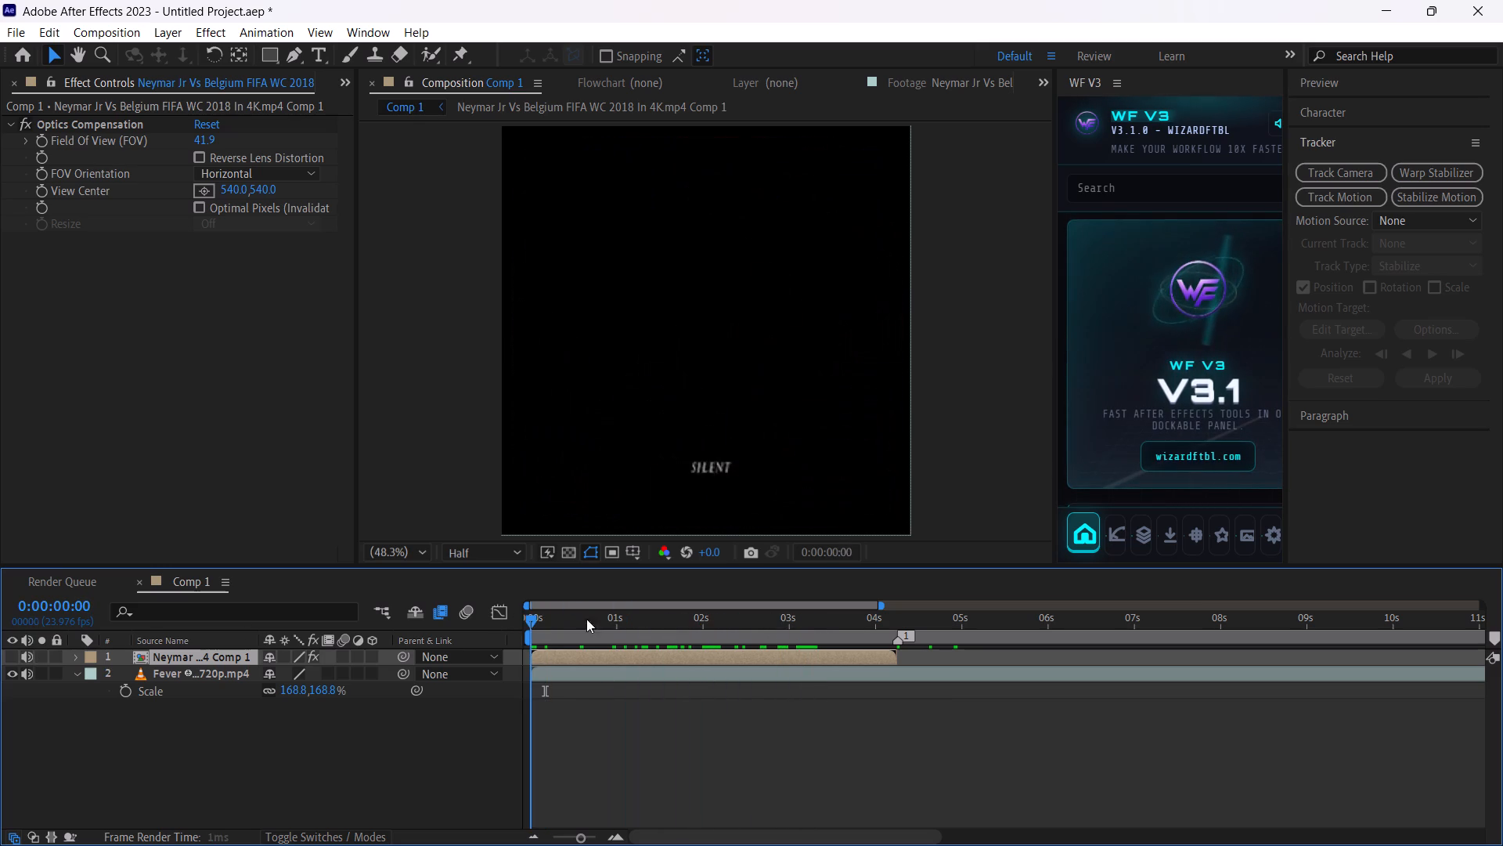
left_click_drag(586, 619, 600, 620)
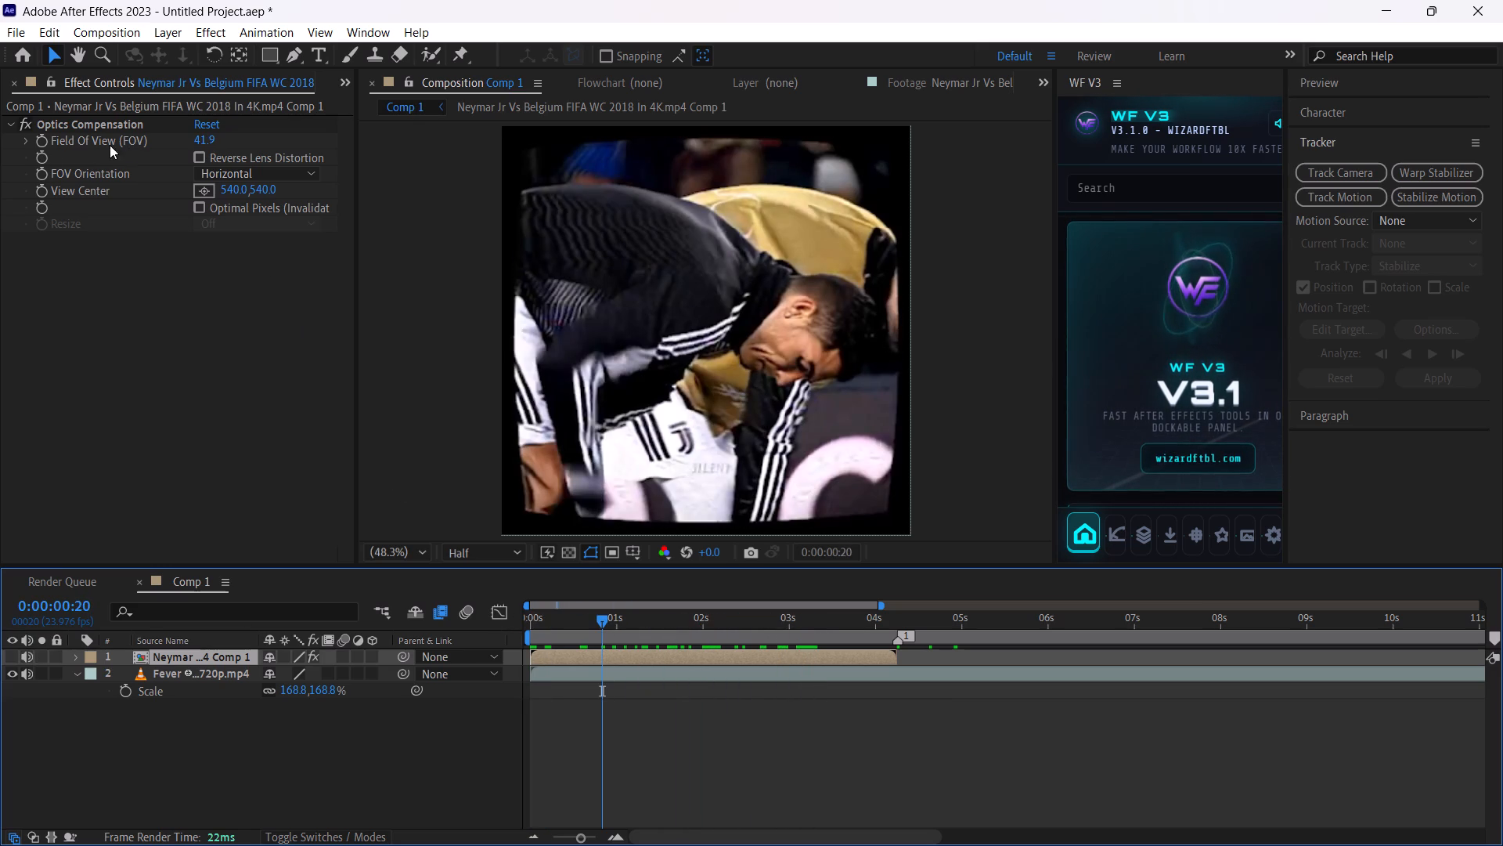
left_click(2, 656)
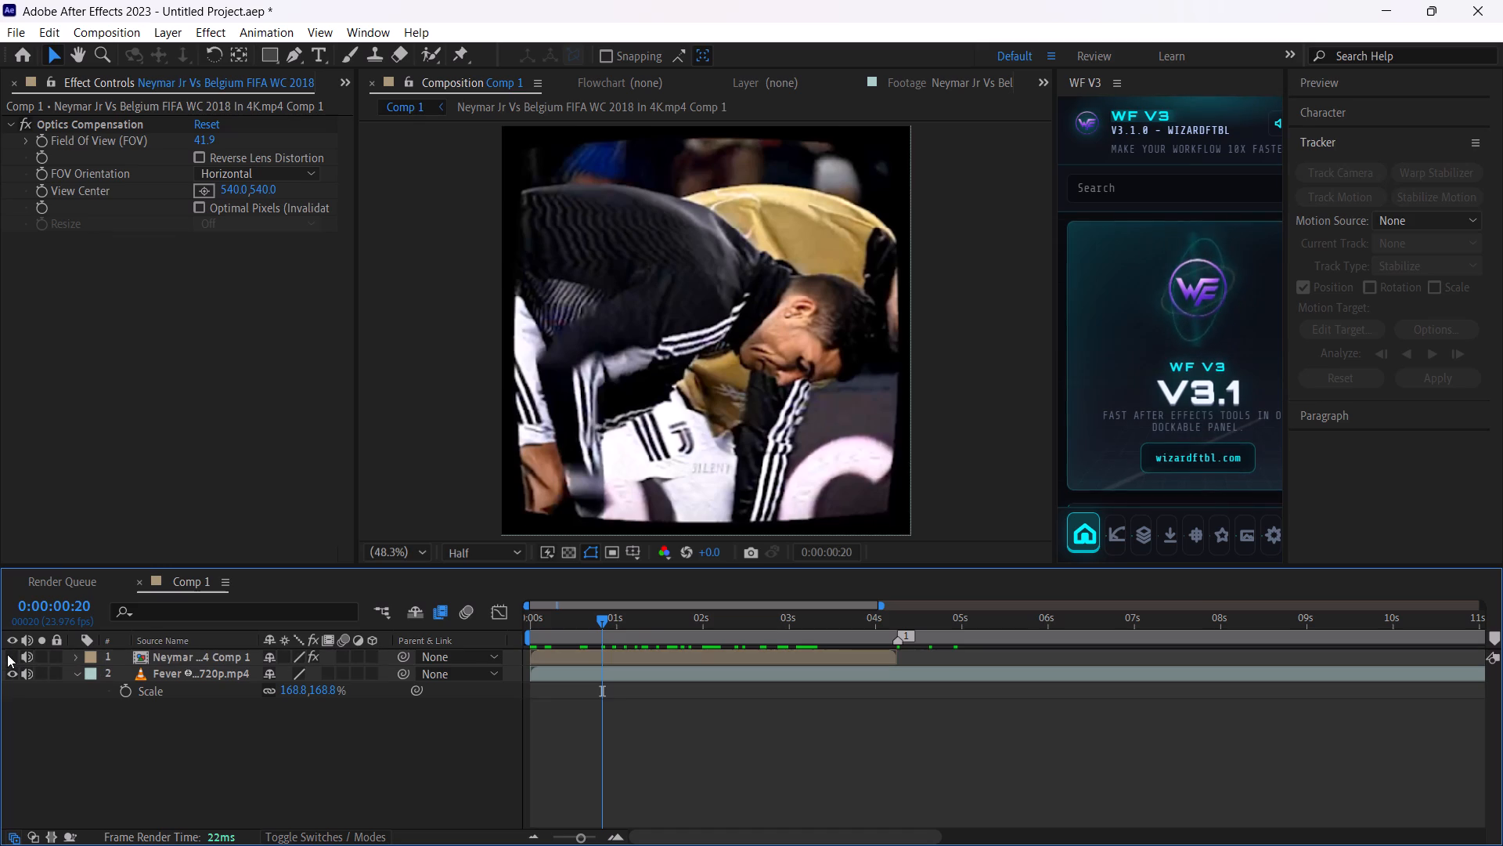
left_click(7, 654)
Create a black 1080 × 1080 px solid directly above the Fever clip layer, beneath the Neymar comp layer.
left_click(230, 680)
key("ctrl+alt+y")
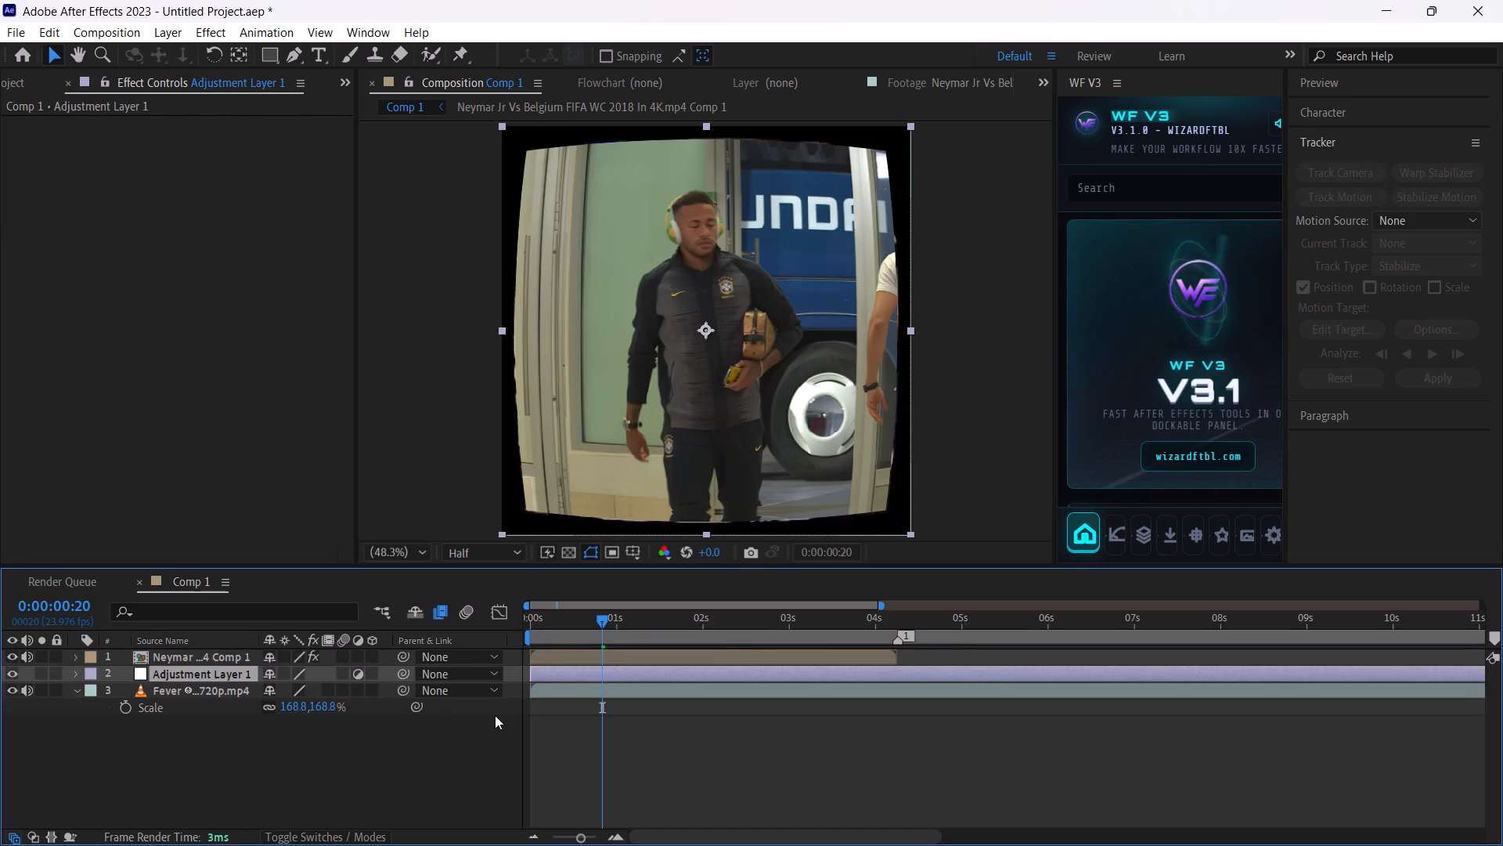
key("ctrl+z")
key("ctrl+y")
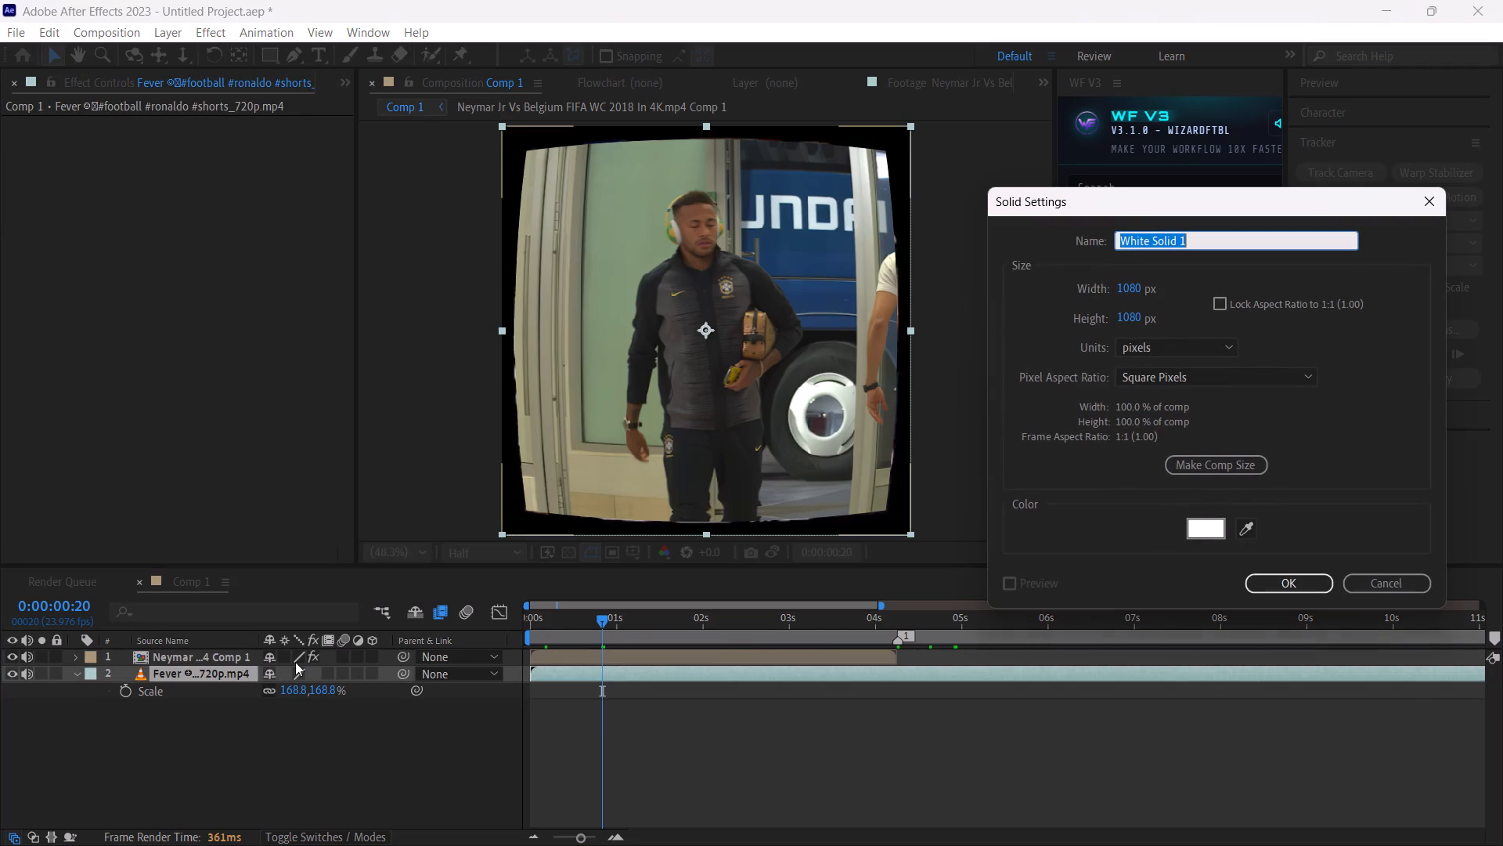
left_click(1199, 513)
double_click(1206, 542)
left_click(1214, 533)
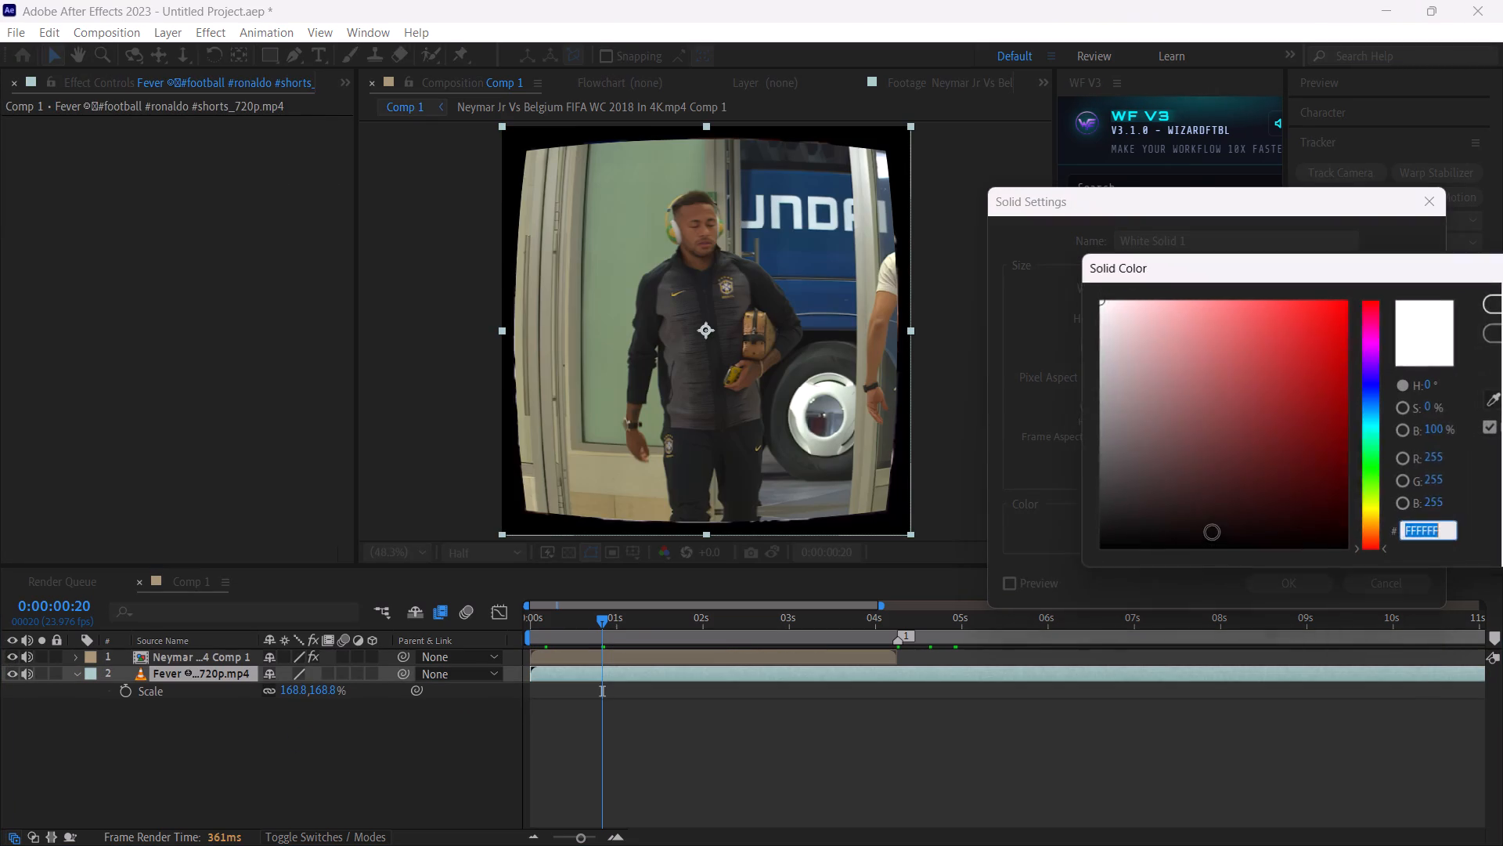
left_click_drag(1216, 517, 1496, 632)
left_click(1502, 308)
left_click(1301, 572)
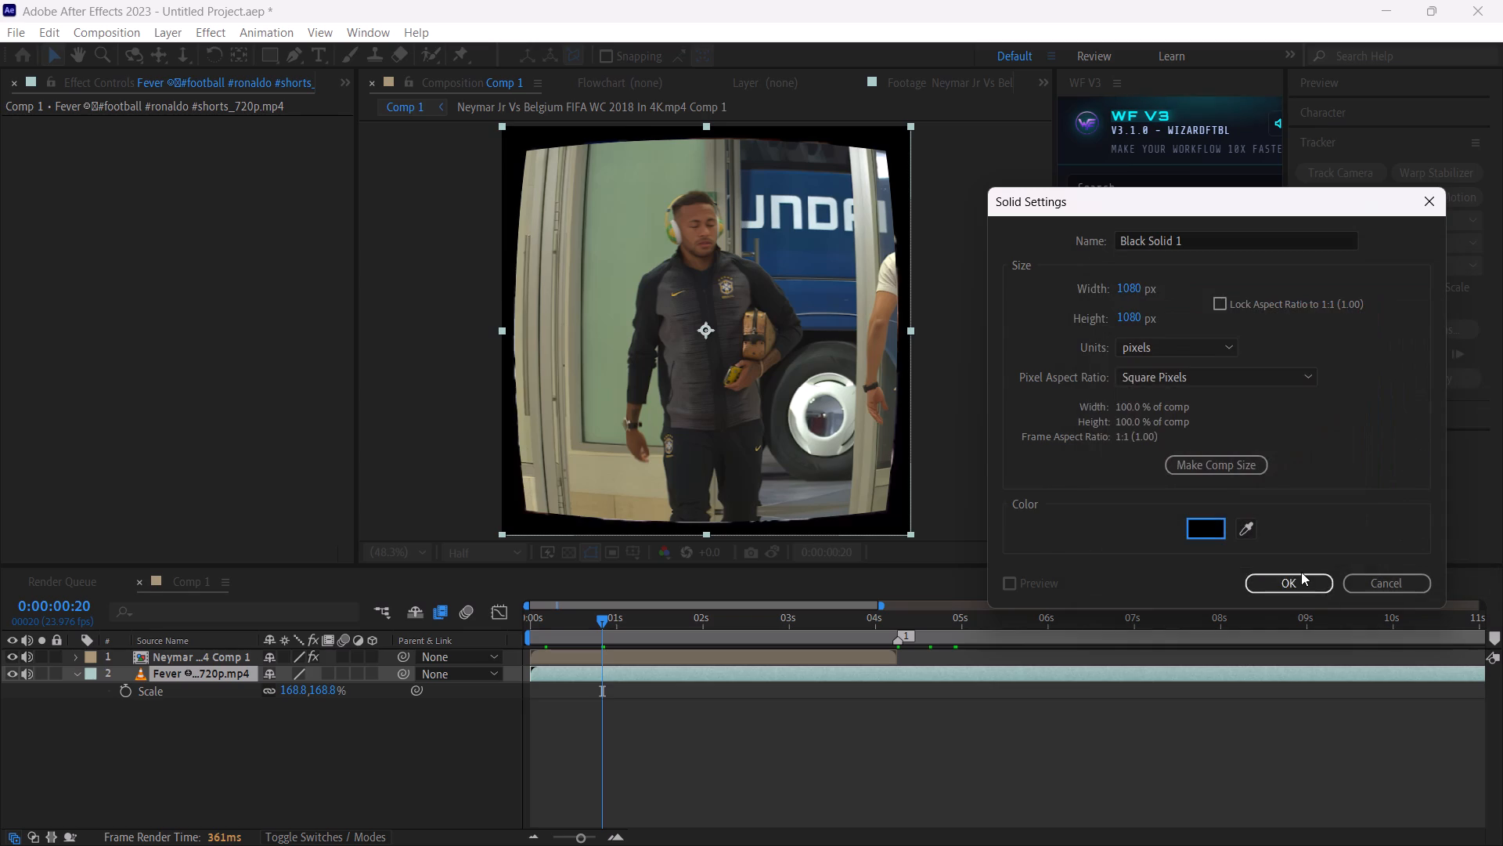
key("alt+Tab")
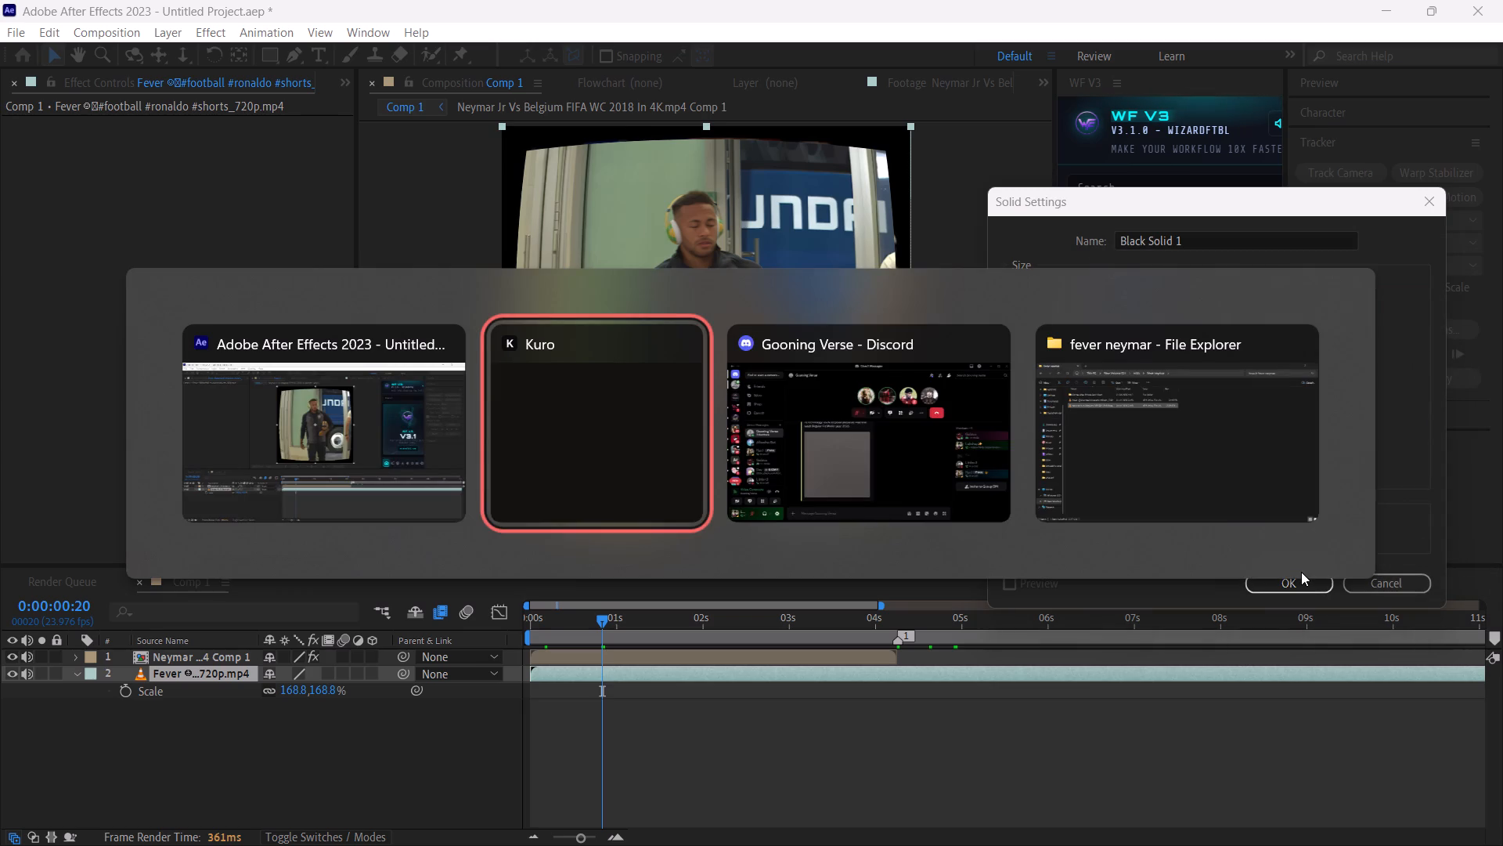
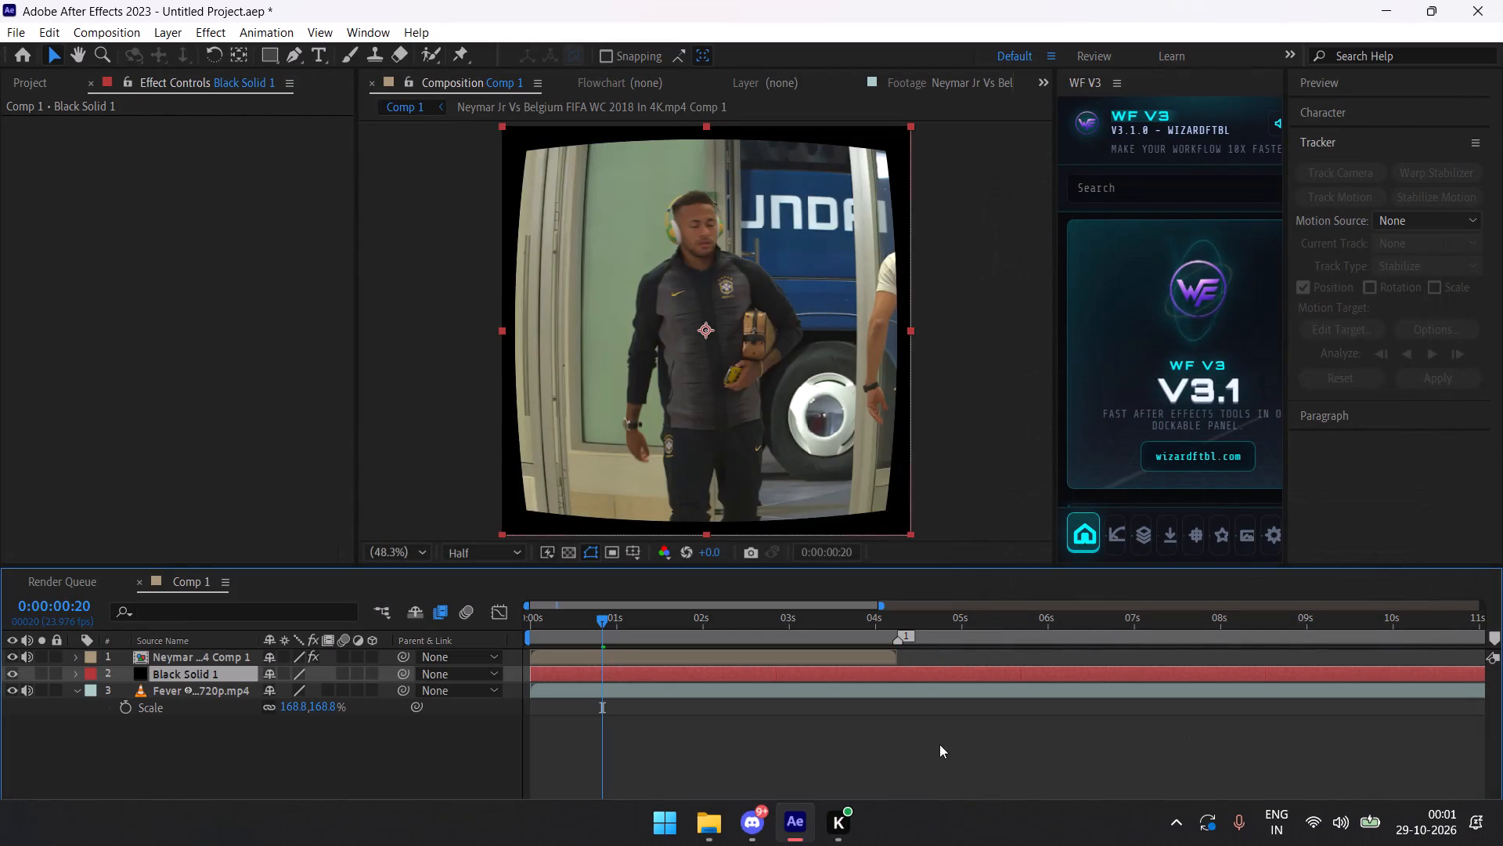
Play Comp 1 from the start through about the first four seconds to check the distorted Neymar clip over the black solid.
left_click_drag(622, 622, 440, 622)
left_click(759, 743)
key("space")
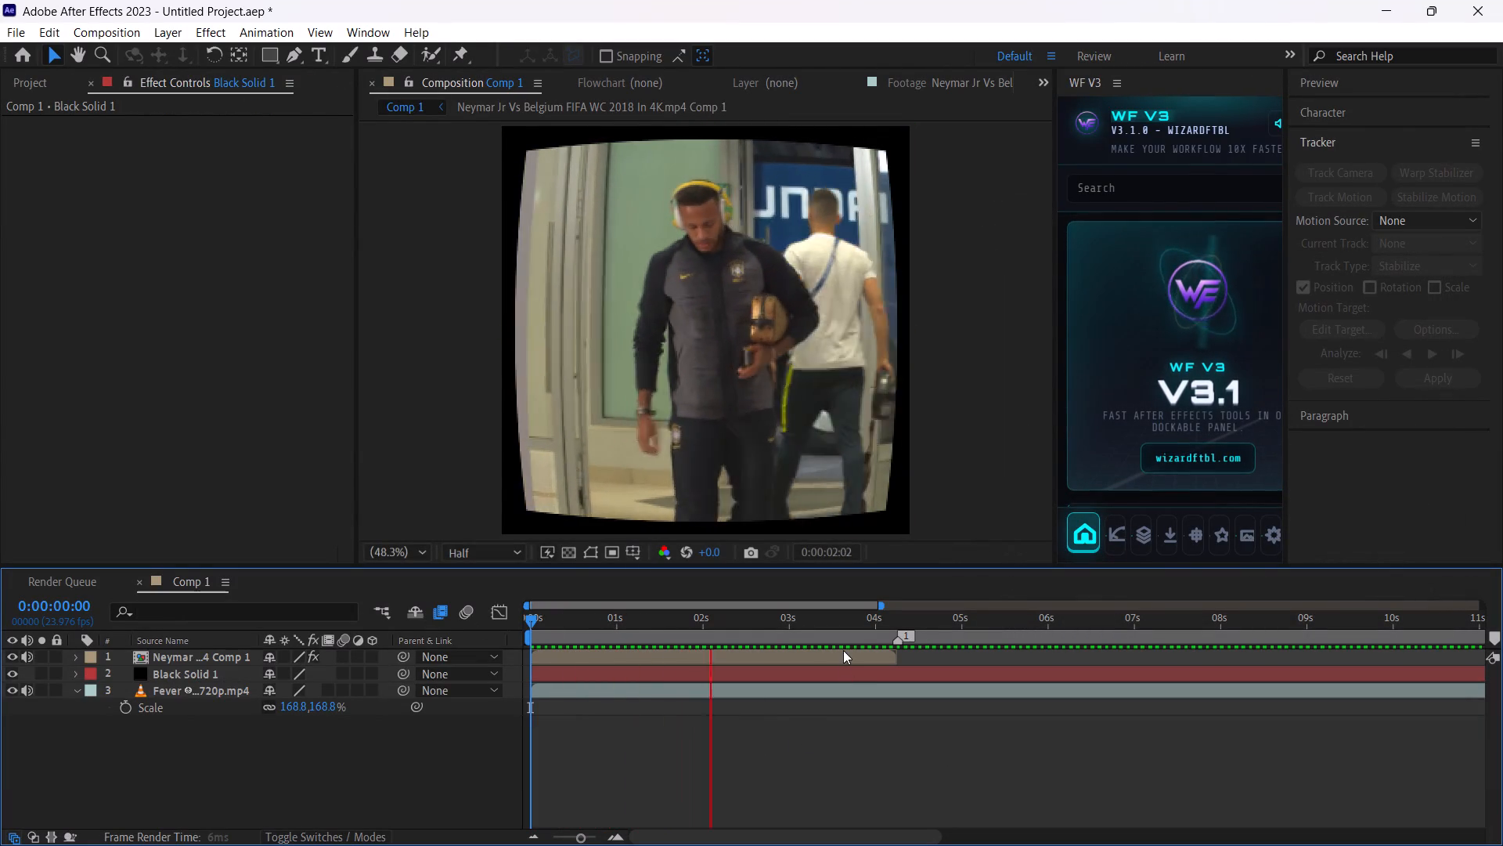
key("space")
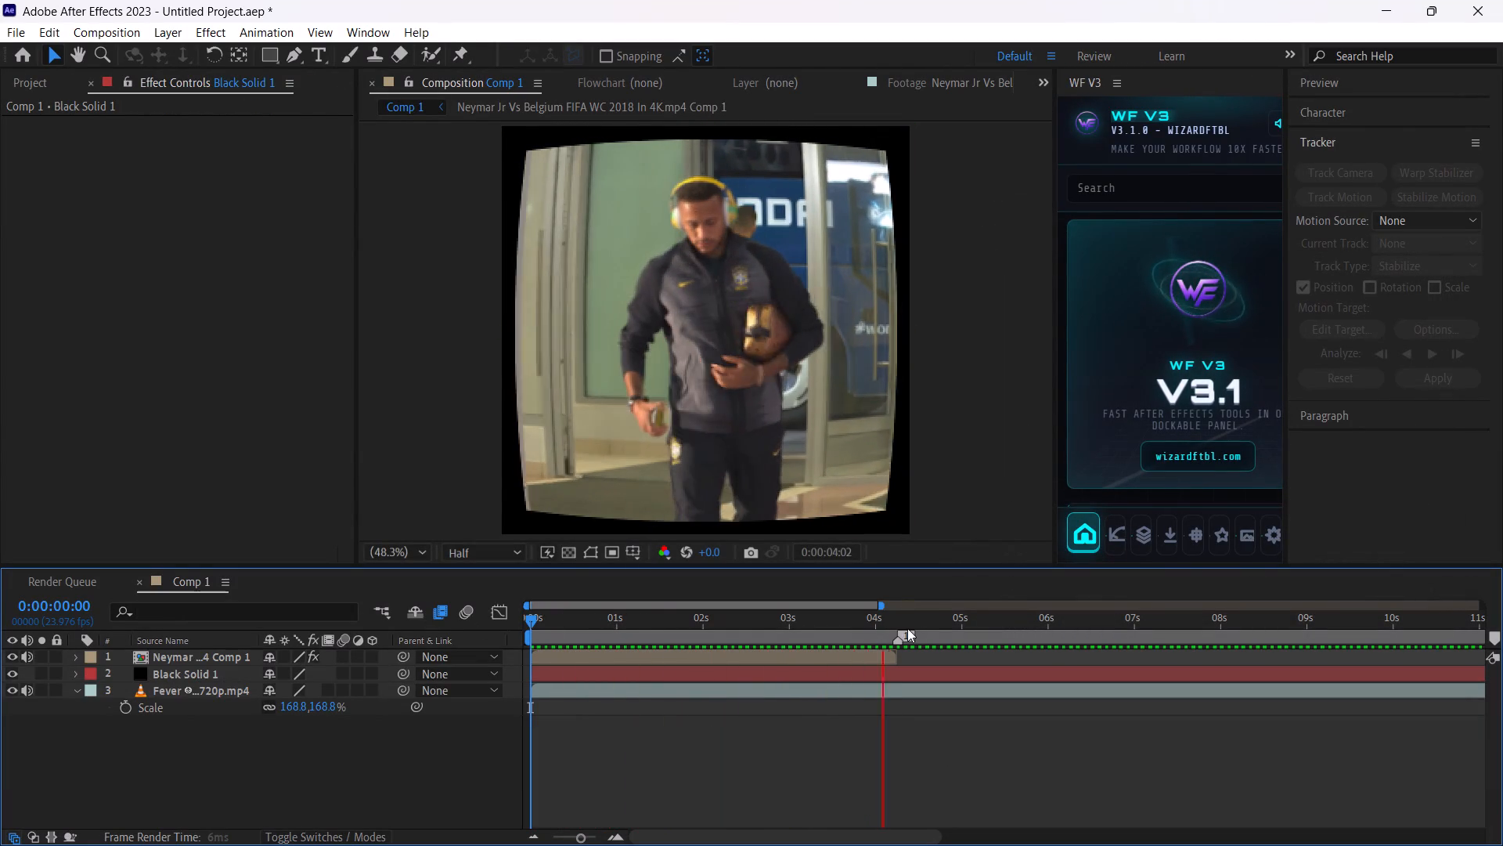
Try an Optics Compensation Field of View of 50 on the Neymar comp layer, and settle on 45.
left_click(628, 657)
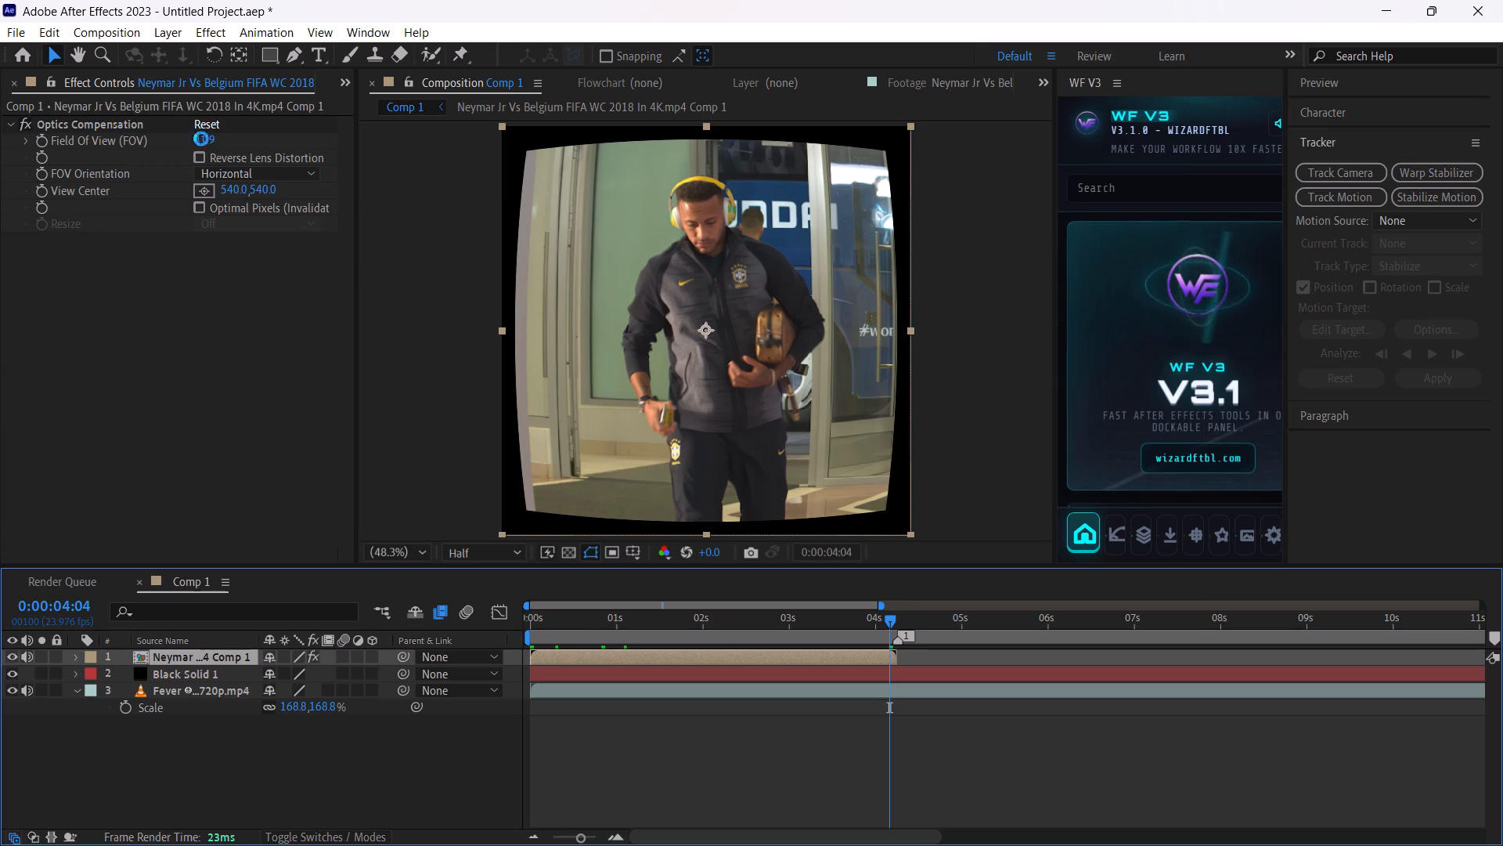
left_click(207, 144)
type("50")
key("Return")
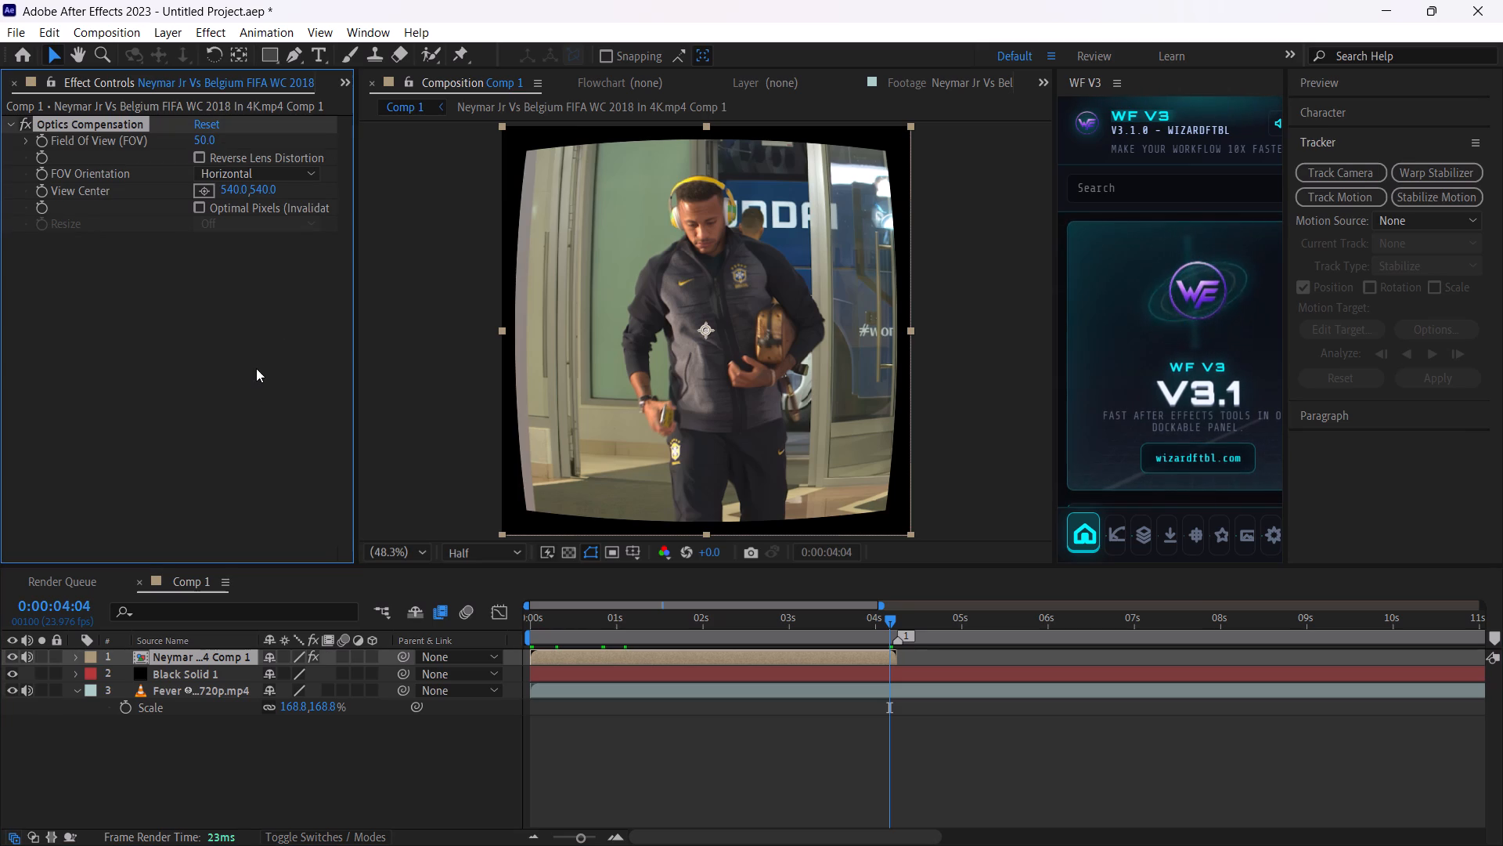
left_click(199, 141)
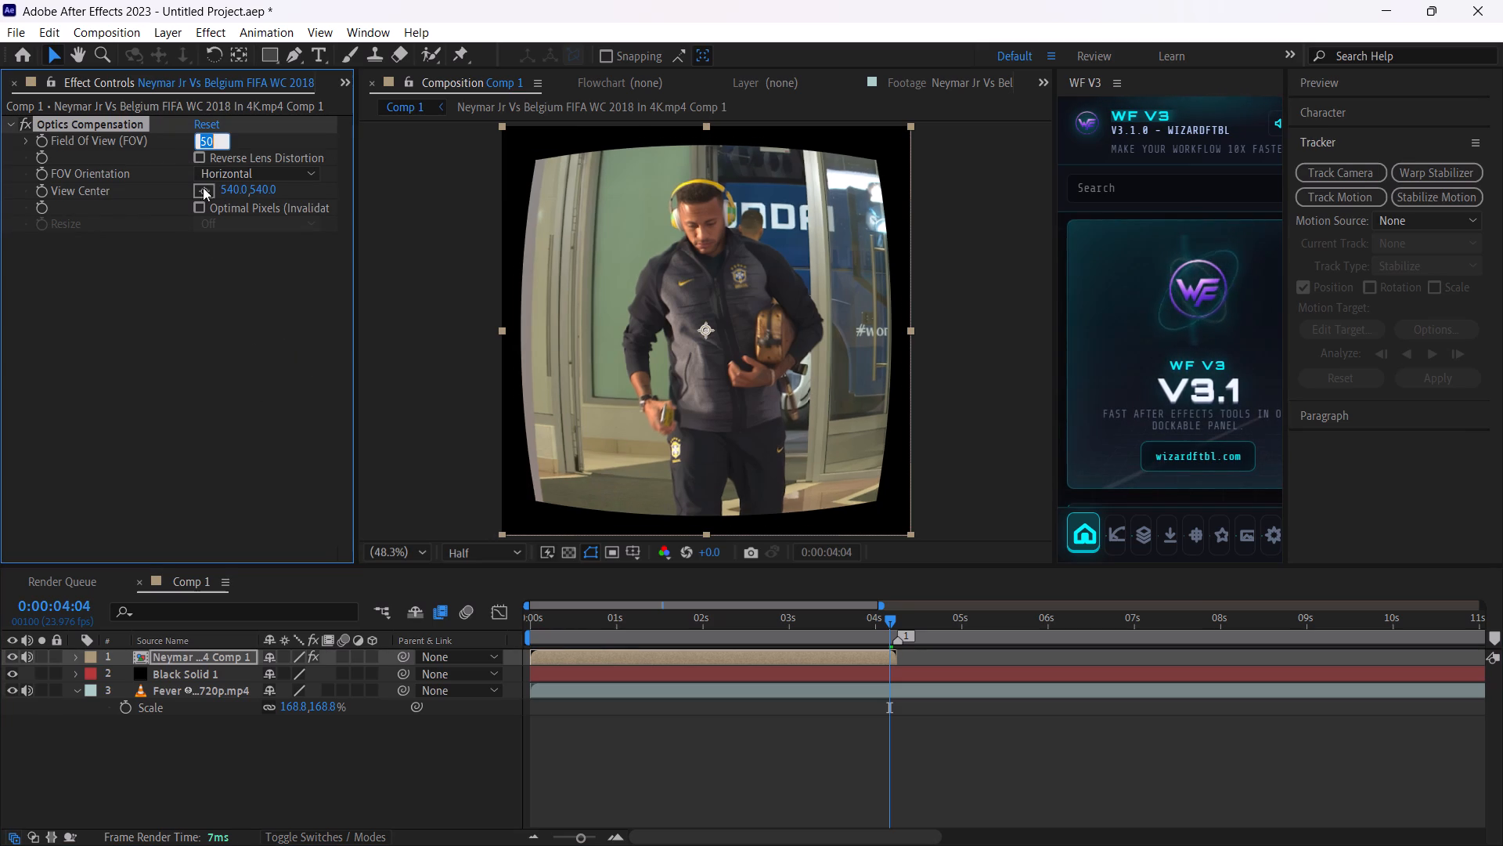
type("45")
key("Return")
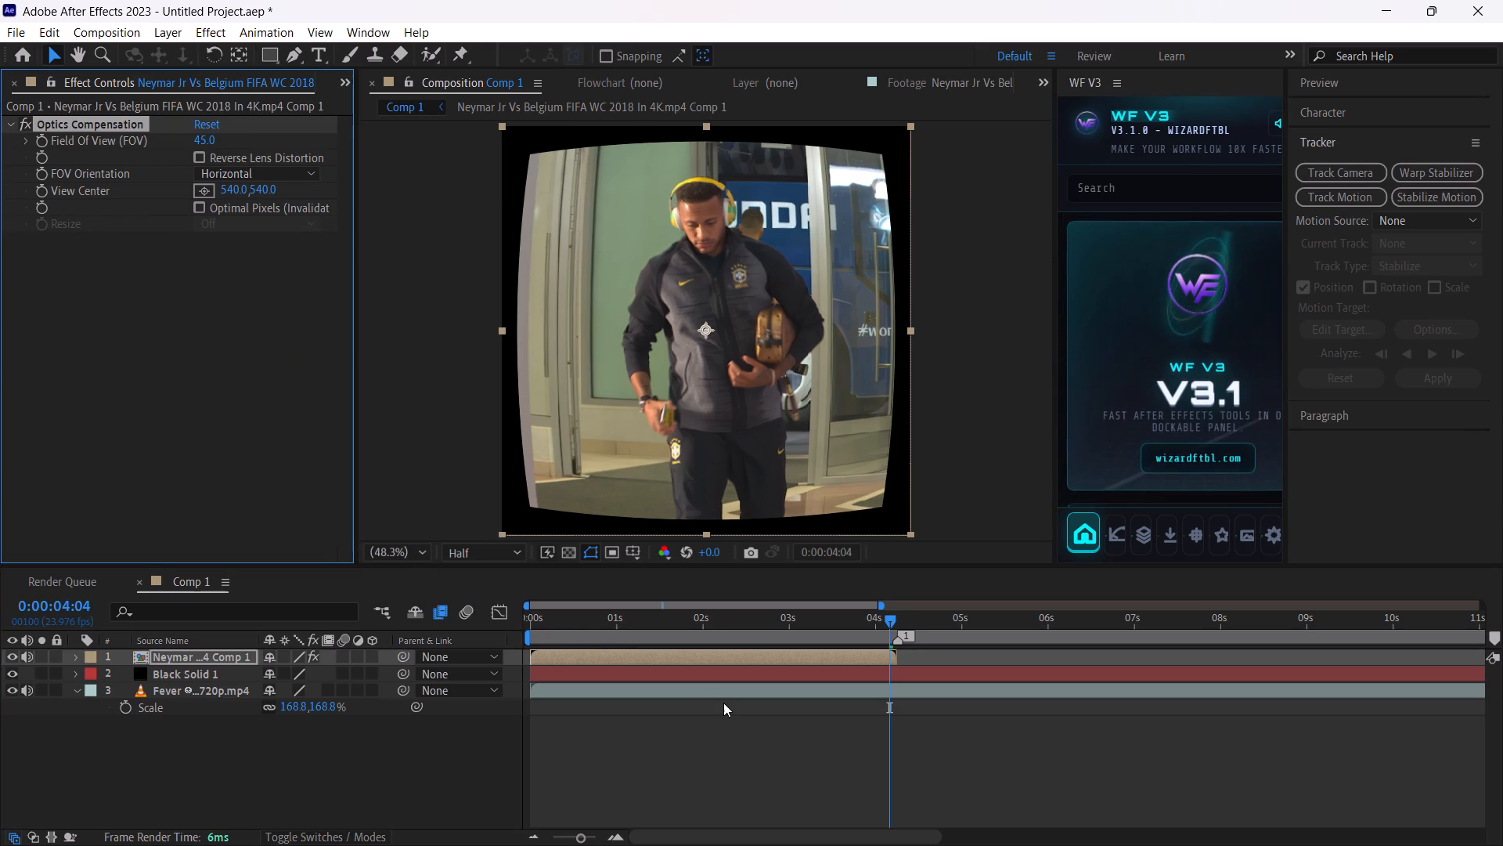
left_click(723, 703)
Save the project as "neymaar" in the "fever neymar" folder inside the edits folder on drive D.
key("ctrl+s")
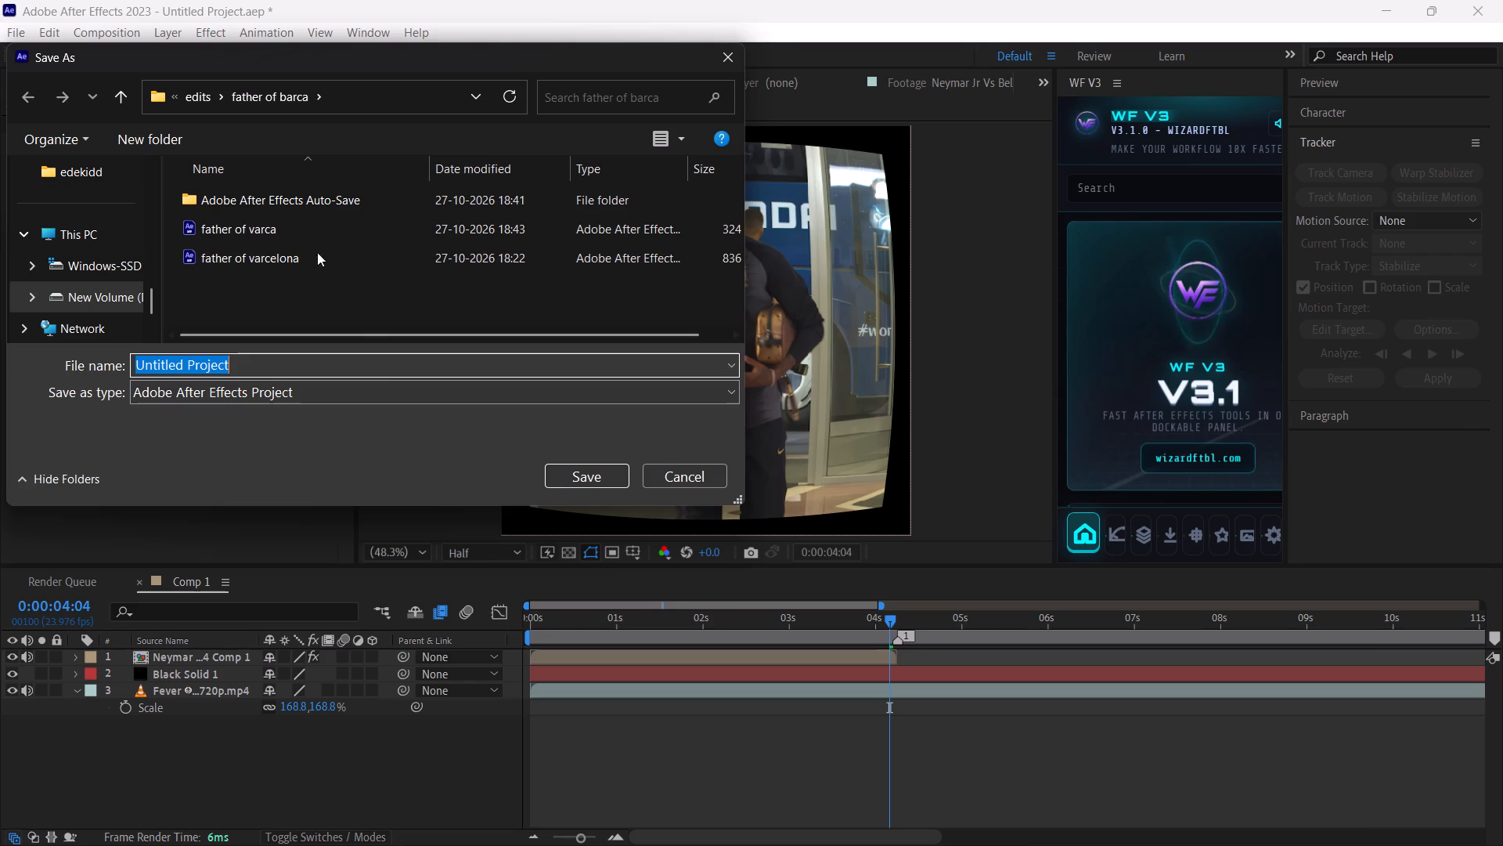
left_click(196, 99)
left_click_drag(736, 193, 733, 208)
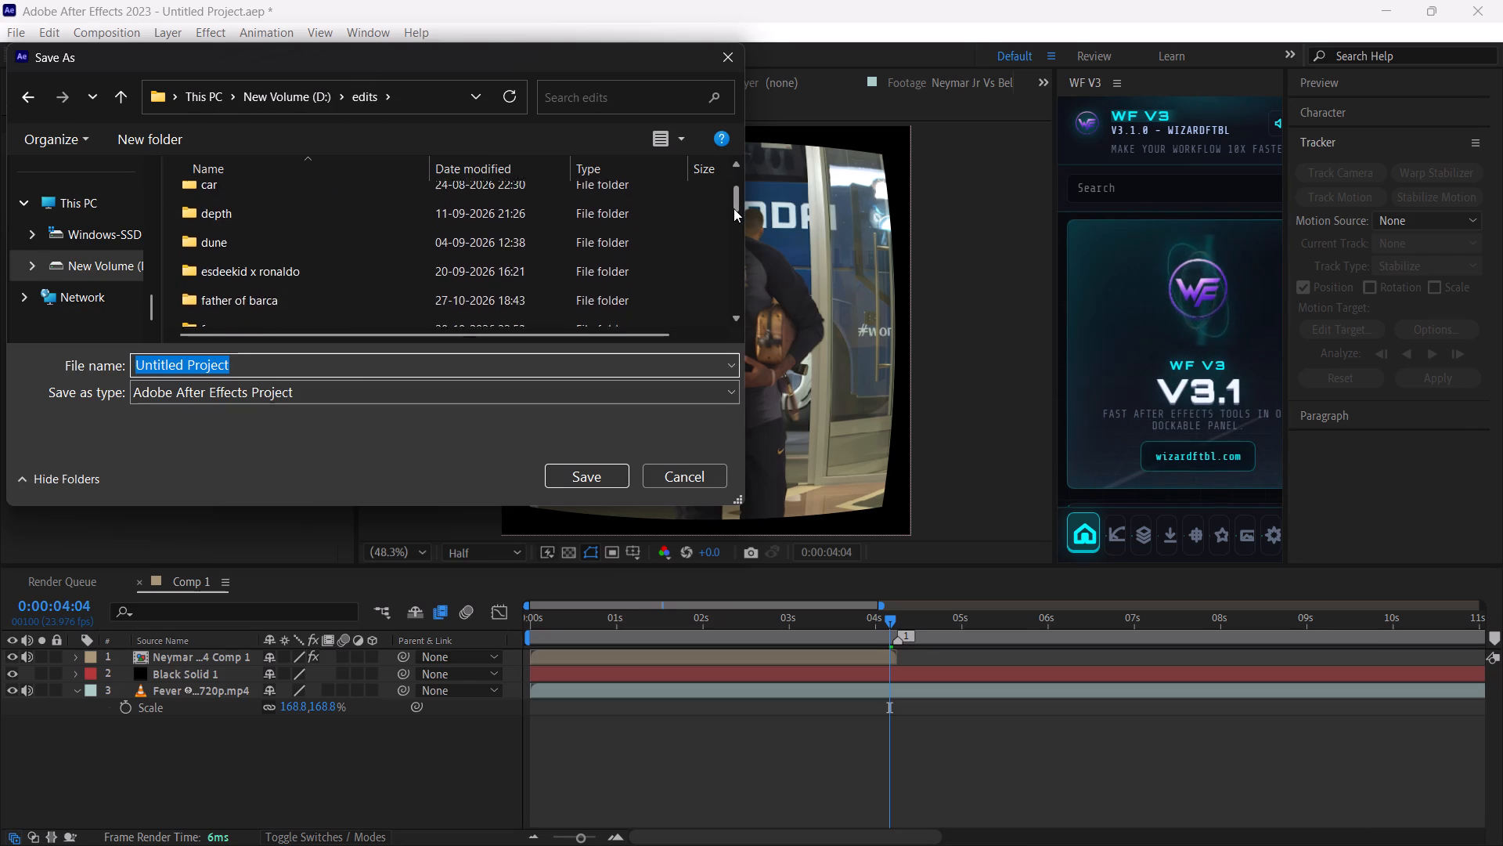
left_click_drag(733, 208, 720, 205)
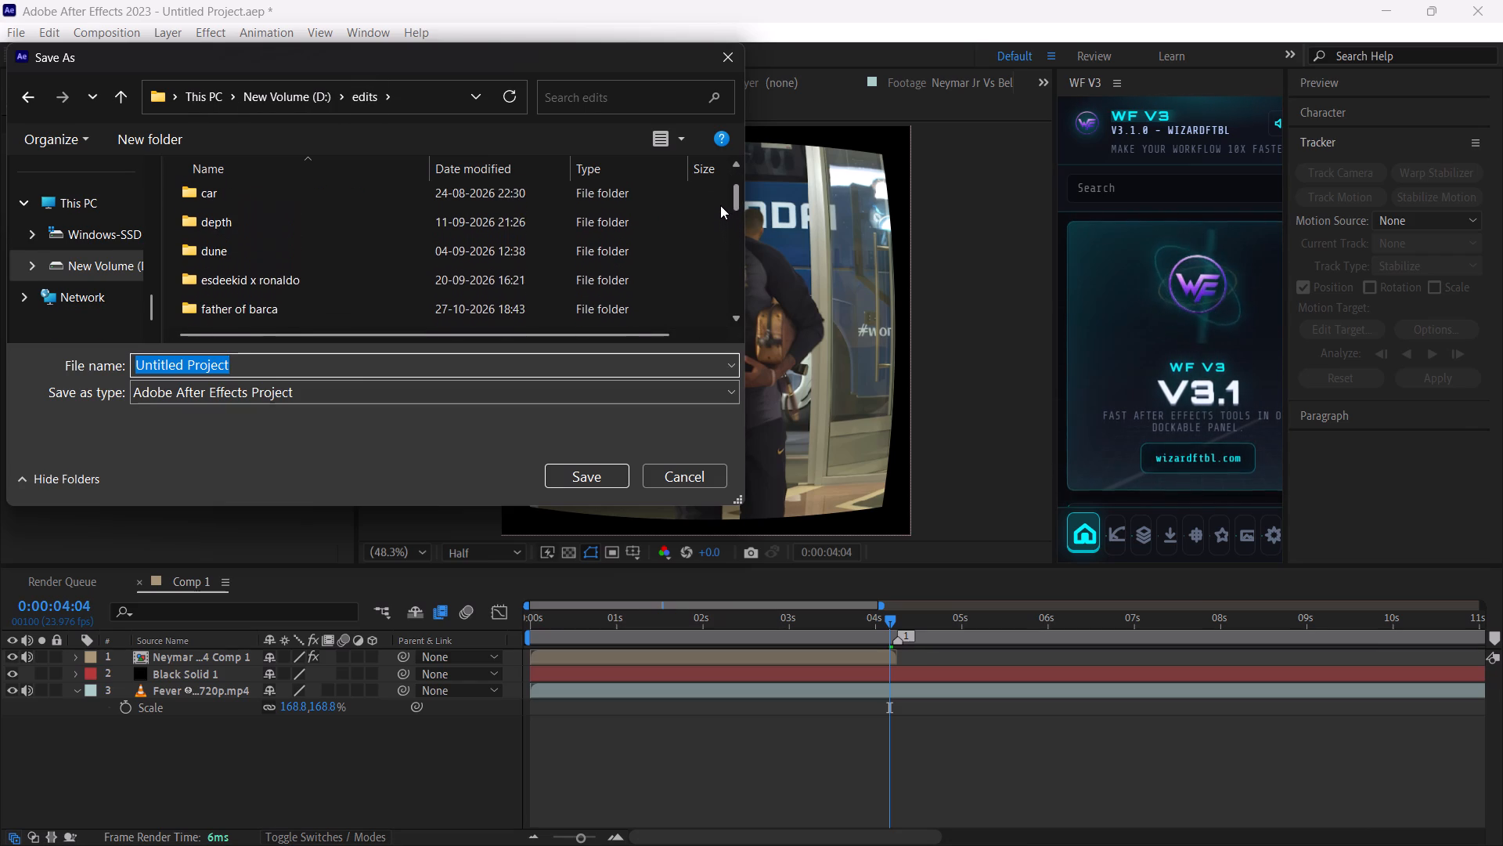
left_click_drag(720, 205, 718, 220)
double_click(272, 254)
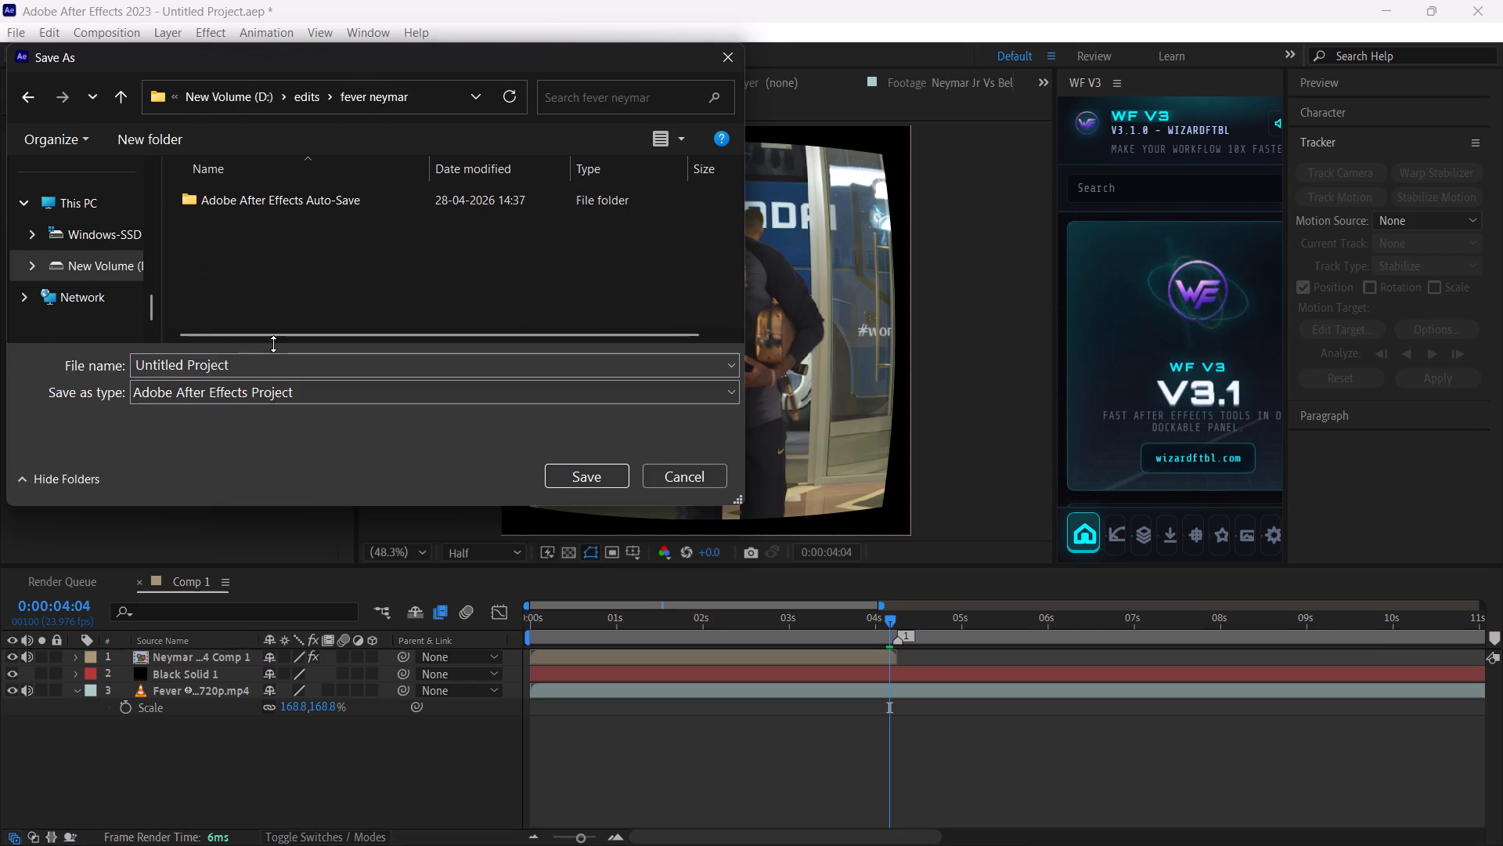
left_click(276, 385)
left_click(285, 360)
left_click(285, 360)
type("neymaar")
left_click(582, 463)
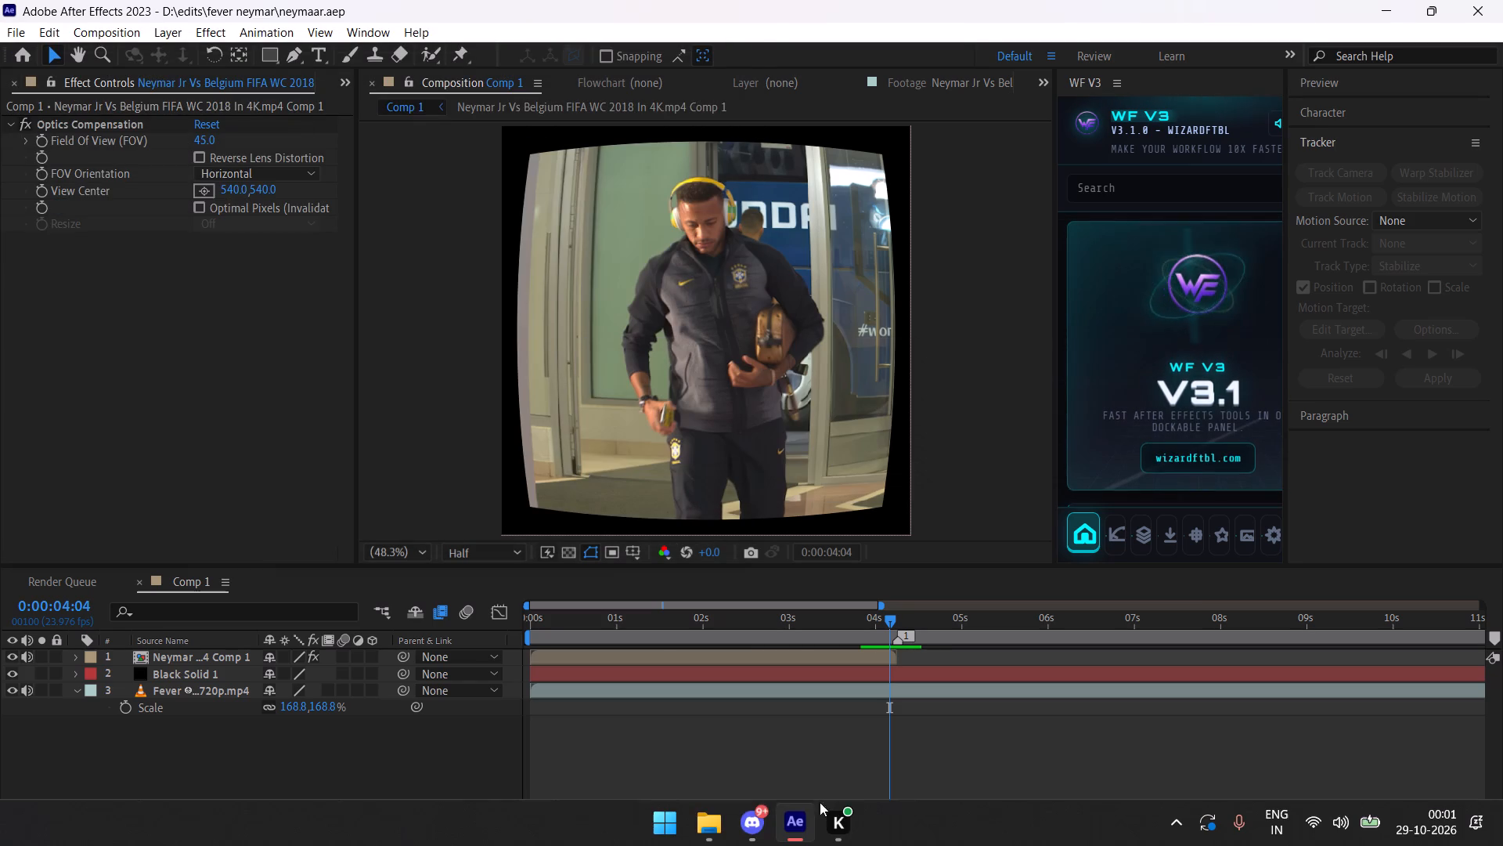
Switch to Google Chrome and begin a web search starting with "signal".
left_click(667, 830)
left_click(603, 426)
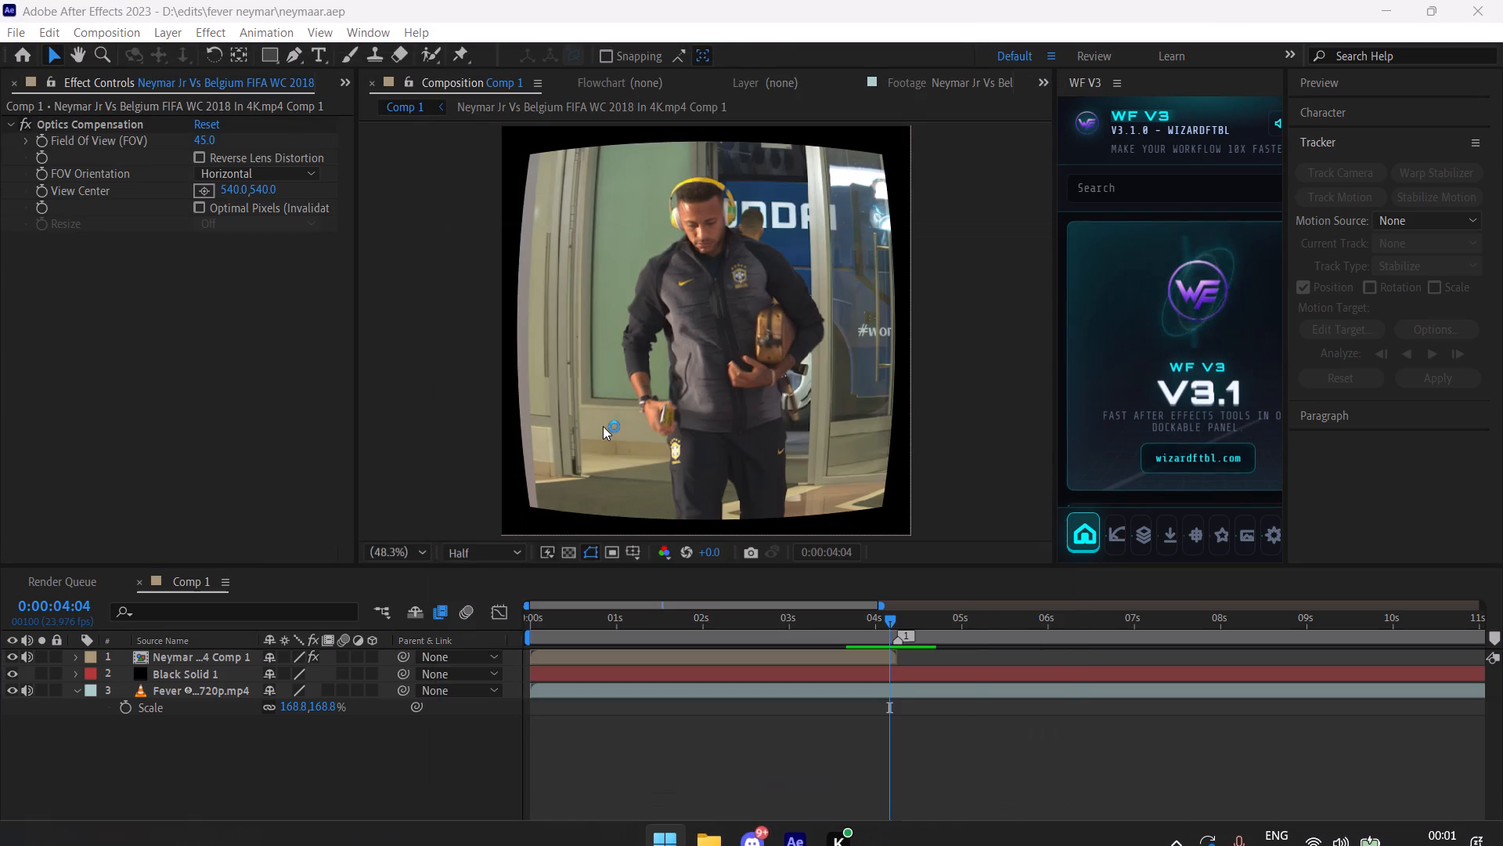
type("fev")
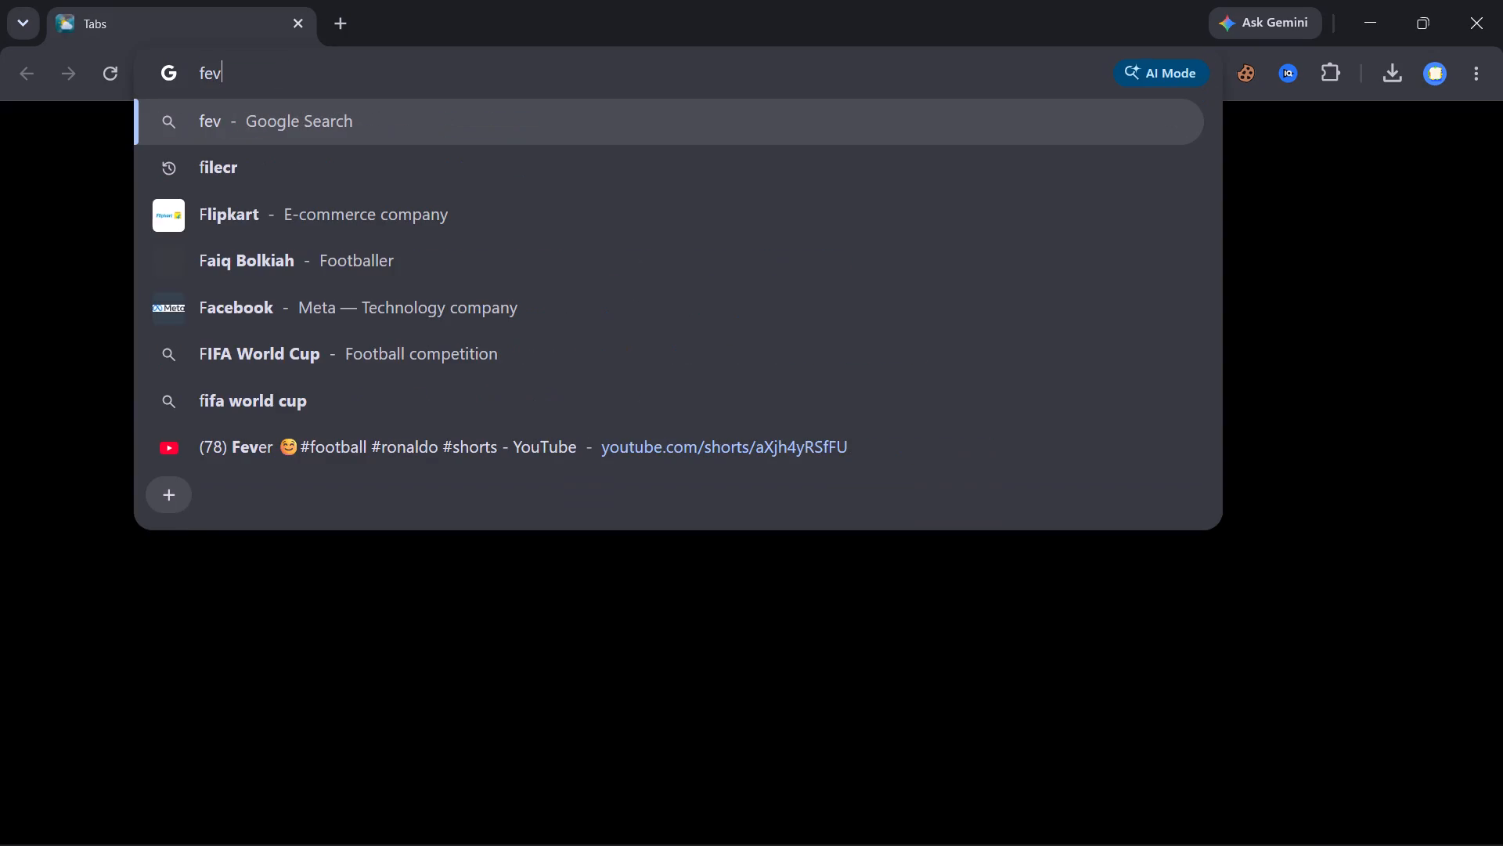
key("BackSpace")
key("BackSpace")
key("BackSpace")
type("signal")
key("space")
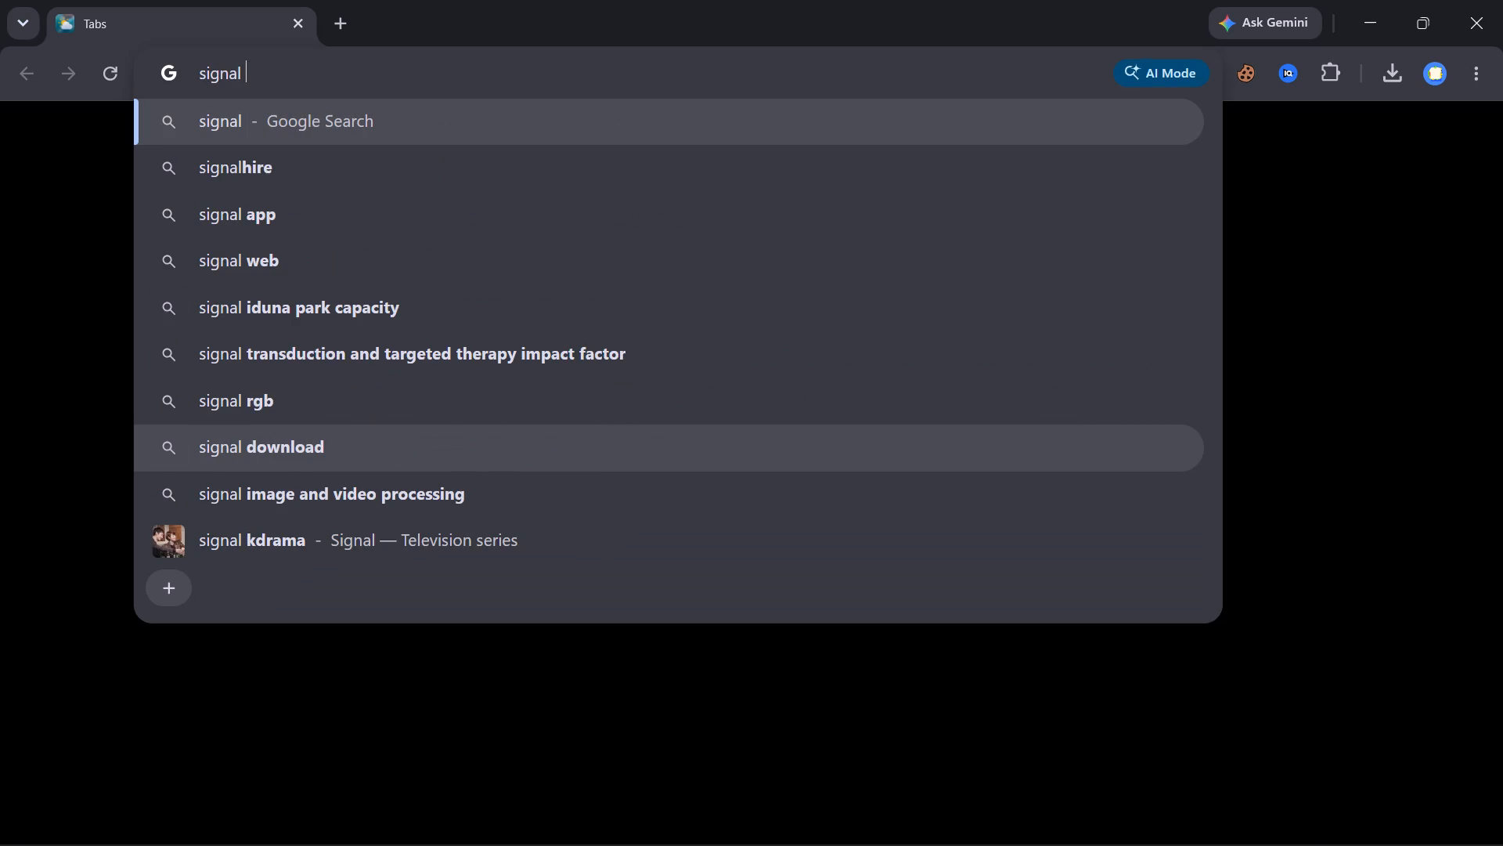
key("alt+Tab")
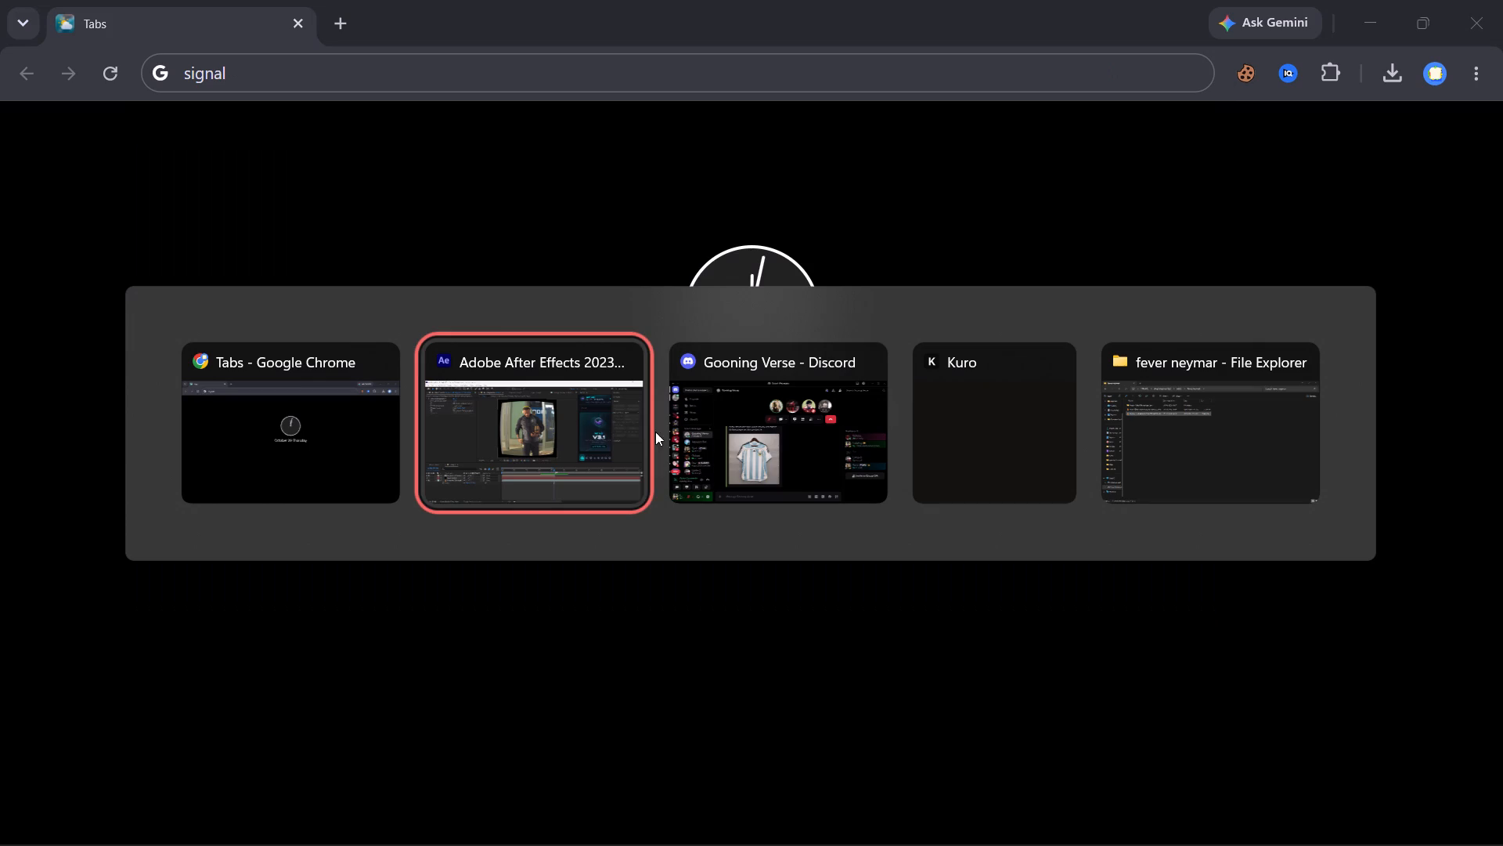
key("alt+Tab")
key("alt+Tab")
key("alt+Tab")
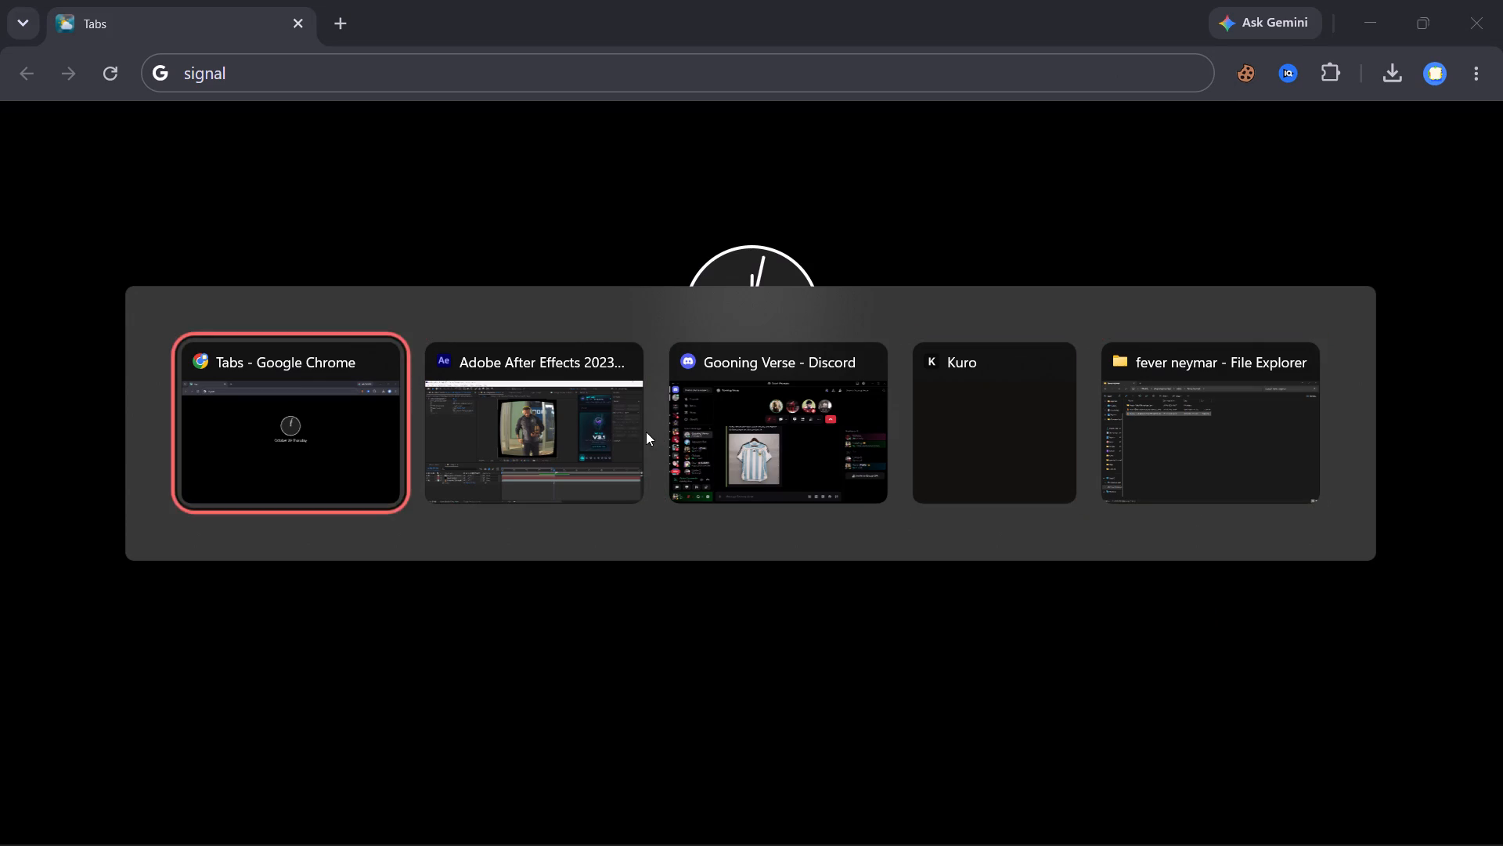
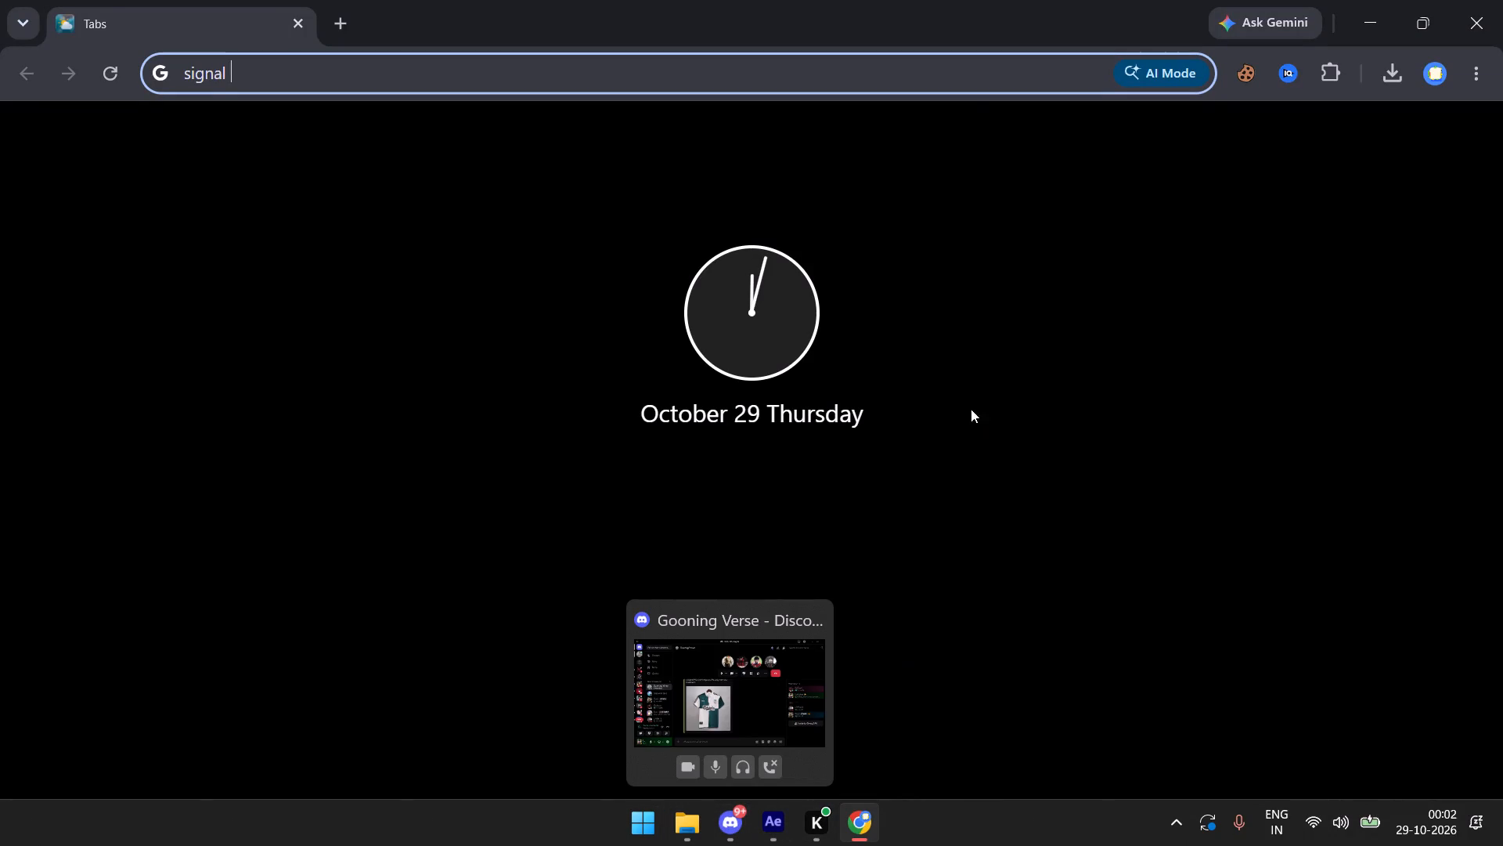
Search the web for "signal plugin after effects free reddit", and repeat the search without the word "reddit".
left_click(434, 63)
left_click(422, 76)
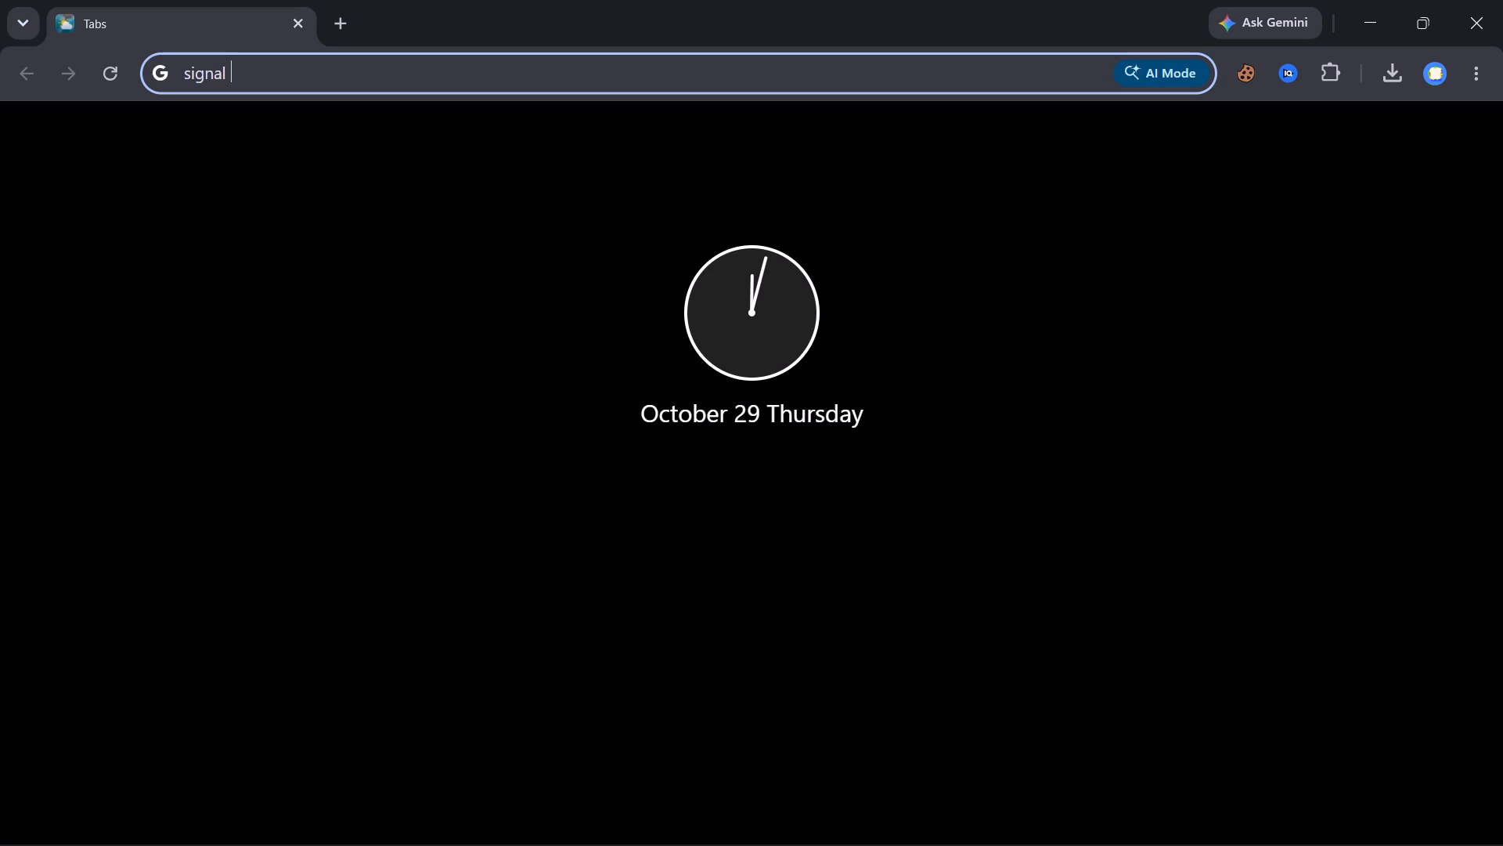
type("plug")
key("Down")
key("Down")
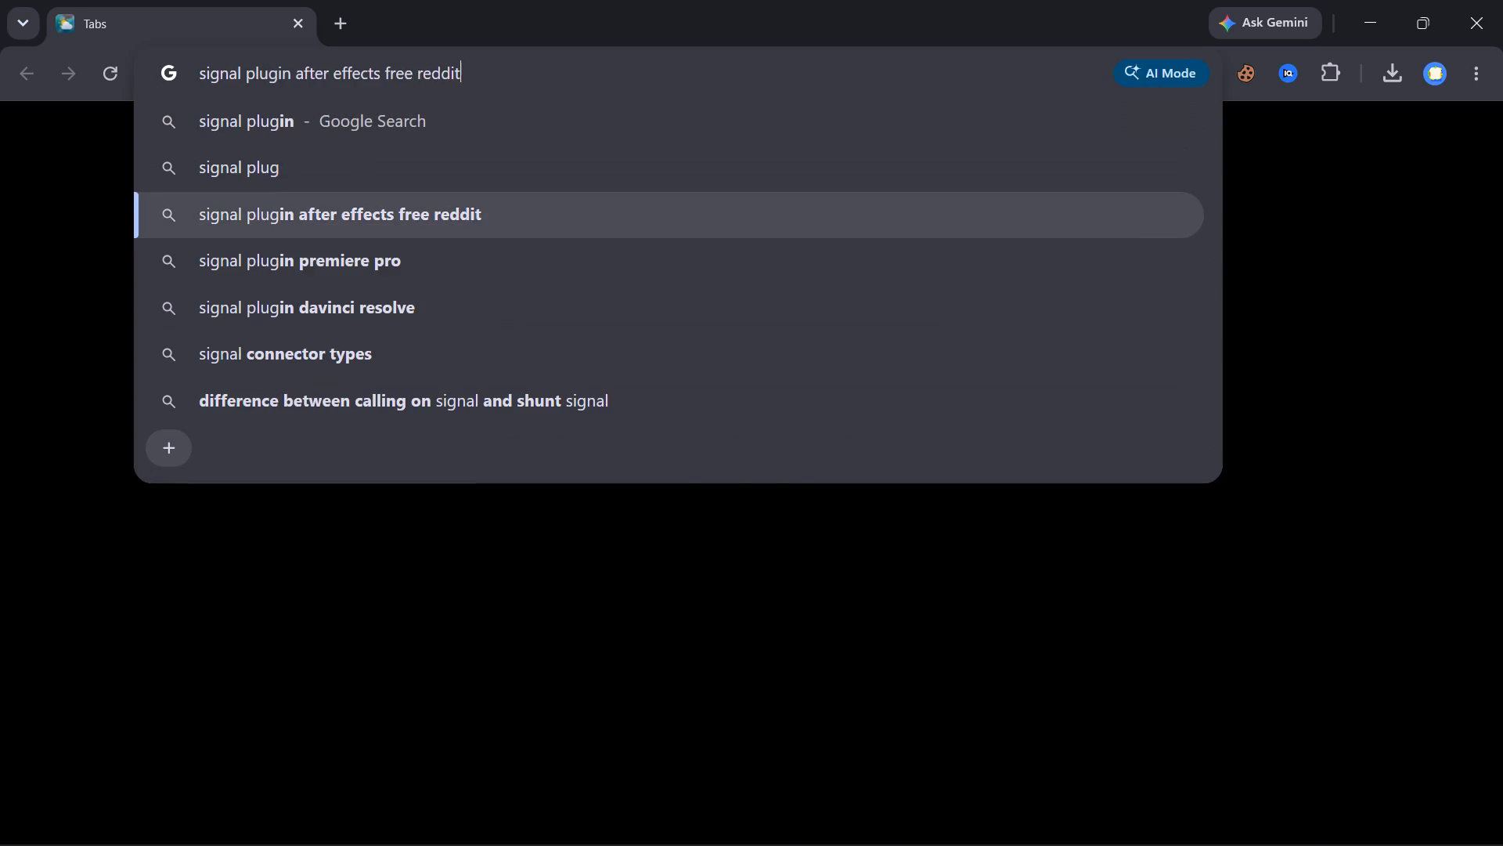
key("Return")
left_click_drag(641, 164, 565, 161)
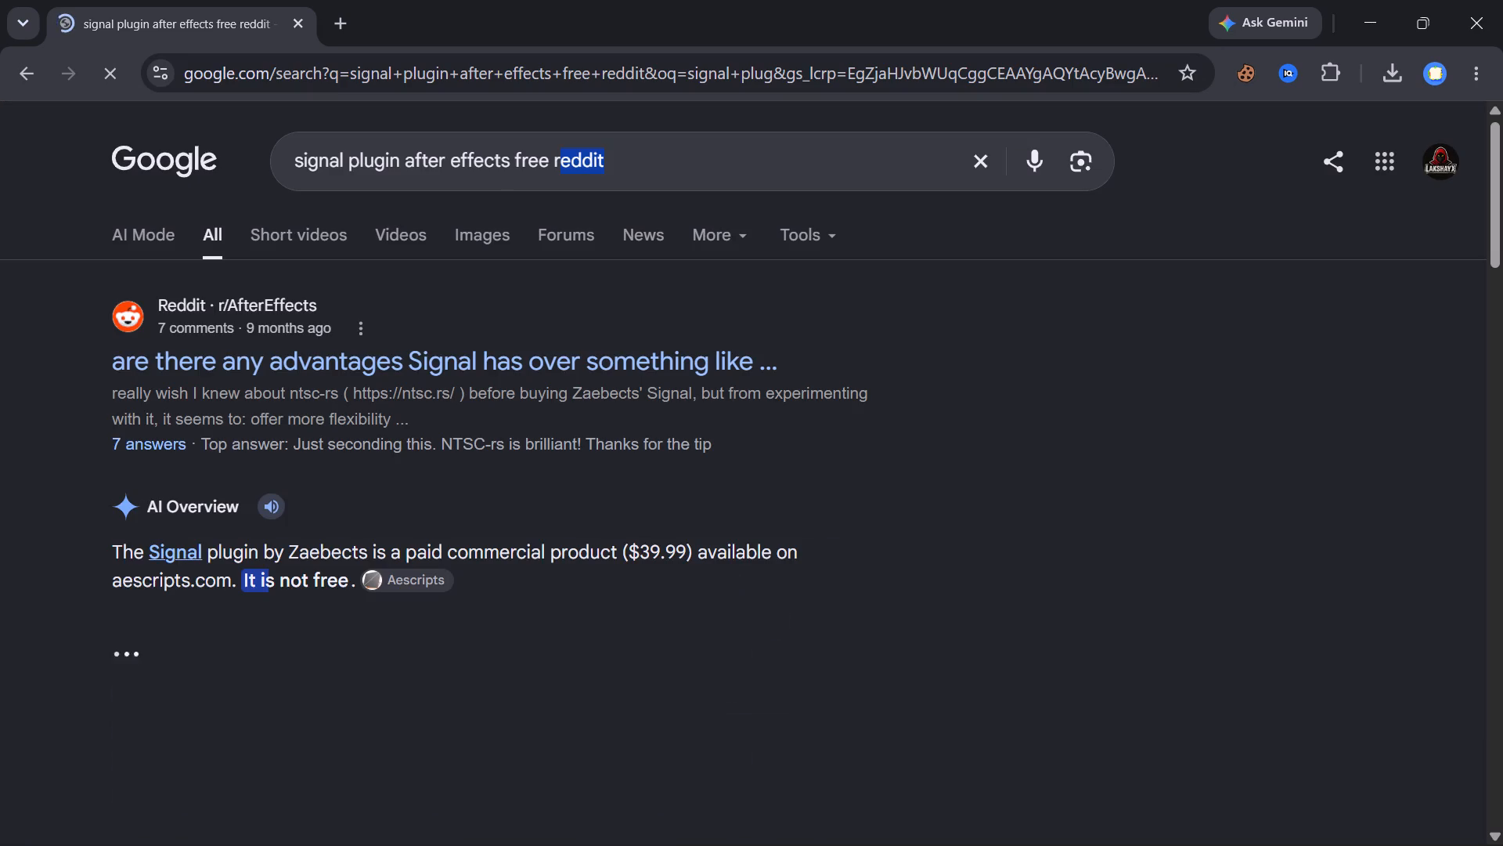
left_click_drag(565, 161, 555, 166)
key("BackSpace")
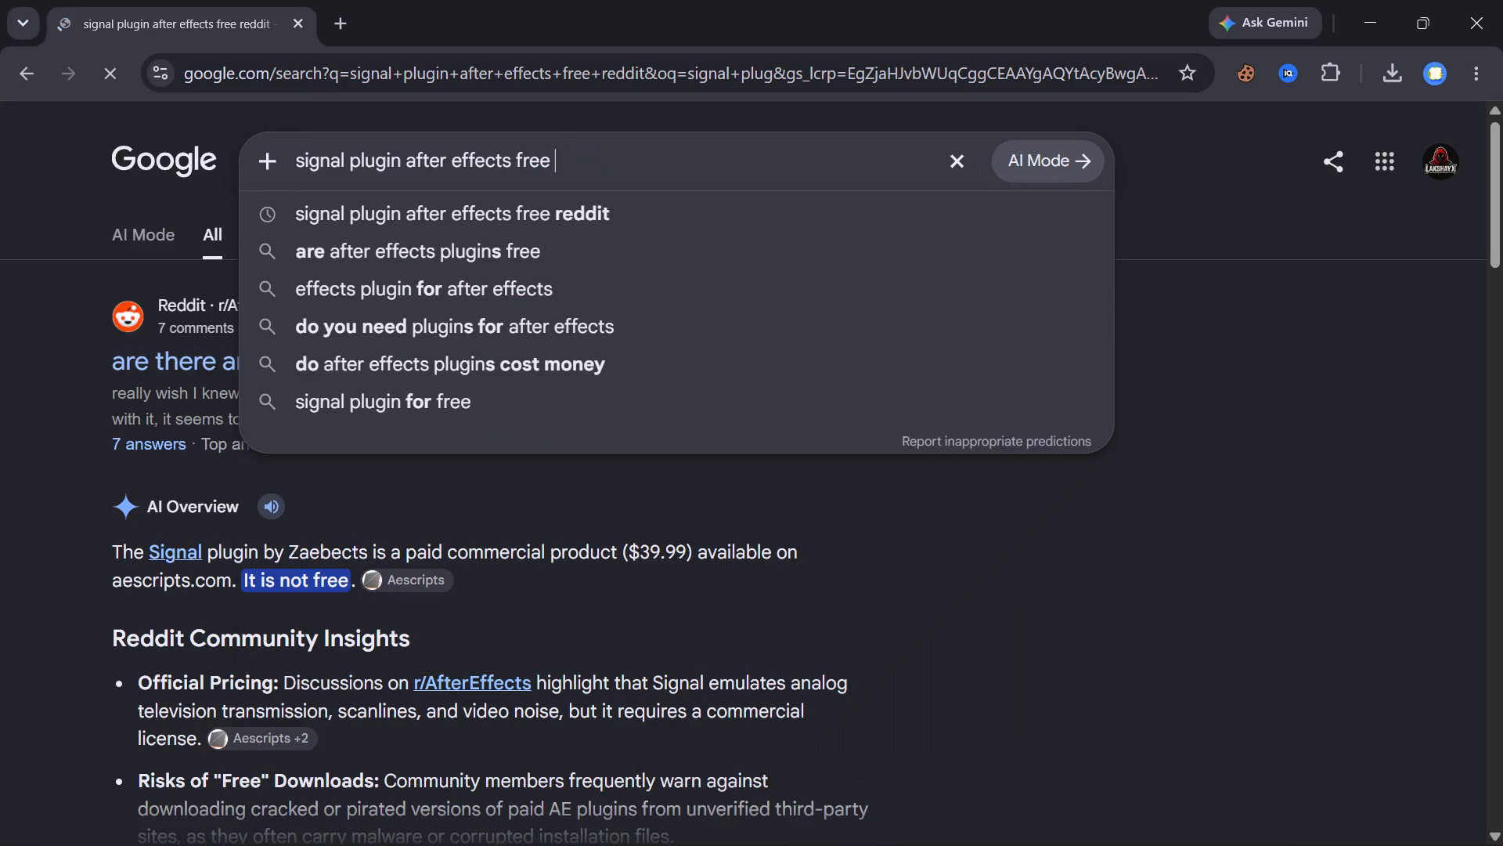
key("Return")
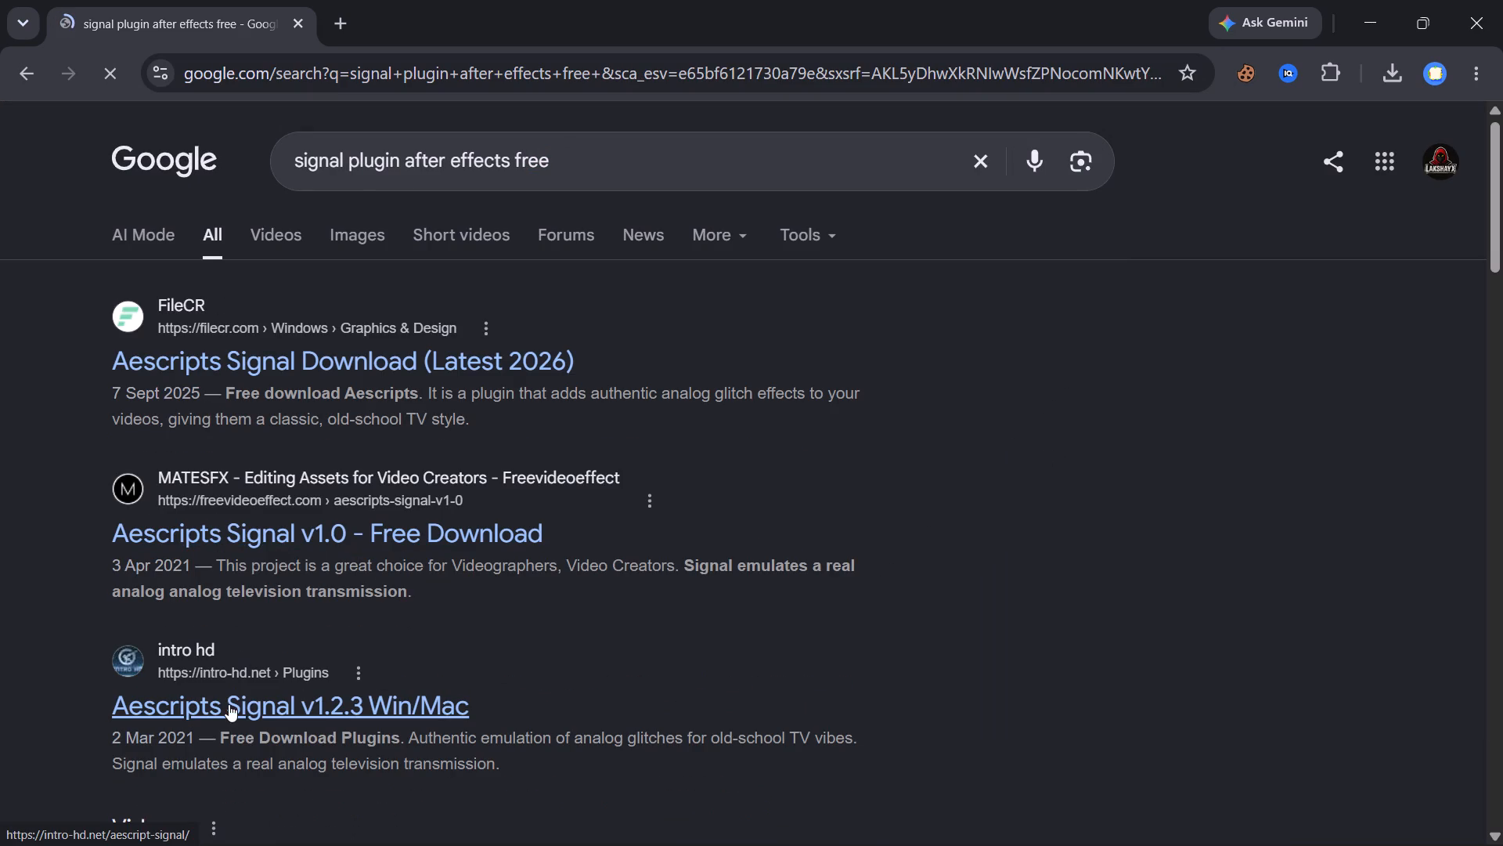
Open the intro-hd.net result for Aescripts Signal v1.2.3 Win/Mac and follow its File-upload download link.
left_click(254, 700)
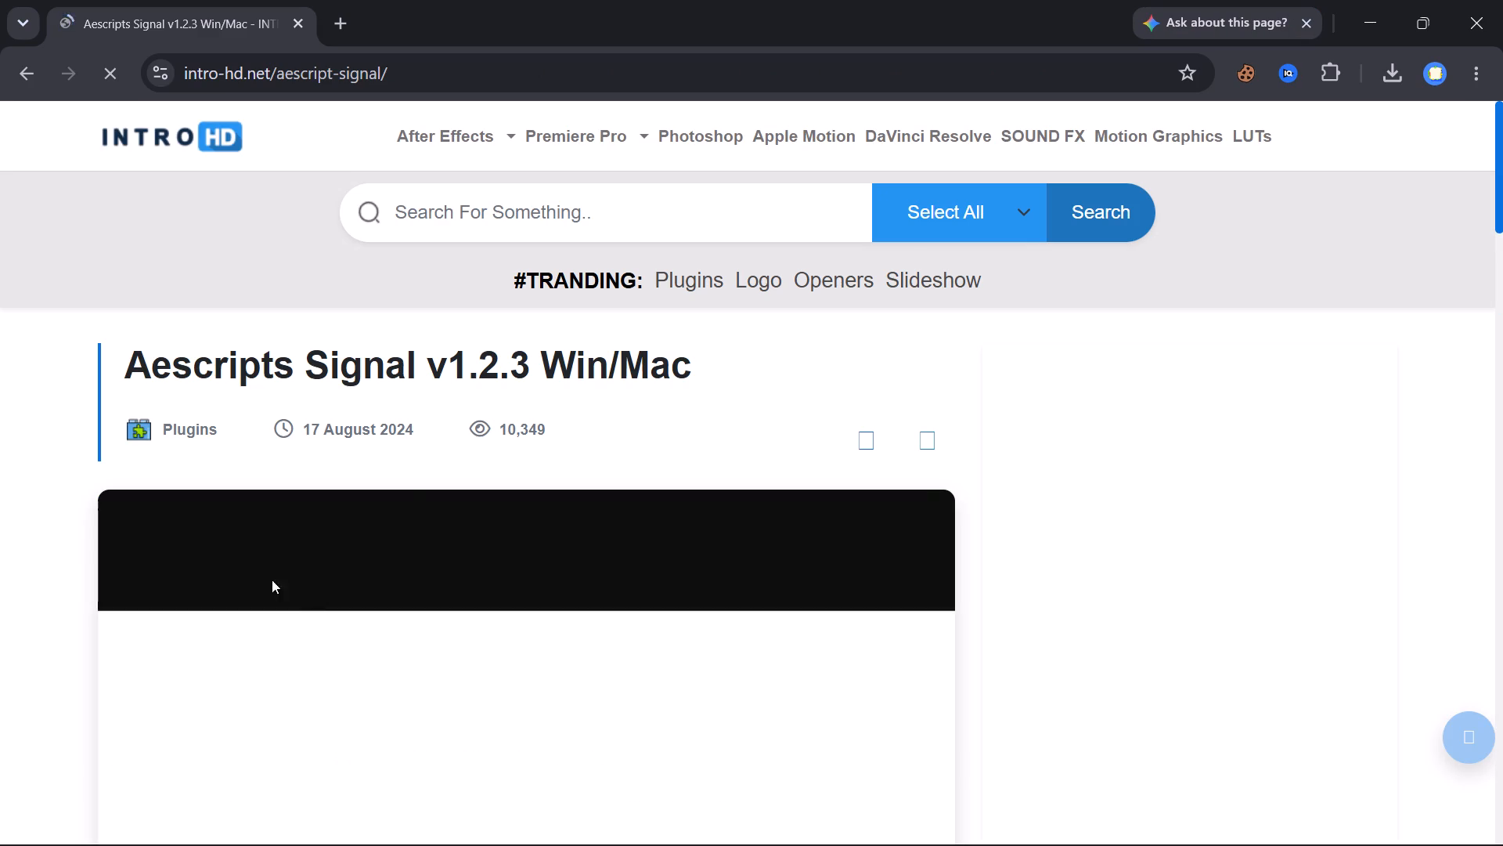
middle_click(1254, 512)
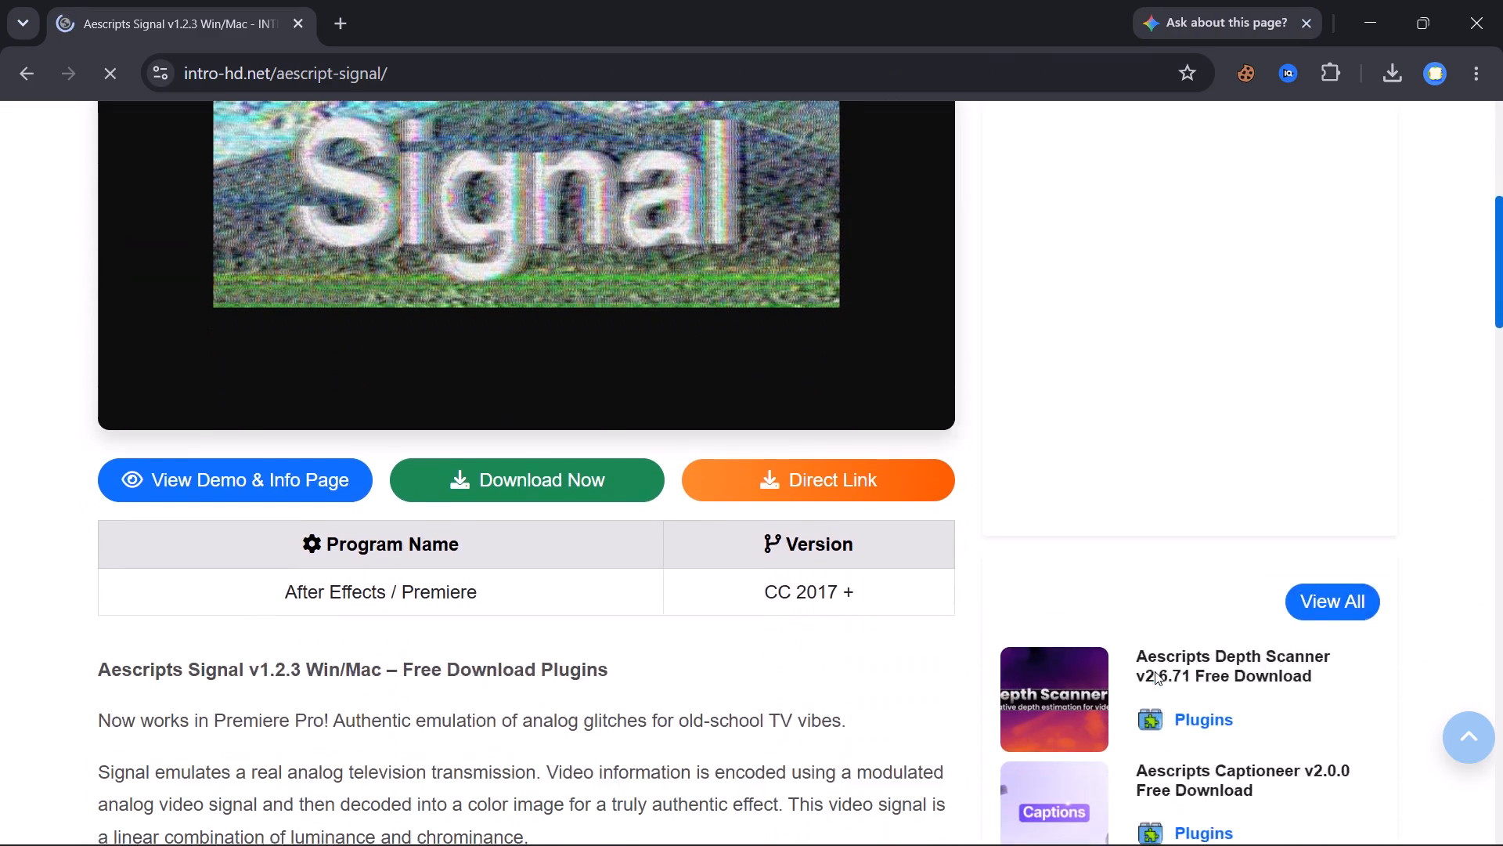
middle_click(1155, 671)
left_click(571, 460)
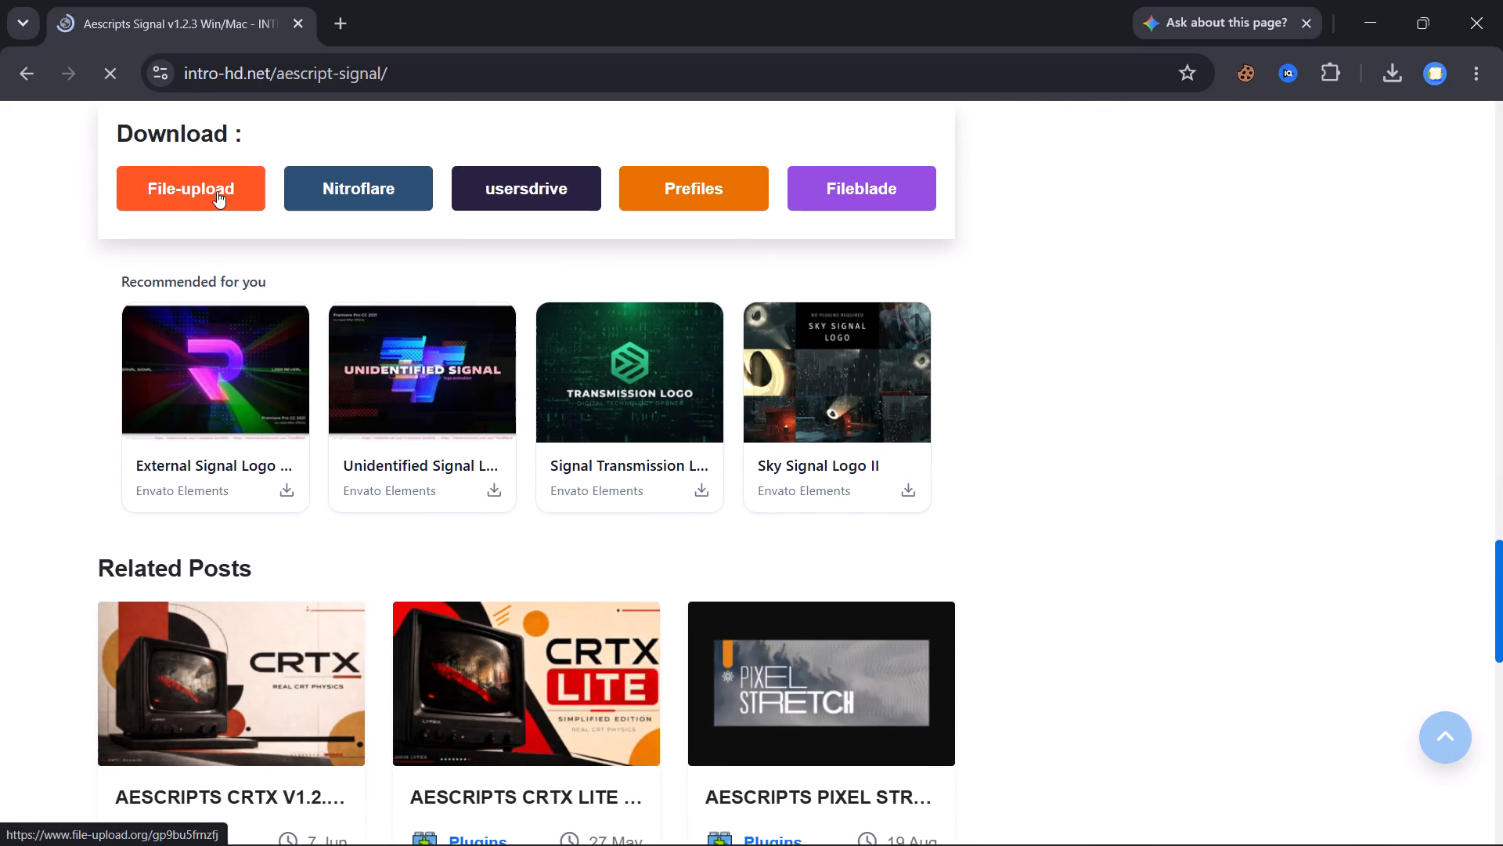
left_click(217, 191)
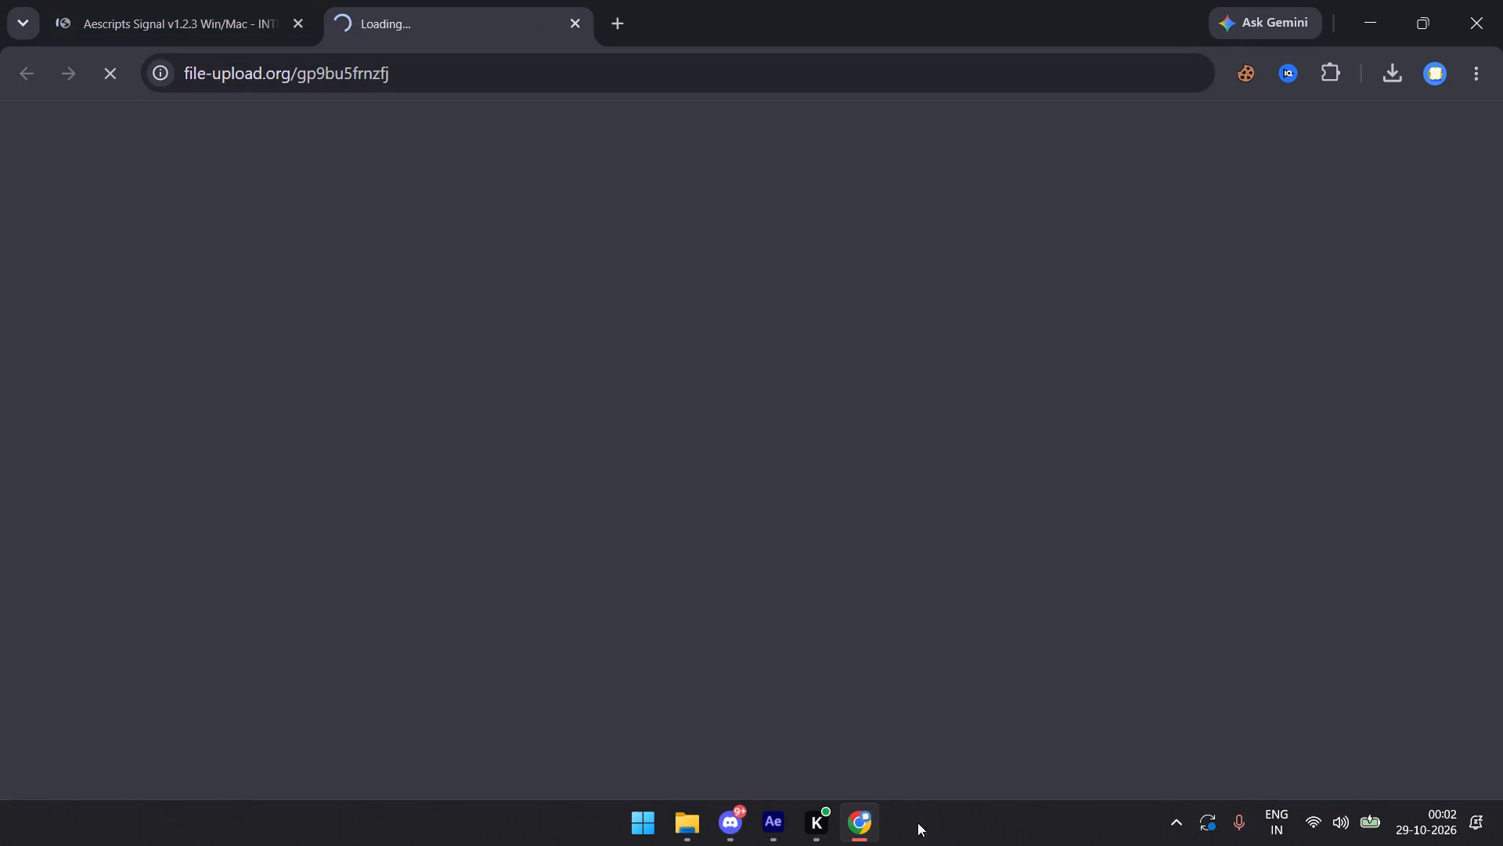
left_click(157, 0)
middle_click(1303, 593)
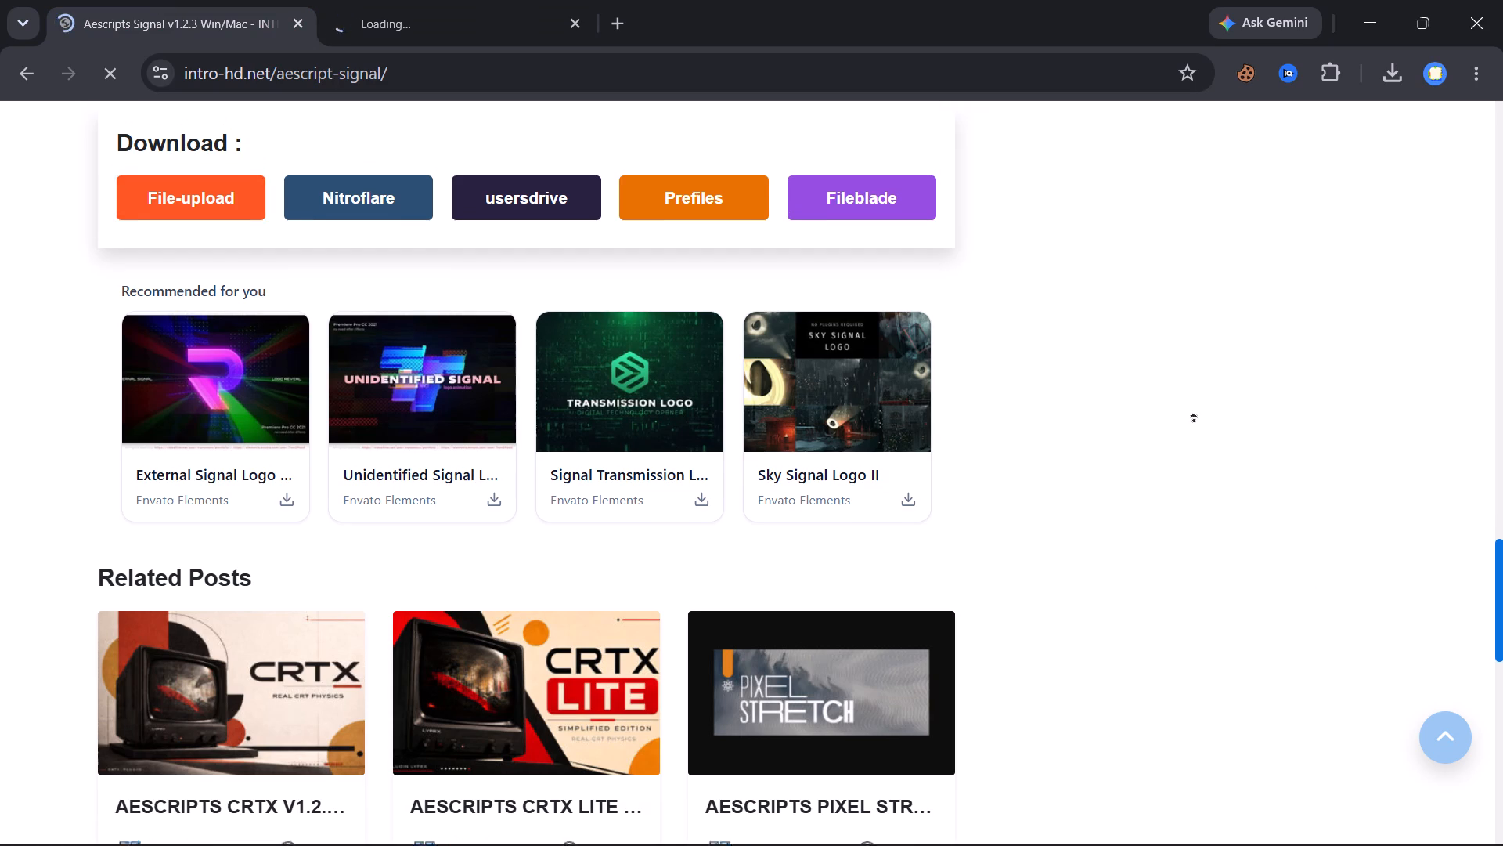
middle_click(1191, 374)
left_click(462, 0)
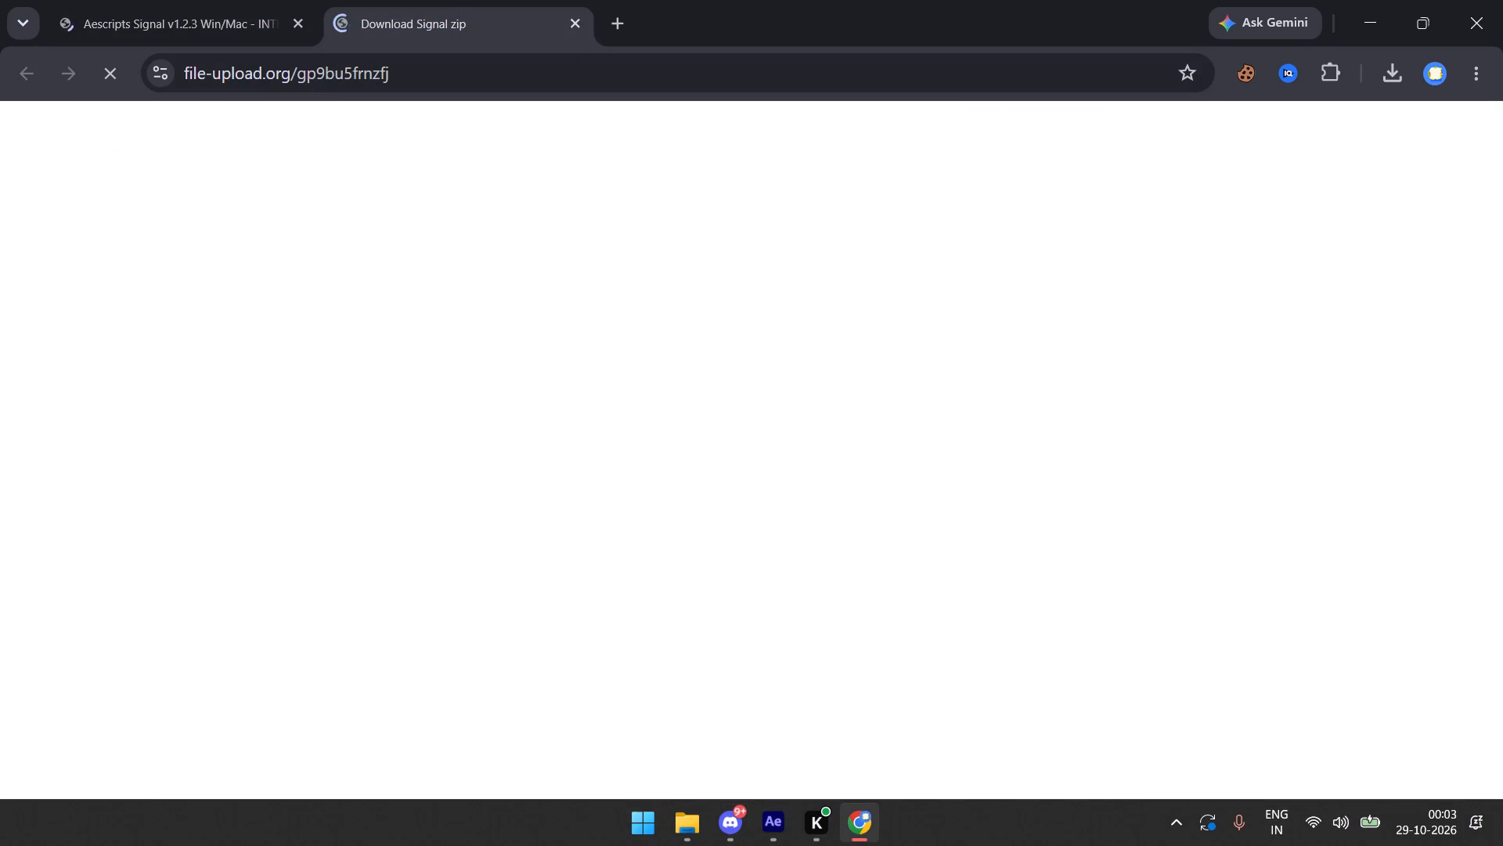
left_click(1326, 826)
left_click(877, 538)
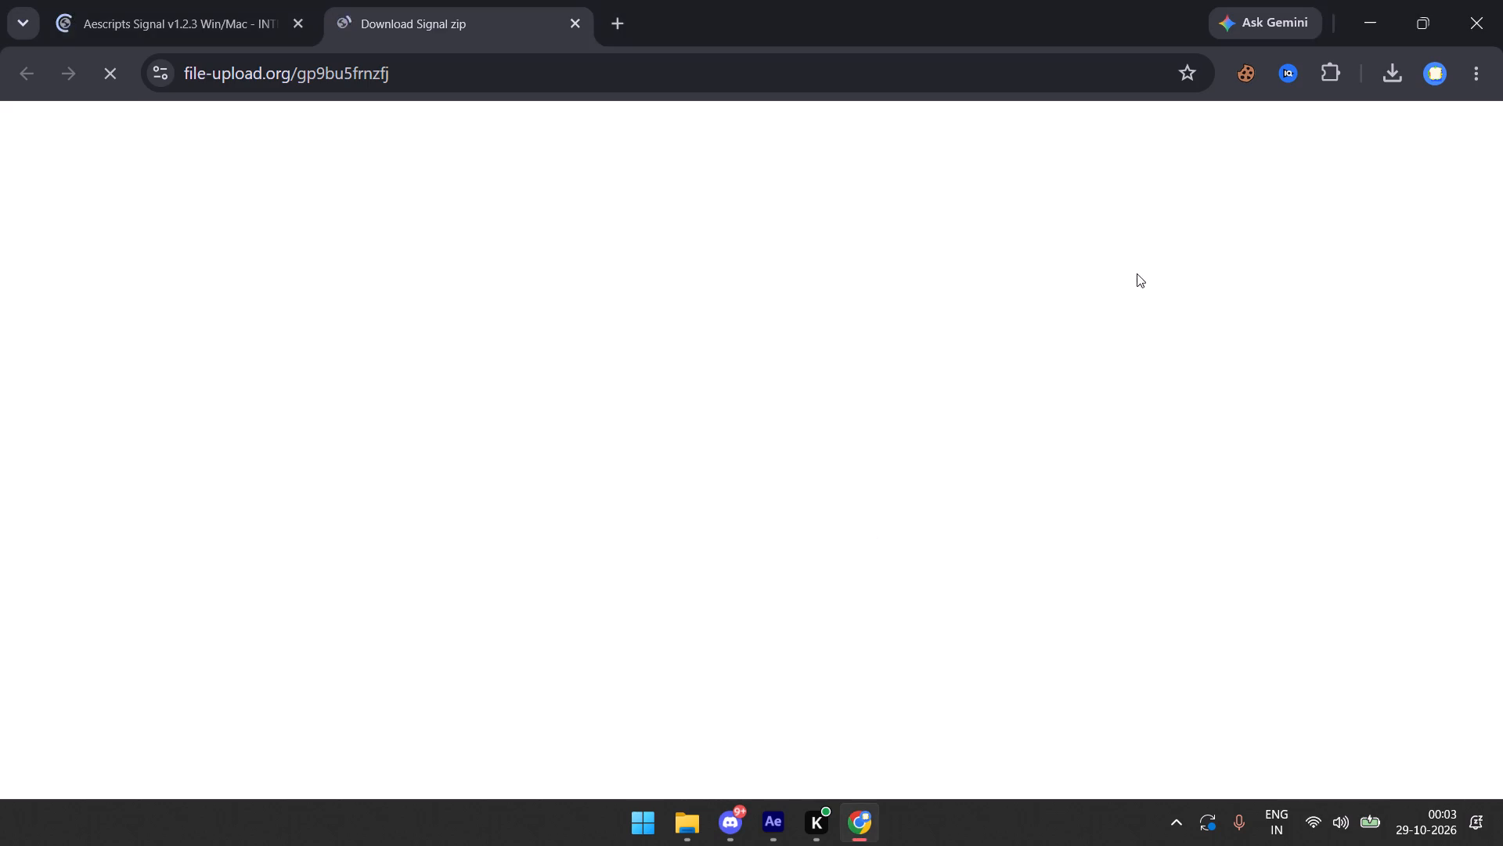
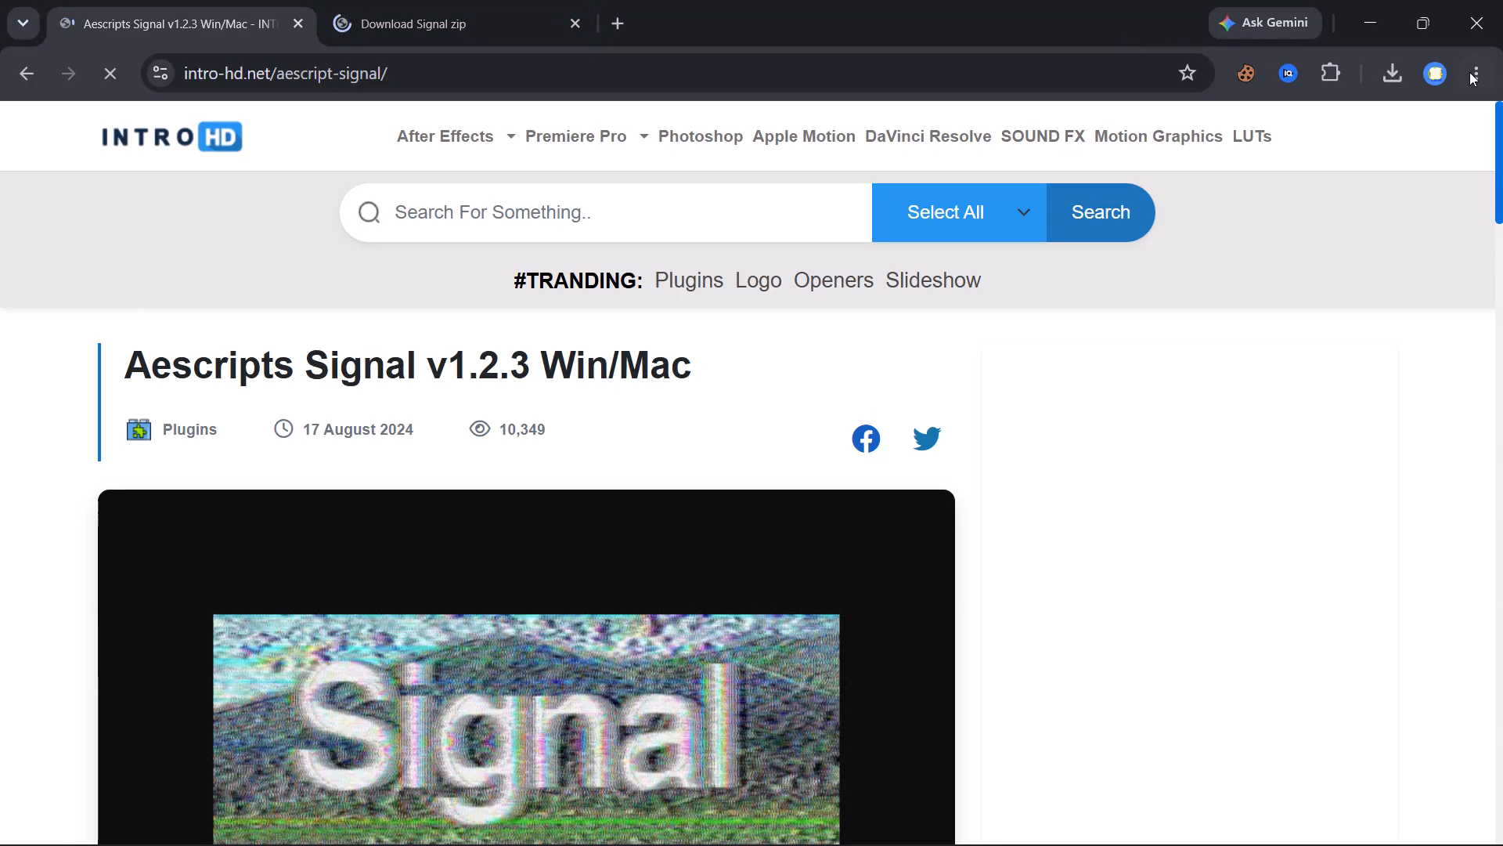
Request the free download of Signal v1.2.3.zip on the File Upload page.
left_click(1465, 72)
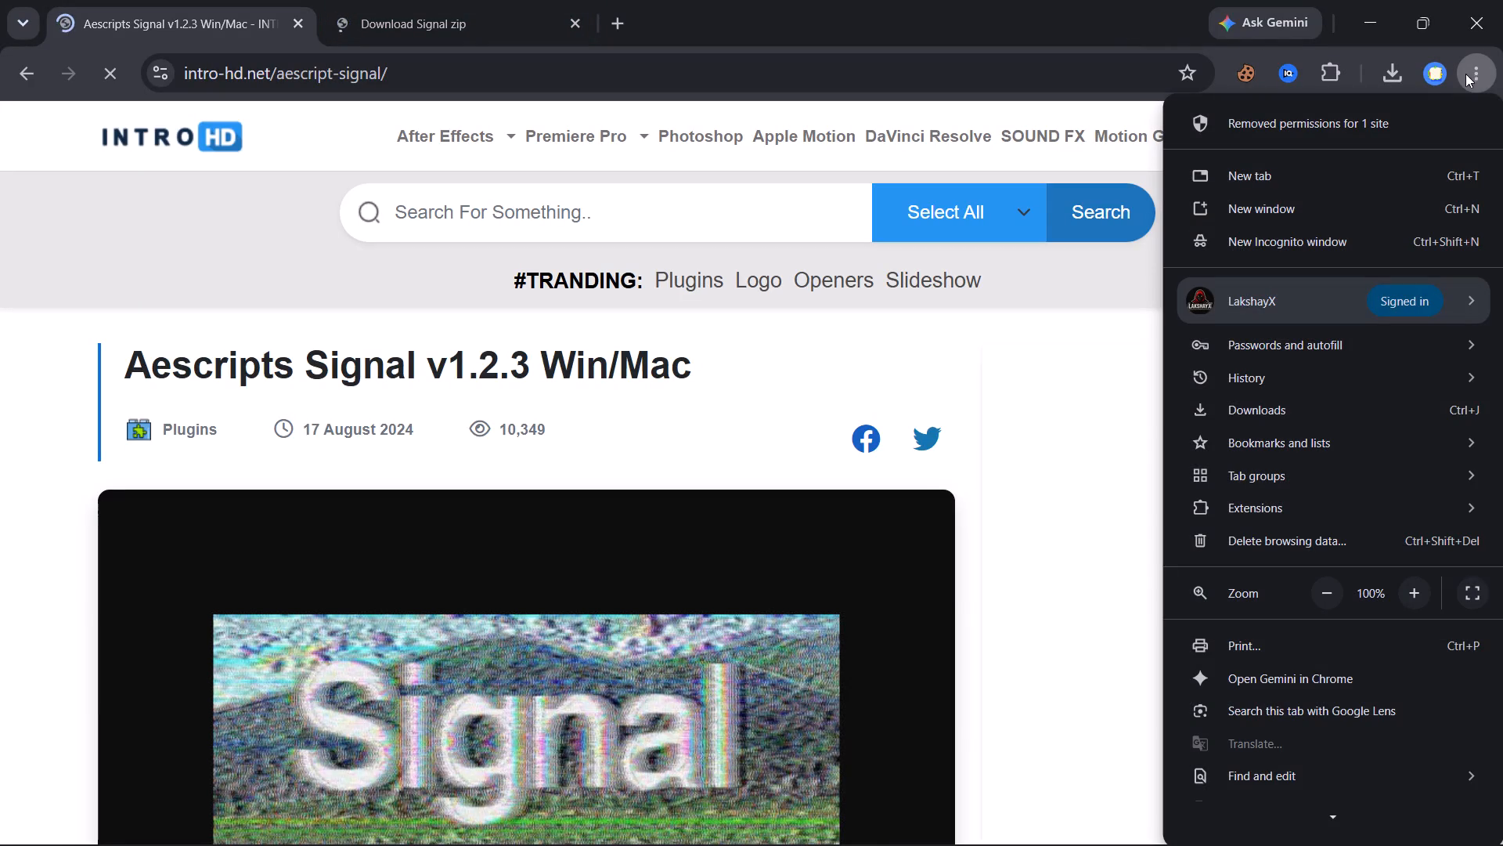
left_click(454, 0)
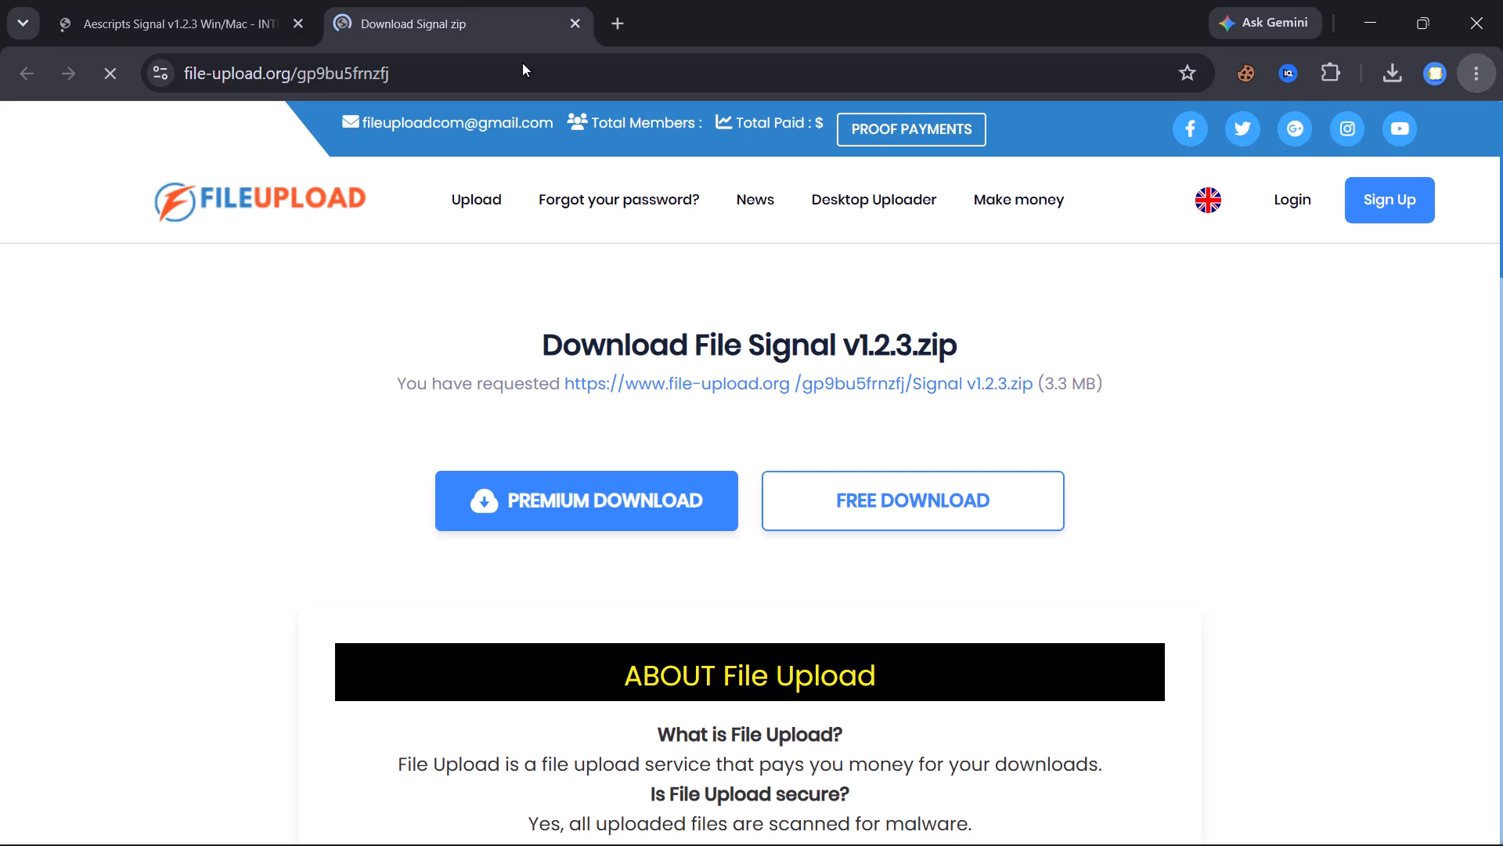
left_click(906, 505)
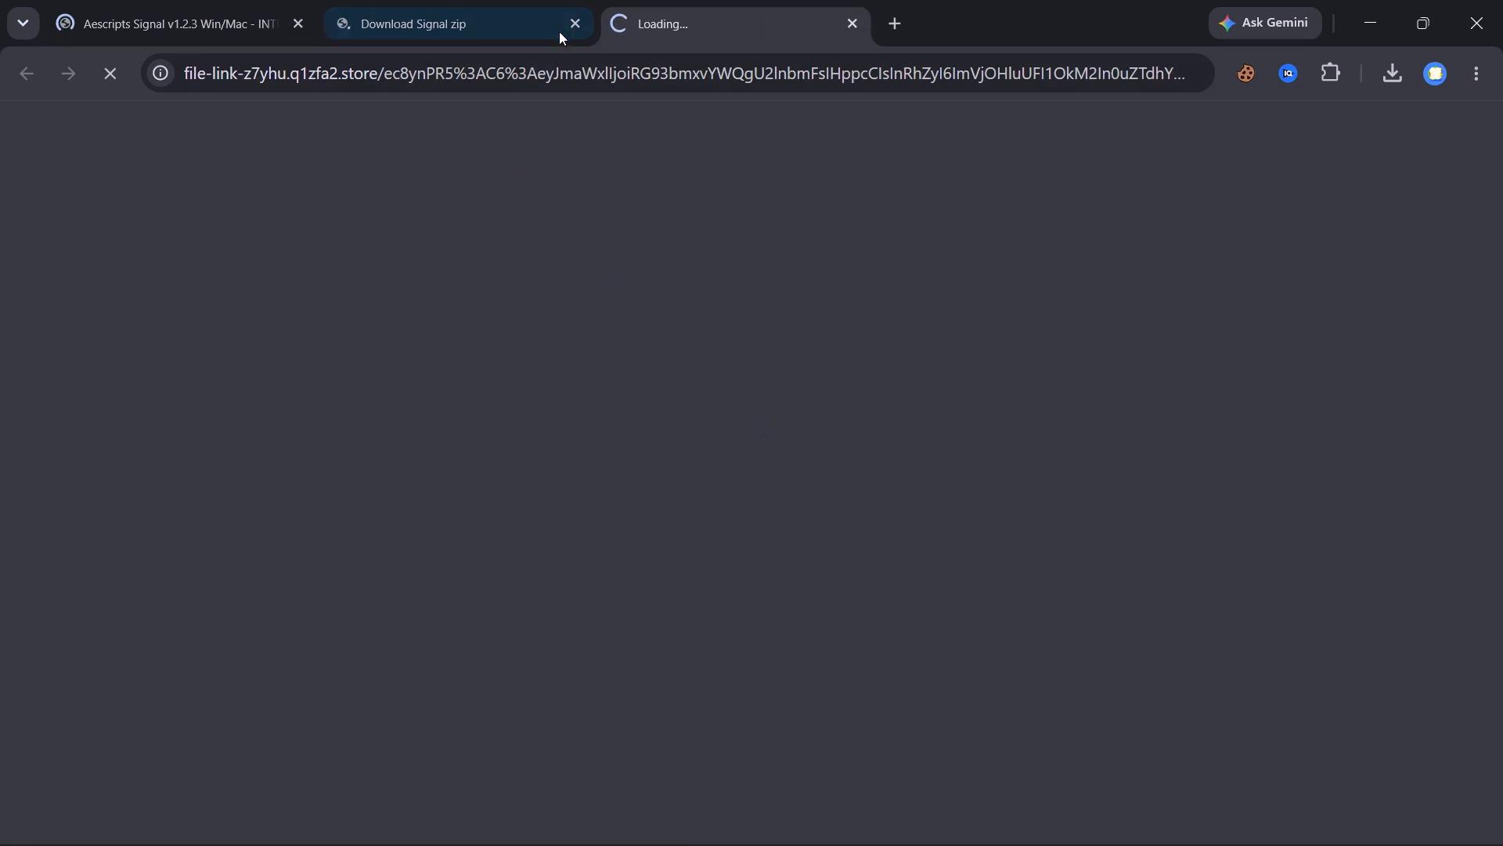
Return to the intro-hd.net Aescripts Signal page and open a download link from it in a new tab.
left_click(491, 0)
left_click(114, 0)
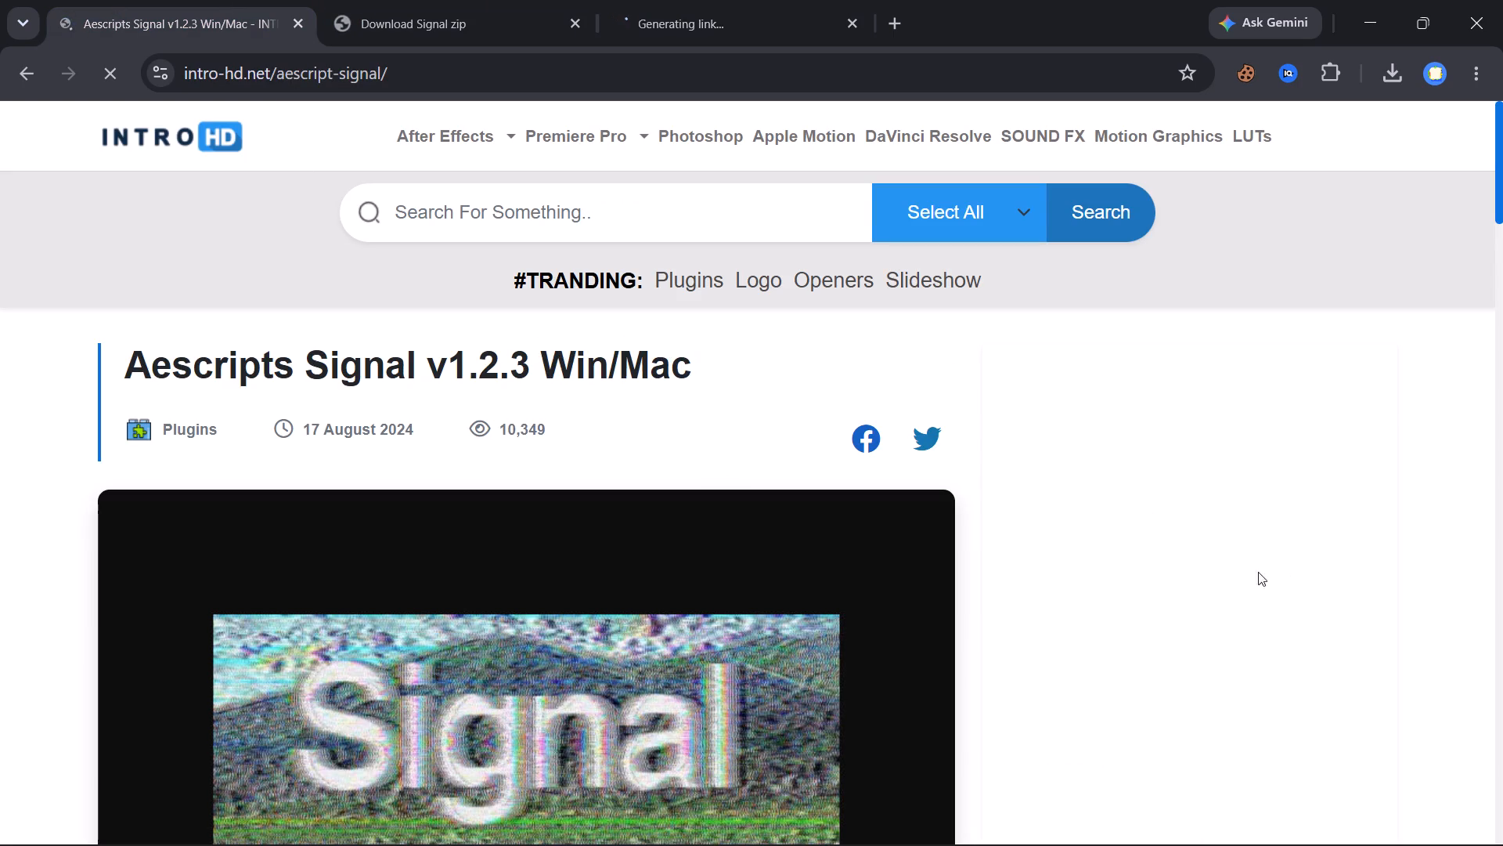
middle_click(1231, 572)
middle_click(1116, 744)
left_click(788, 599)
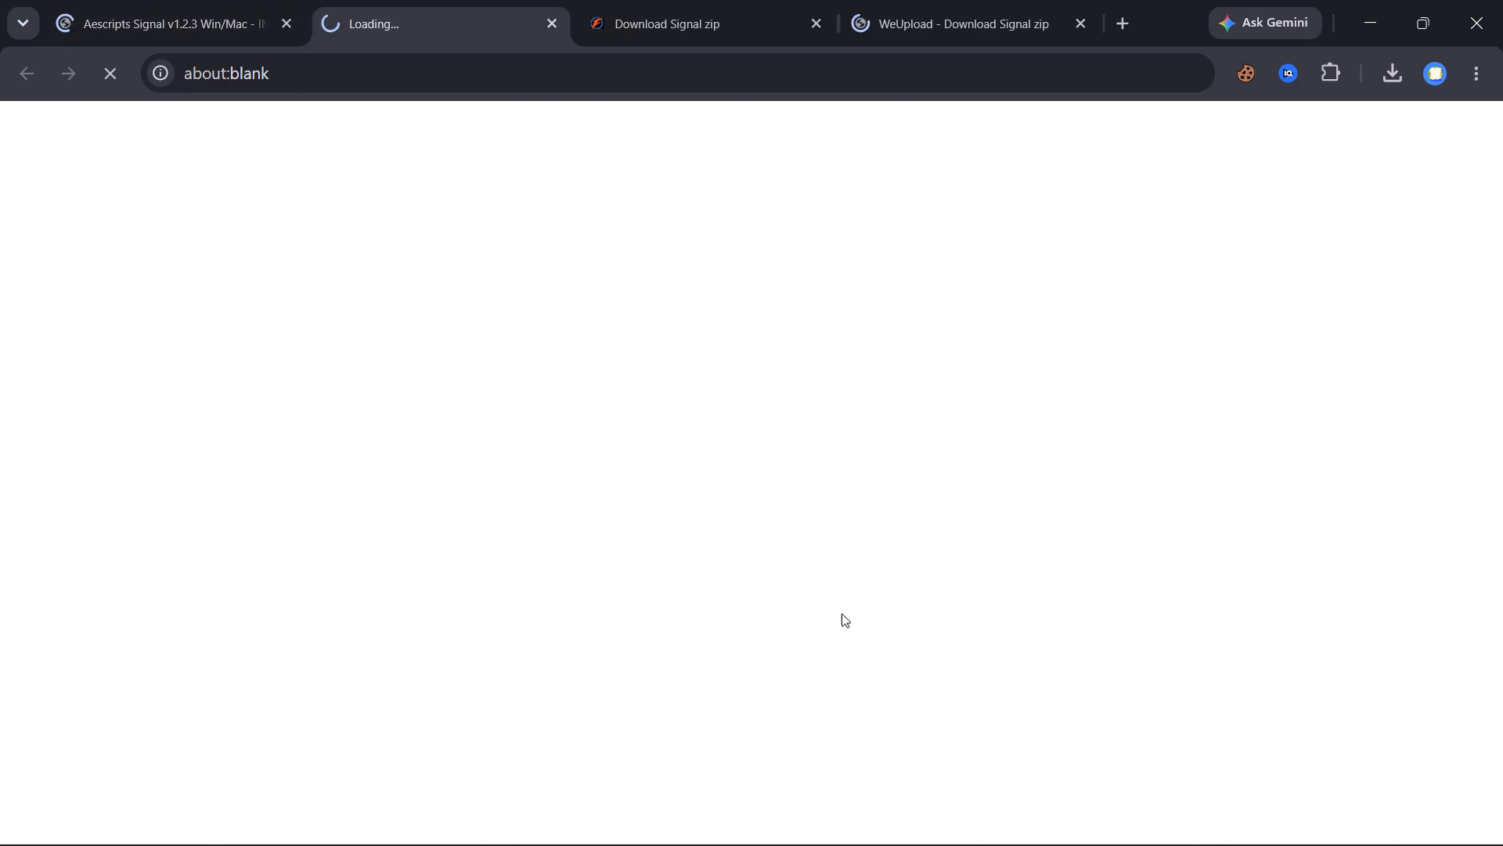
Start the Signal zip file download on the WeUpload page.
left_click(745, 31)
left_click(968, 0)
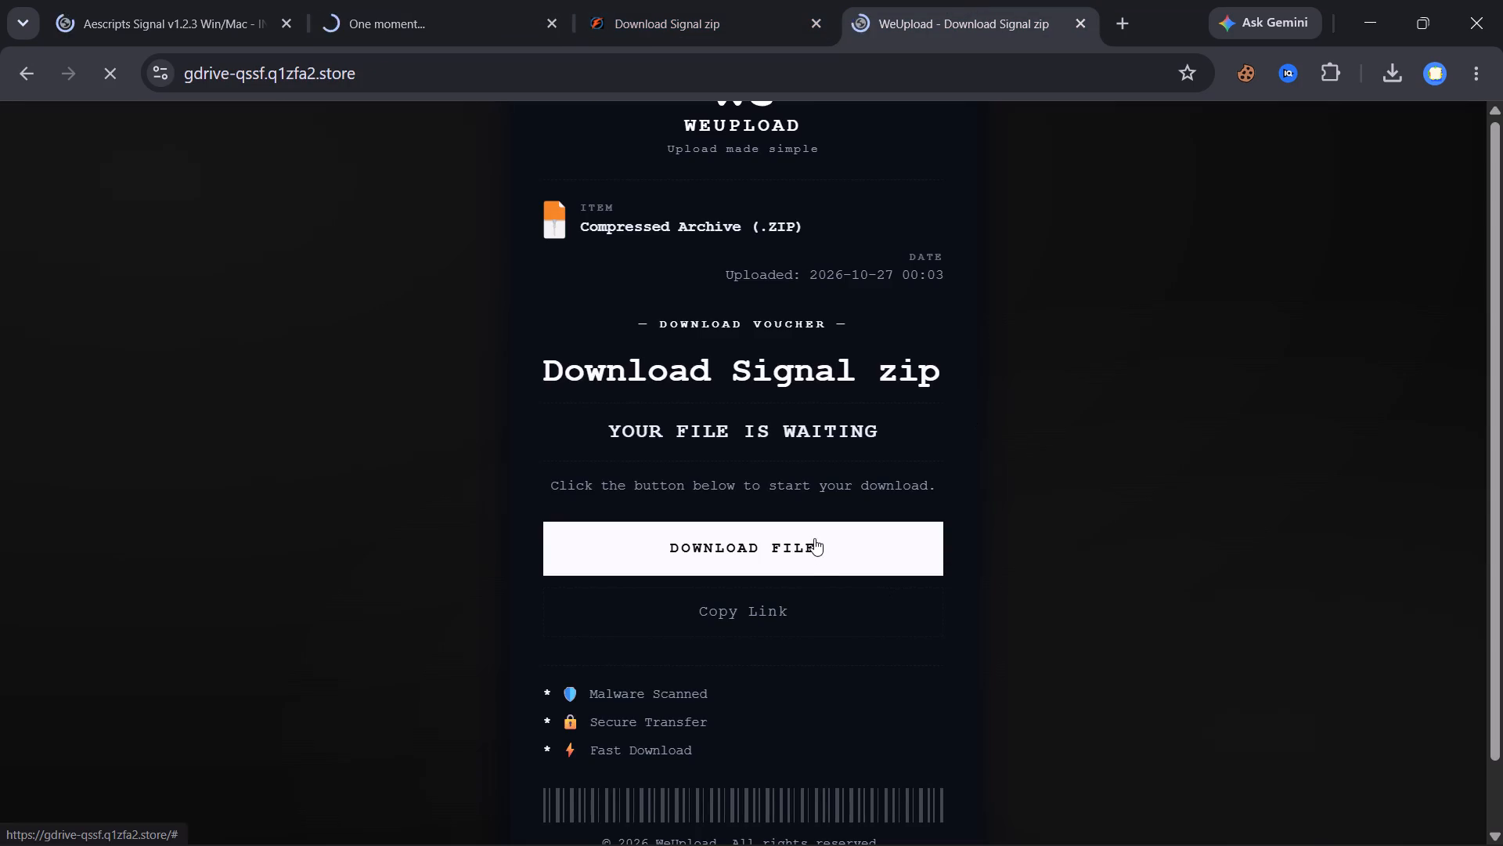
left_click(387, 0)
left_click(907, 0)
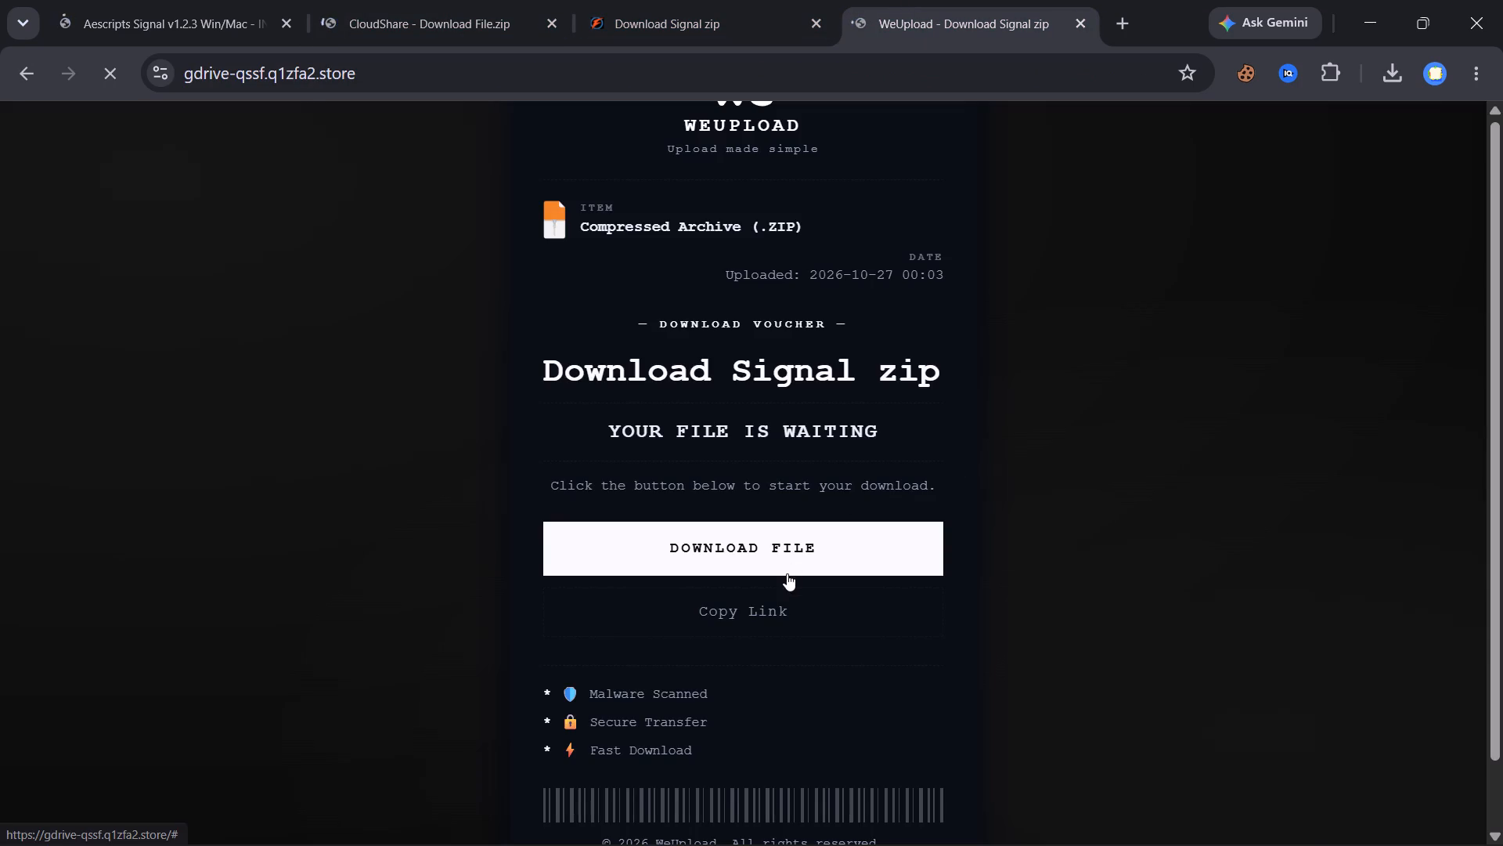
left_click(780, 554)
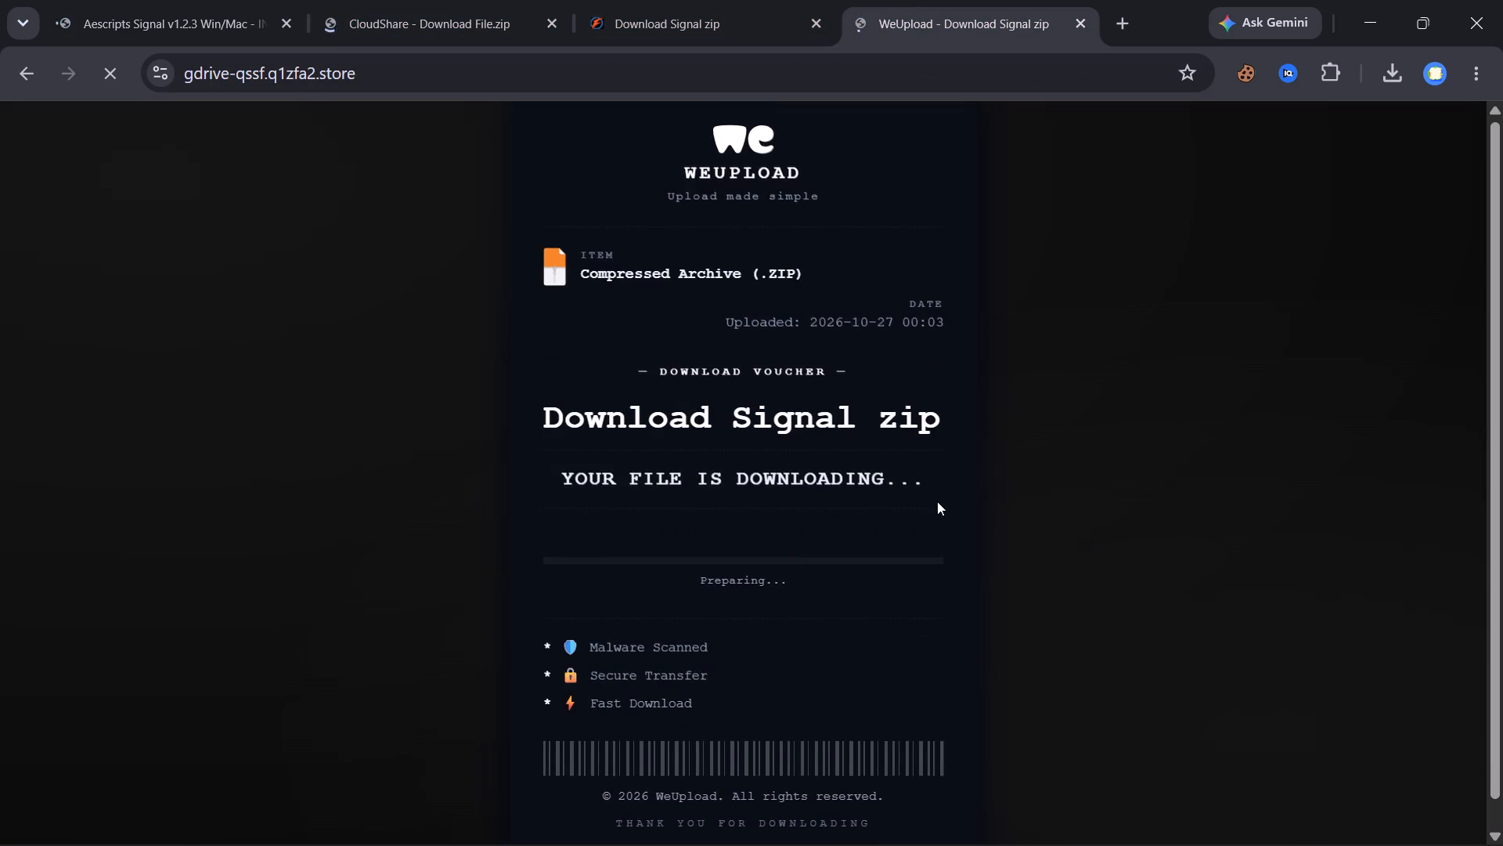
Start the zip file download on the CloudShare page.
left_click(406, 39)
left_click(861, 436)
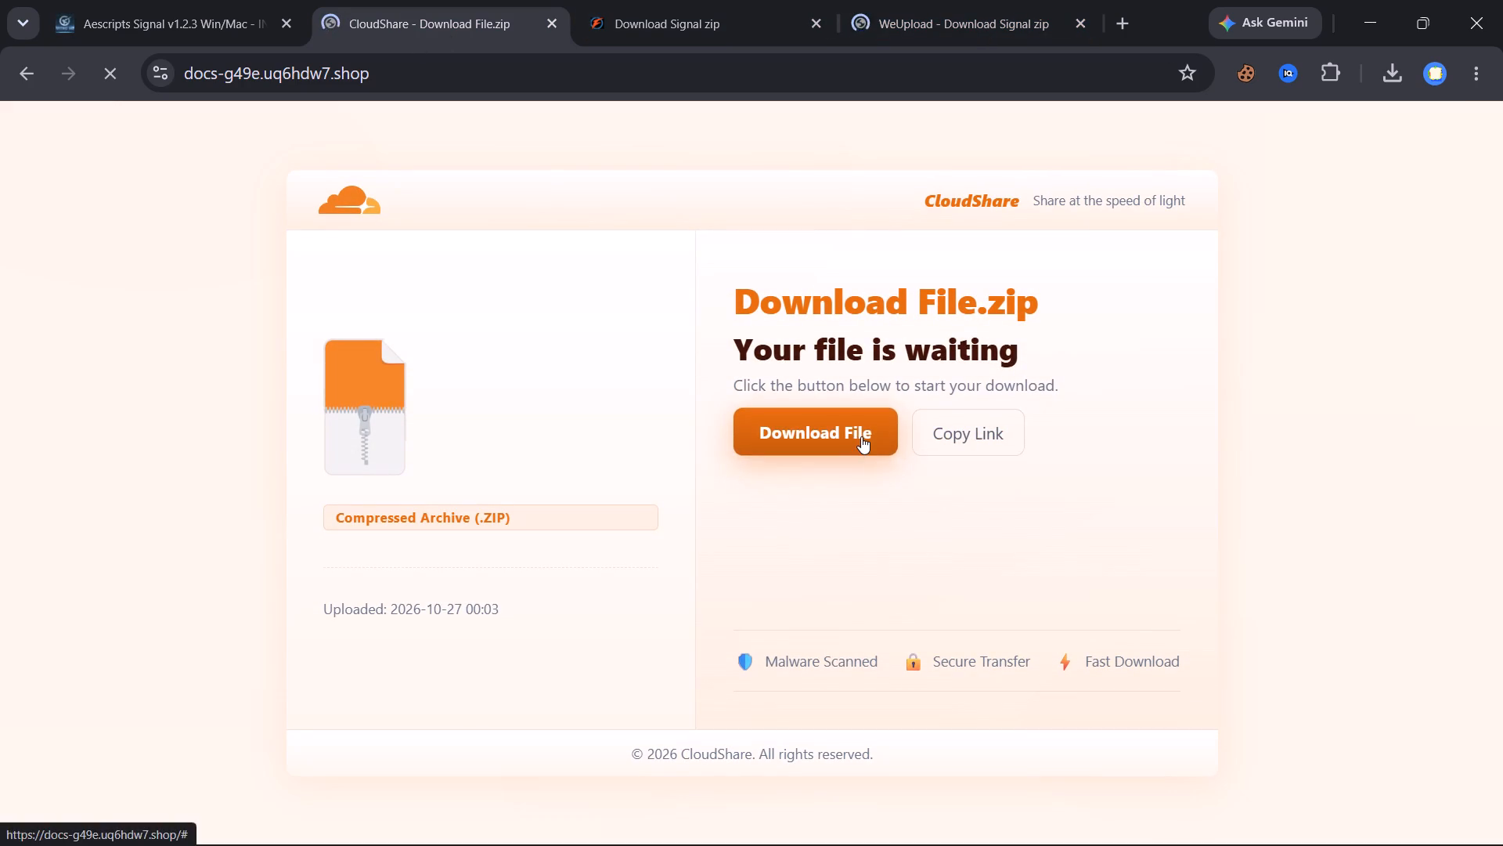
Close the File Upload tab titled "Download Signal zip", keeping the WeUpload and CloudShare tabs open.
left_click(917, 13)
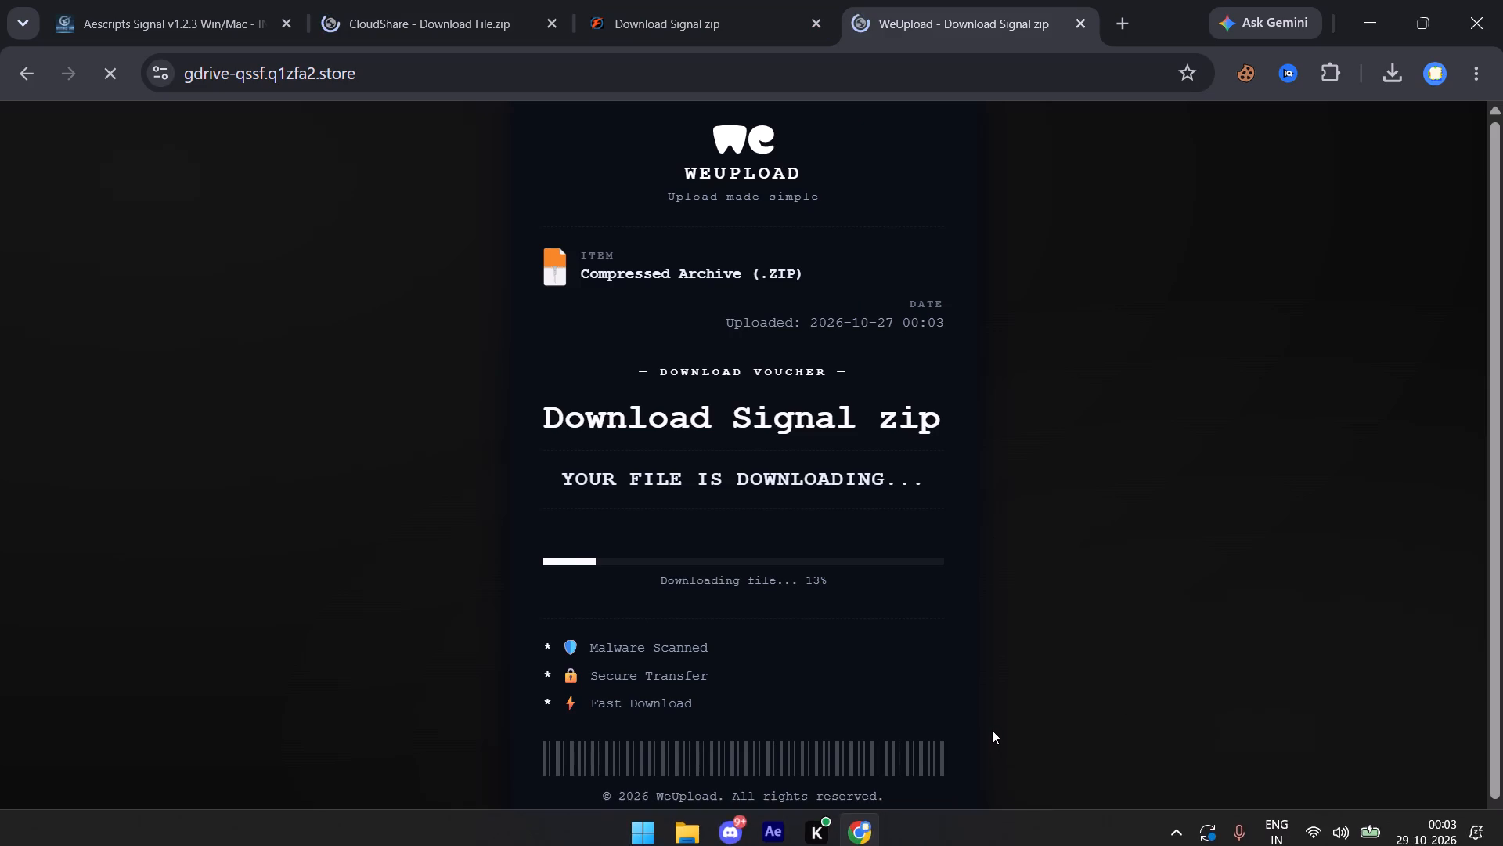
left_click(705, 0)
left_click(816, 25)
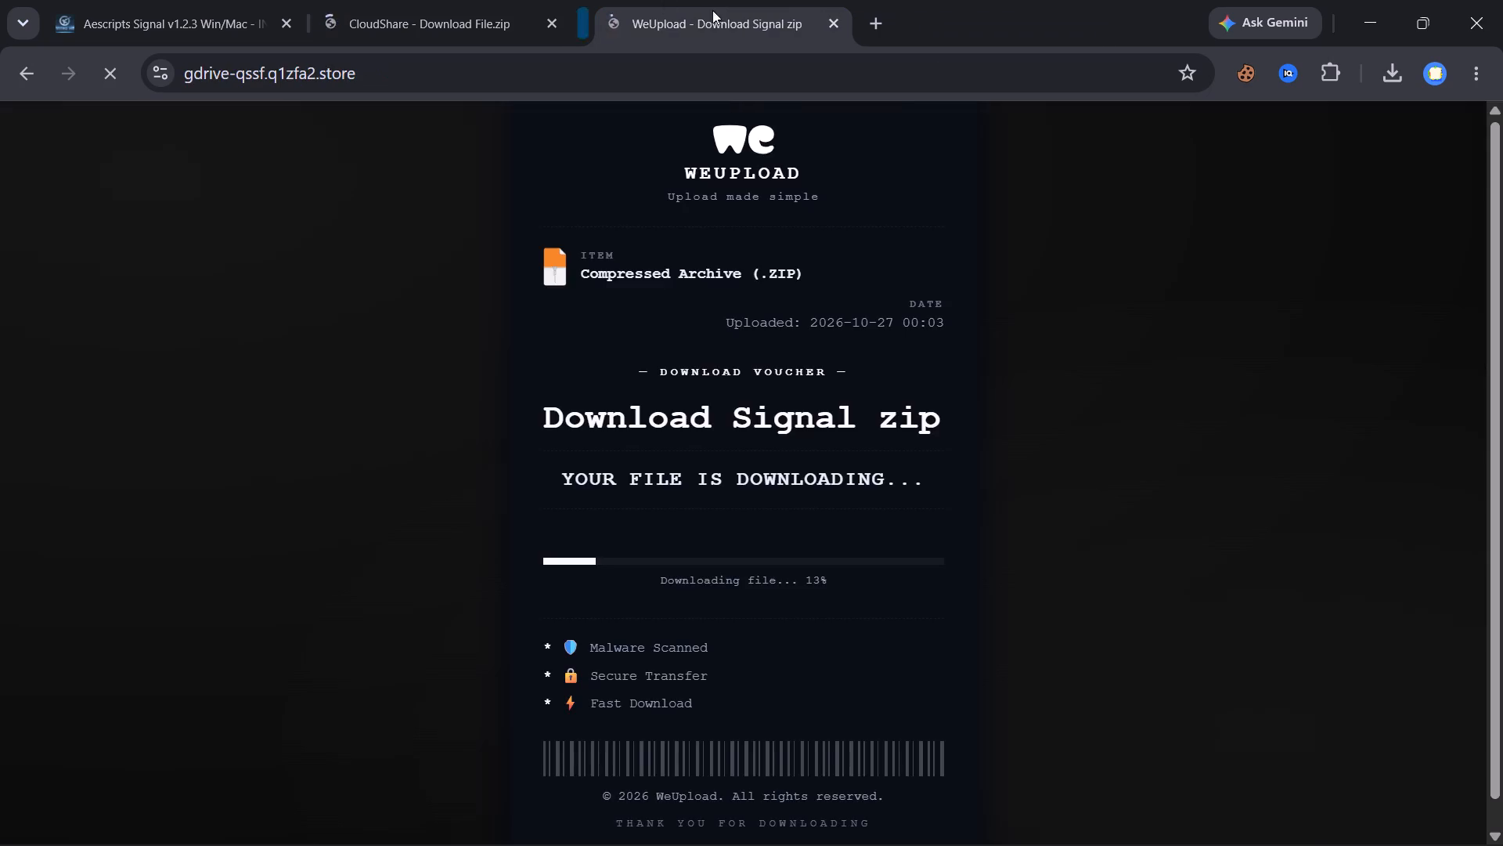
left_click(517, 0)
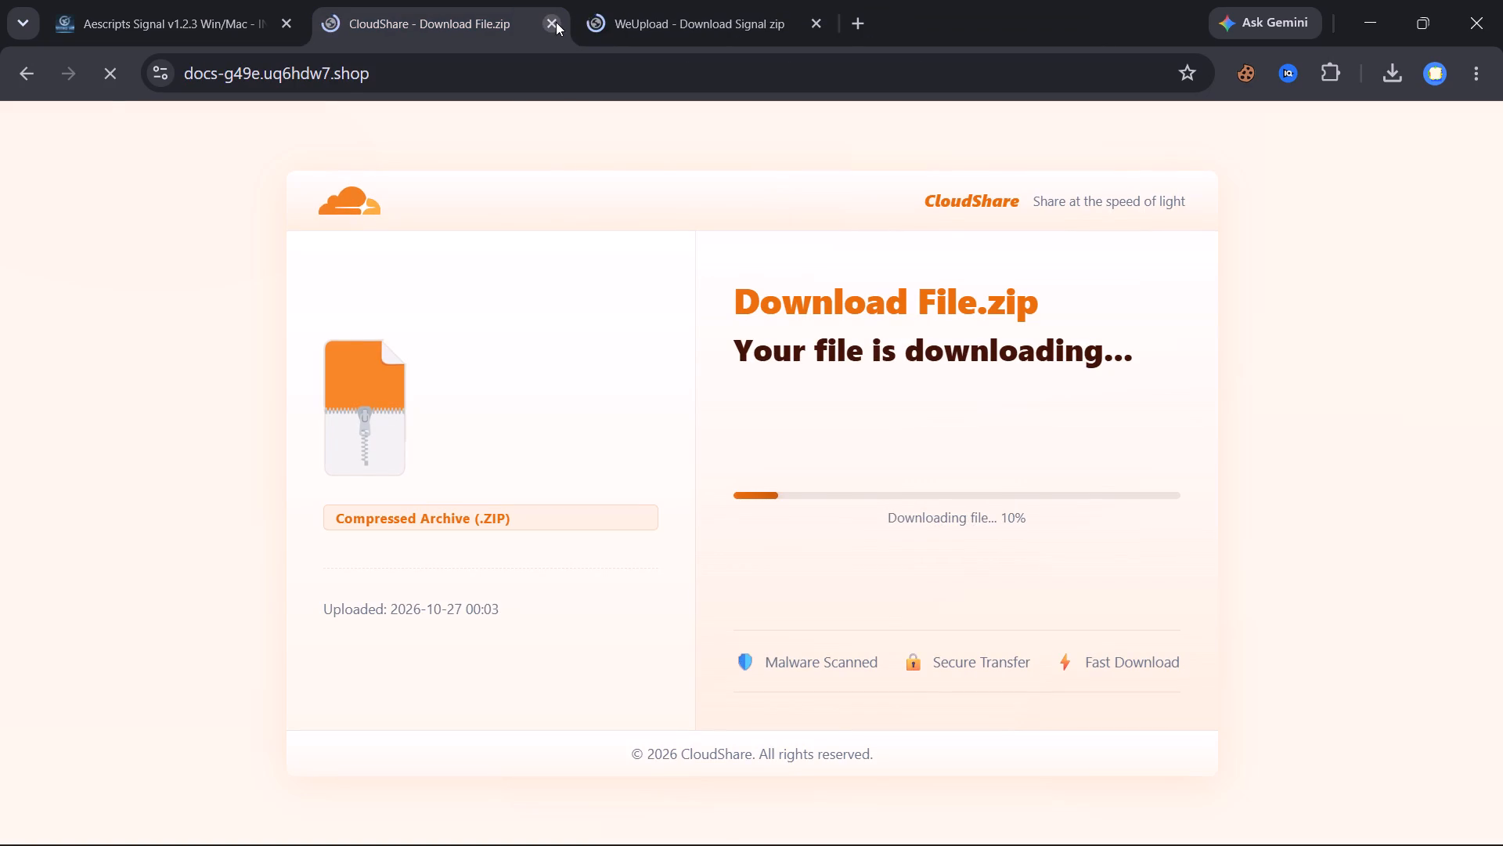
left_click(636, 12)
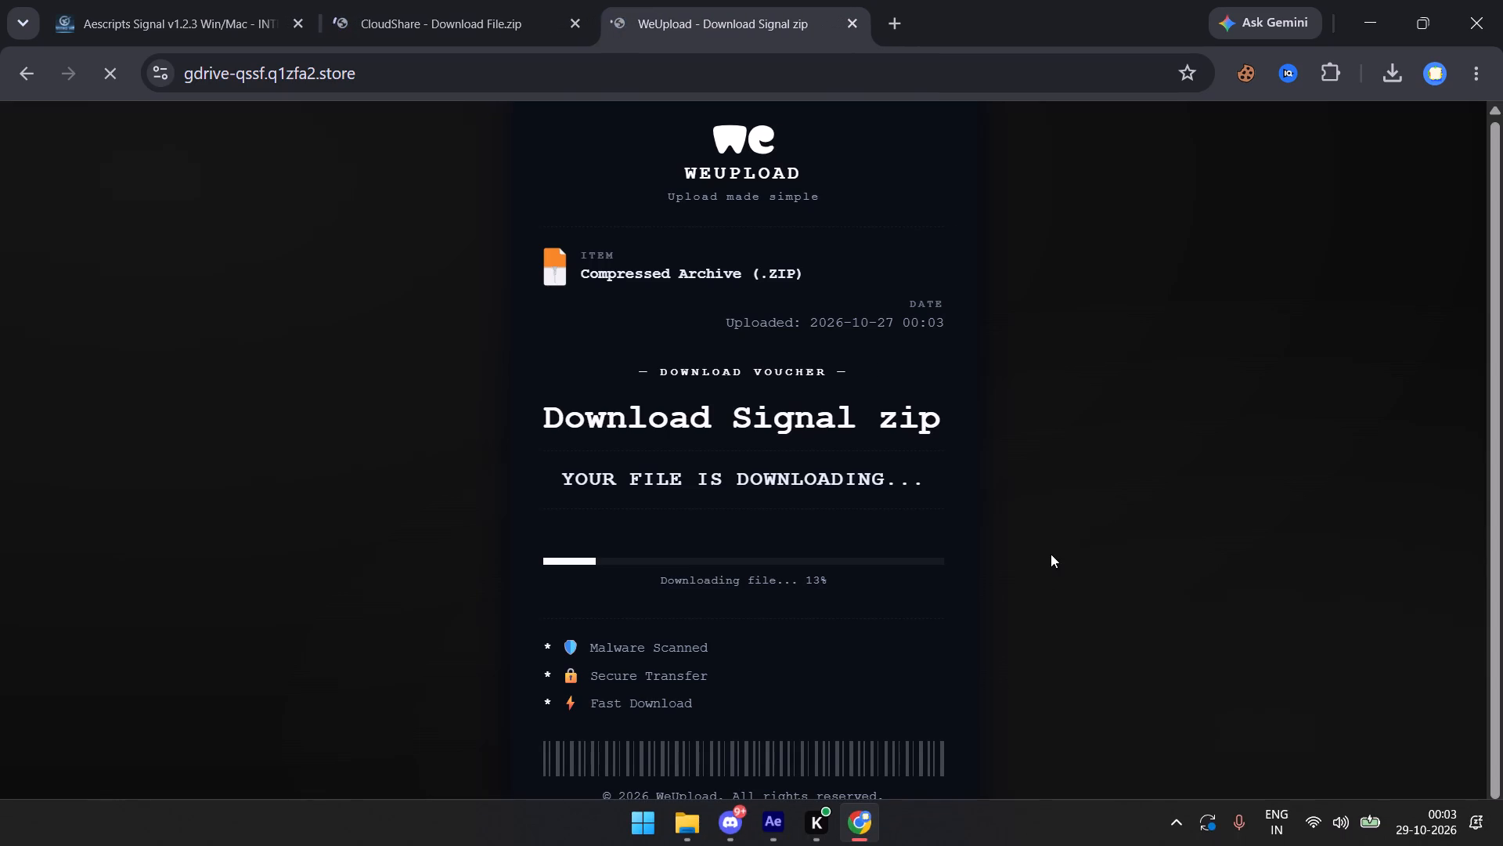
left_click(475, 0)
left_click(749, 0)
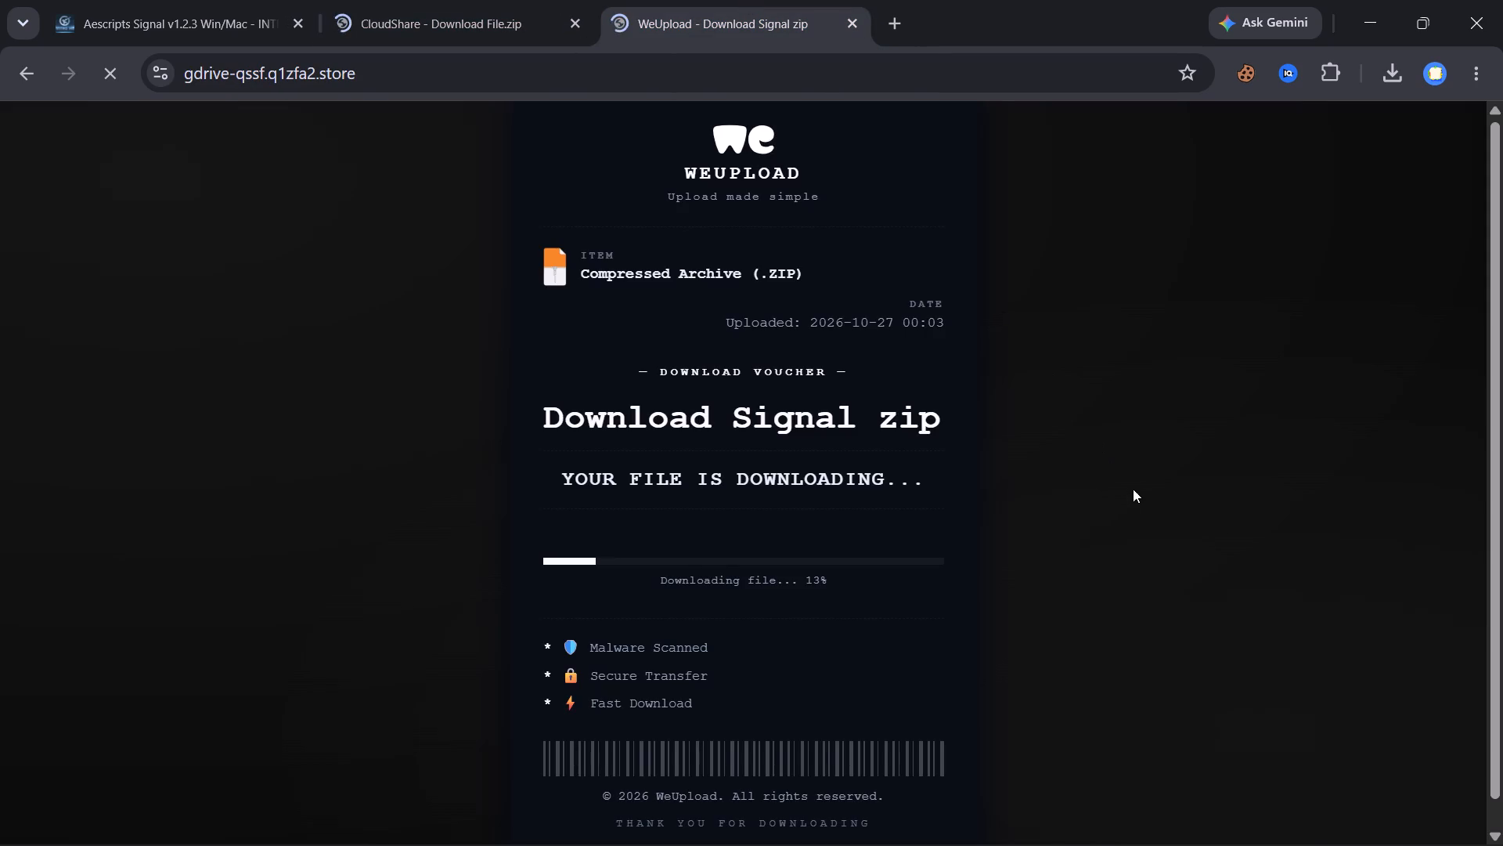
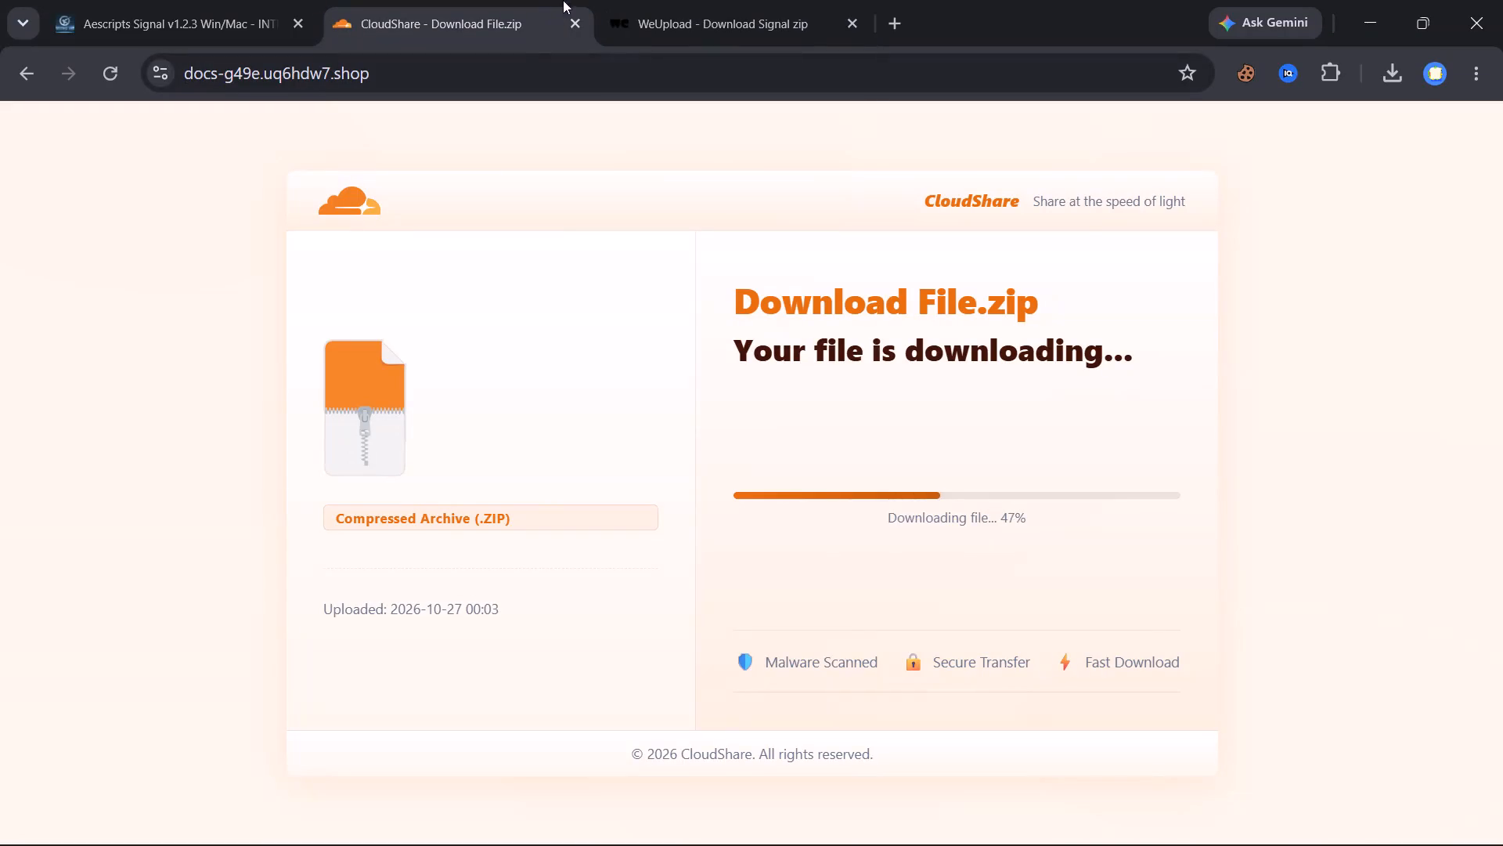
Close the WeUpload tab titled "Download Signal zip", keeping the CloudShare tab open.
left_click(849, 22)
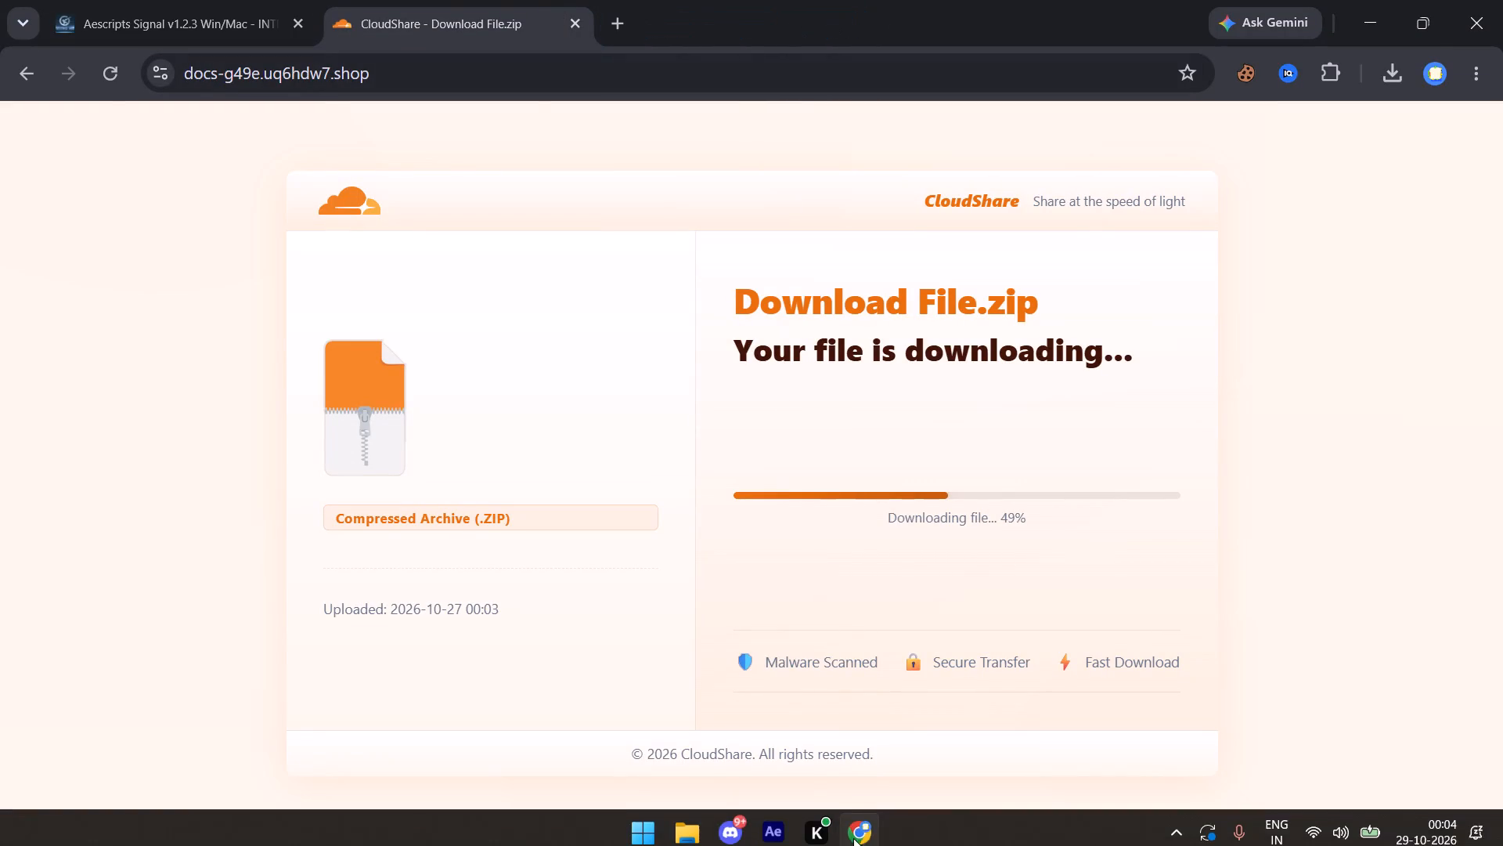
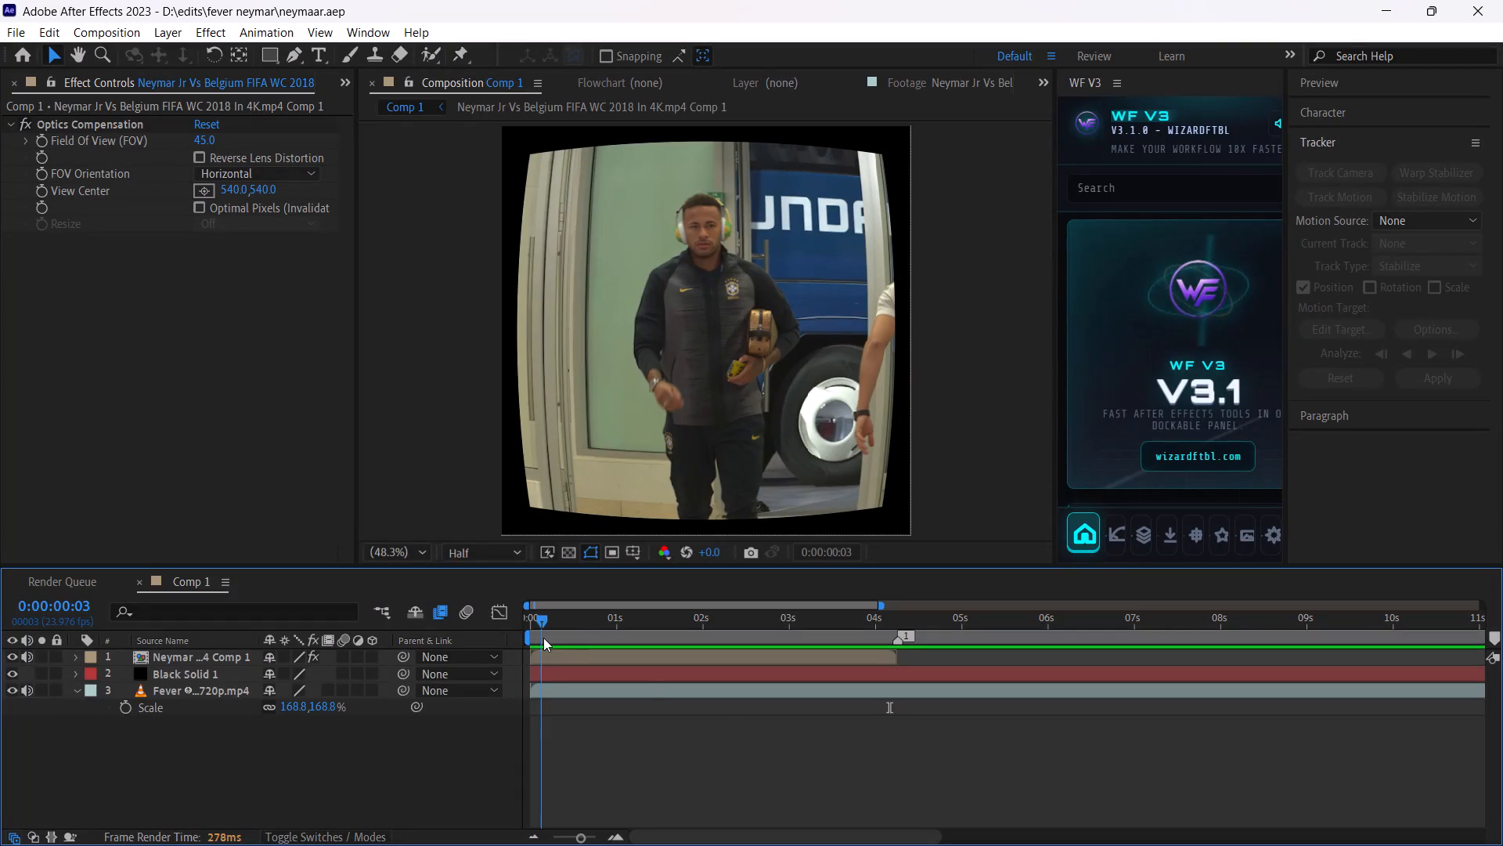
Save the After Effects project neymaar.aep.
left_click(755, 761)
key("ctrl+s")
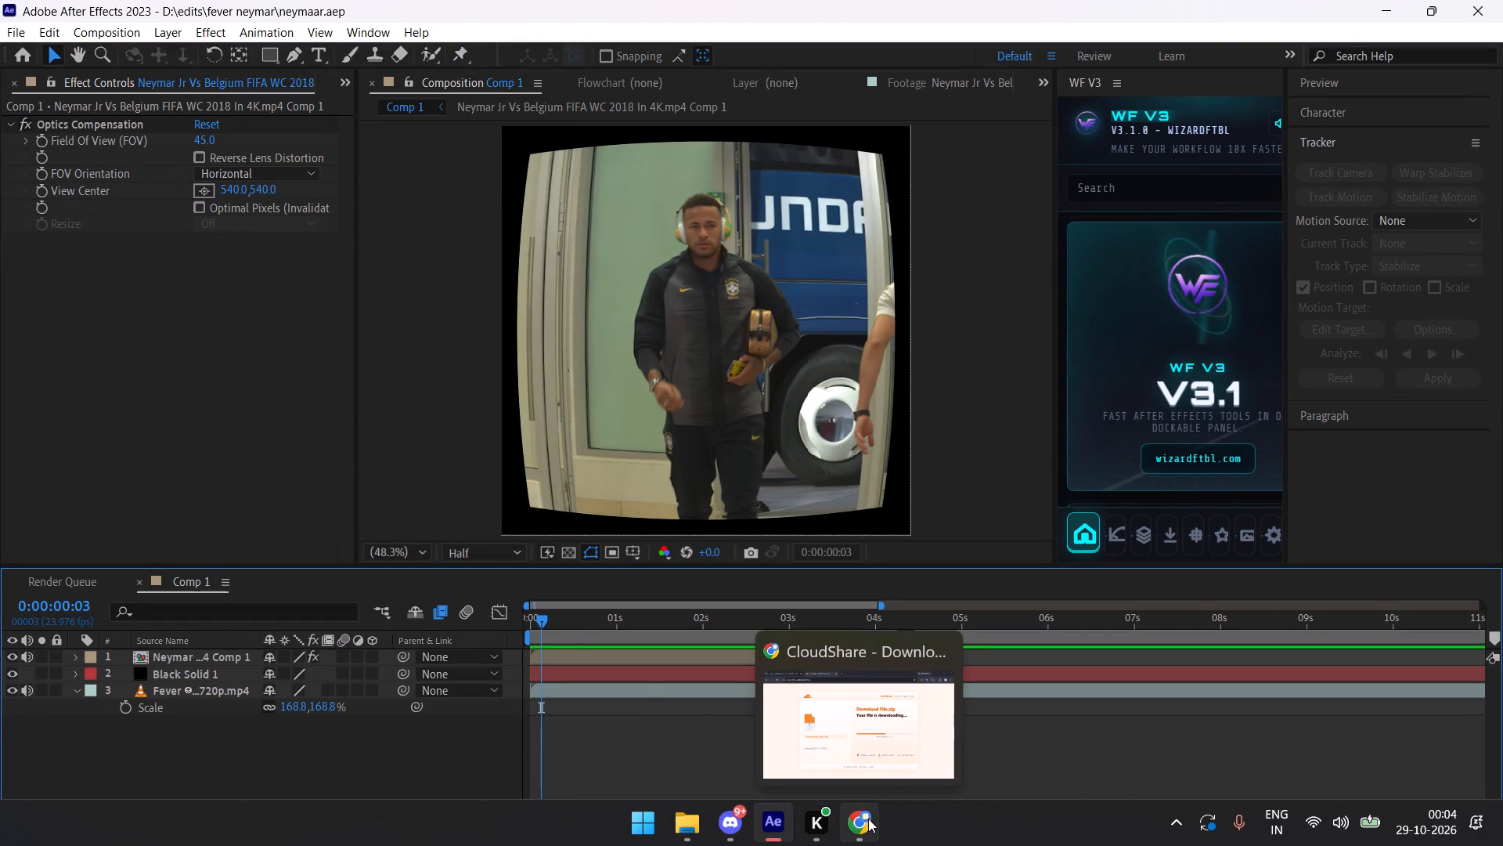
Switch to Chrome to check the progress of the CloudShare file download.
left_click(868, 819)
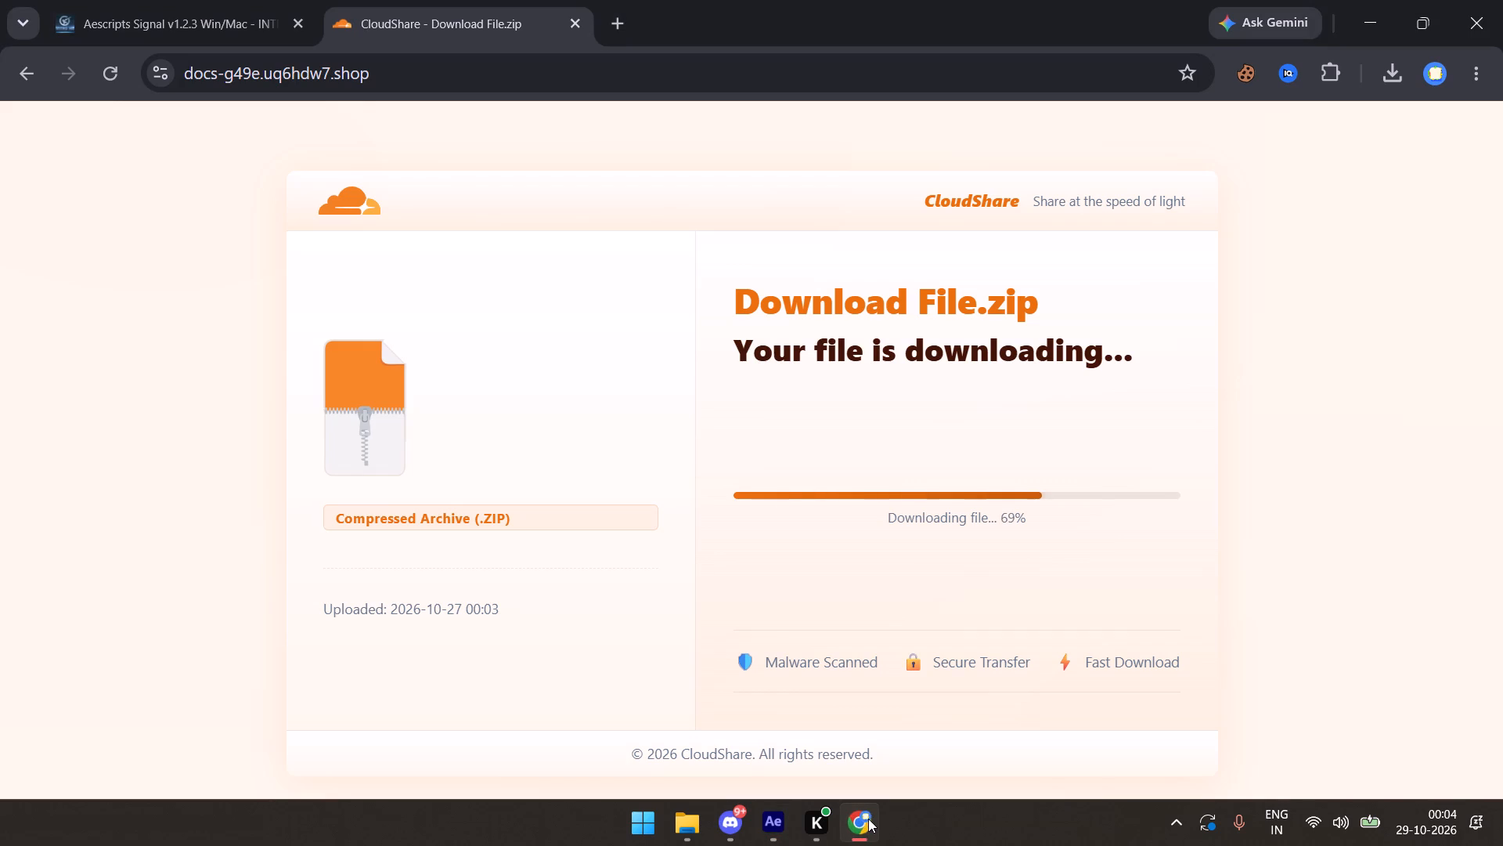
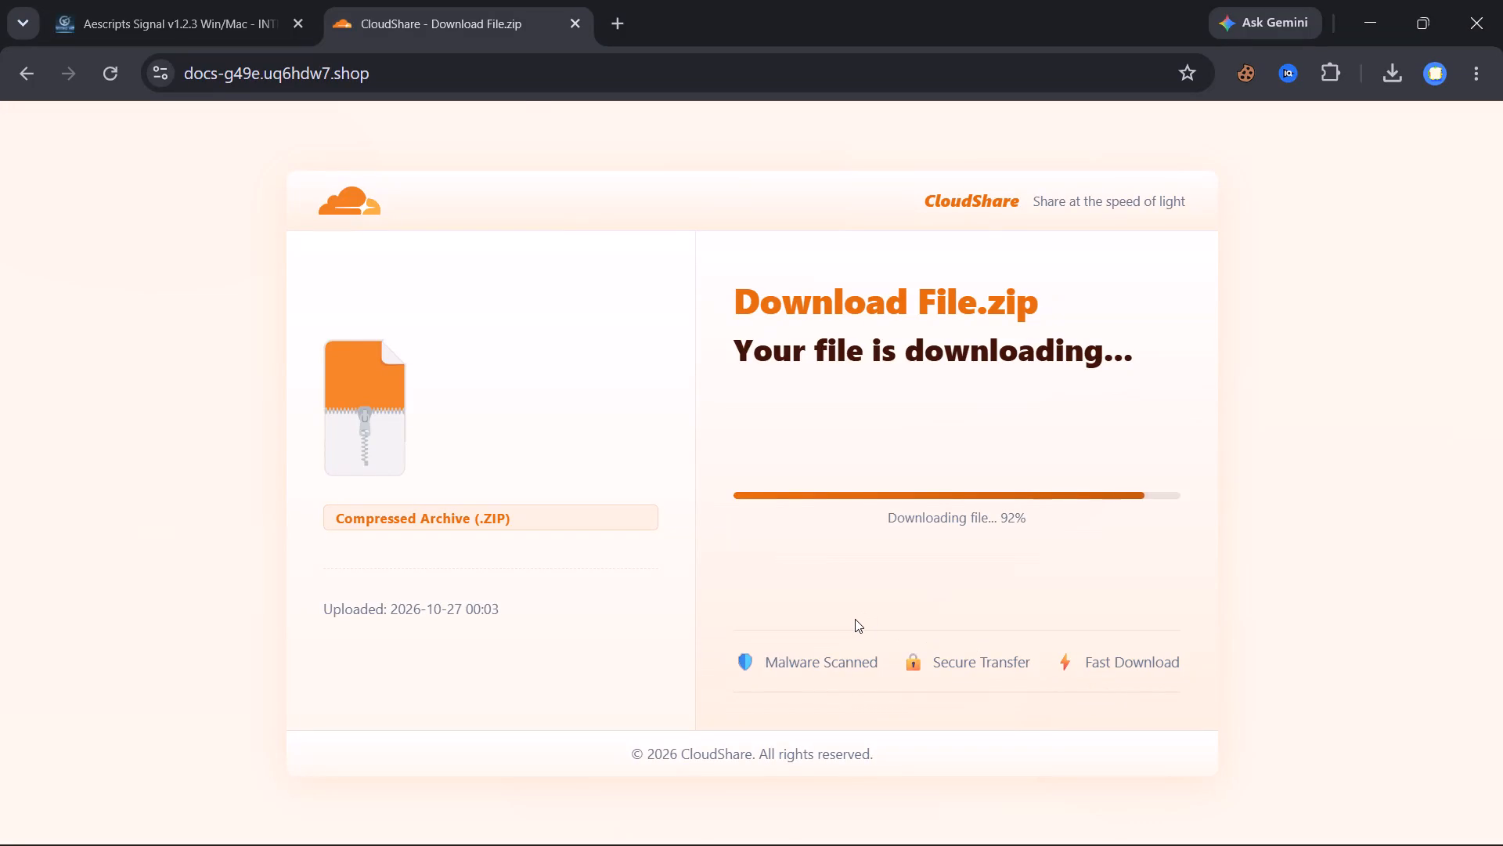
Open a new blank browser tab alongside the Aescripts Signal page and the CloudShare download page.
left_click(301, 0)
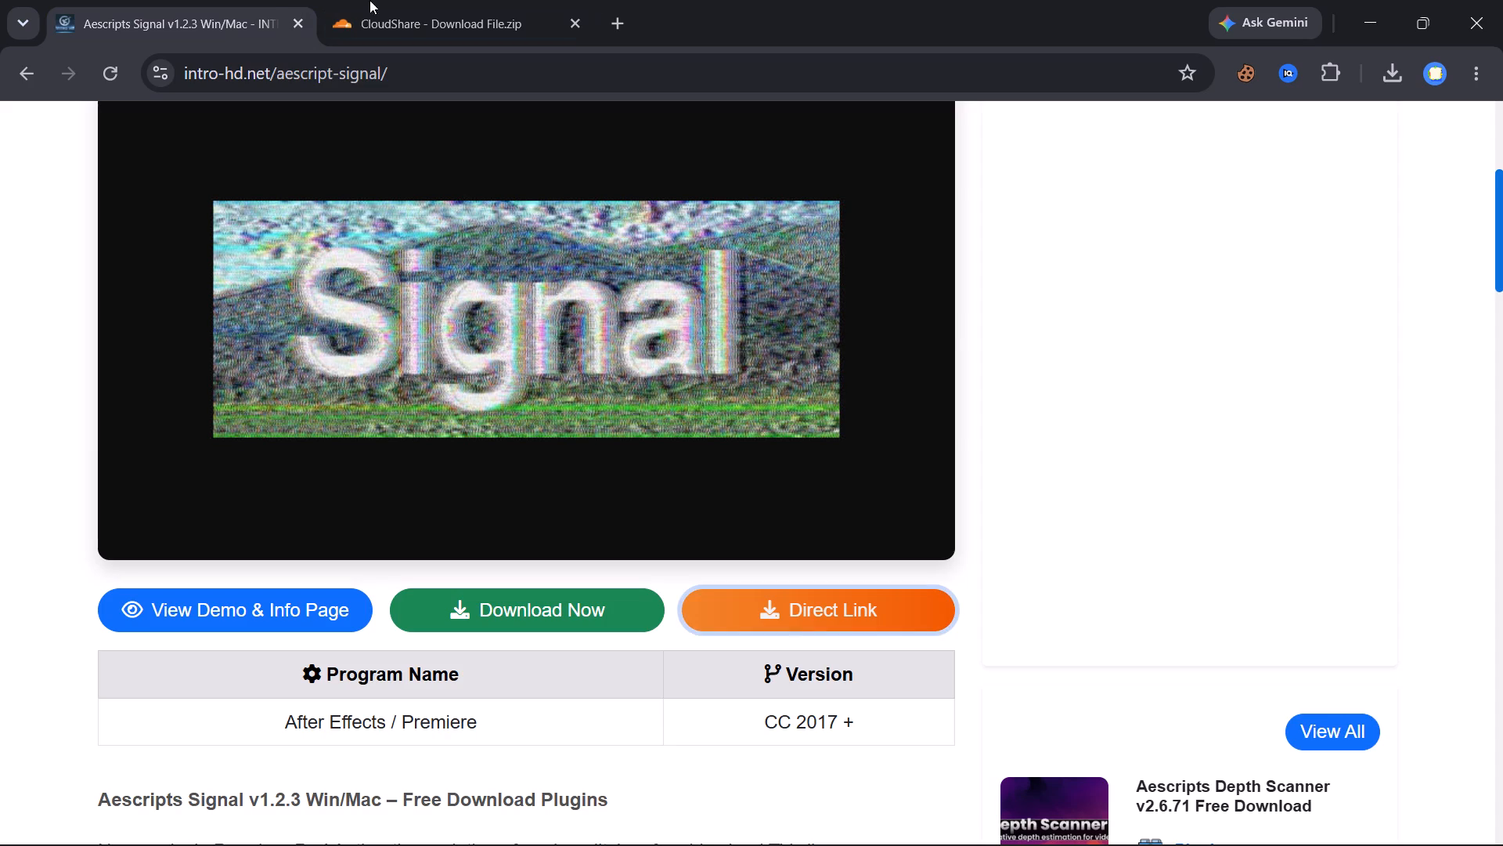
left_click_drag(496, 0, 504, 0)
left_click(618, 2)
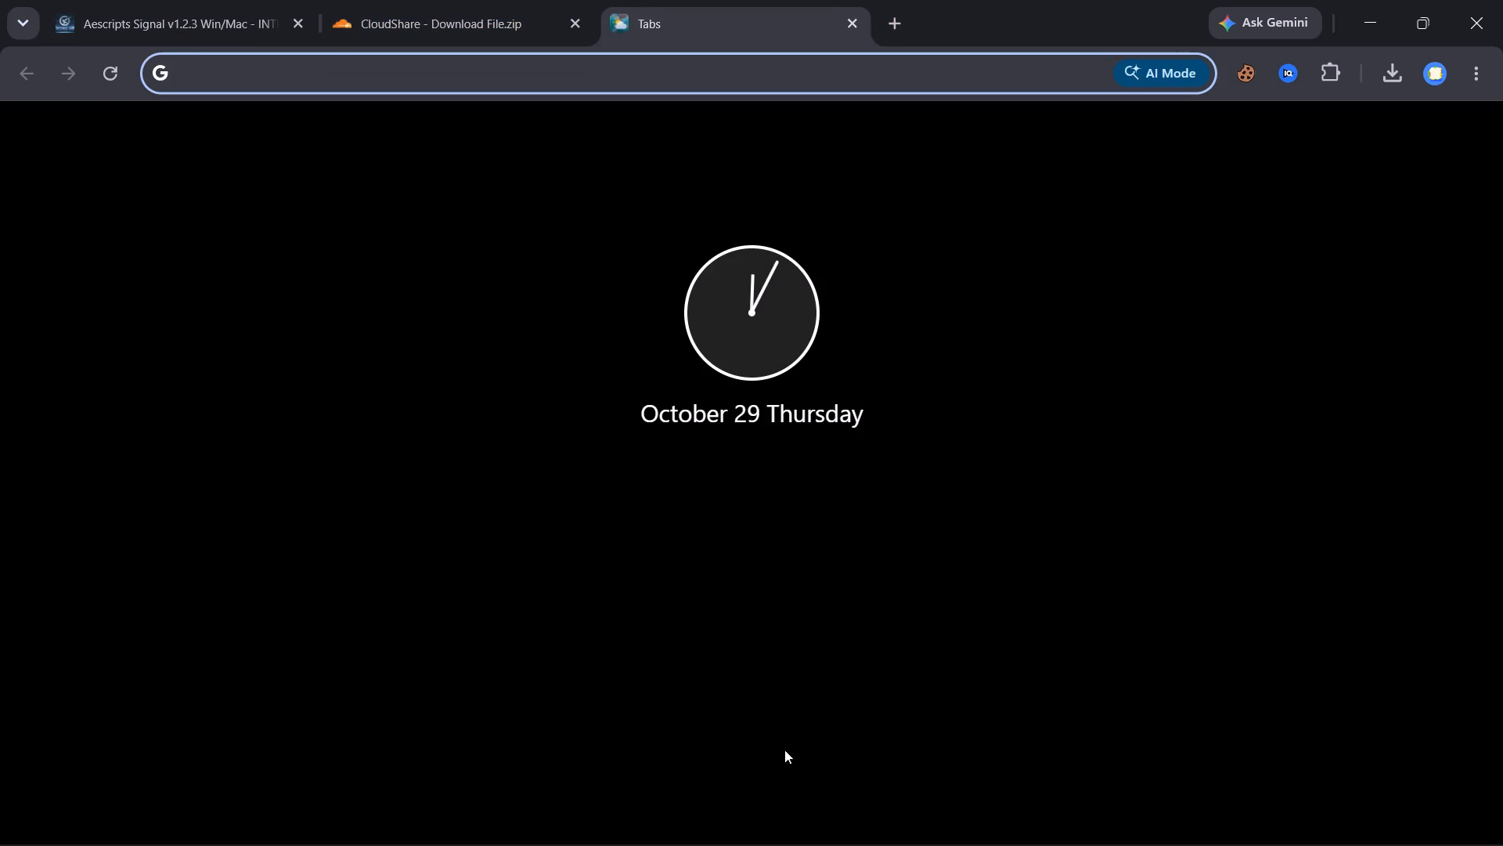
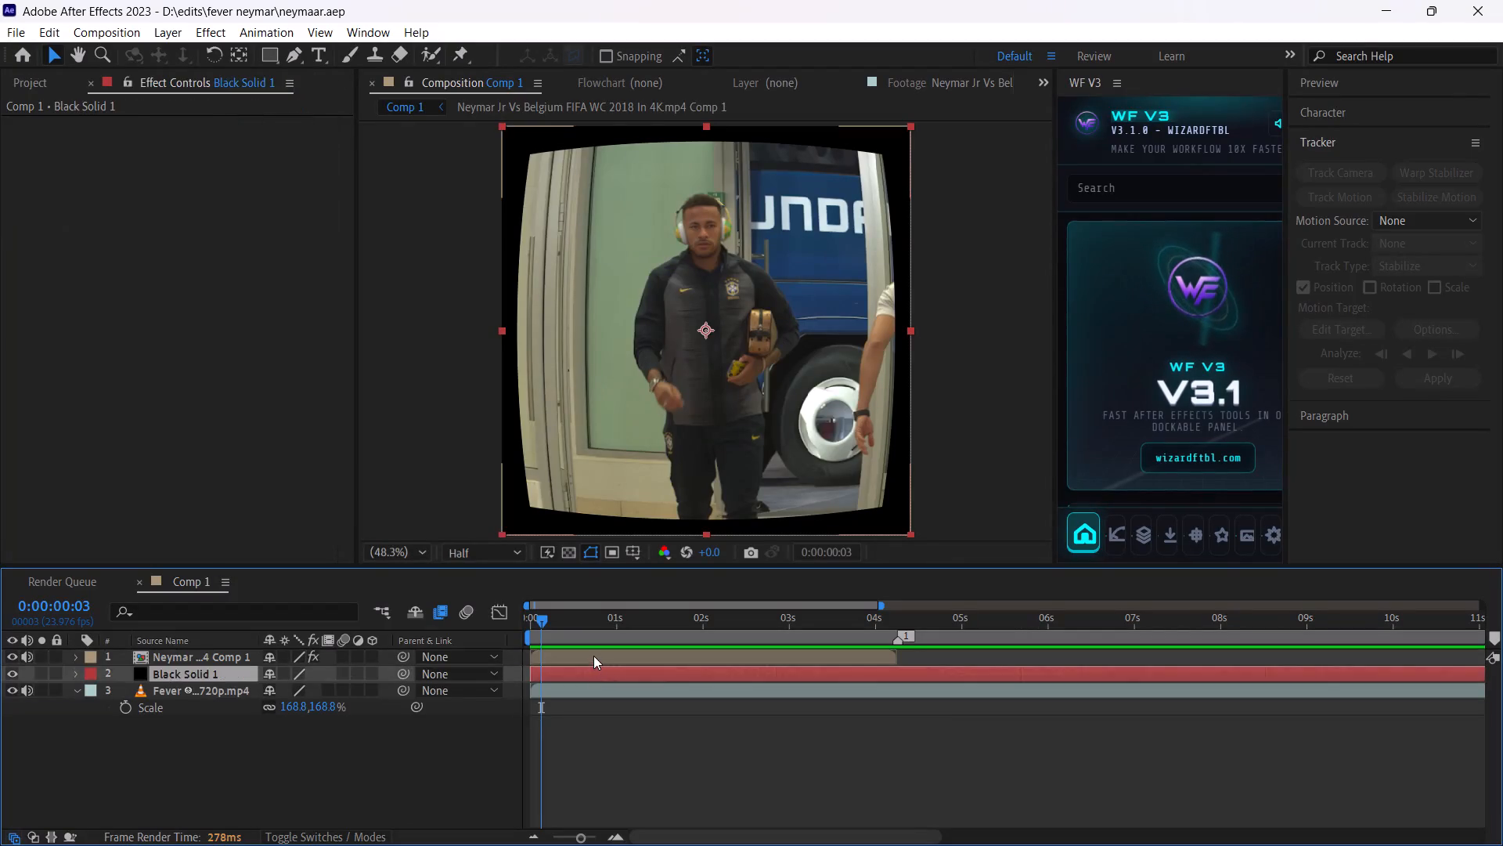
Search the effects for "sign" with the Neymar Comp 1 layer selected, then dismiss the search.
left_click(593, 656)
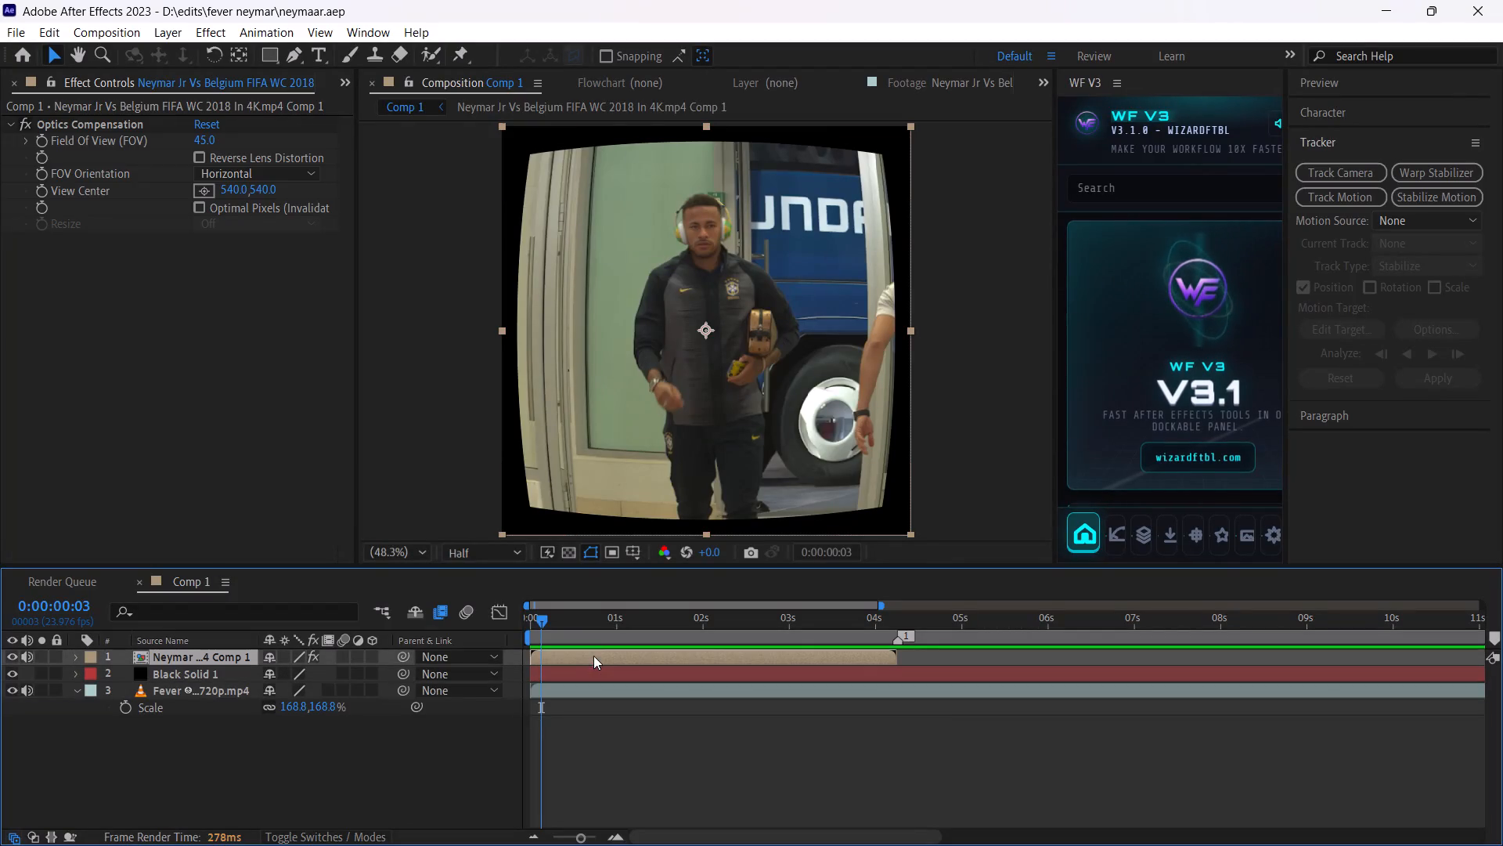
key("ctrl+space")
key("s")
key("i")
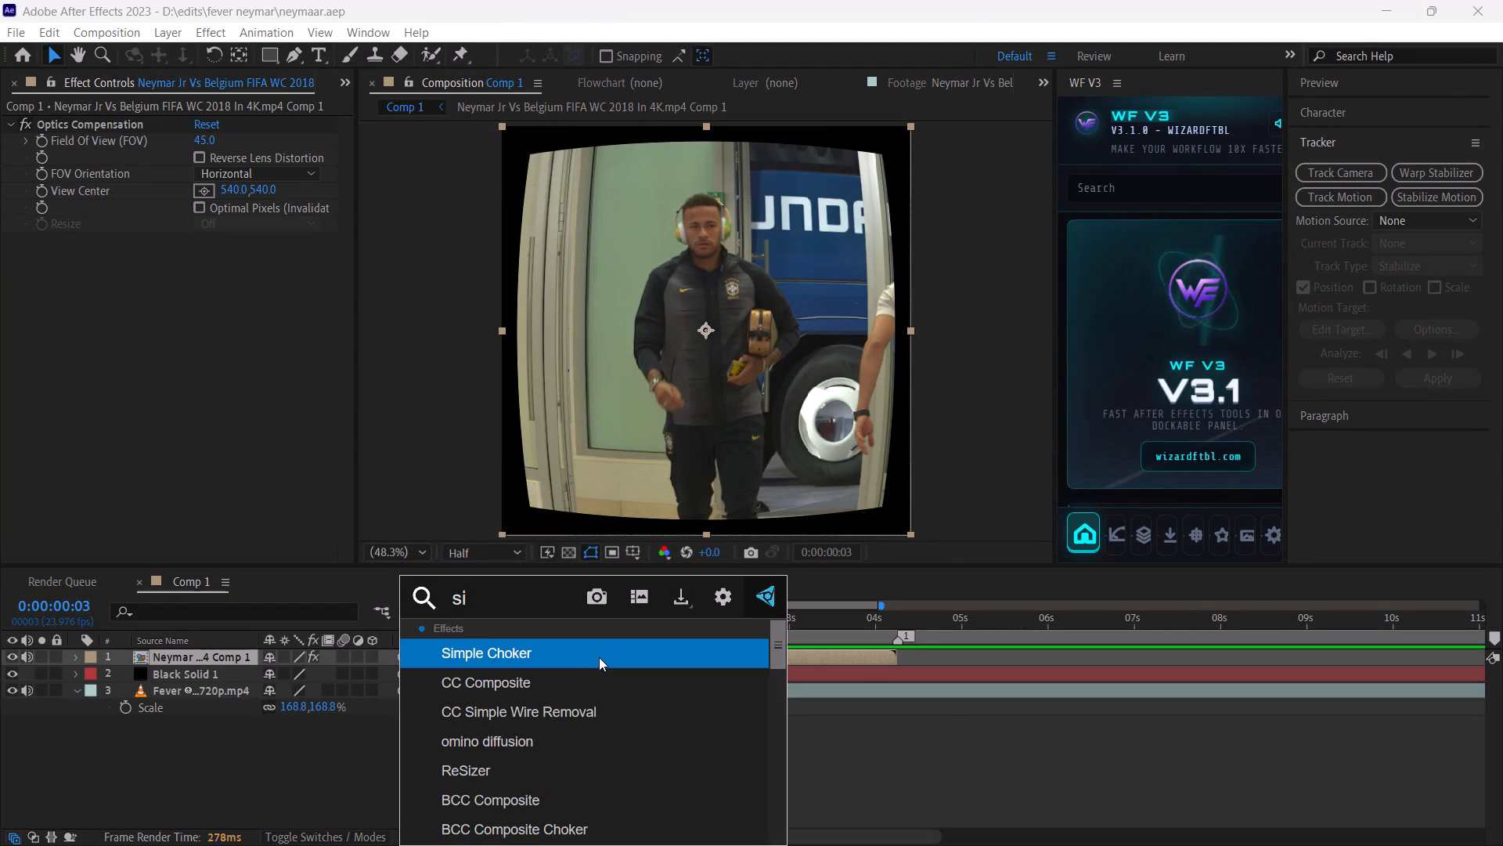
type("gn")
key("BackSpace")
key("BackSpace")
key("BackSpace")
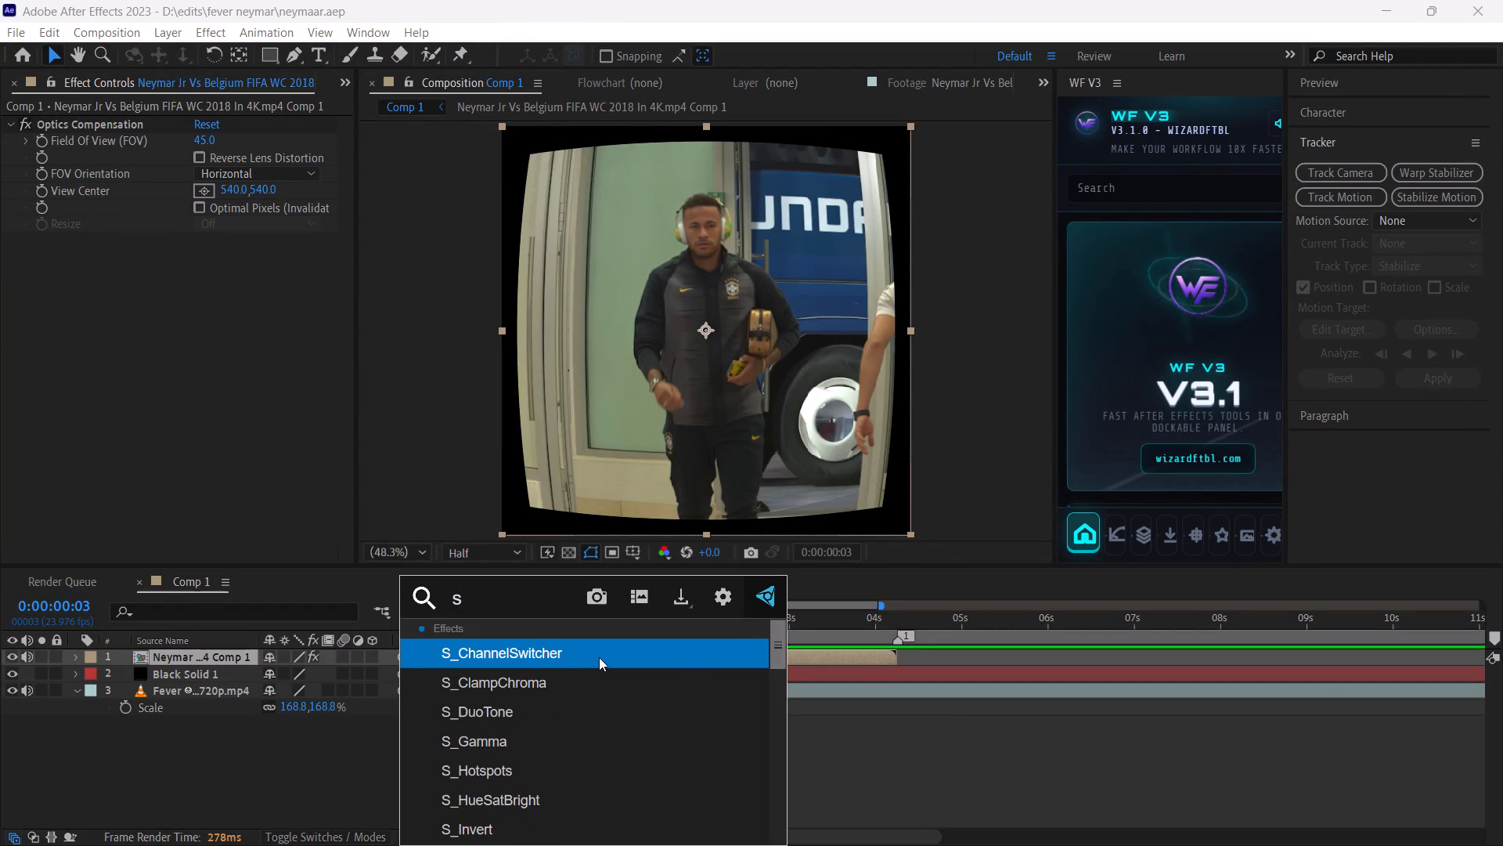
key("BackSpace")
left_click(761, 759)
Save the neymaar project and close After Effects.
key("ctrl+s")
key("ctrl+s")
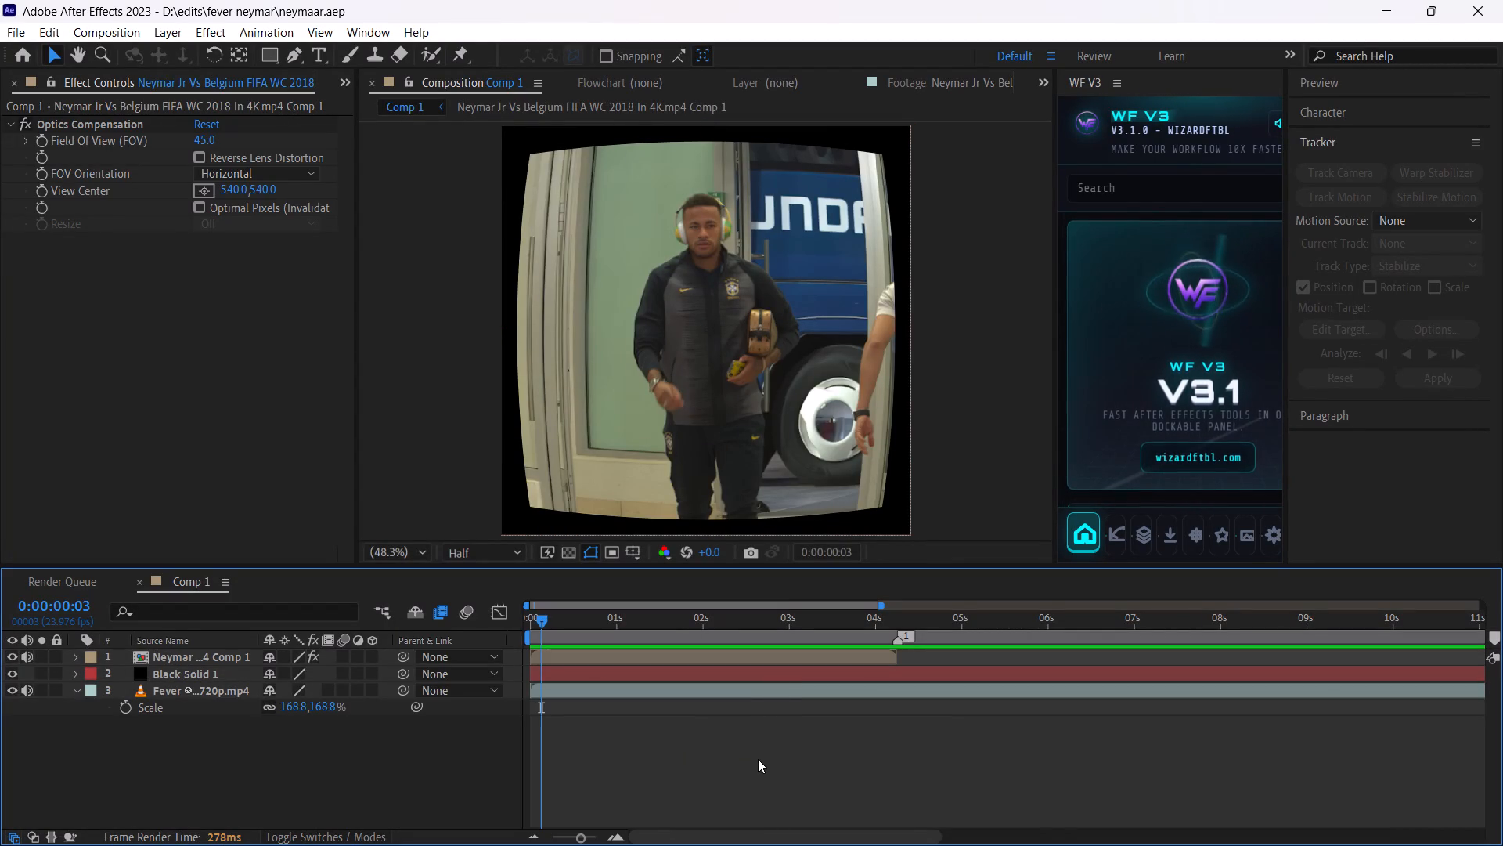
left_click_drag(1049, 810, 1053, 823)
key("ctrl+s")
left_click(1502, 0)
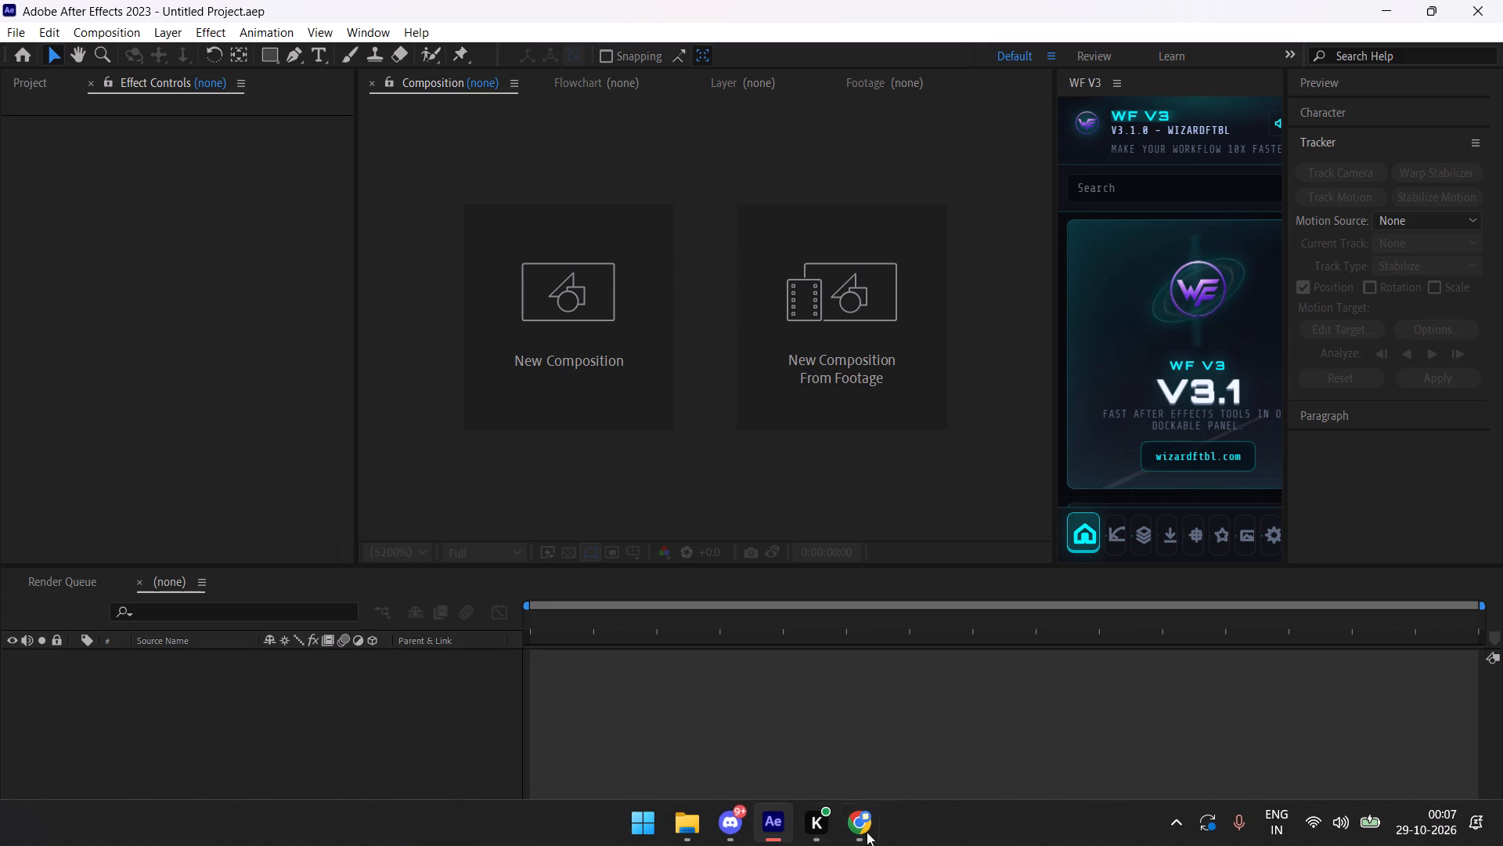
Switch to File Explorer and open the New Volume (D:) drive.
left_click(675, 828)
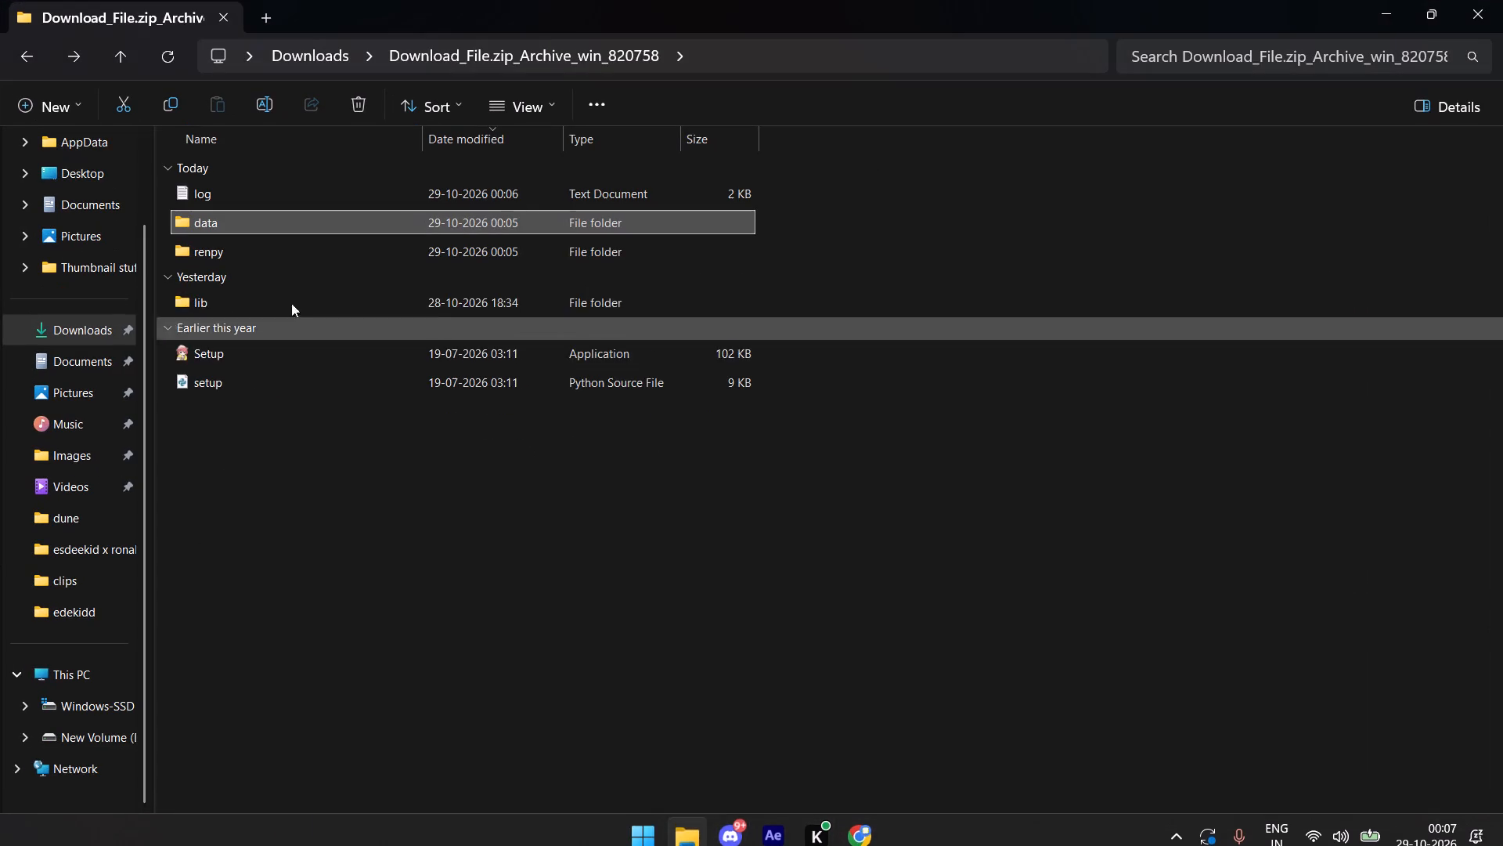
left_click_drag(140, 609, 139, 703)
left_click(114, 750)
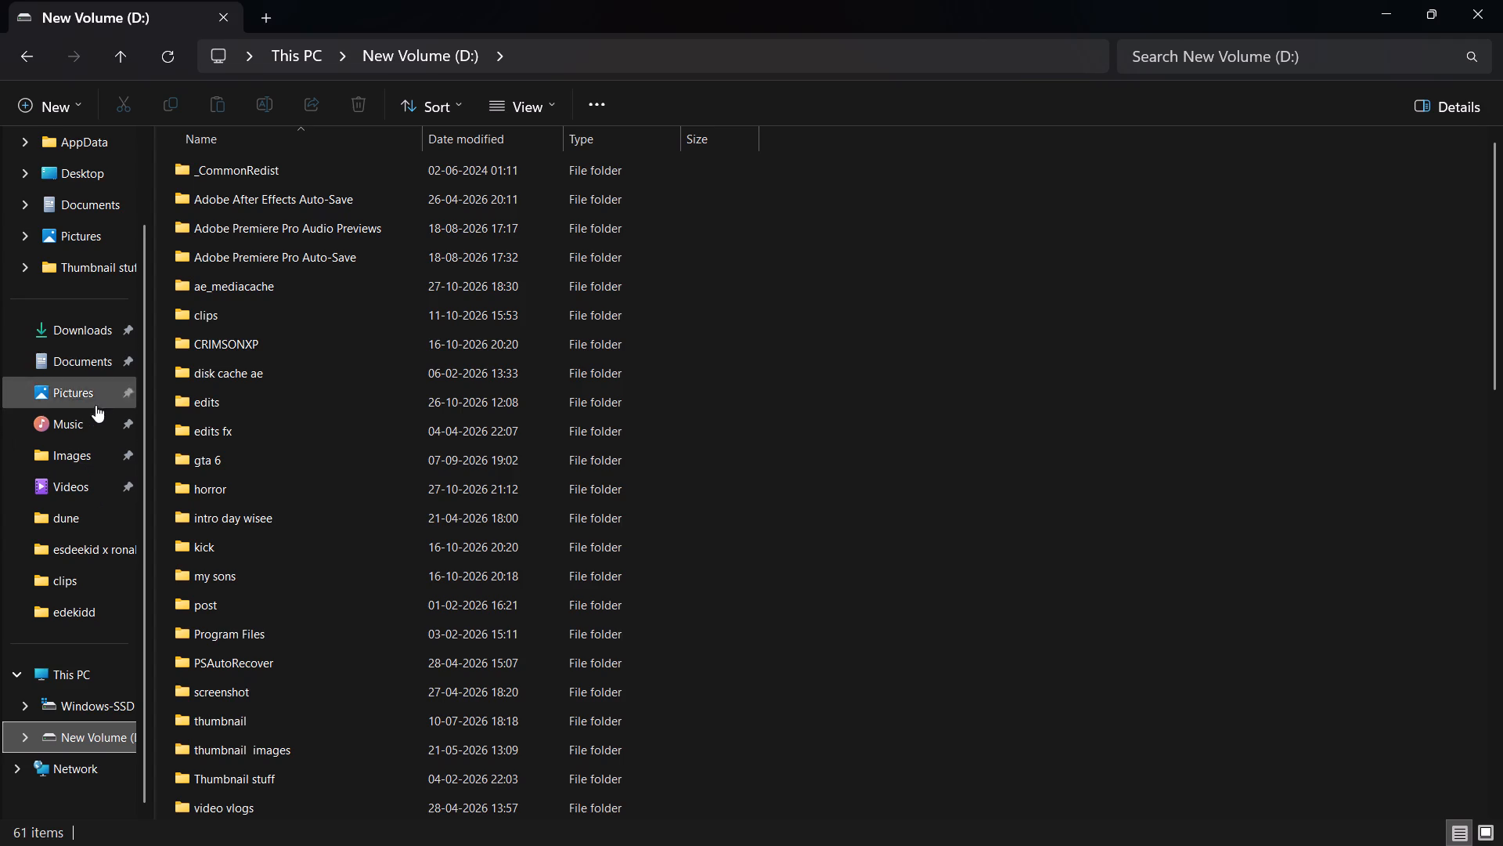
In Chrome, search Google for "signal plugin after effects free" and open the freevideoeffect.com result Aescripts Signal v1.0 - Free Download.
left_click(837, 822)
left_click(359, 72)
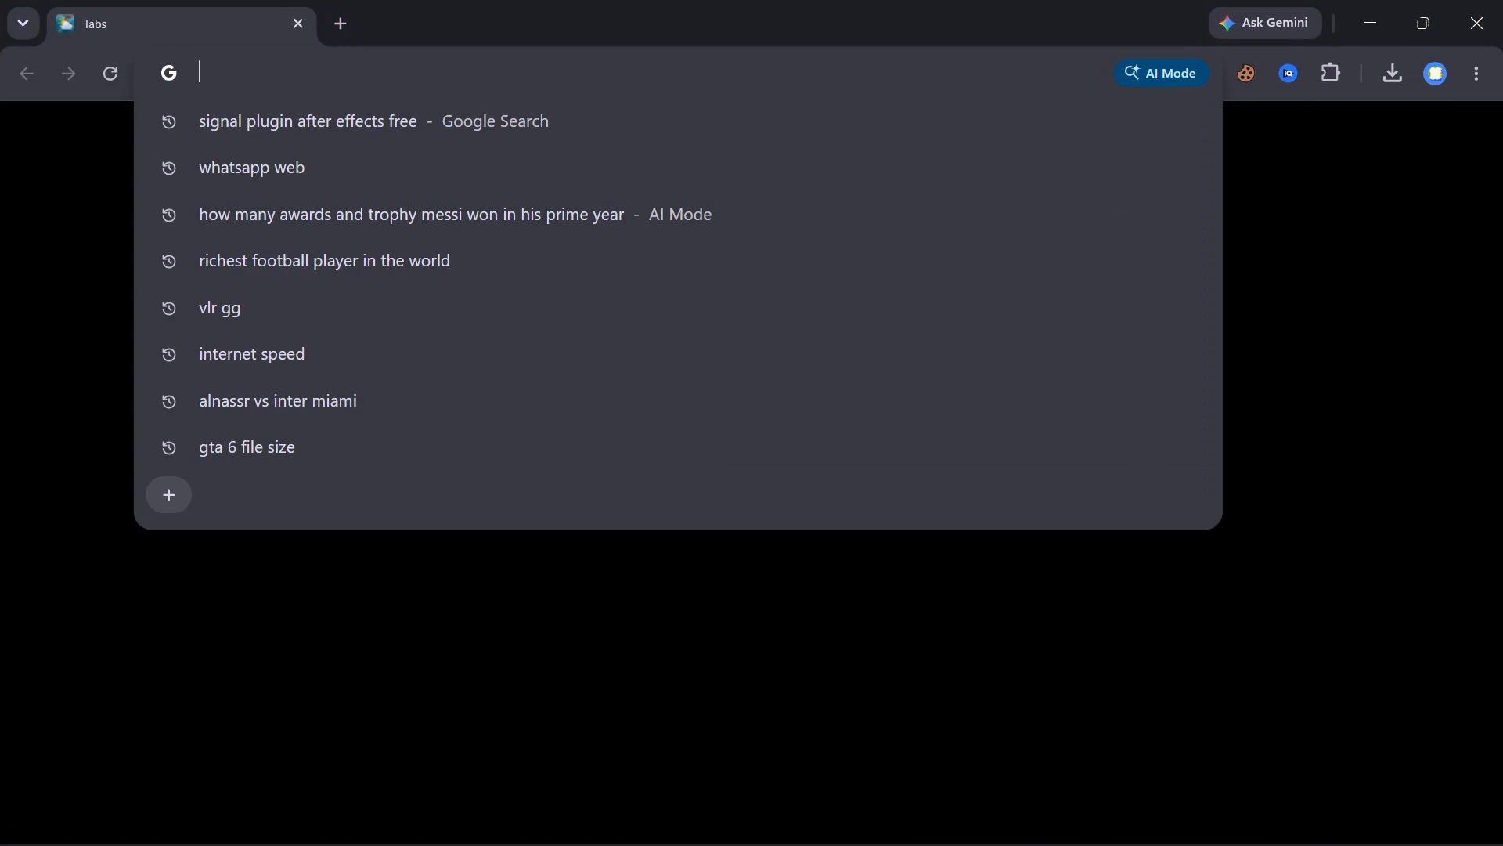
left_click(358, 119)
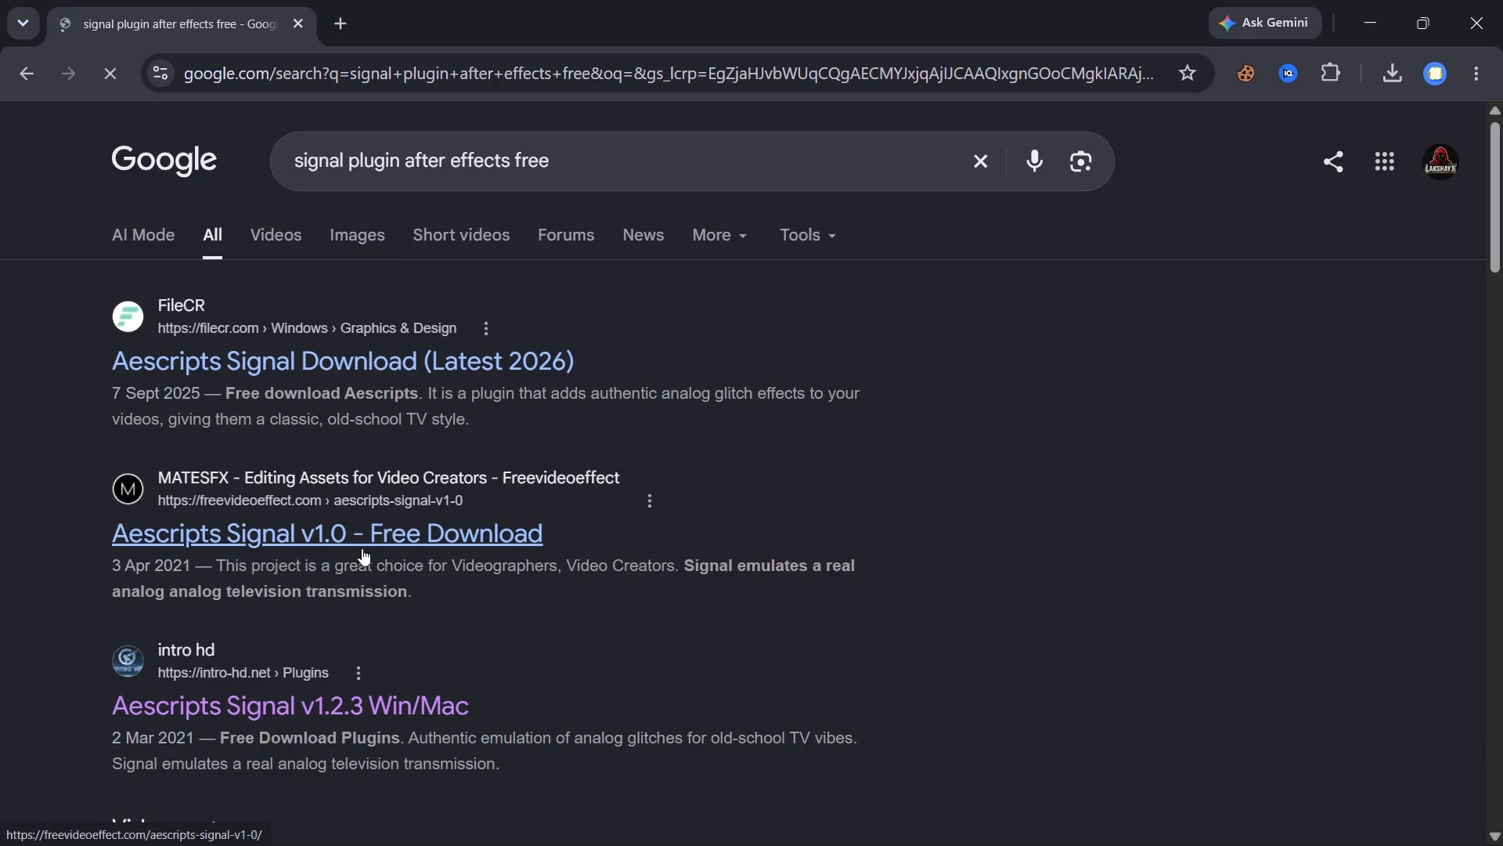
left_click(467, 540)
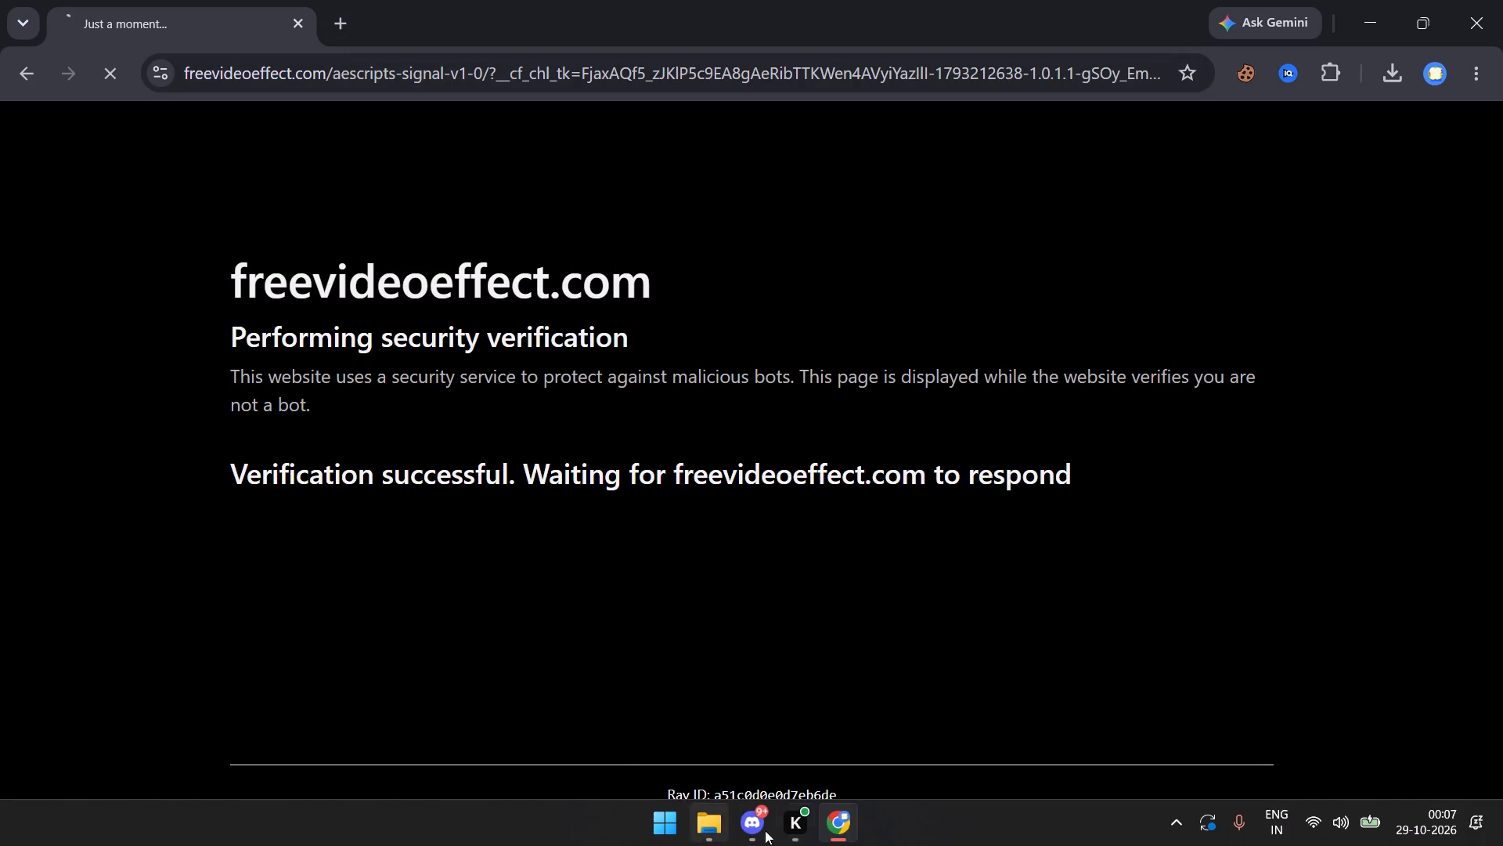
Open the Aescripts Signal v1.0 Win download link in the page's download section.
middle_click(671, 425)
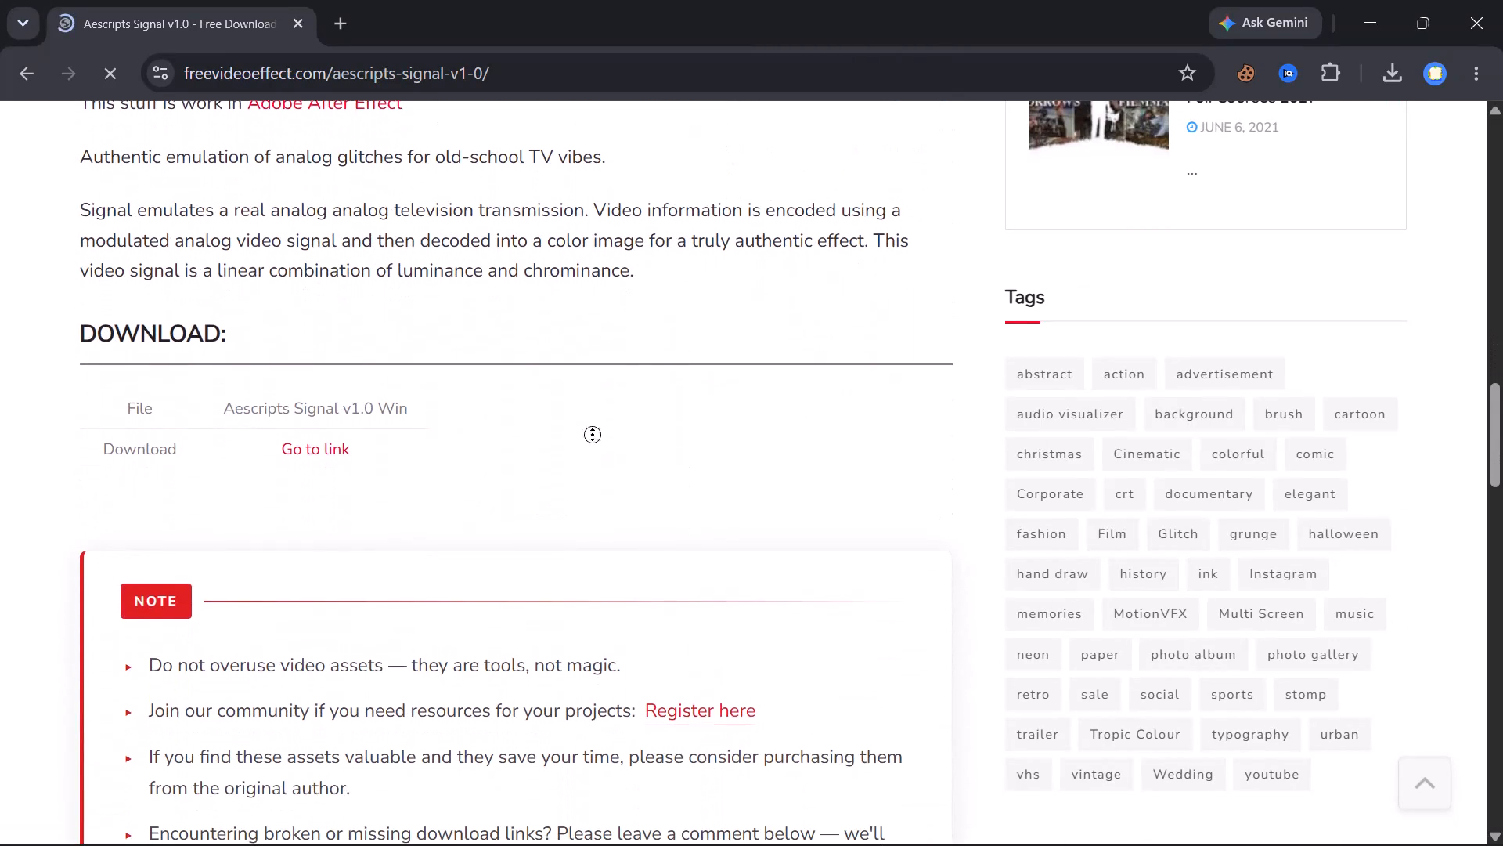
middle_click(499, 414)
left_click(313, 444)
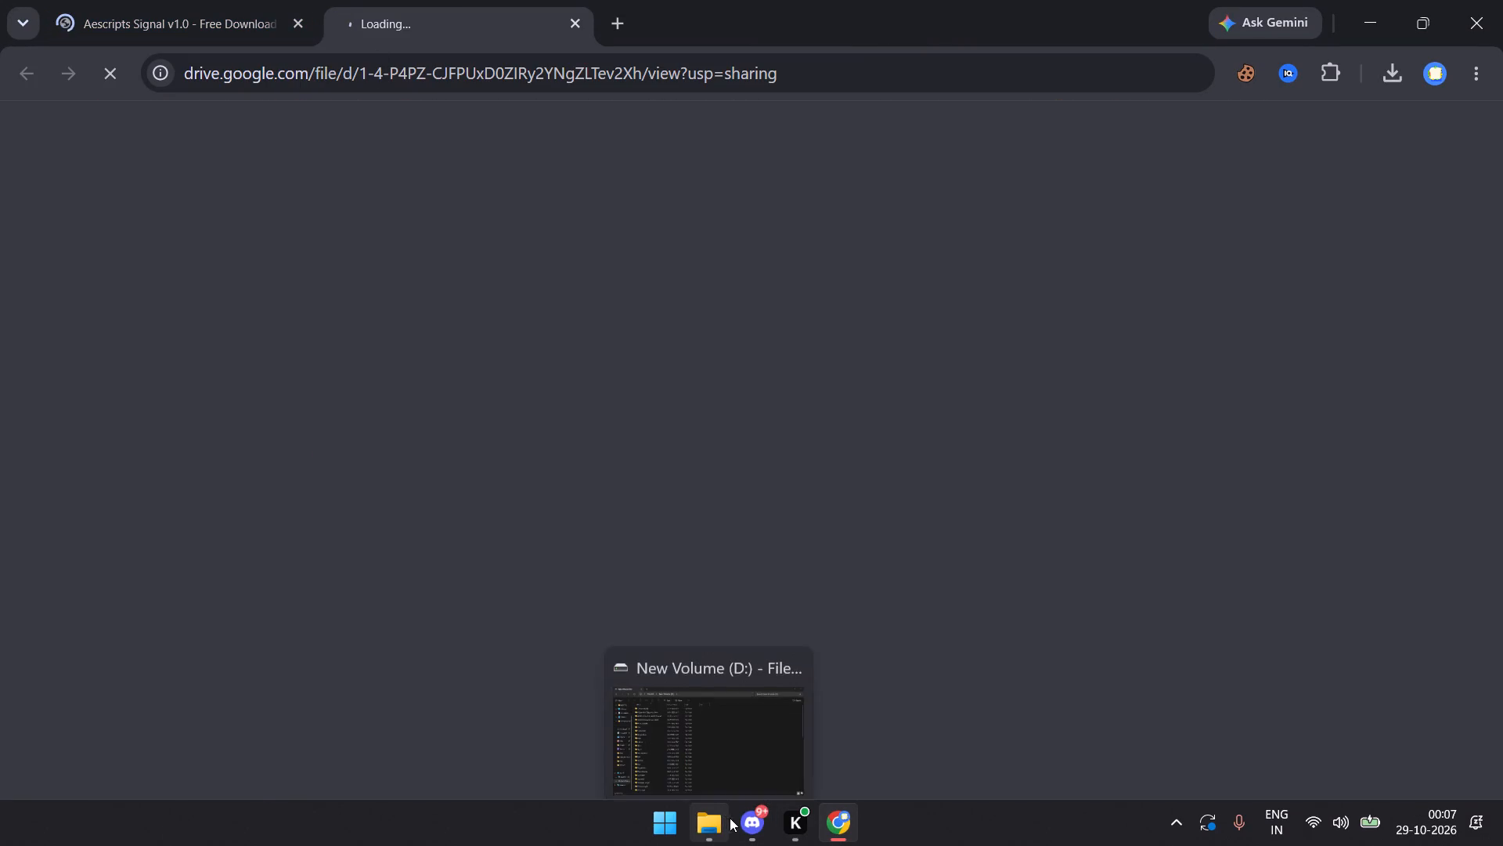
In File Explorer, launch Adobe After Effects 2023 from its folder under Program Files > Adobe on Windows-SSD (C:).
left_click(716, 818)
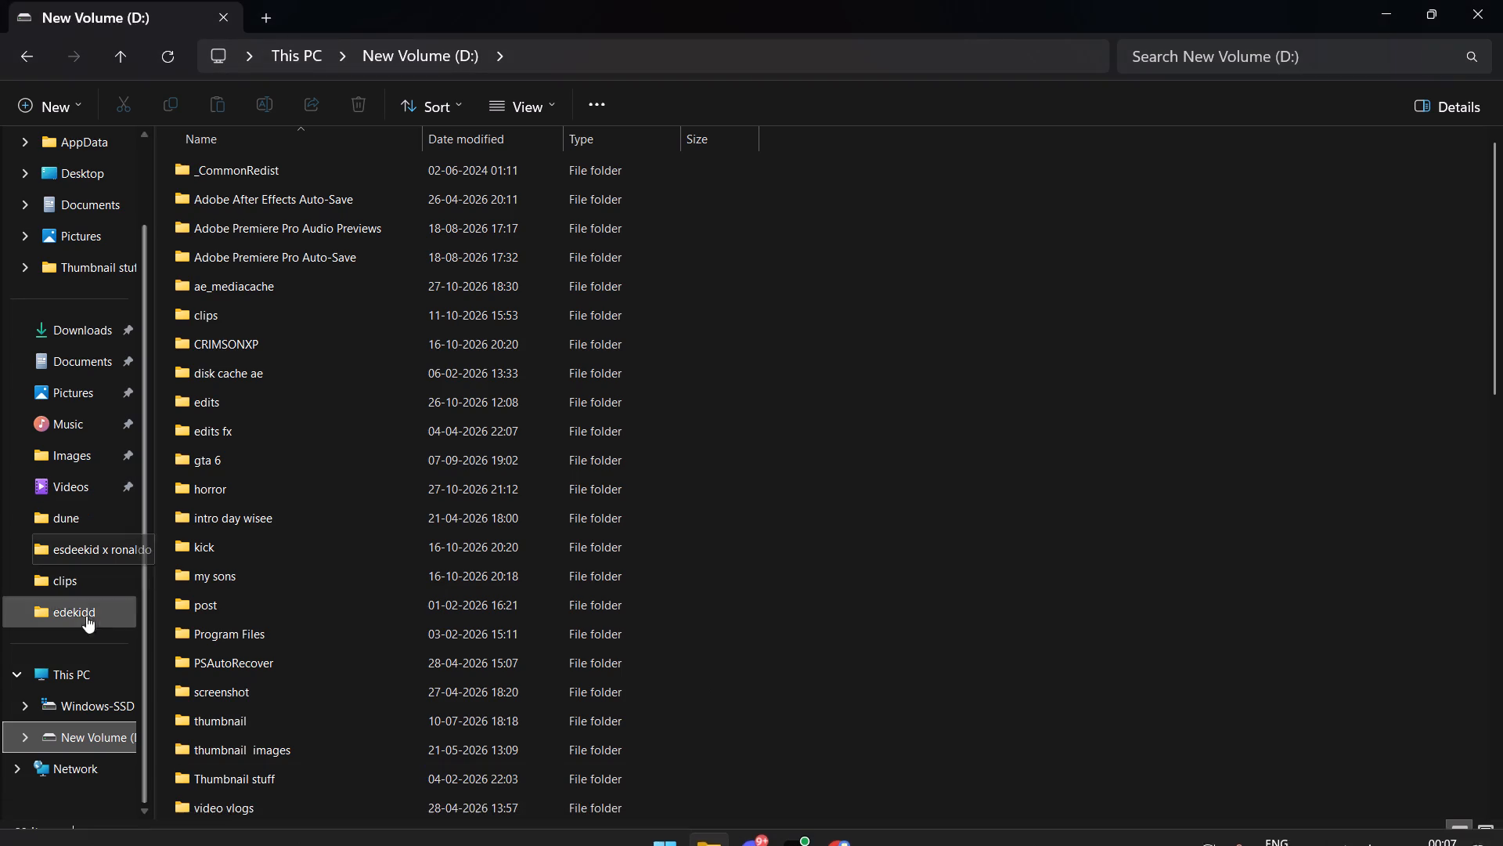
left_click(97, 700)
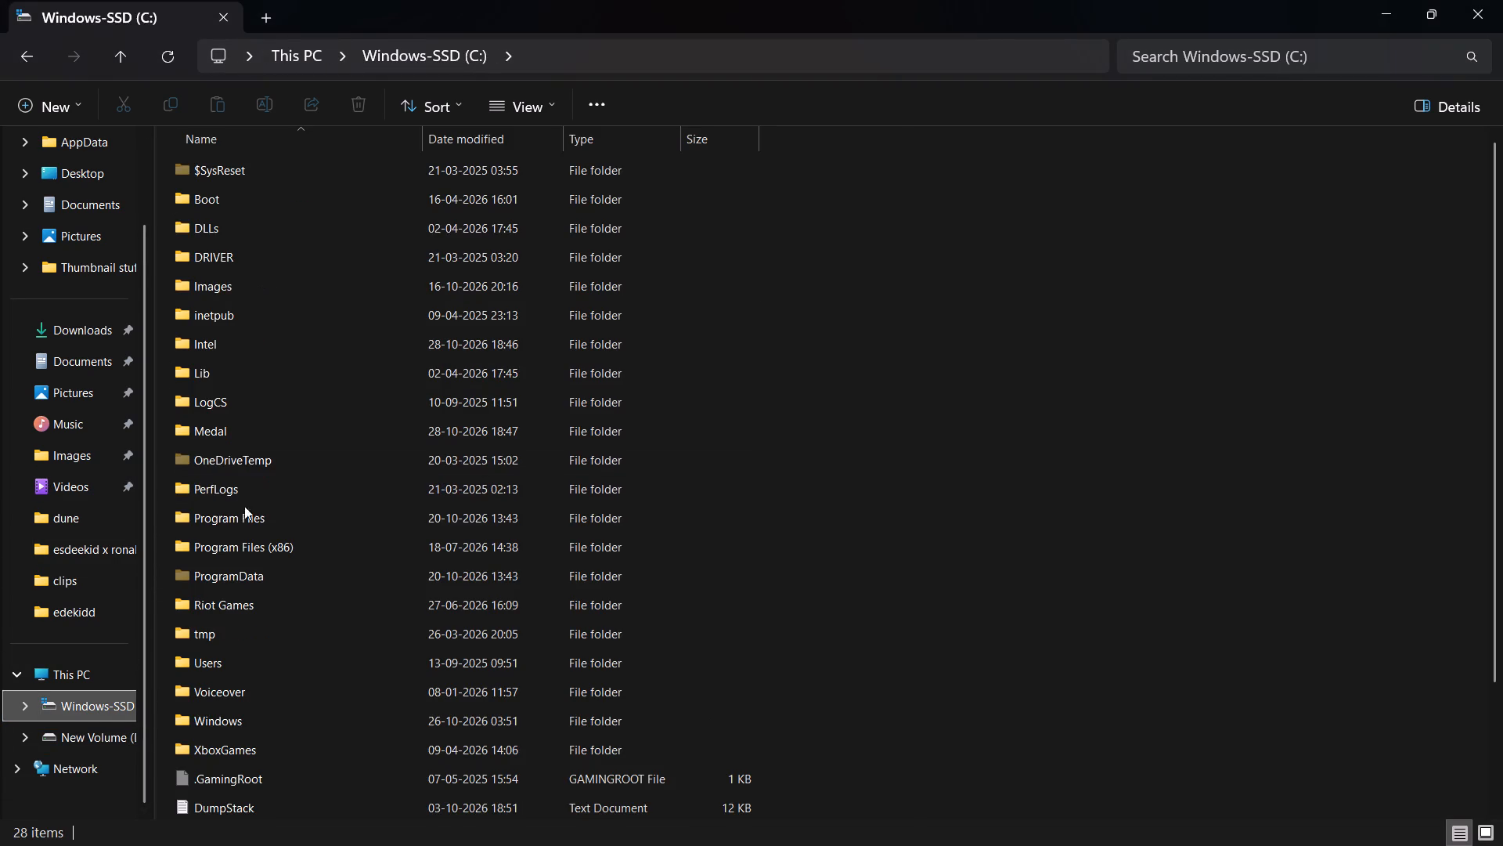
double_click(269, 550)
left_click_drag(657, 451, 727, 465)
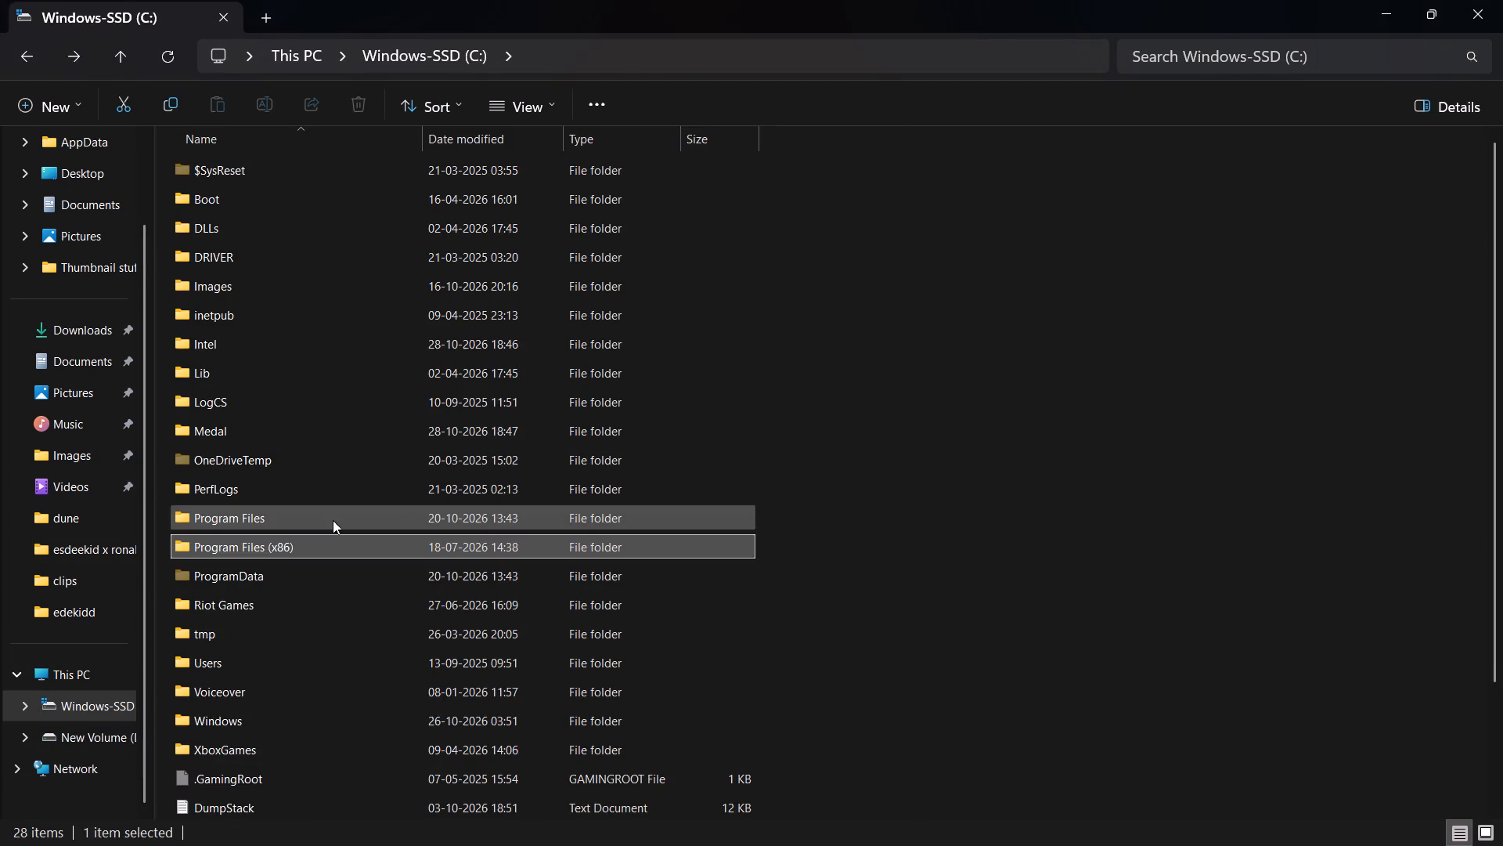
double_click(290, 519)
double_click(252, 166)
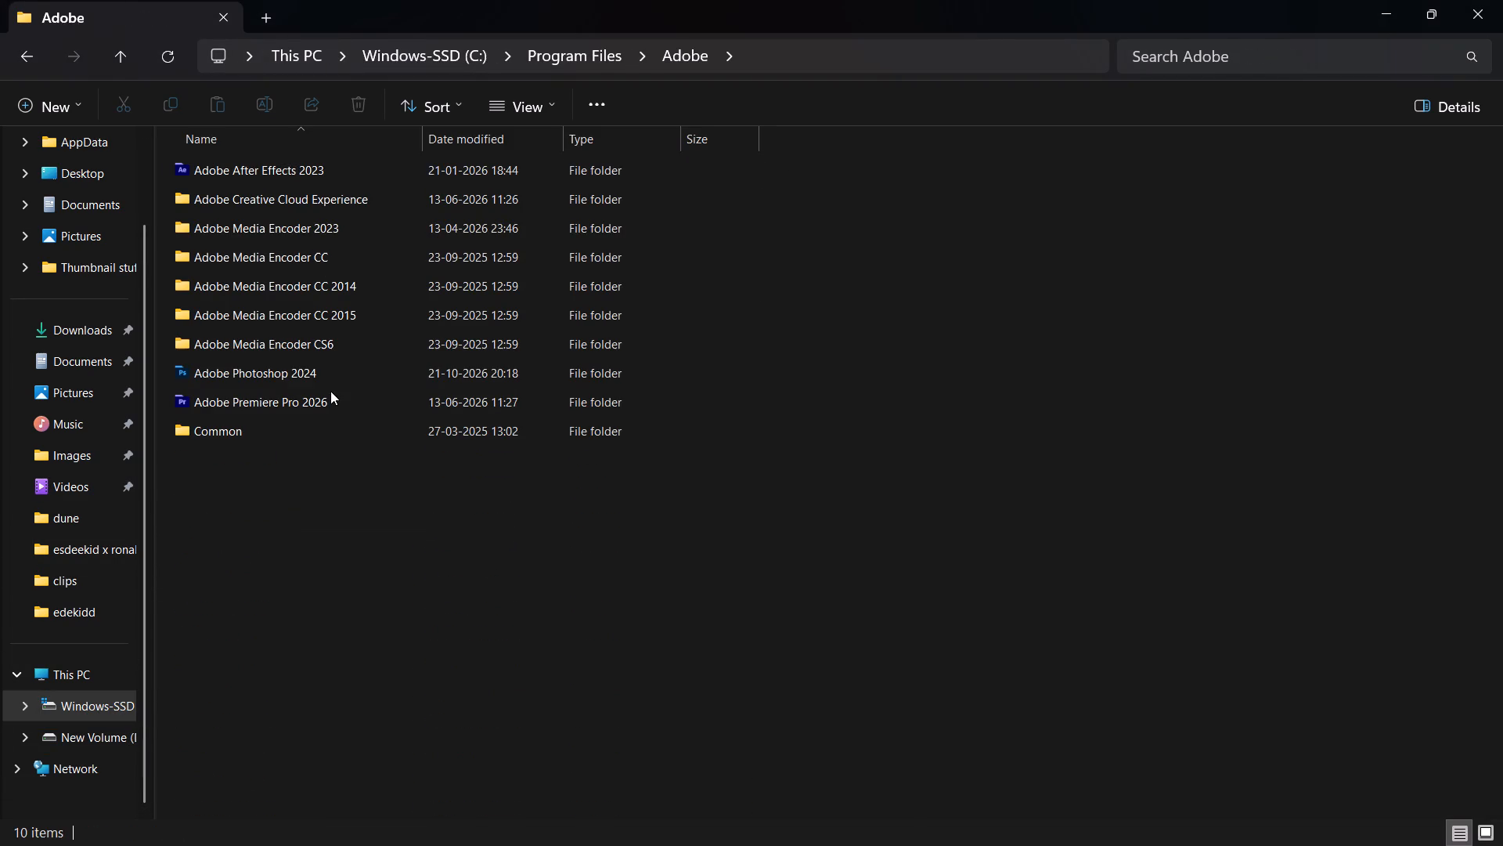
double_click(330, 170)
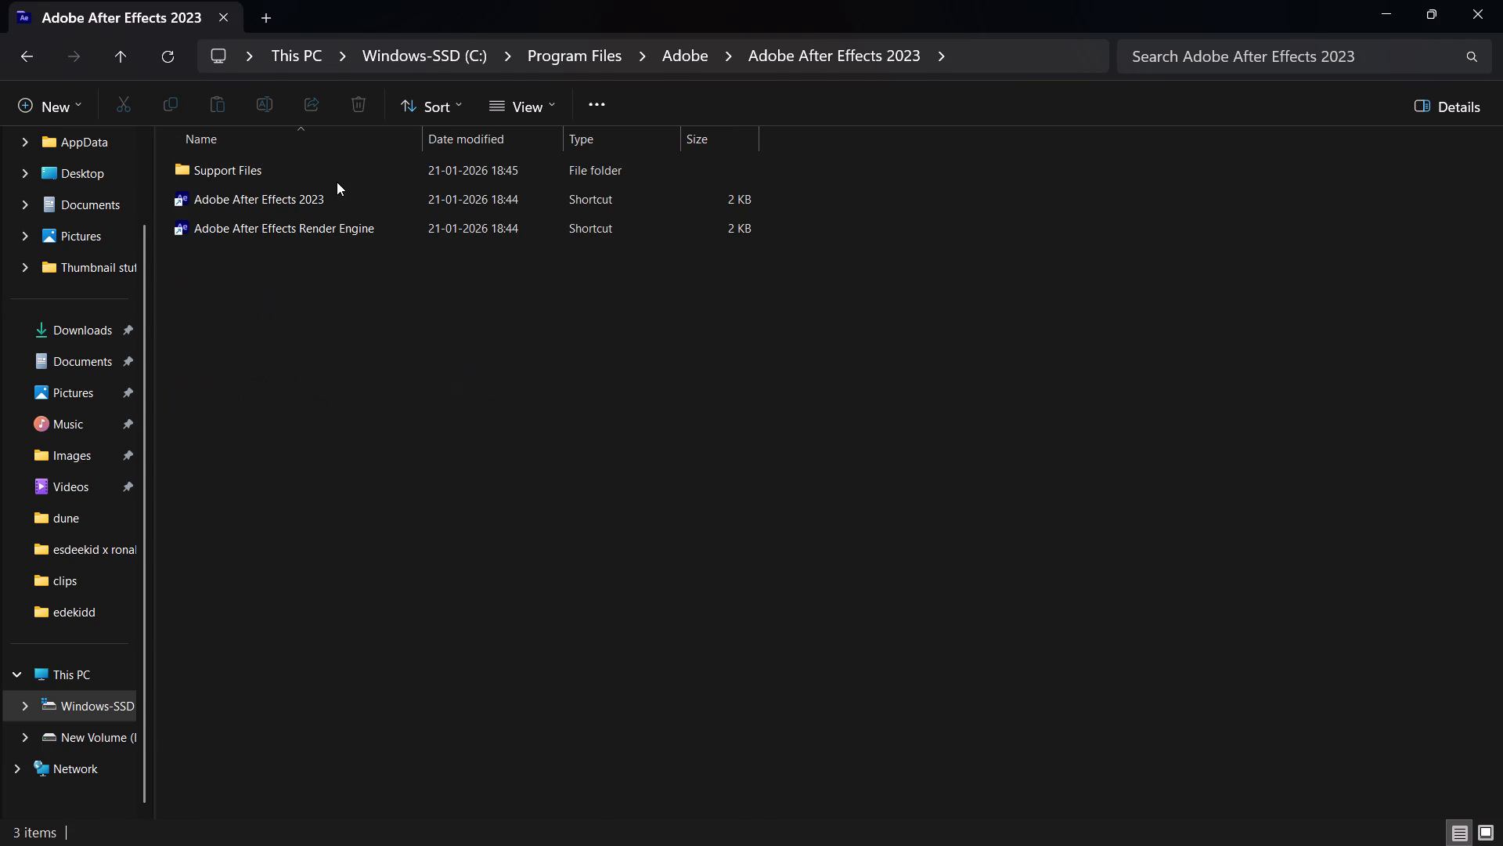
double_click(333, 204)
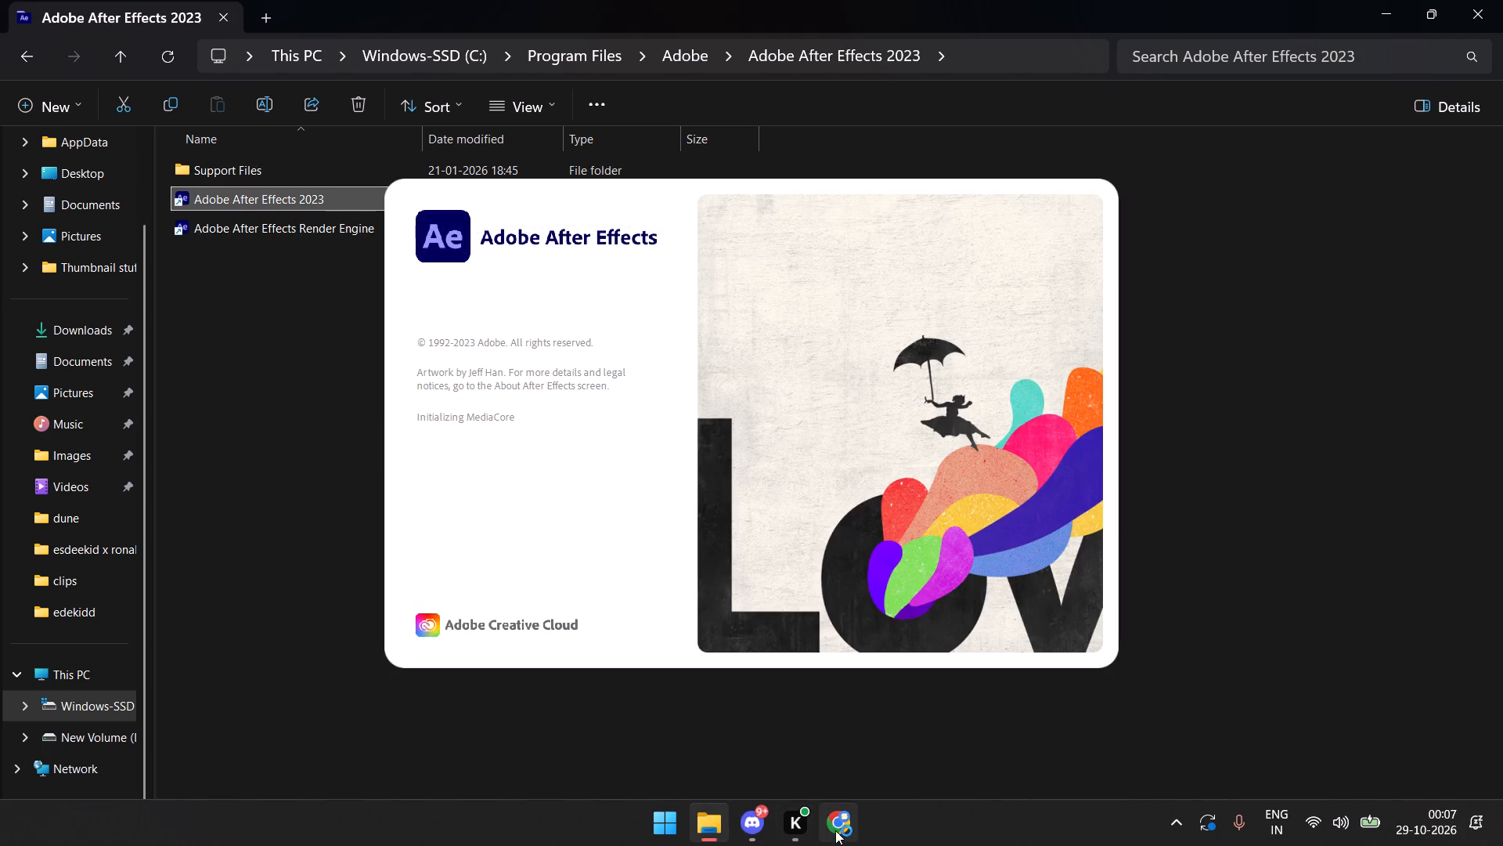
In Chrome, start downloading the whole Signal_v1.0_Win.zip archive from Google Drive.
left_click(835, 830)
left_click(552, 405)
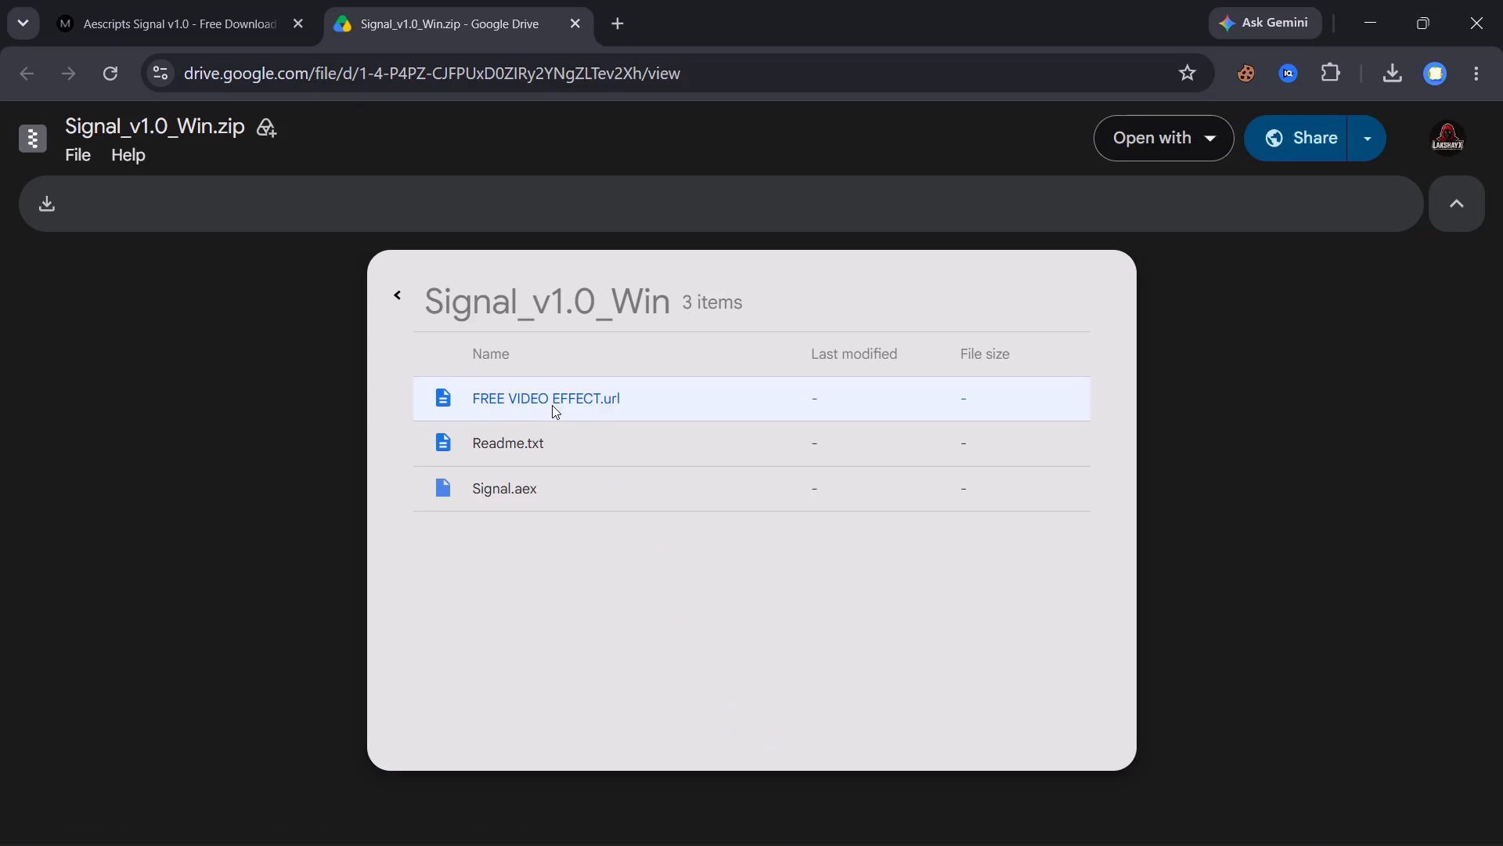
left_click(398, 280)
left_click(401, 293)
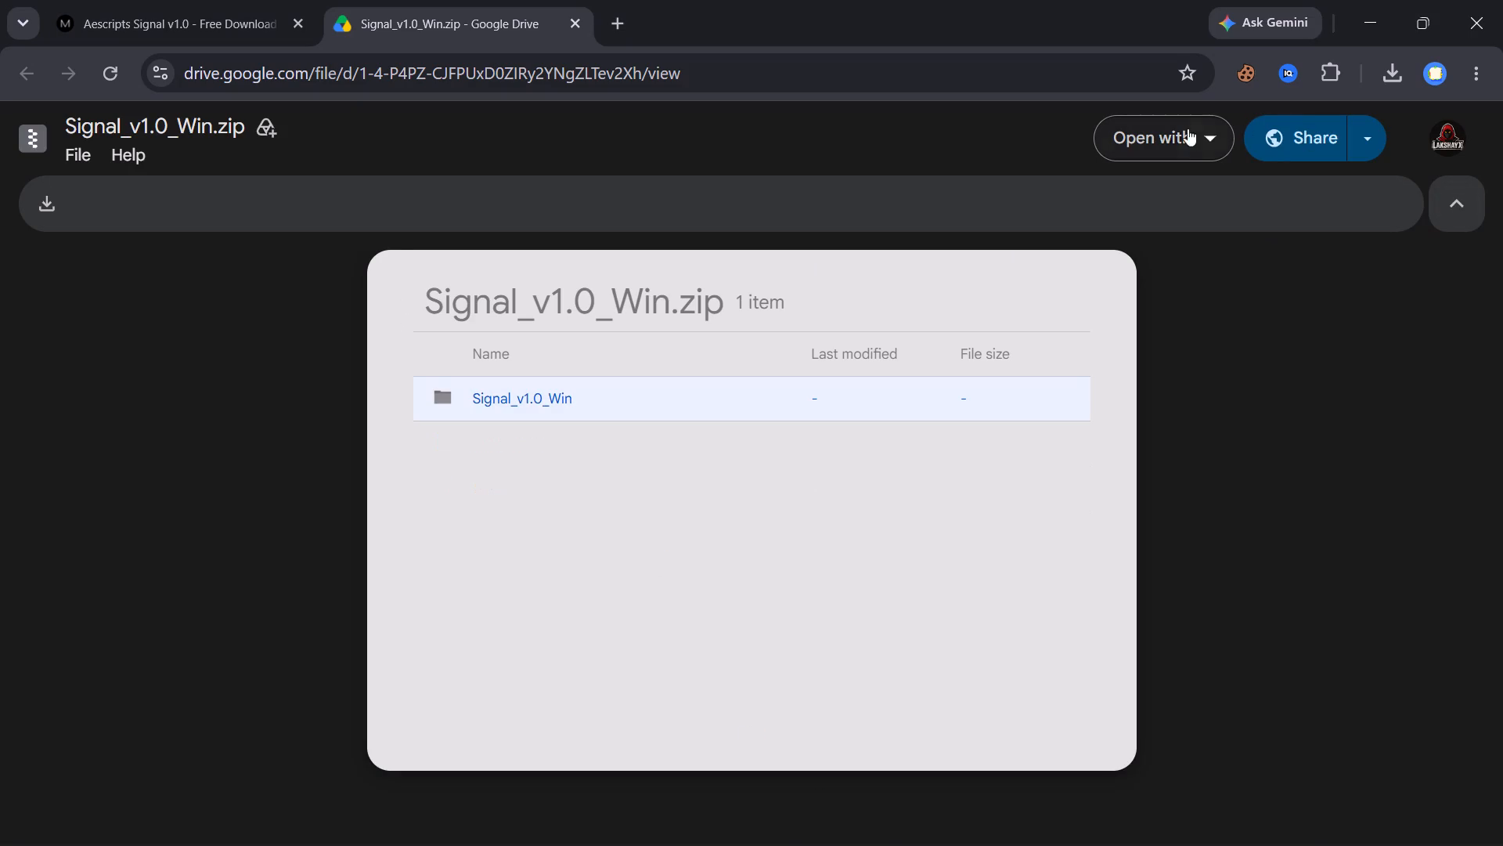
left_click(1199, 143)
left_click(1502, 522)
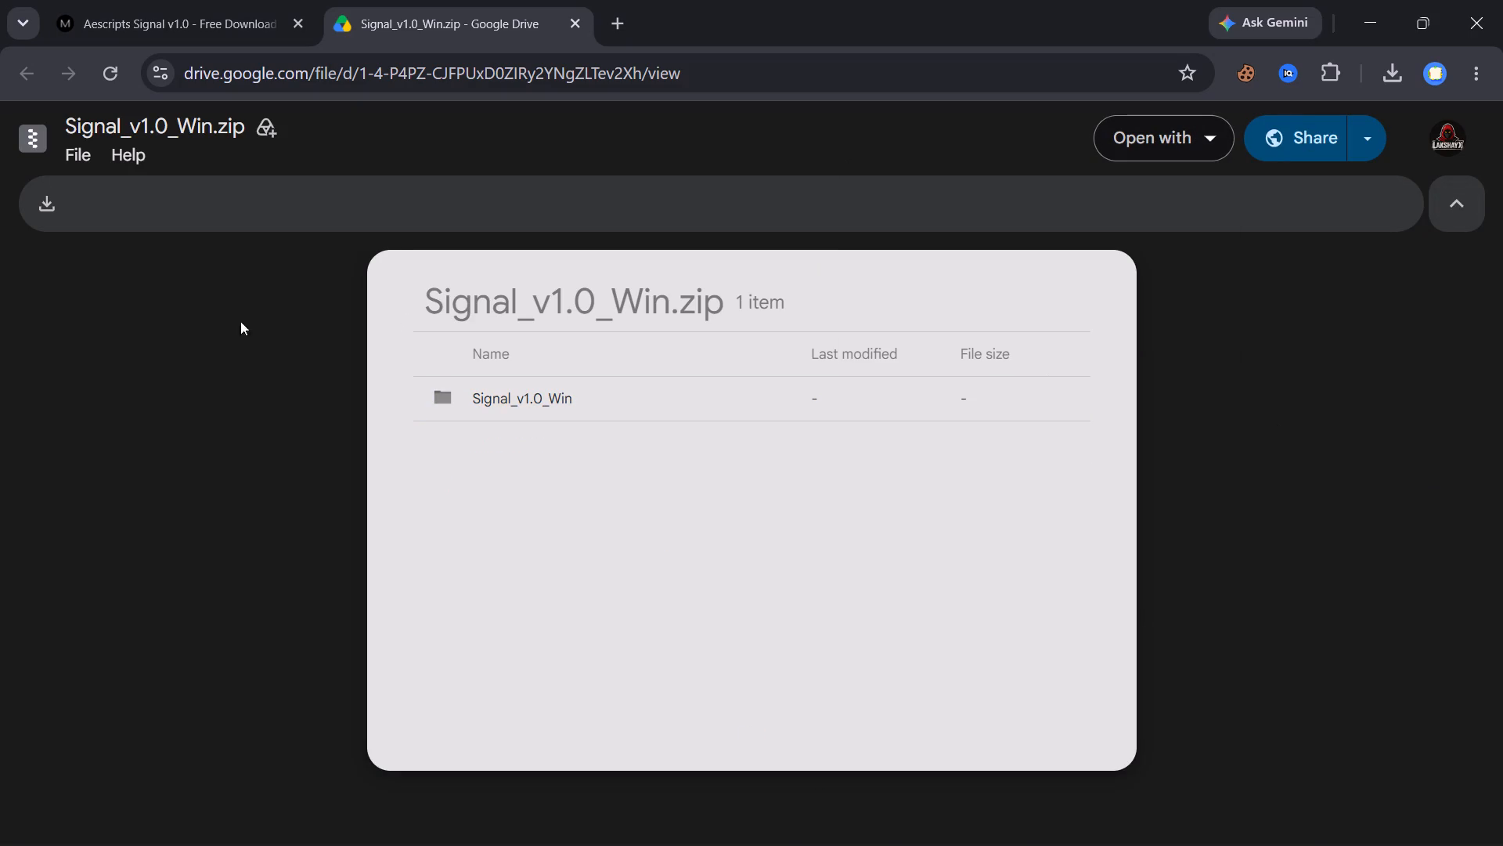
left_click(49, 211)
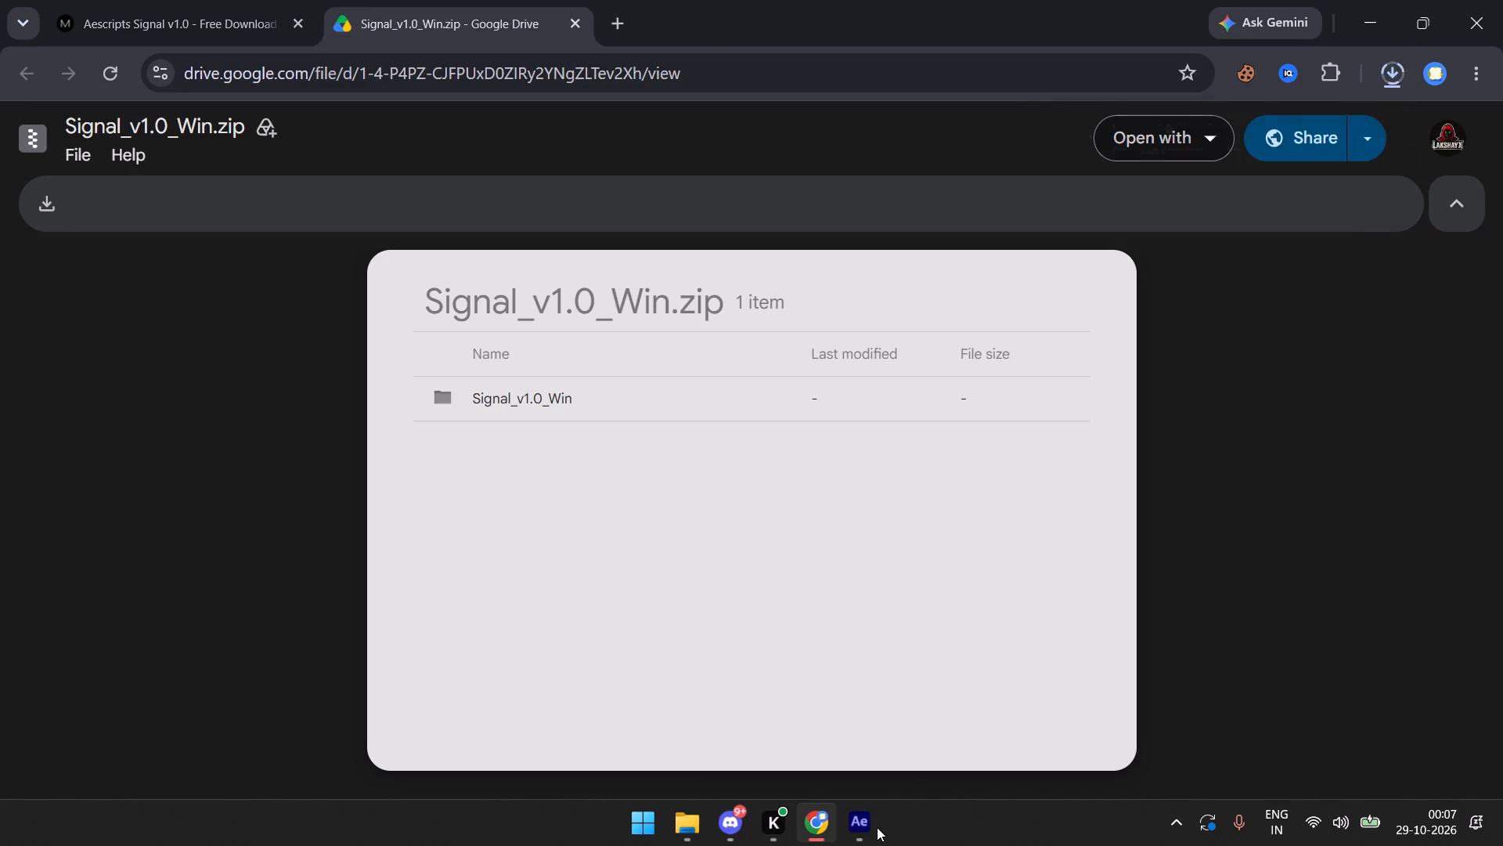
Switch to File Explorer and open the Downloads folder.
left_click(706, 826)
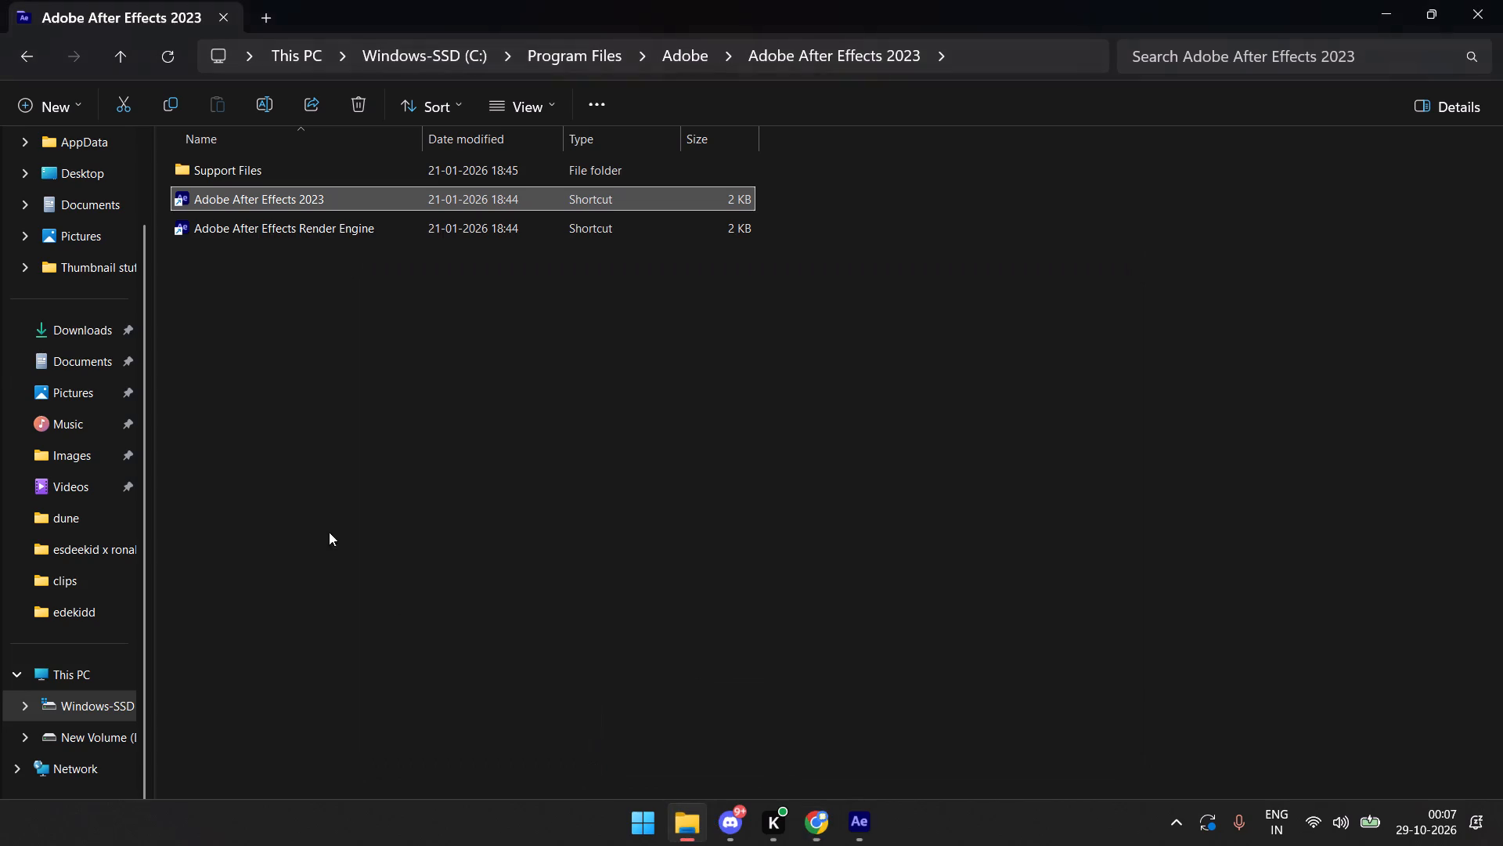
left_click(67, 336)
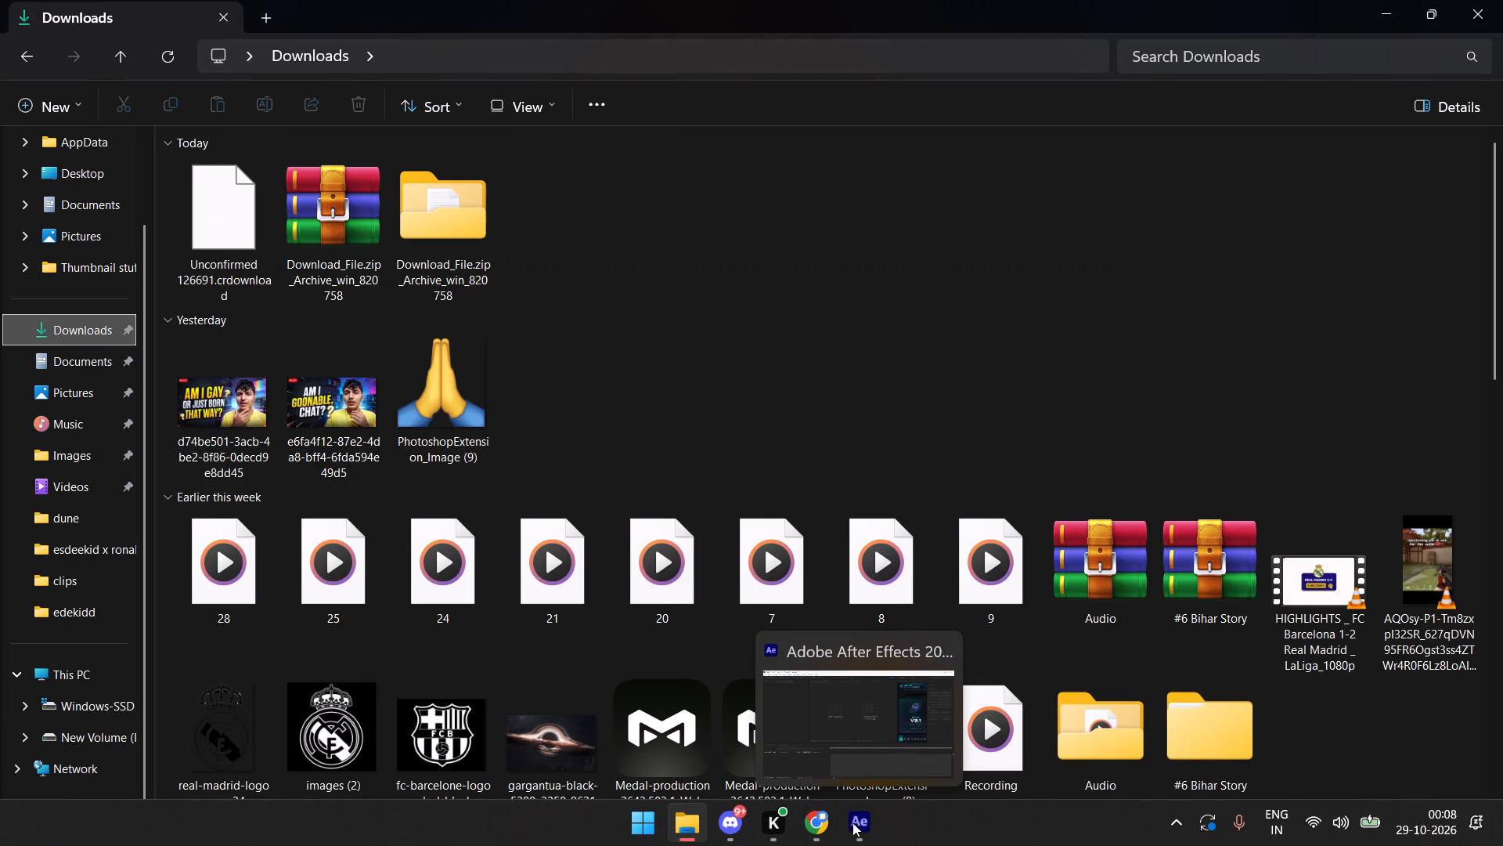
Switch to After Effects and open the recent project neymaar.
left_click(852, 822)
left_click(933, 319)
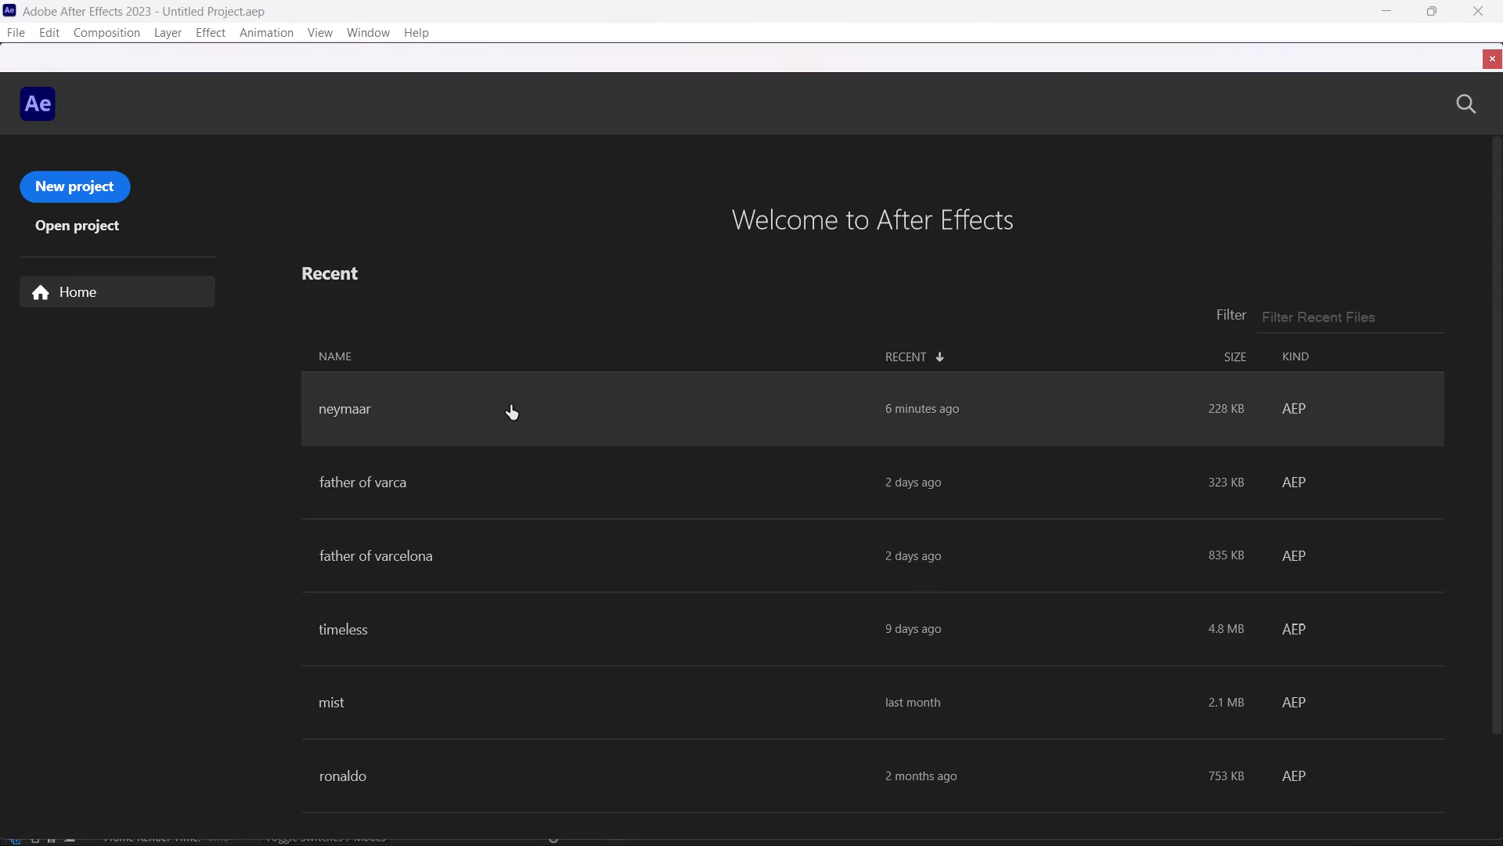
left_click(510, 405)
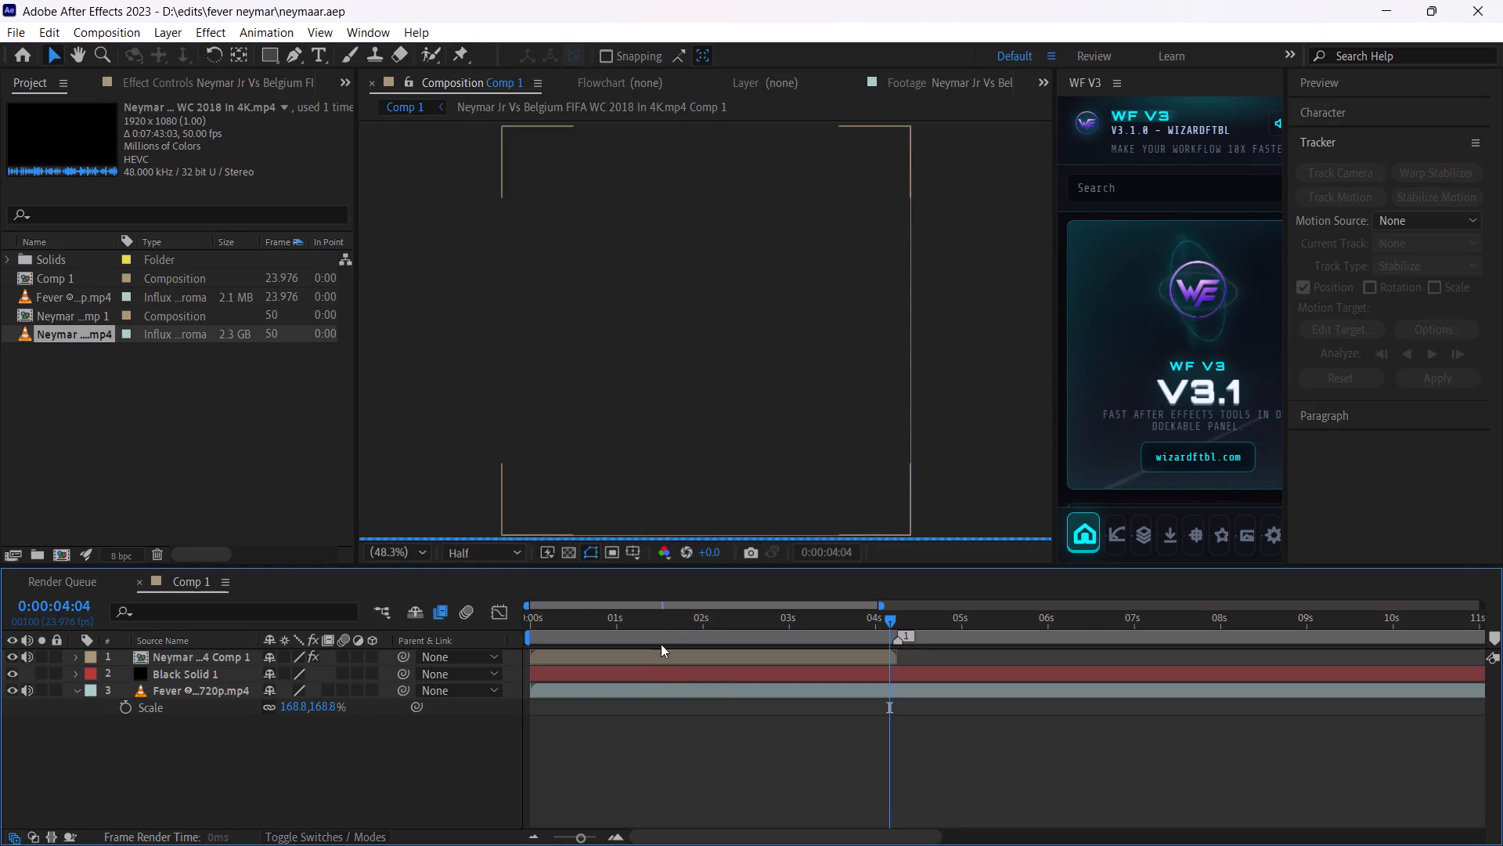
Move the time indicator to 0:00:01:03, select the Neymar Comp 1 layer and search the effects for "sign".
left_click_drag(655, 634, 628, 636)
left_click(624, 653)
key("ctrl+space")
key("s")
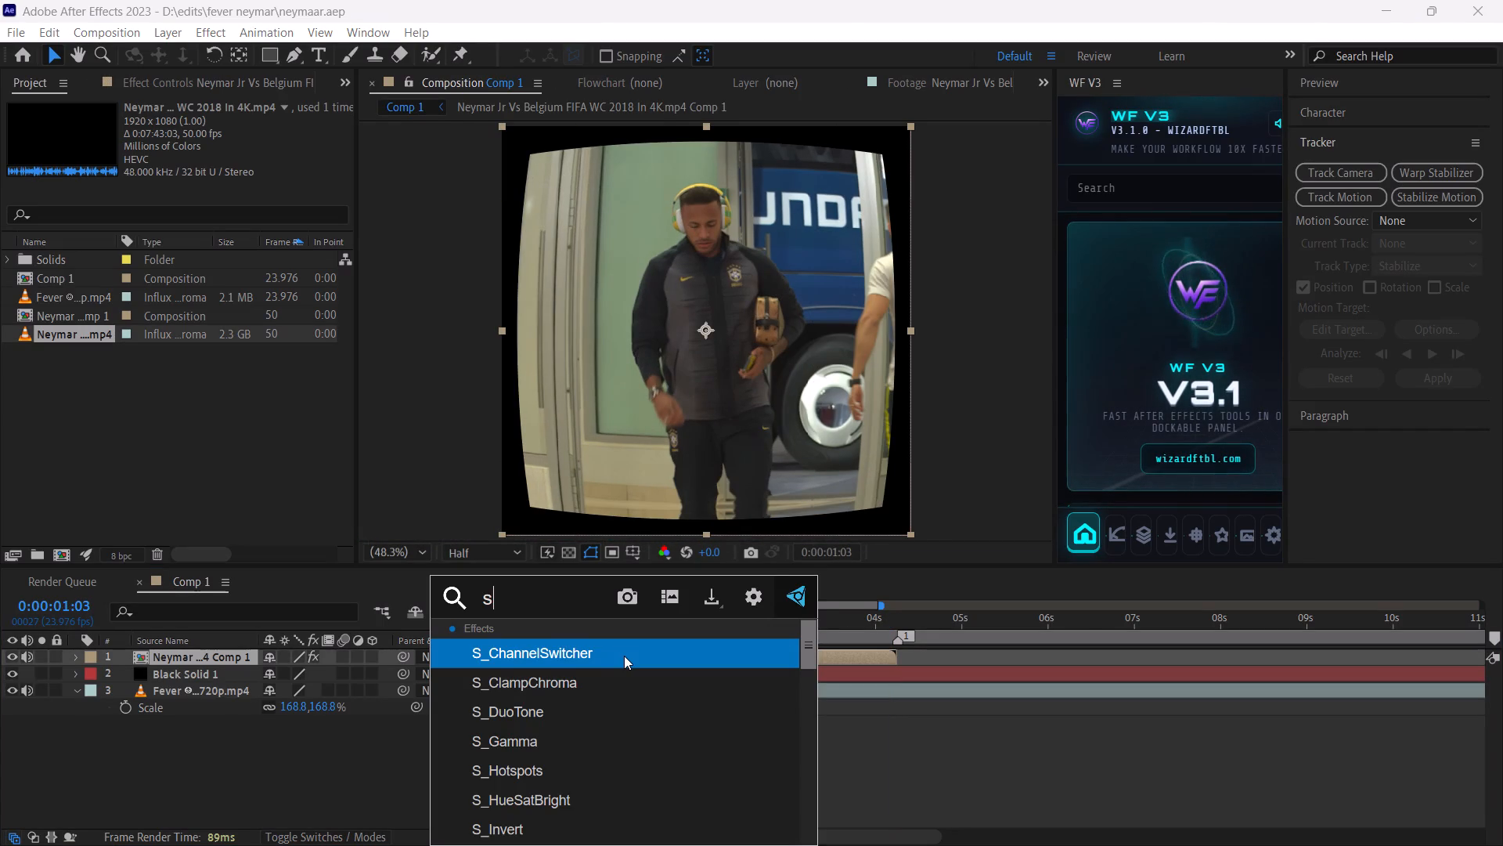
key("i")
type("gn")
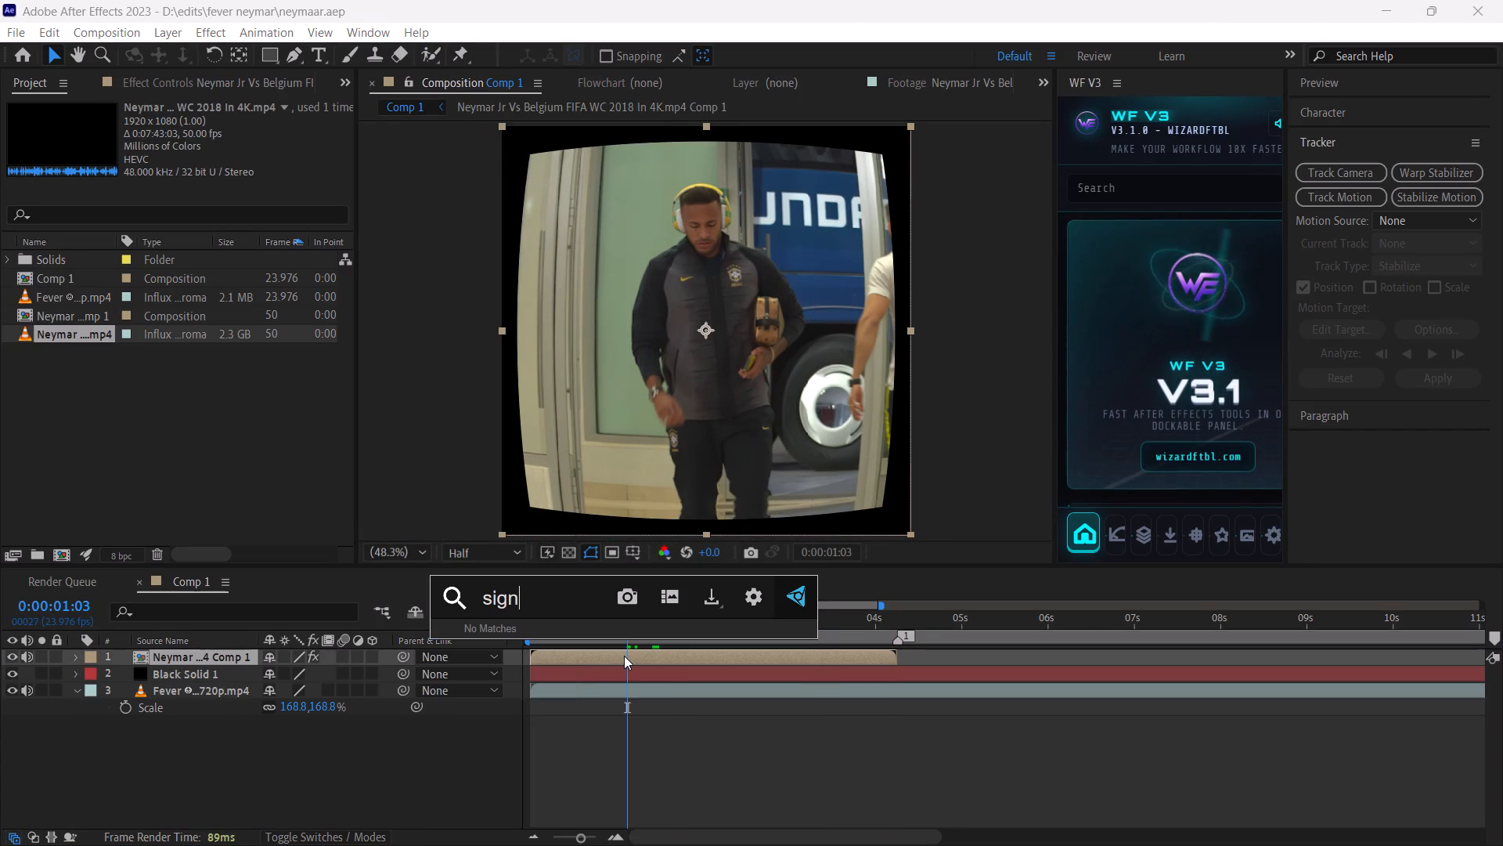
key("BackSpace")
key("BackSpace")
key("BackSpace")
key("BackSpace")
left_click(784, 742)
Switch to the Downloads folder in File Explorer and check for the Signal download.
key("alt+Tab")
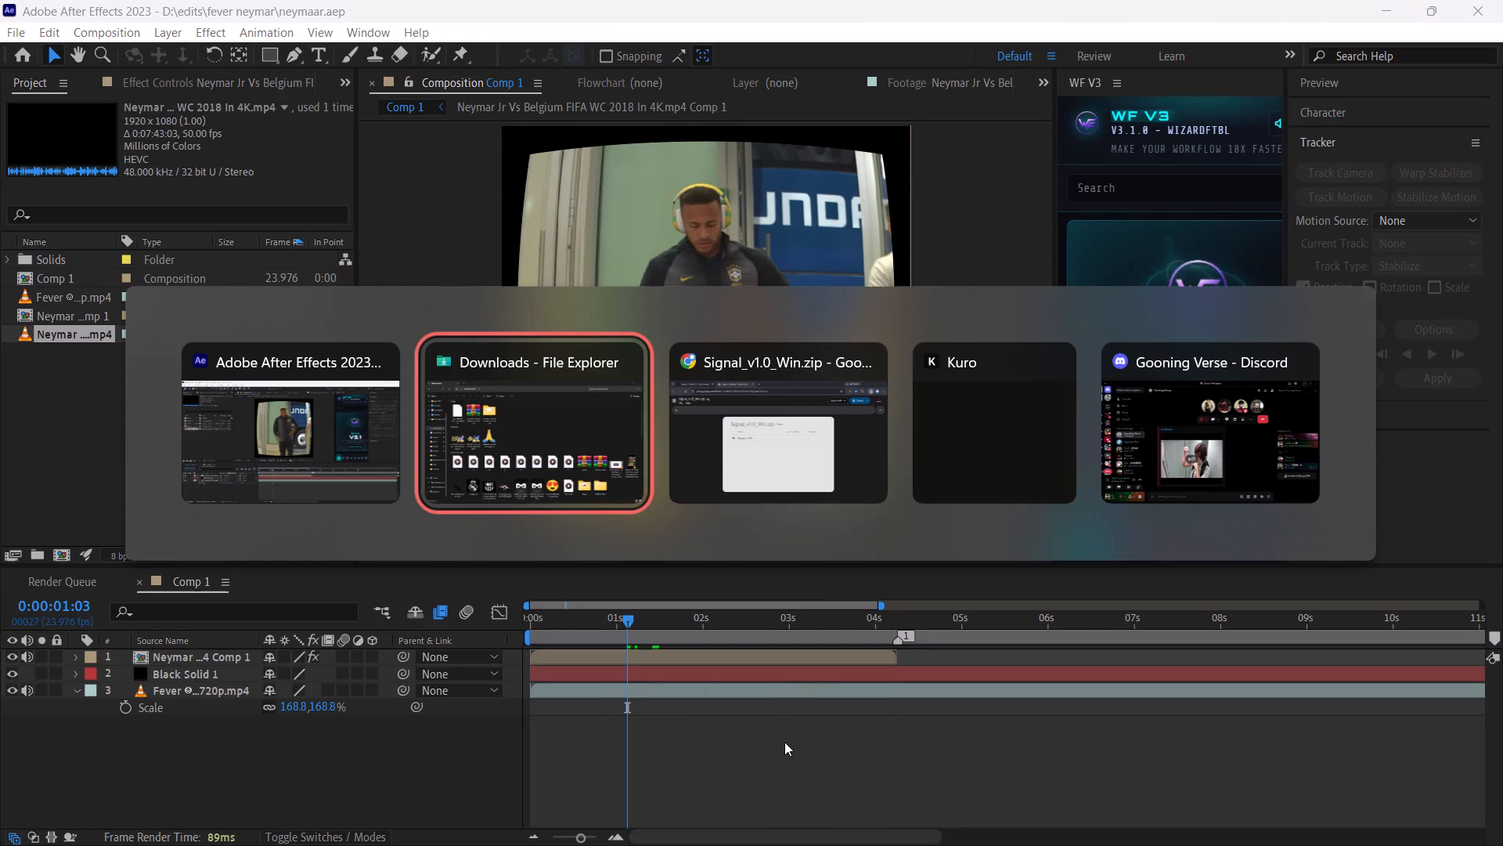
key("alt+Tab")
key("alt+Tab")
key("alt+Tab")
key("alt+Tab")
key("alt+Tab")
left_click(694, 268)
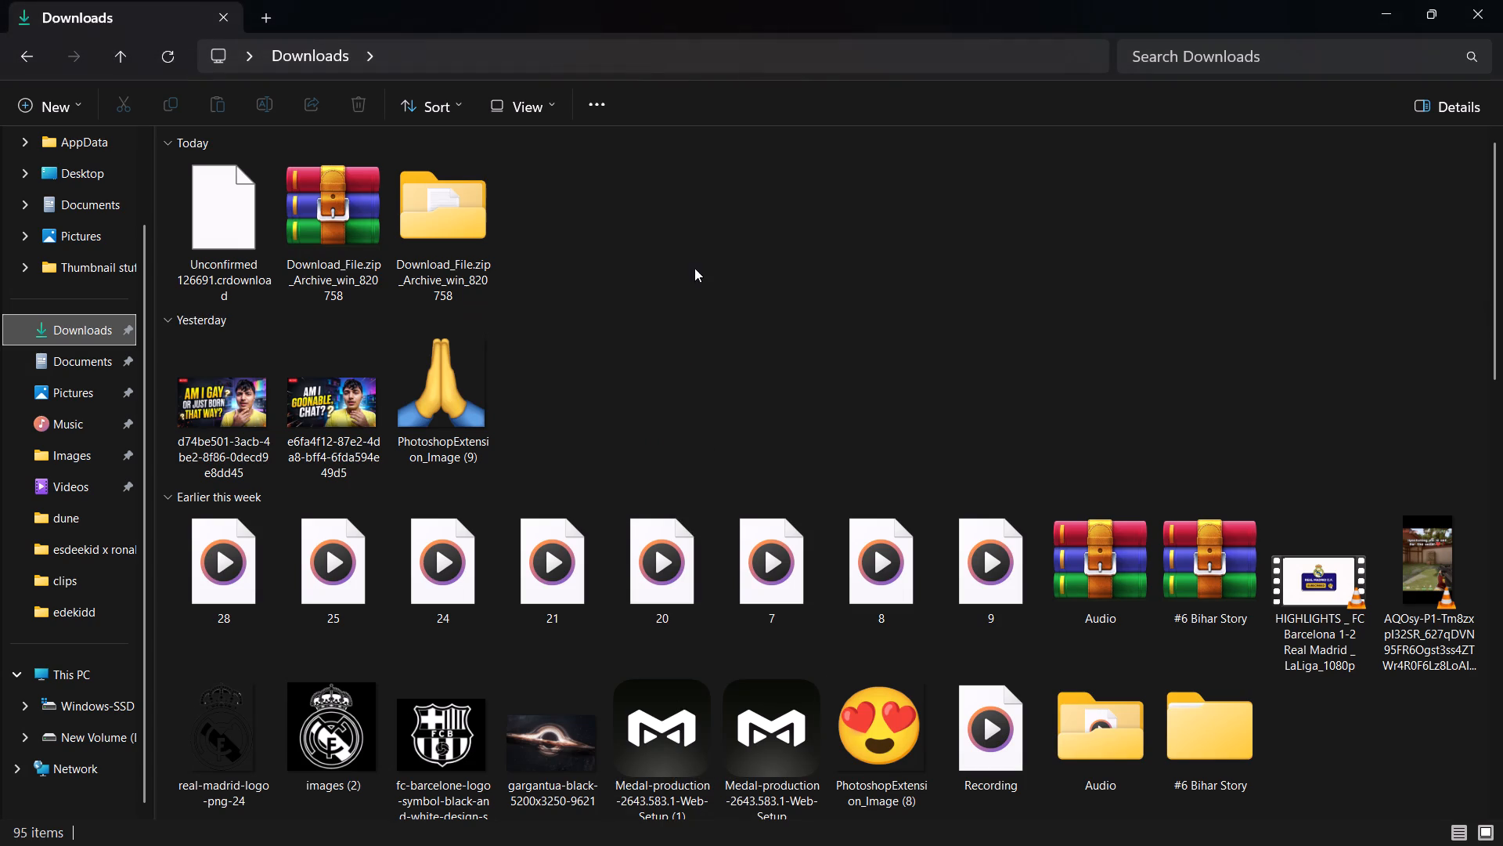
In Chrome, allow the blocked Signal_v1.0_Win.zip download as a suspicious file.
left_click(814, 824)
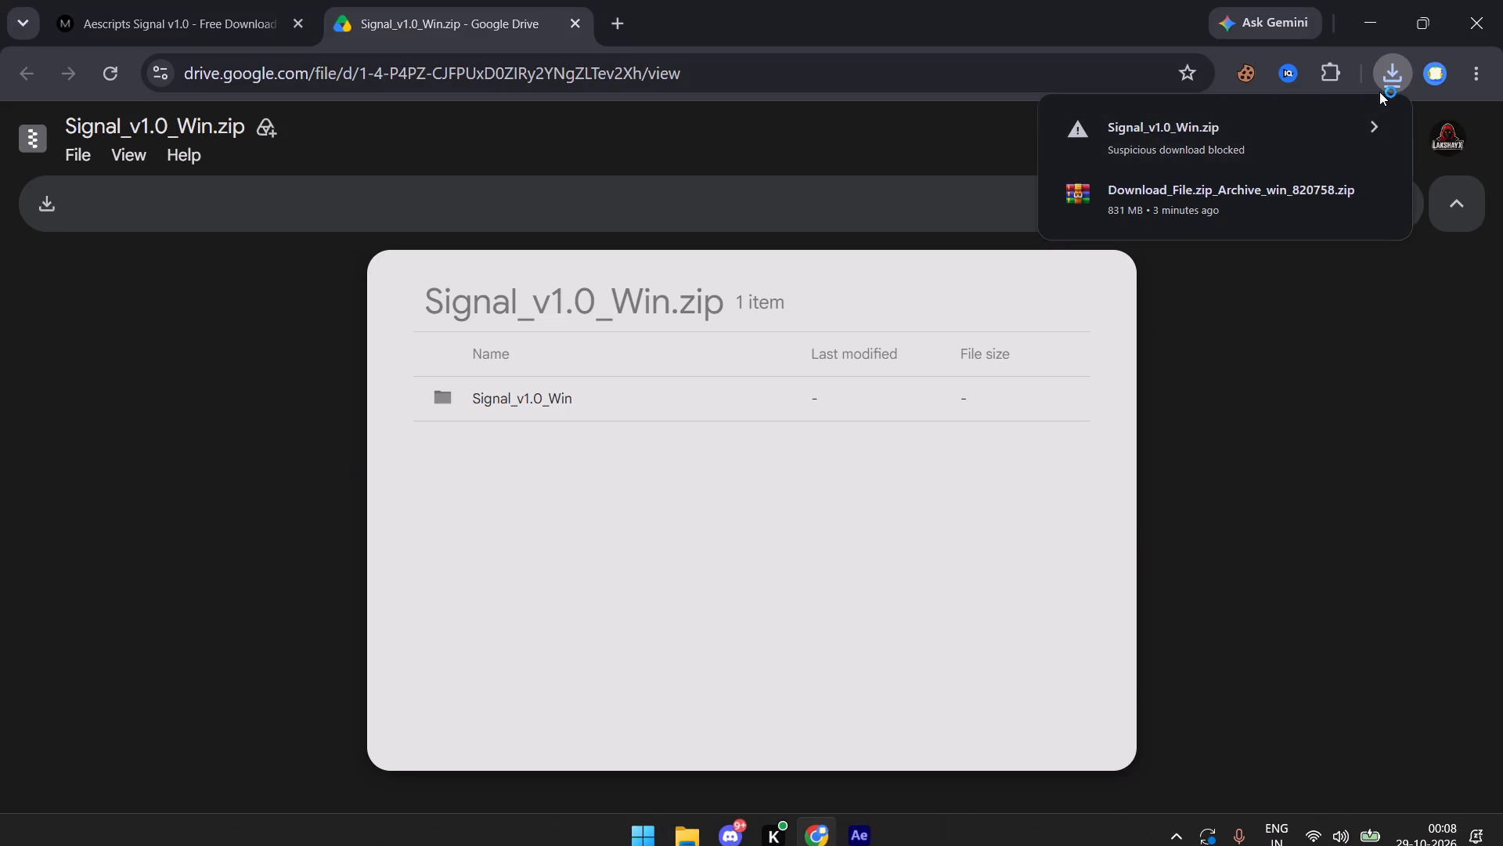
left_click(1368, 133)
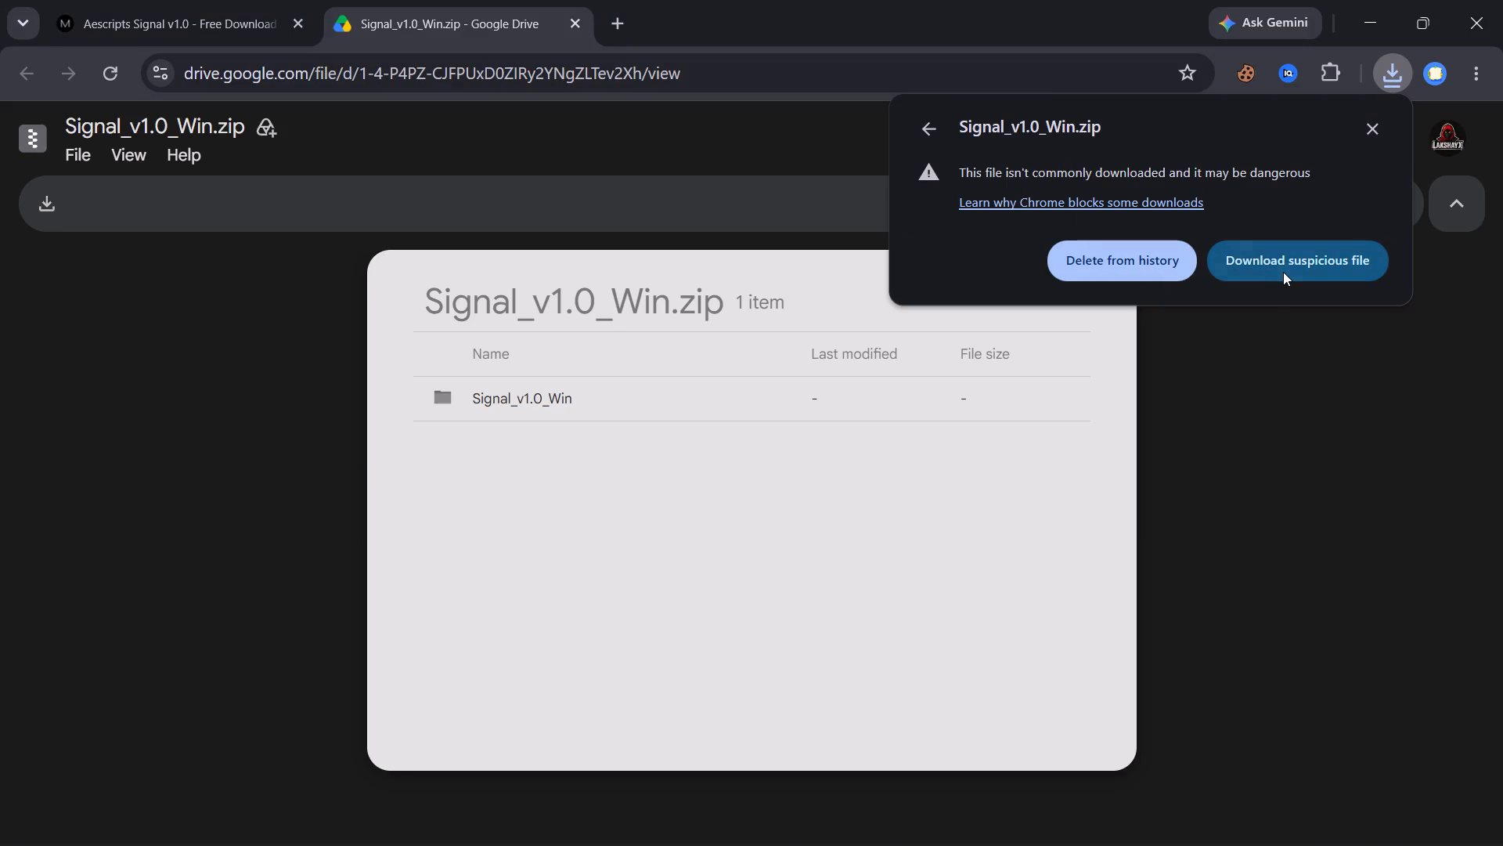
left_click(1283, 272)
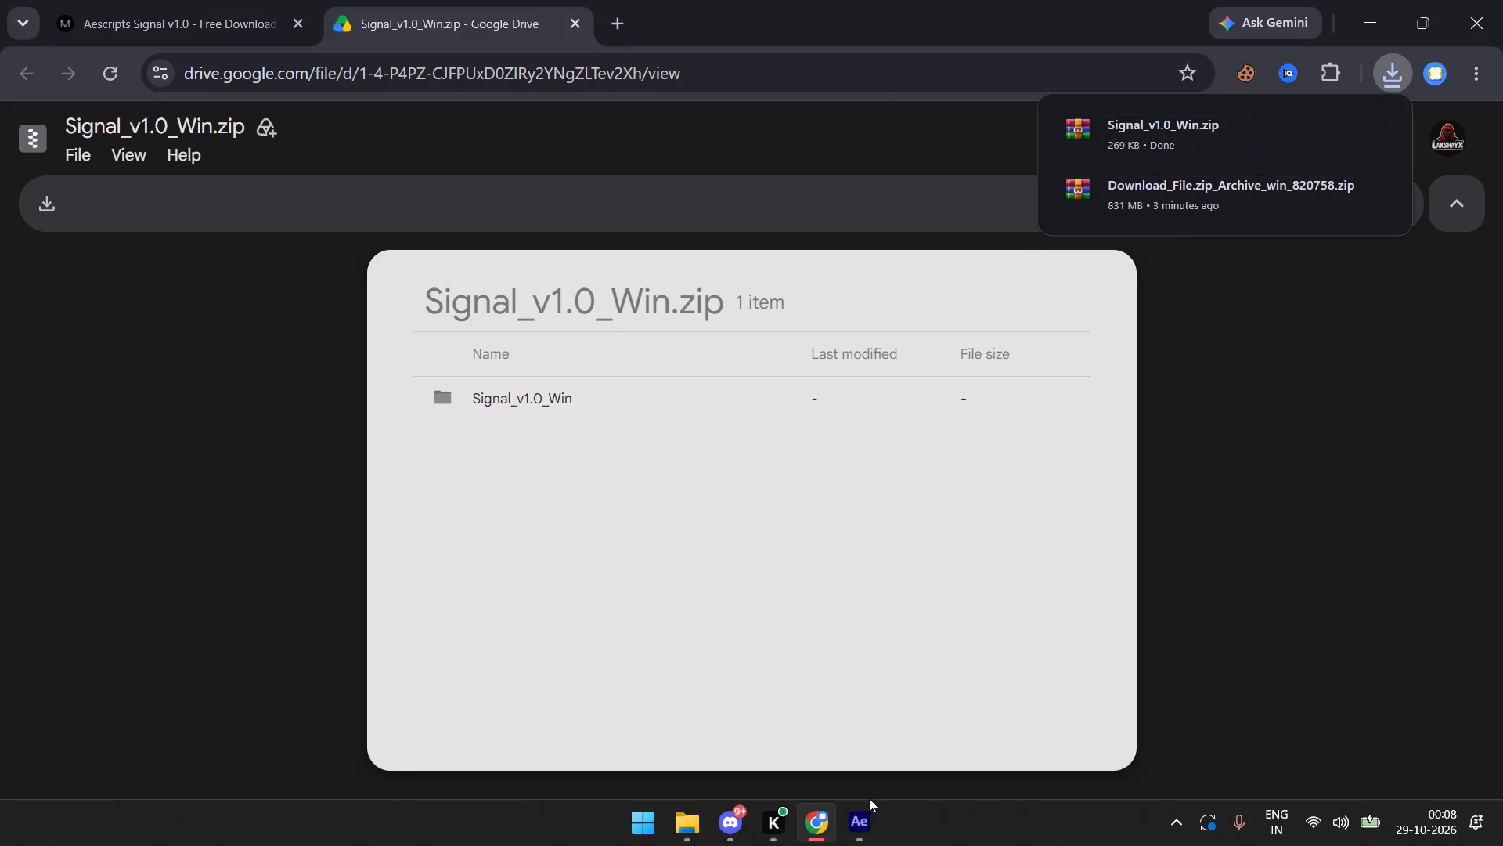
Extract the Signal_v1.0_Win archive in the Downloads folder with WinRAR's Extract files option.
left_click(681, 815)
right_click(479, 219)
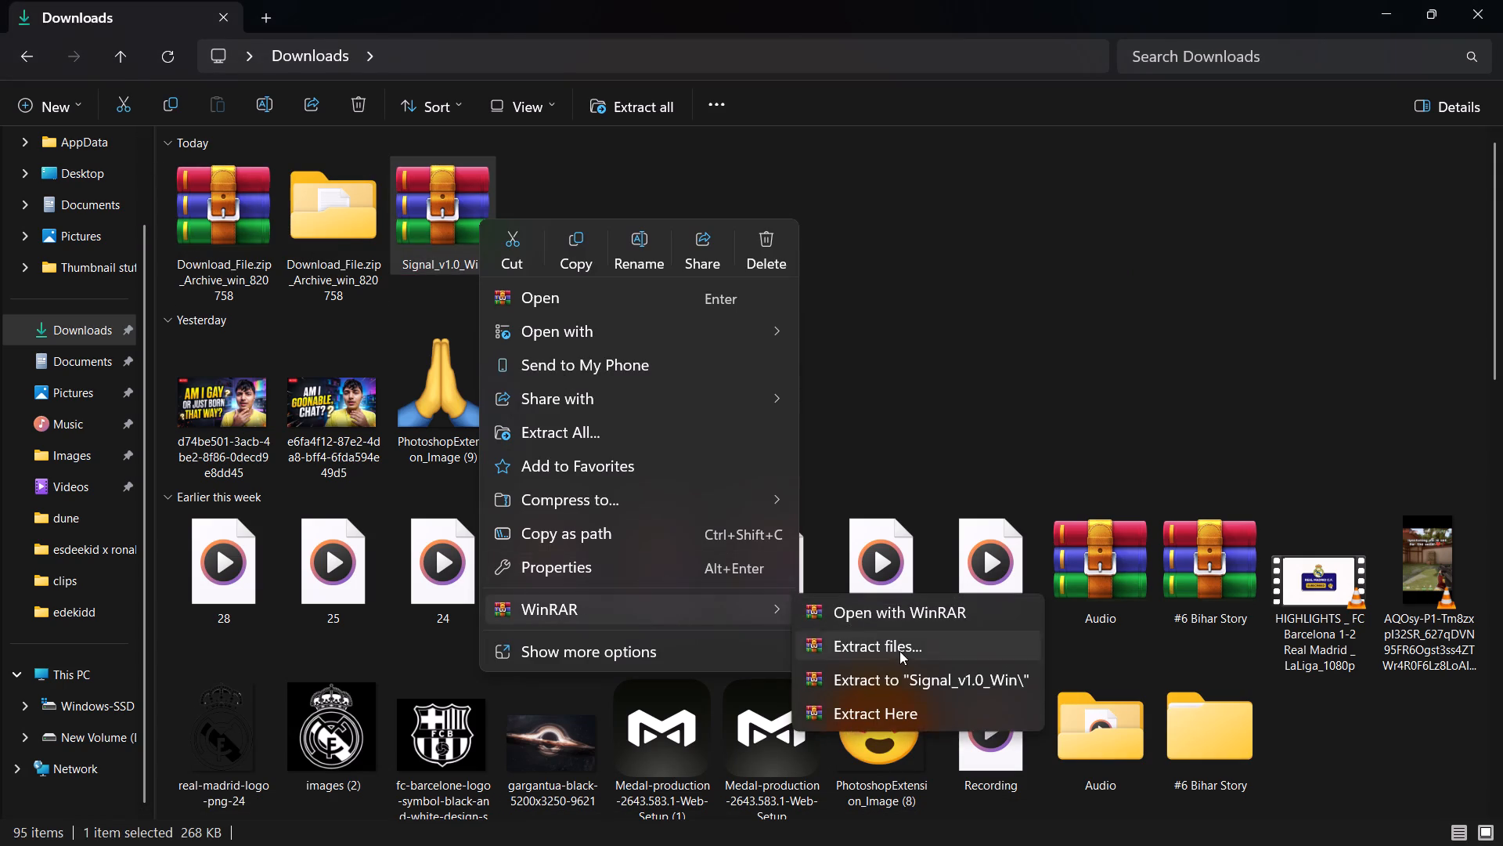
left_click(899, 651)
left_click(806, 631)
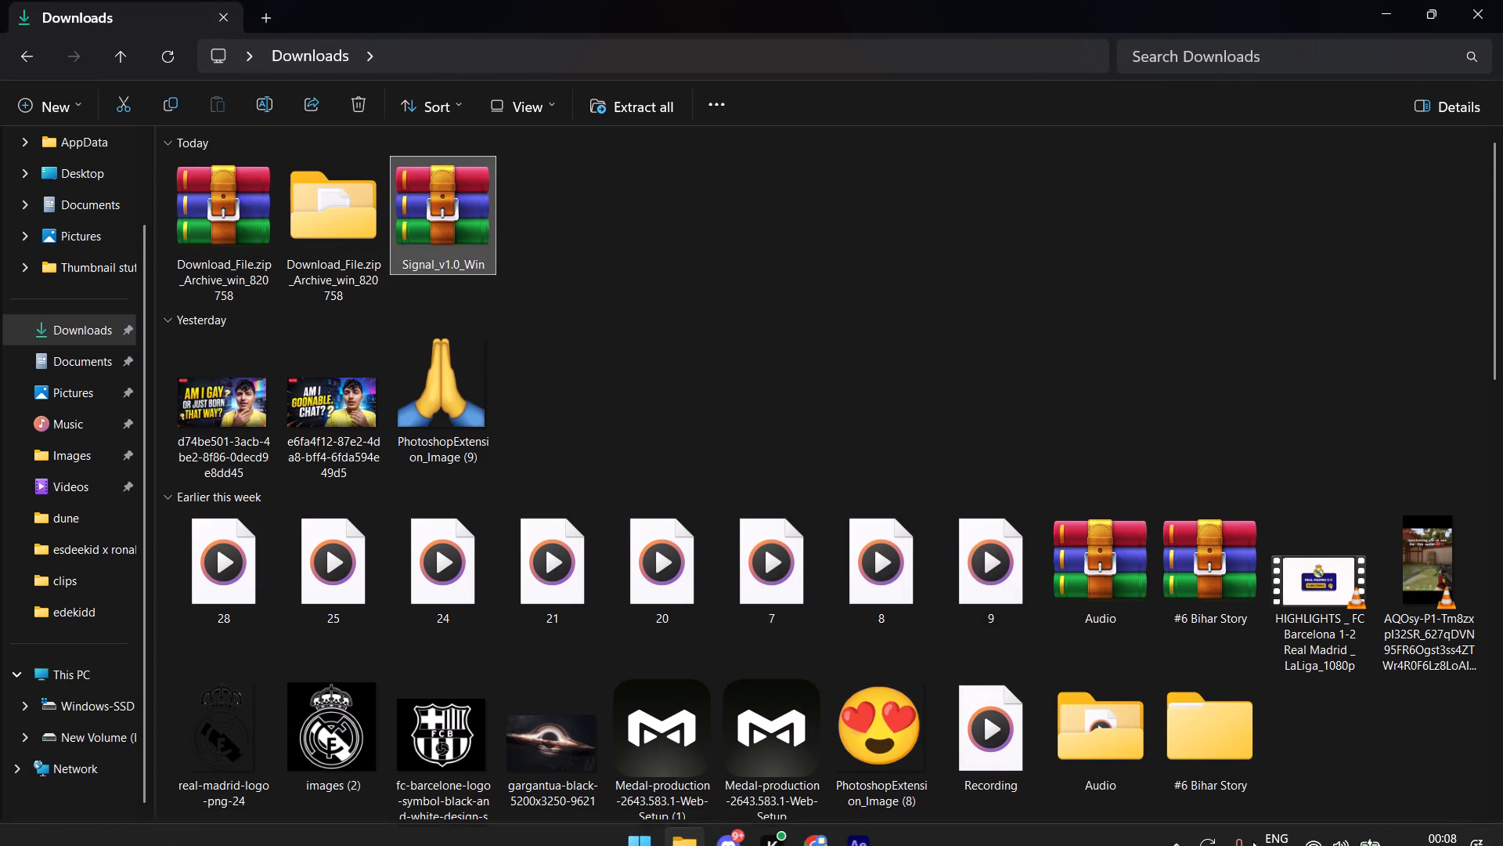
double_click(556, 201)
double_click(221, 187)
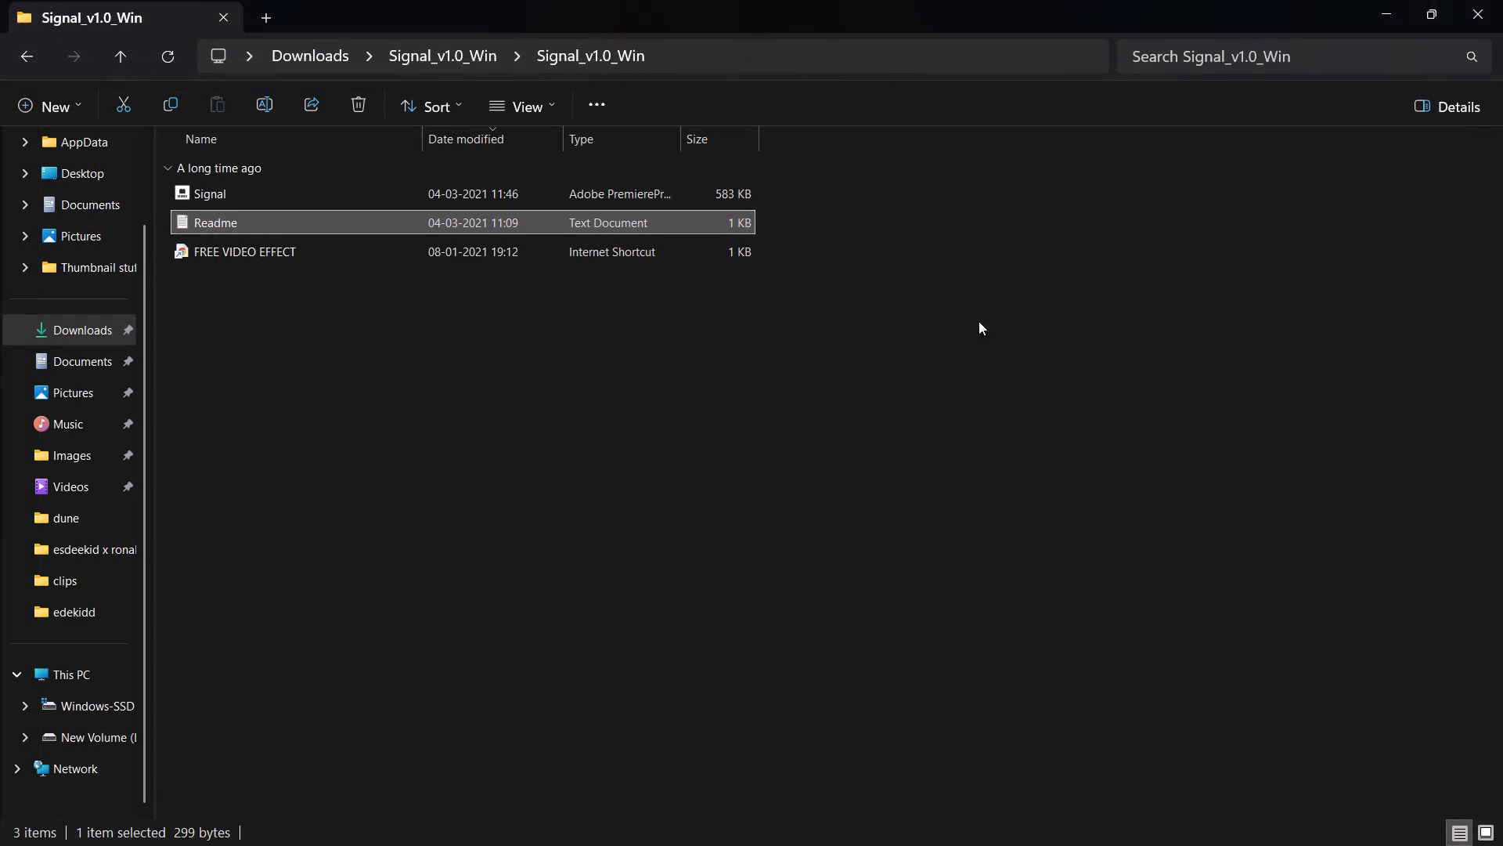
Copy the Signal plugin file into the Plug-ins folder under Adobe After Effects 2023's Support Files, granting permission for the copy.
left_click(225, 196)
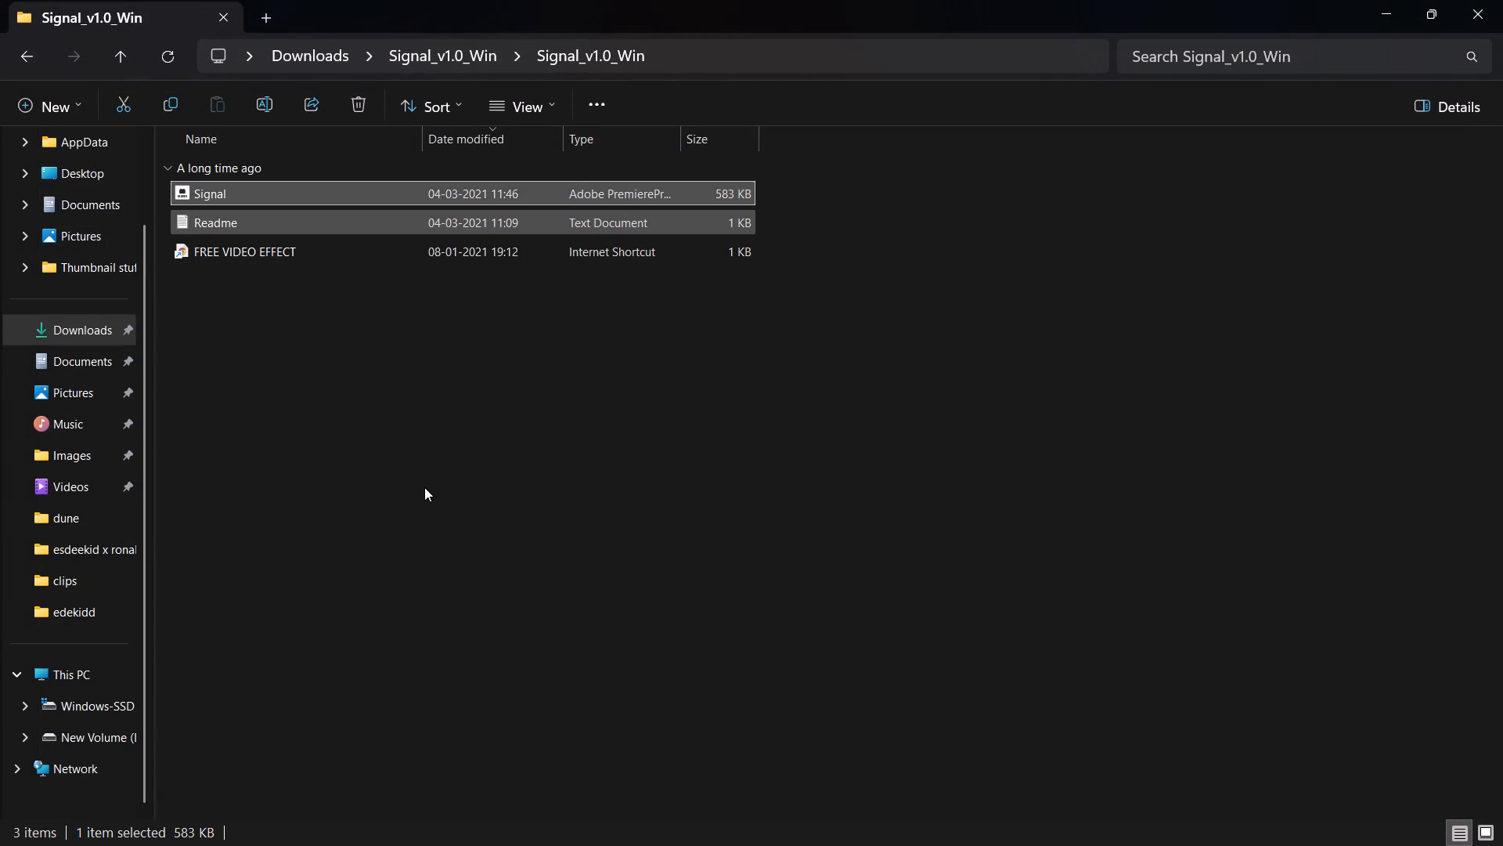
key("ctrl+c")
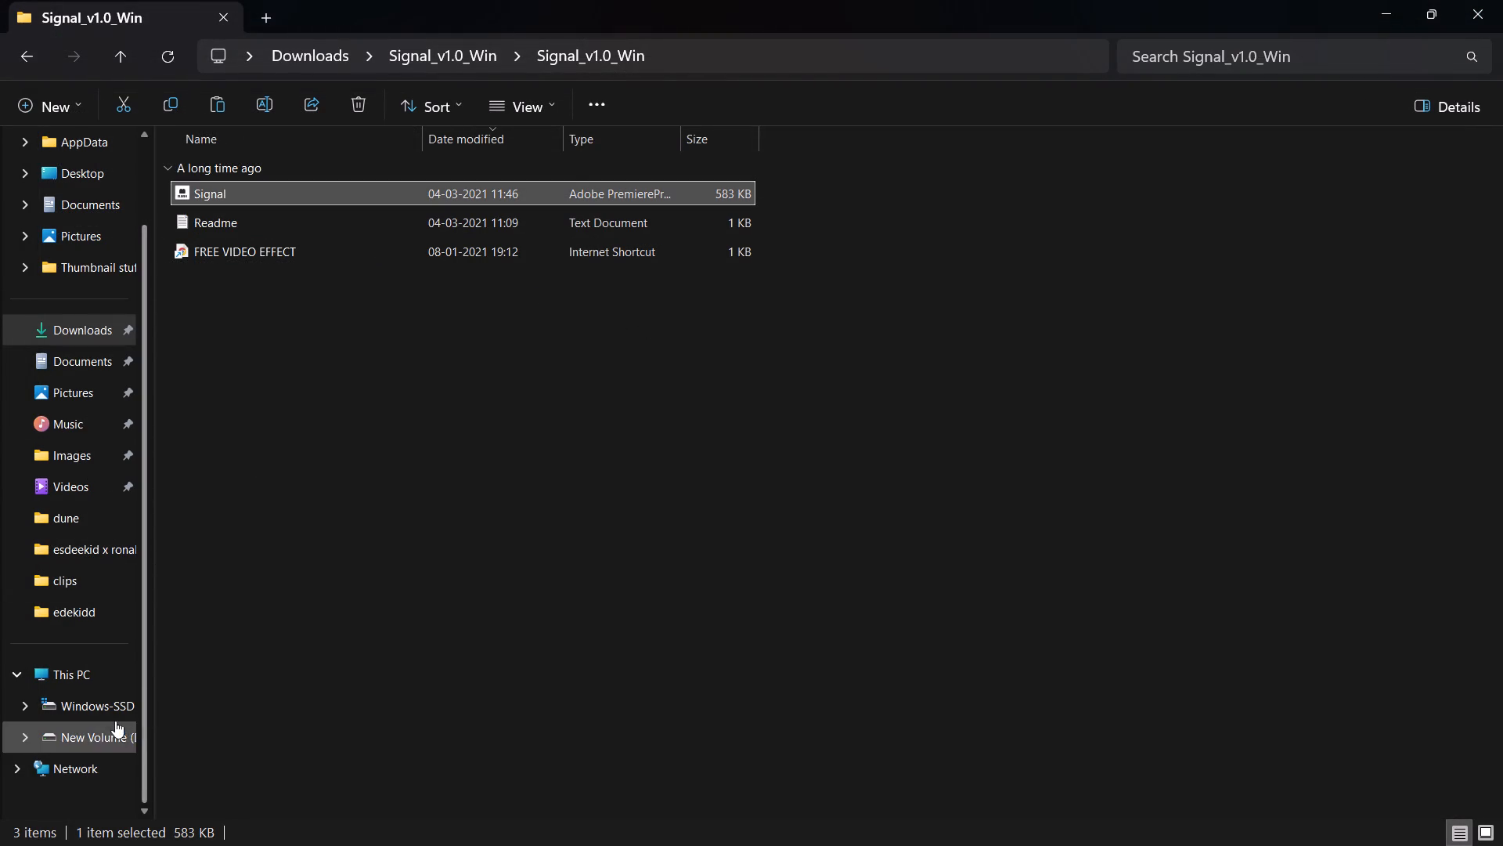
left_click(110, 707)
double_click(272, 527)
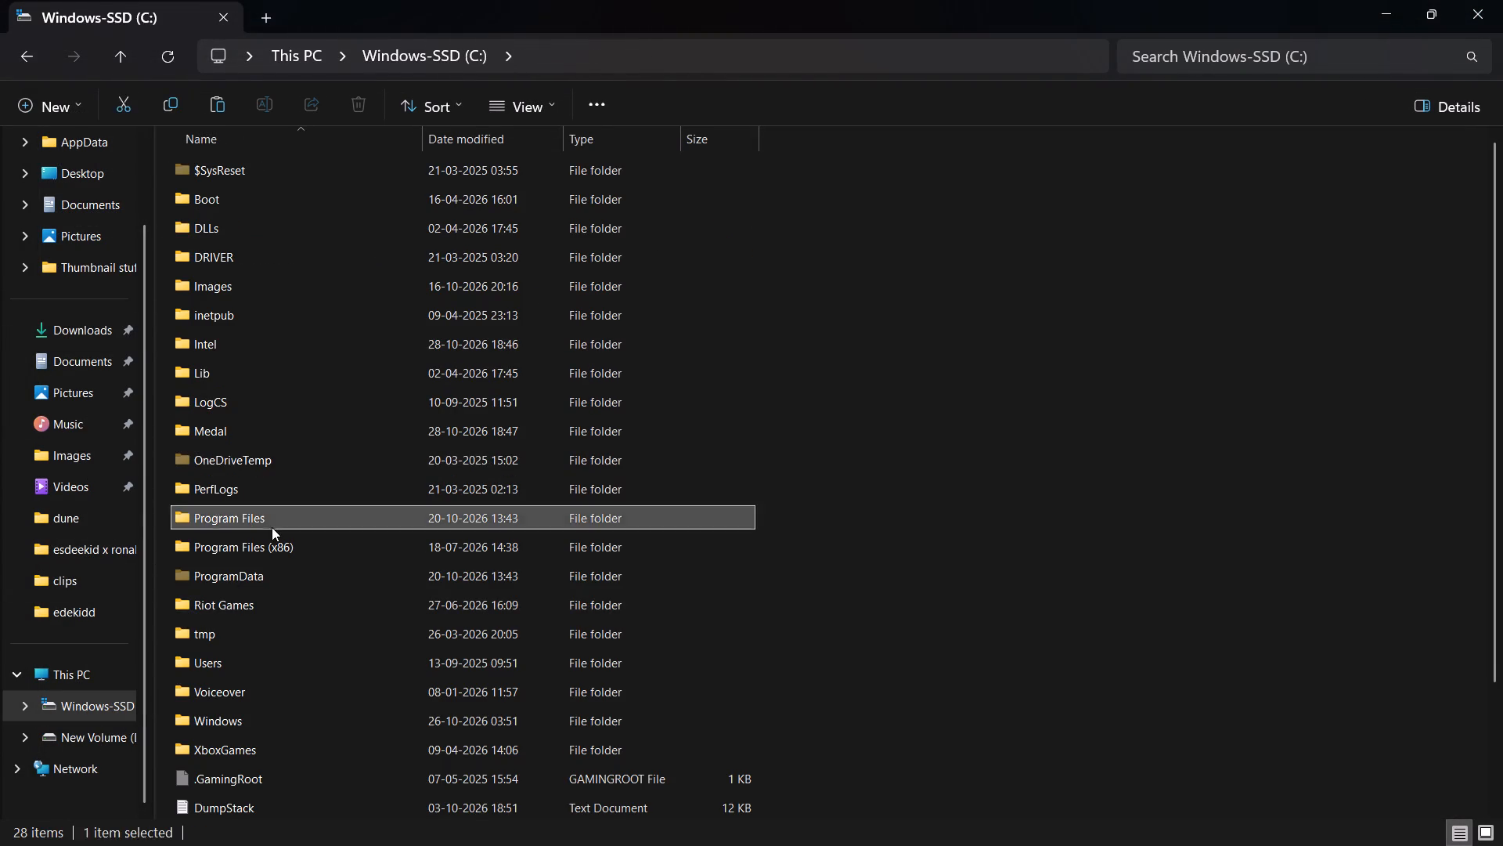
double_click(248, 176)
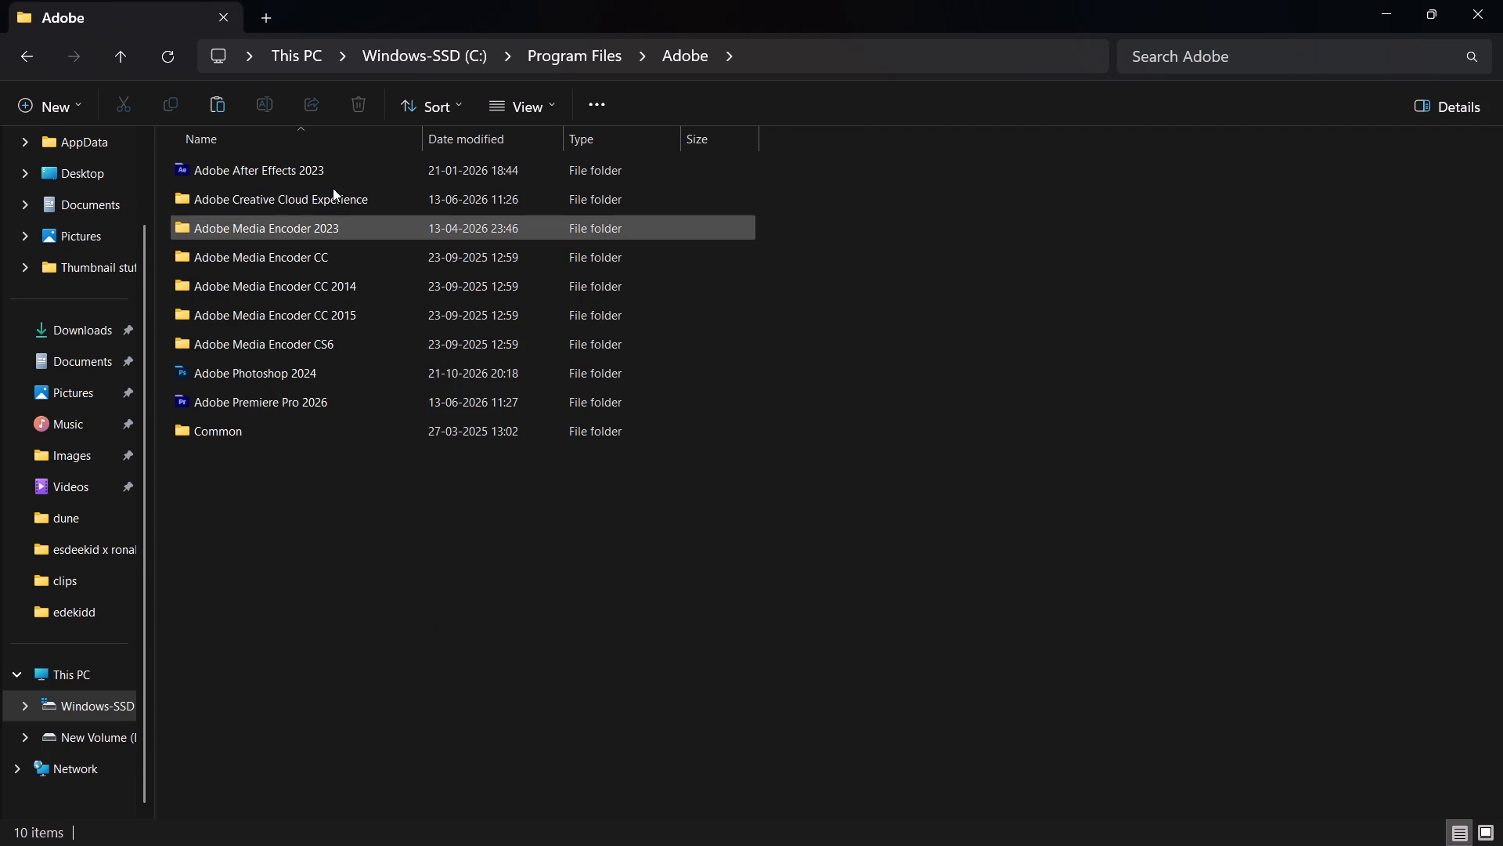
double_click(333, 180)
double_click(287, 180)
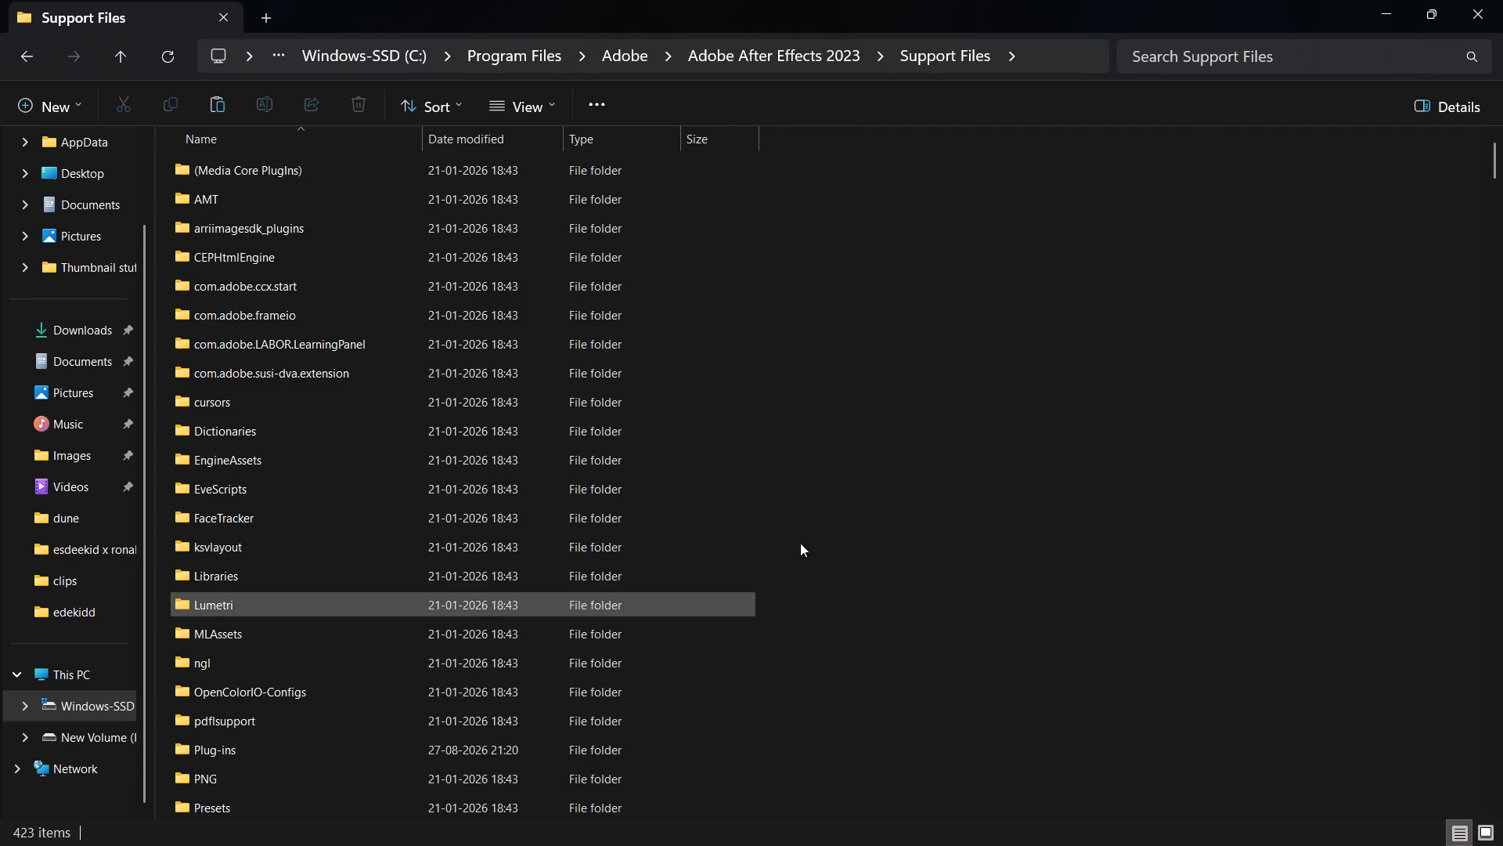
double_click(313, 748)
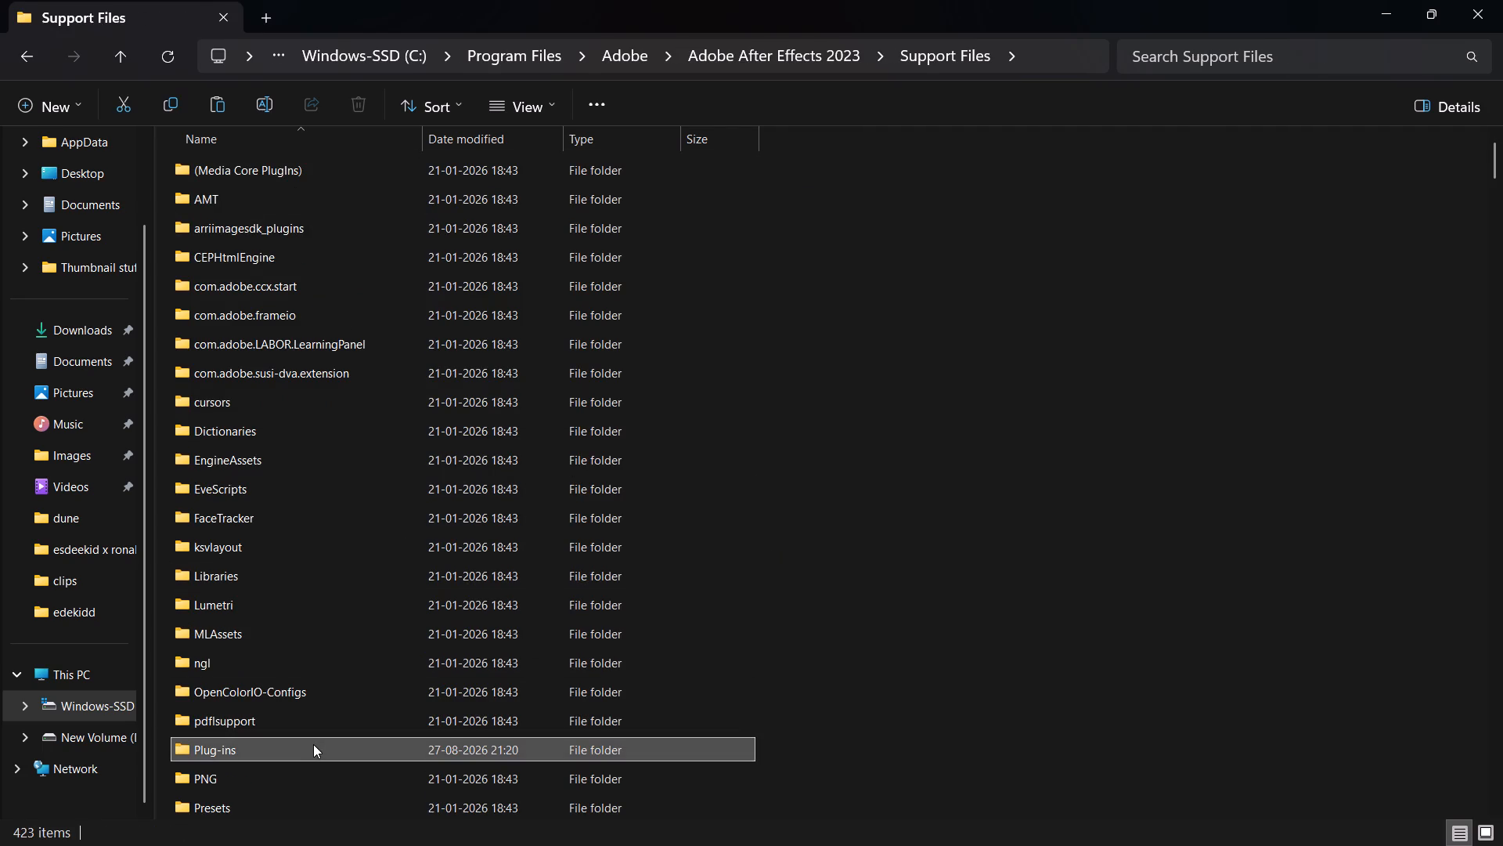
left_click(311, 744)
double_click(311, 744)
left_click(520, 721)
key("ctrl+v")
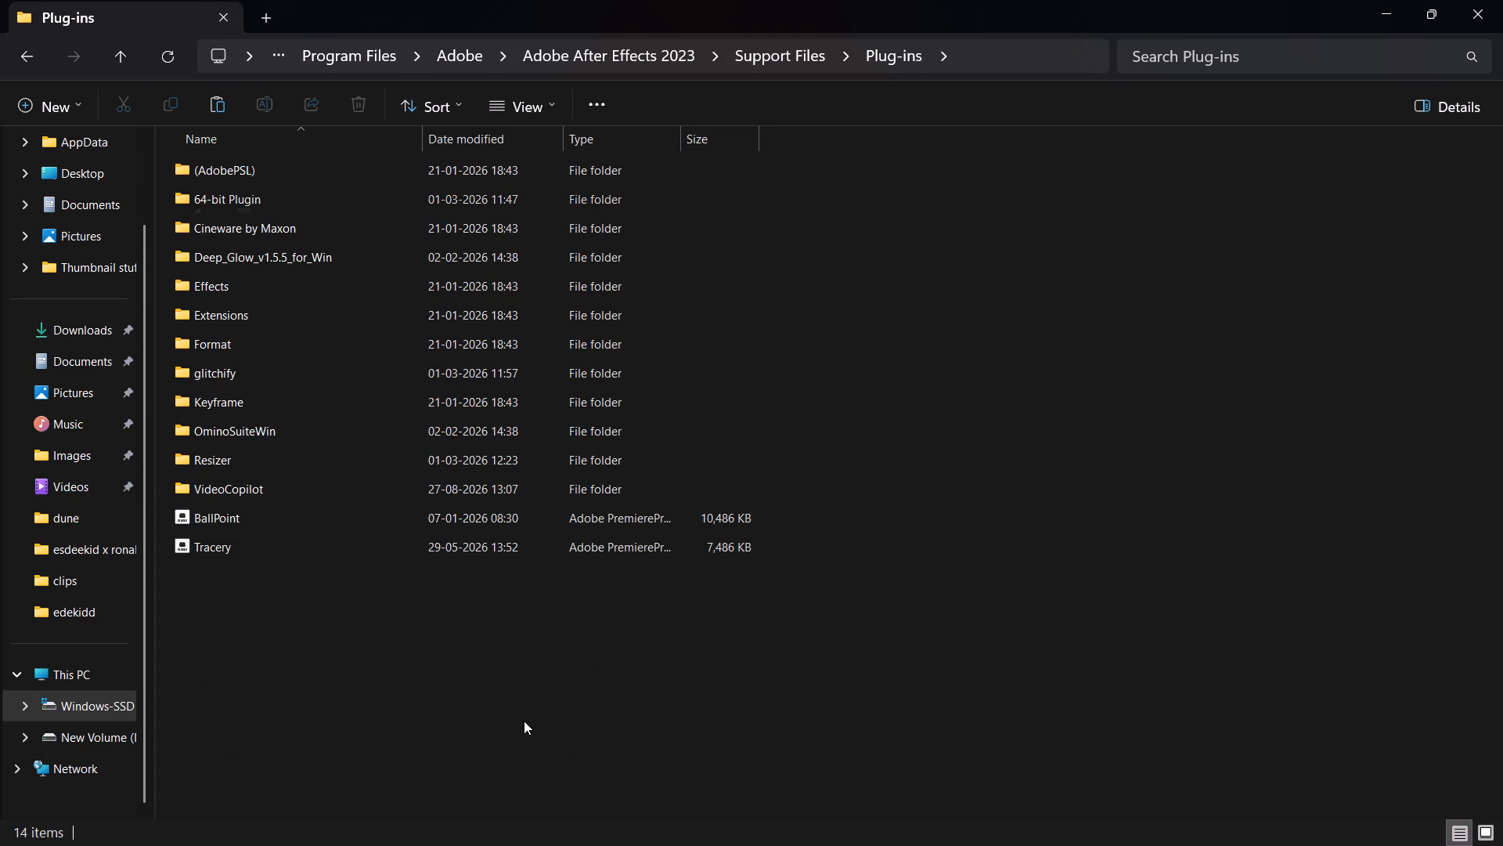
left_click(726, 371)
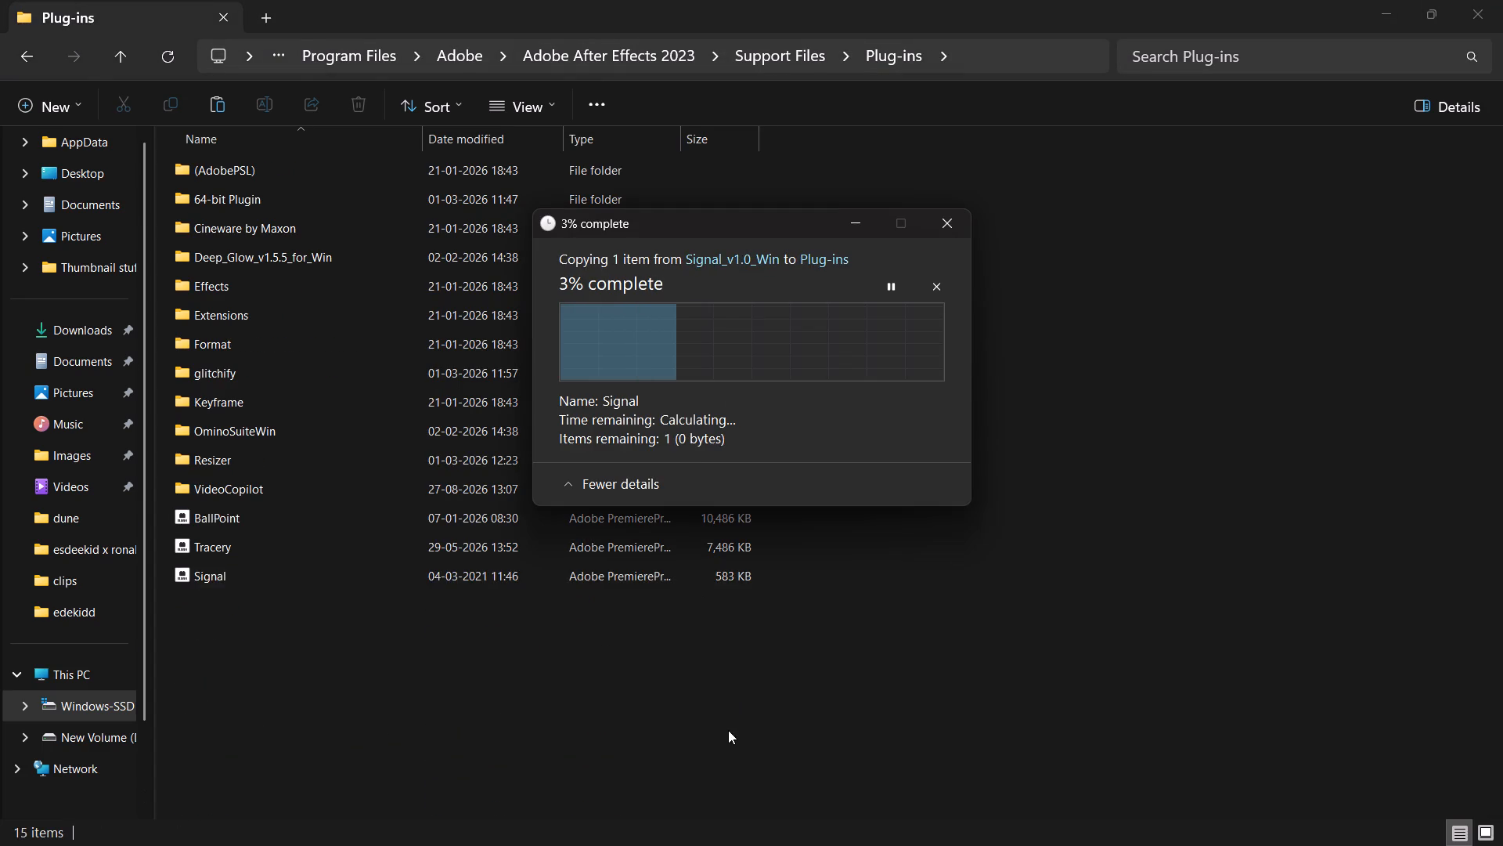
left_click(718, 723)
left_click(82, 411)
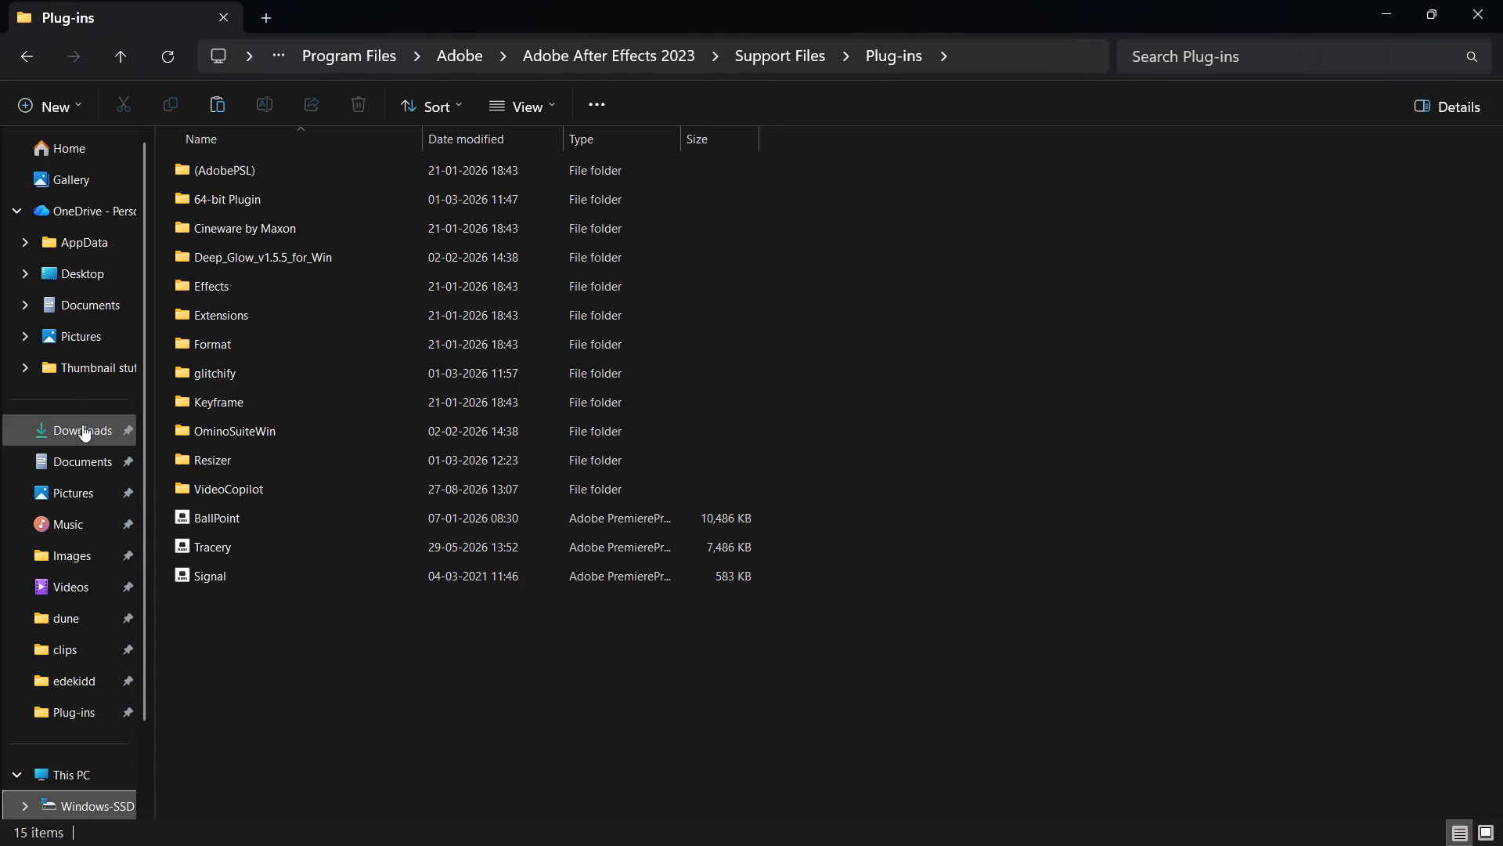
left_click(84, 428)
In After Effects, save the project, move to 0:00:01:21, select the Neymar Comp 1 layer and search the effects for "sig".
left_click(868, 822)
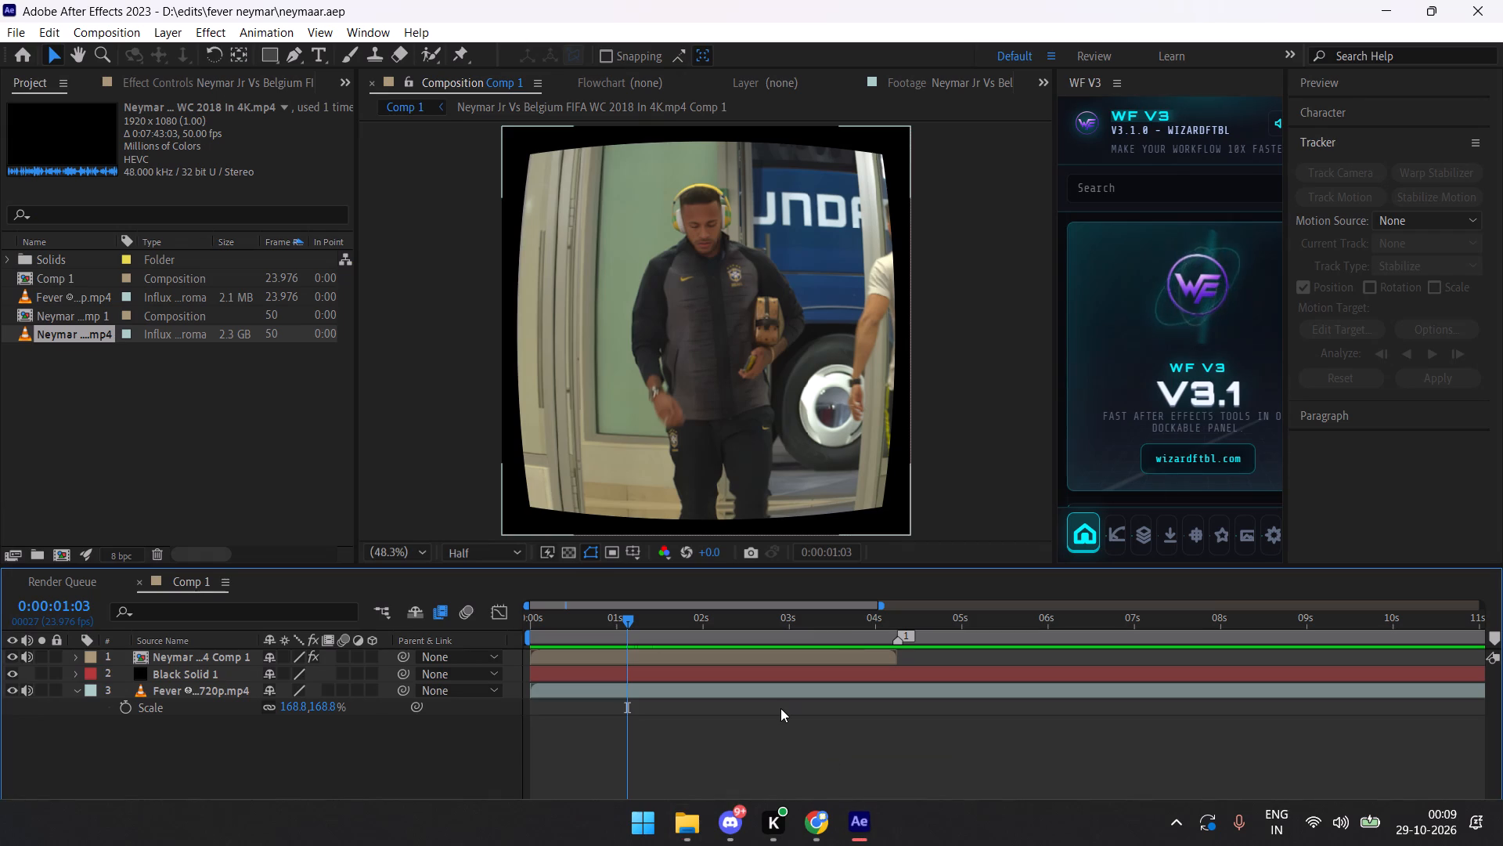
key("ctrl+s")
left_click(690, 632)
left_click(679, 655)
key("ctrl+space")
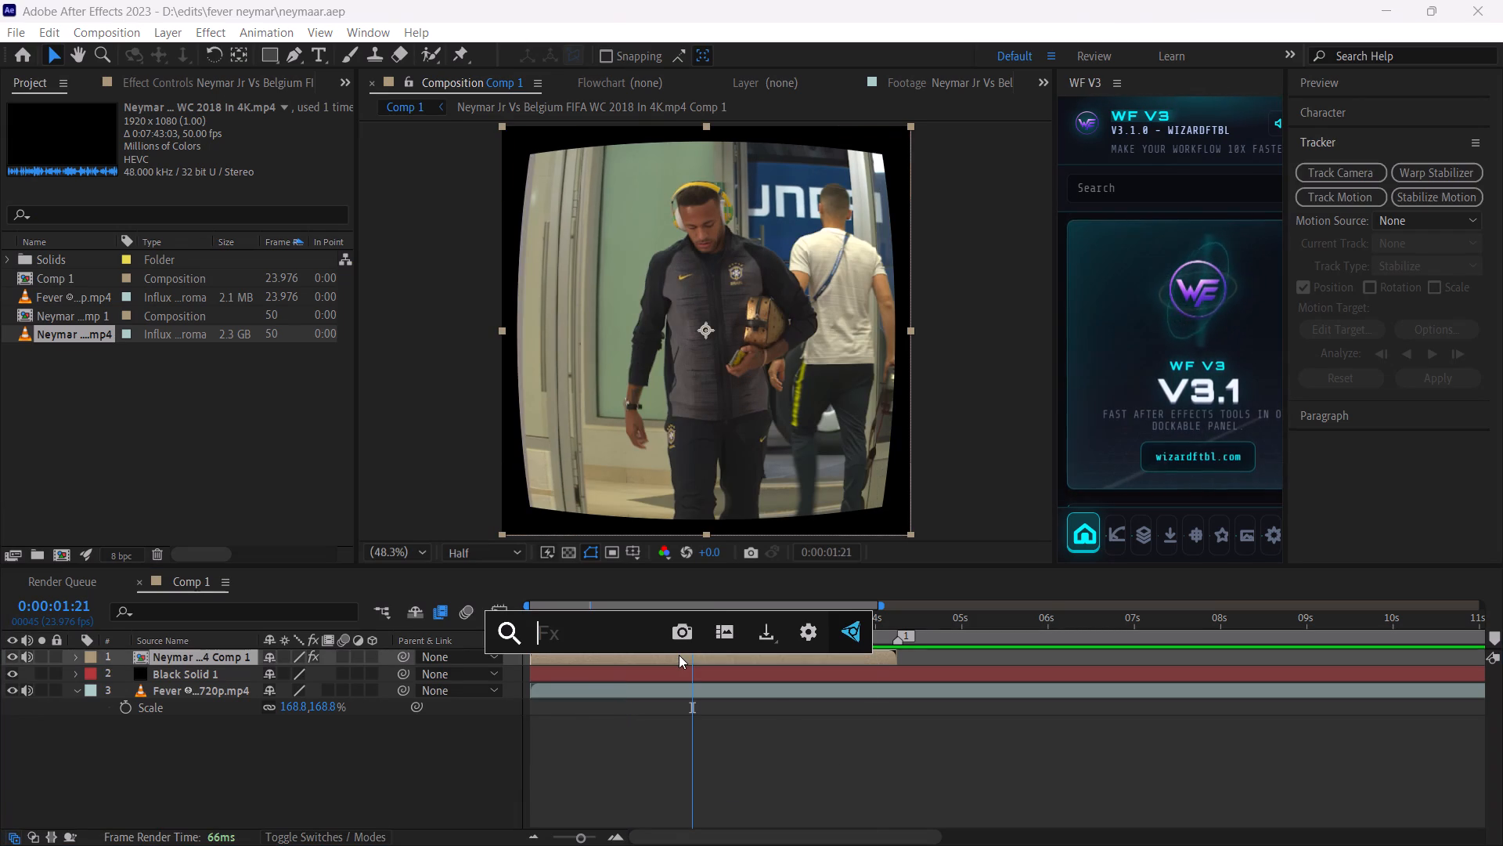
key("s")
key("i")
key("g")
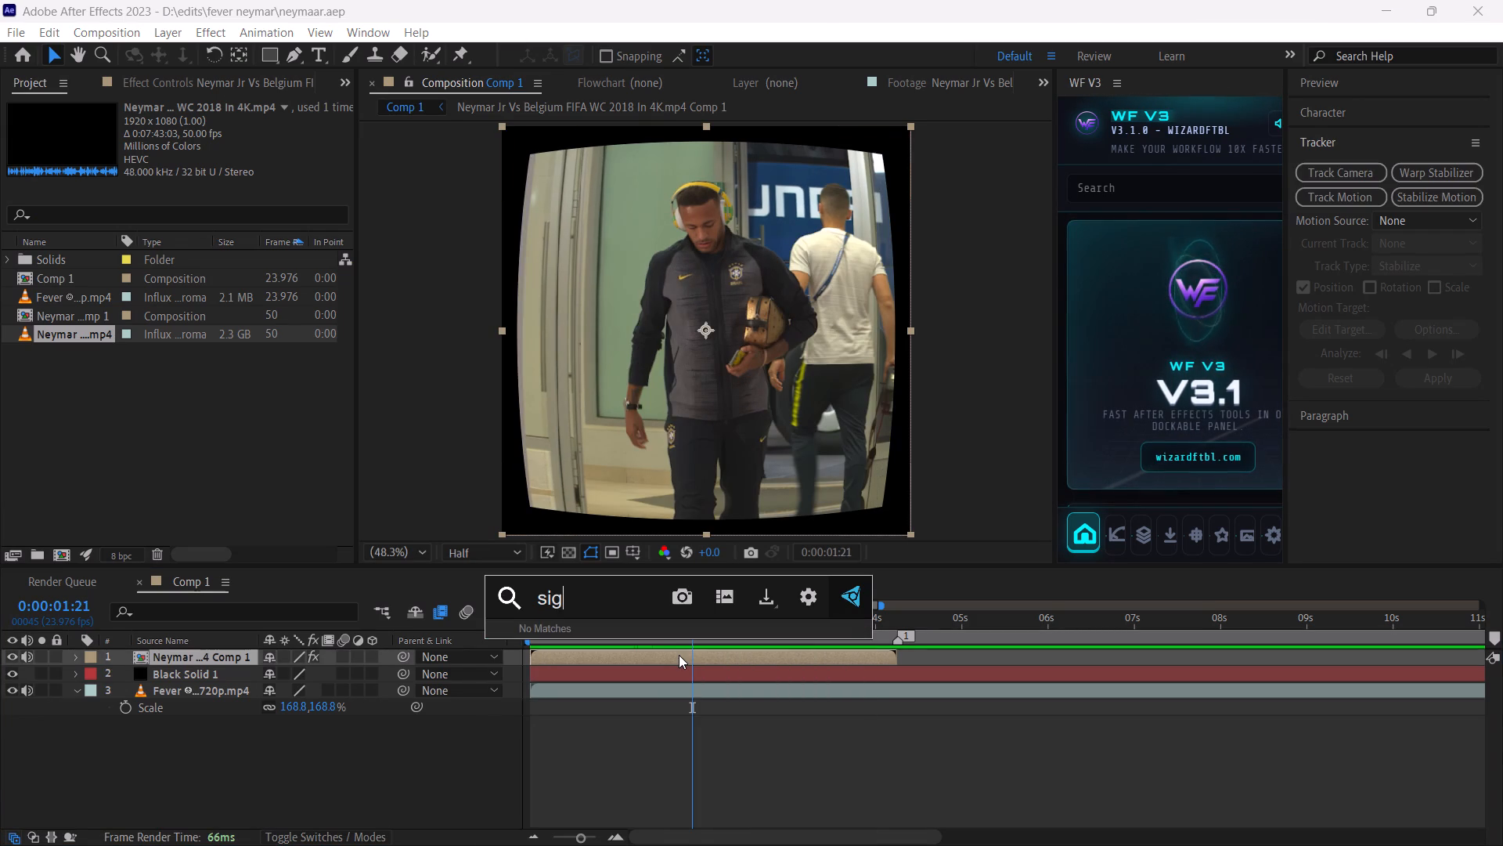
key("BackSpace")
key("BackSpace")
key("BackSpace")
left_click_drag(806, 714, 813, 721)
Save the neymaar project and close After Effects.
key("ctrl+s")
left_click(1502, 0)
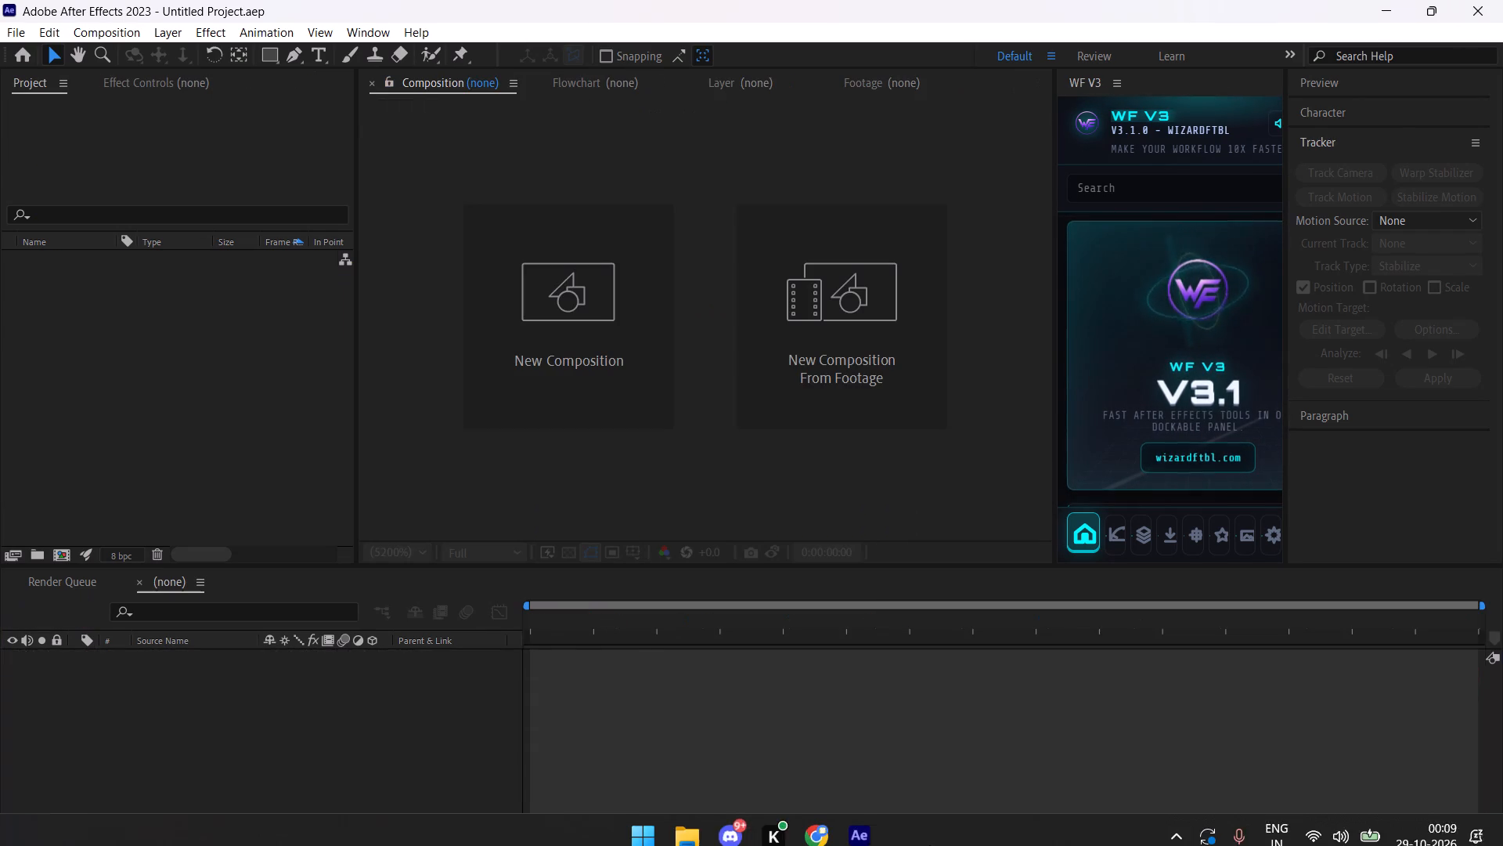
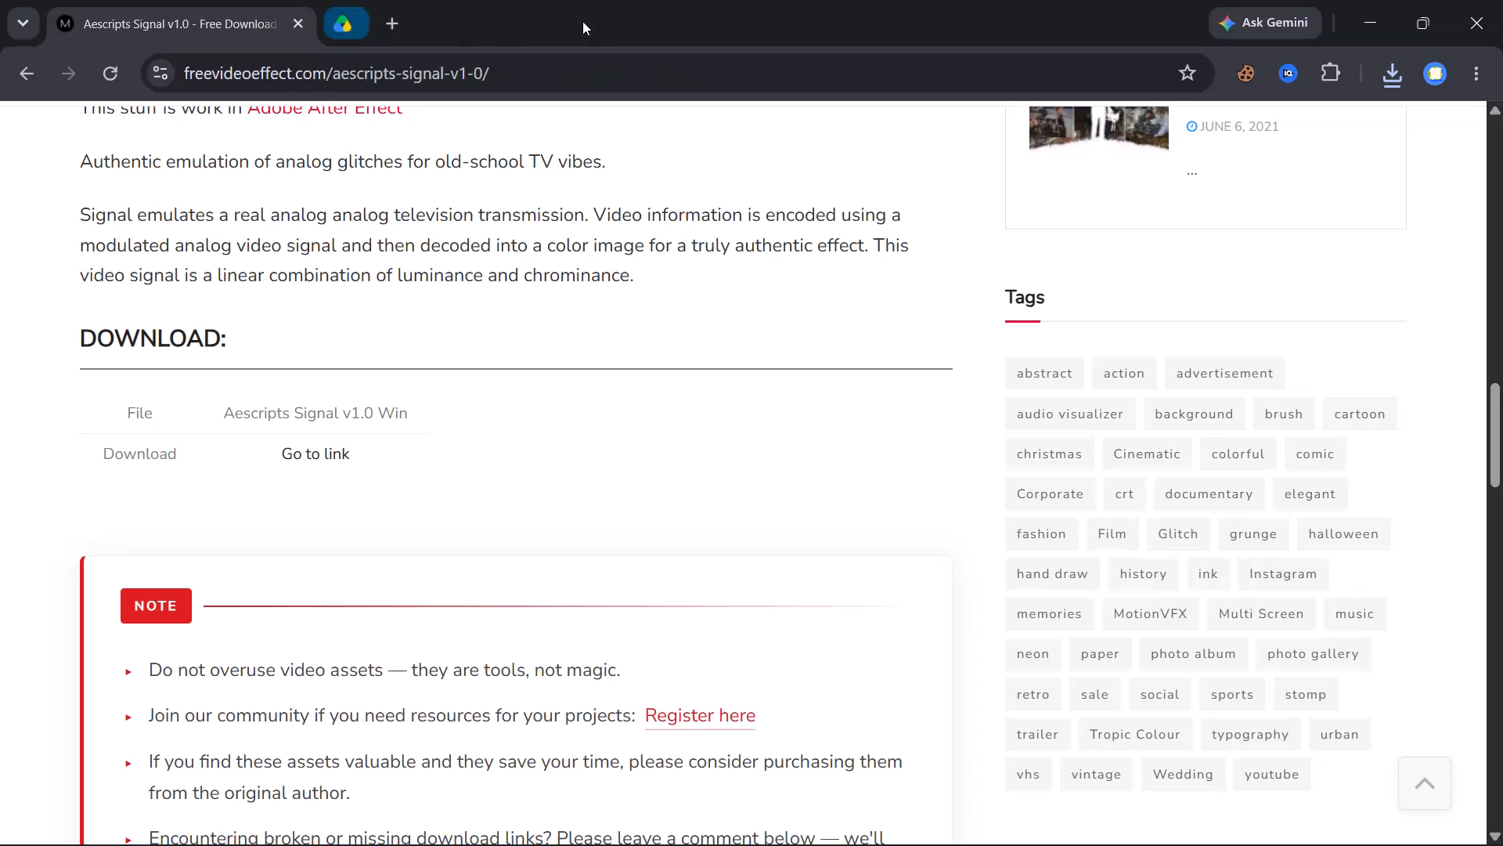
In Chrome, open a new tab and close the Aescripts Signal download page.
left_click(293, 8)
left_click(332, 15)
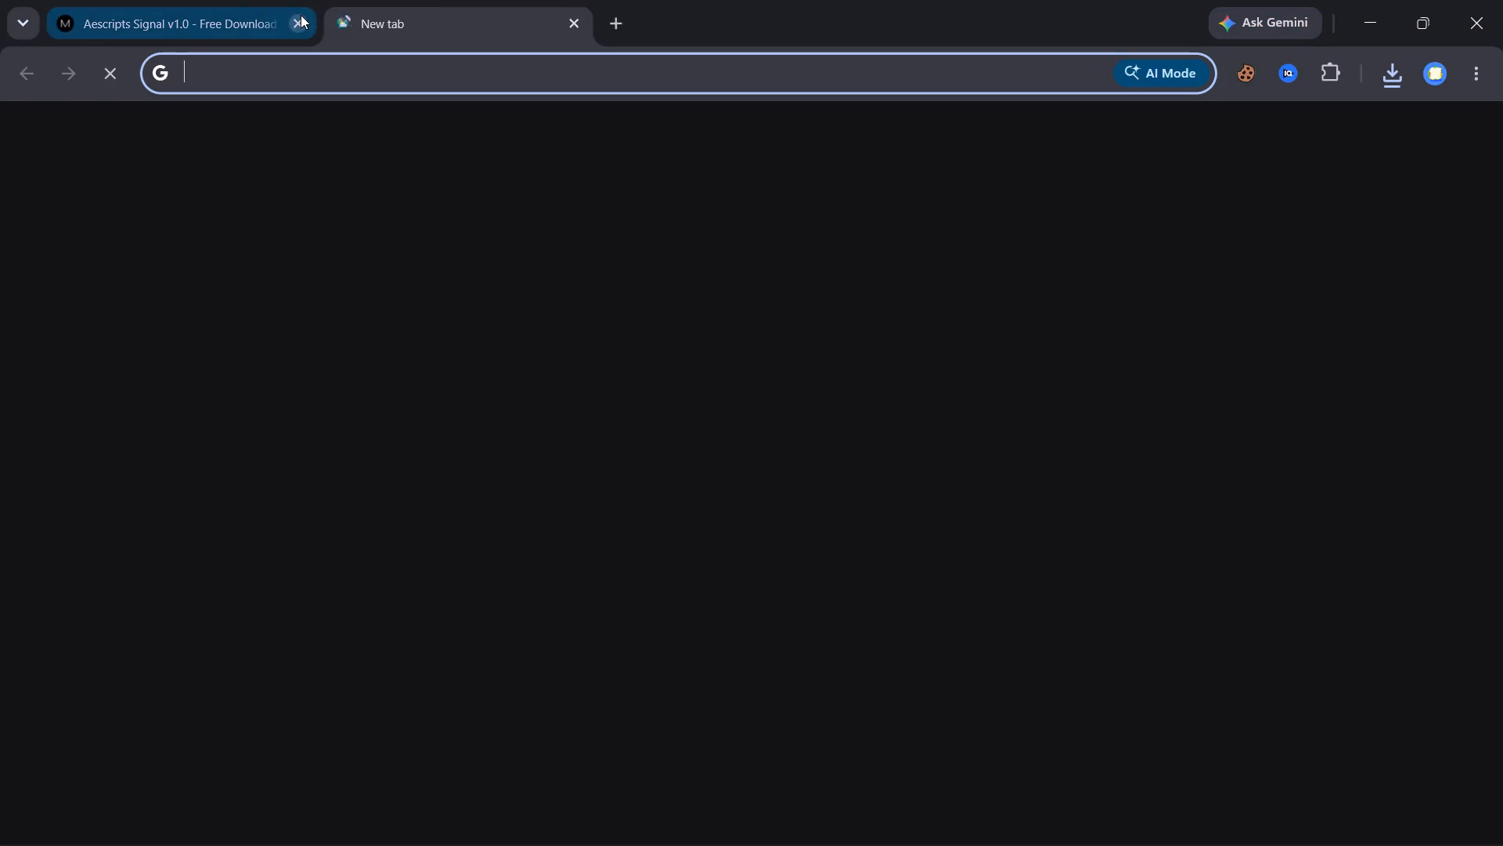
left_click(301, 15)
Switch to File Explorer and permanently delete the extracted Download_File.zip_Archive_win_820758 folder from Downloads.
left_click(727, 832)
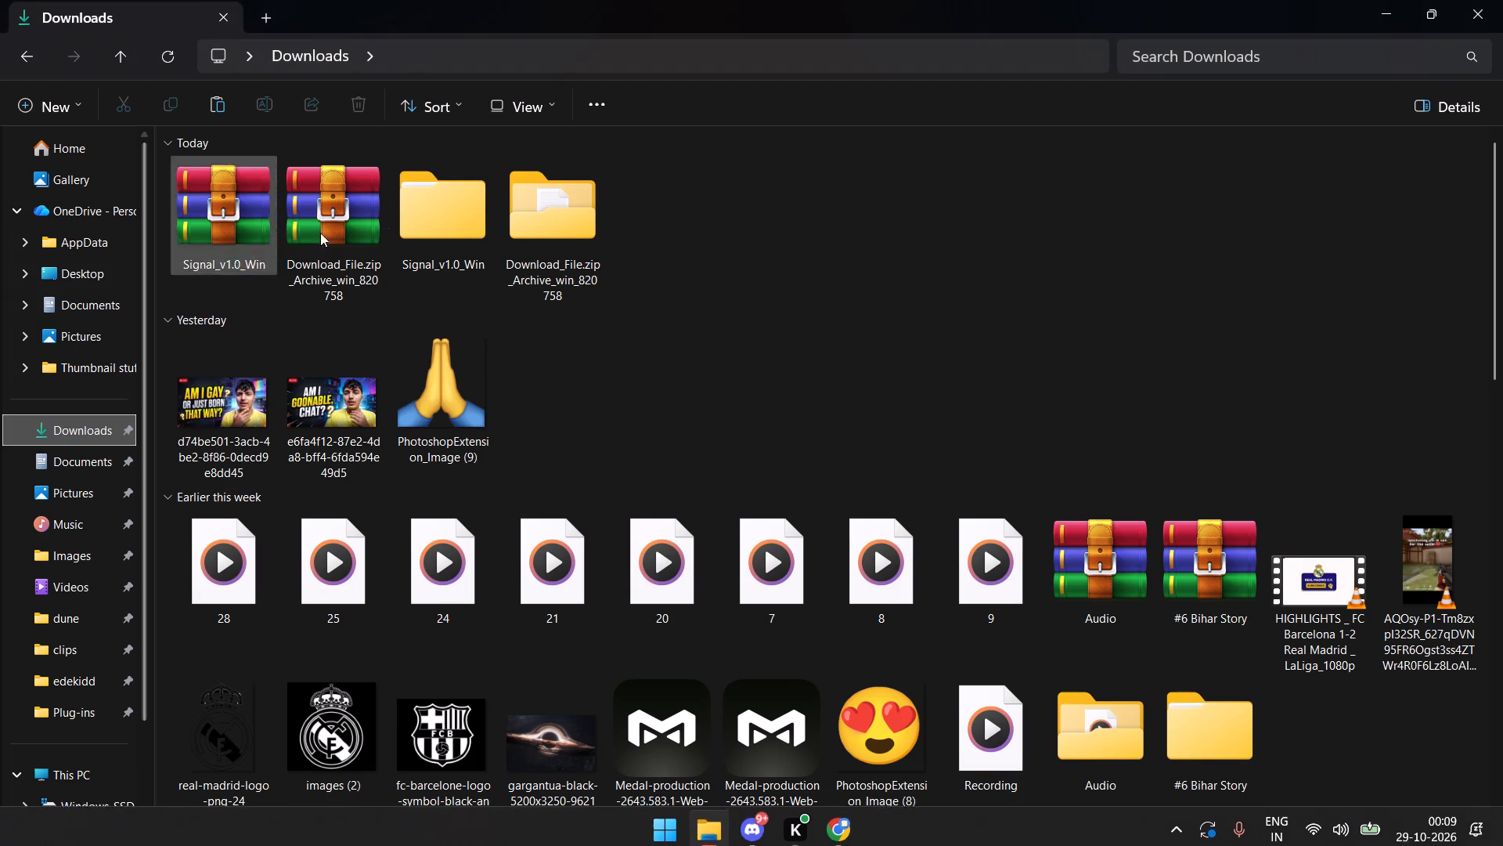
left_click(559, 197)
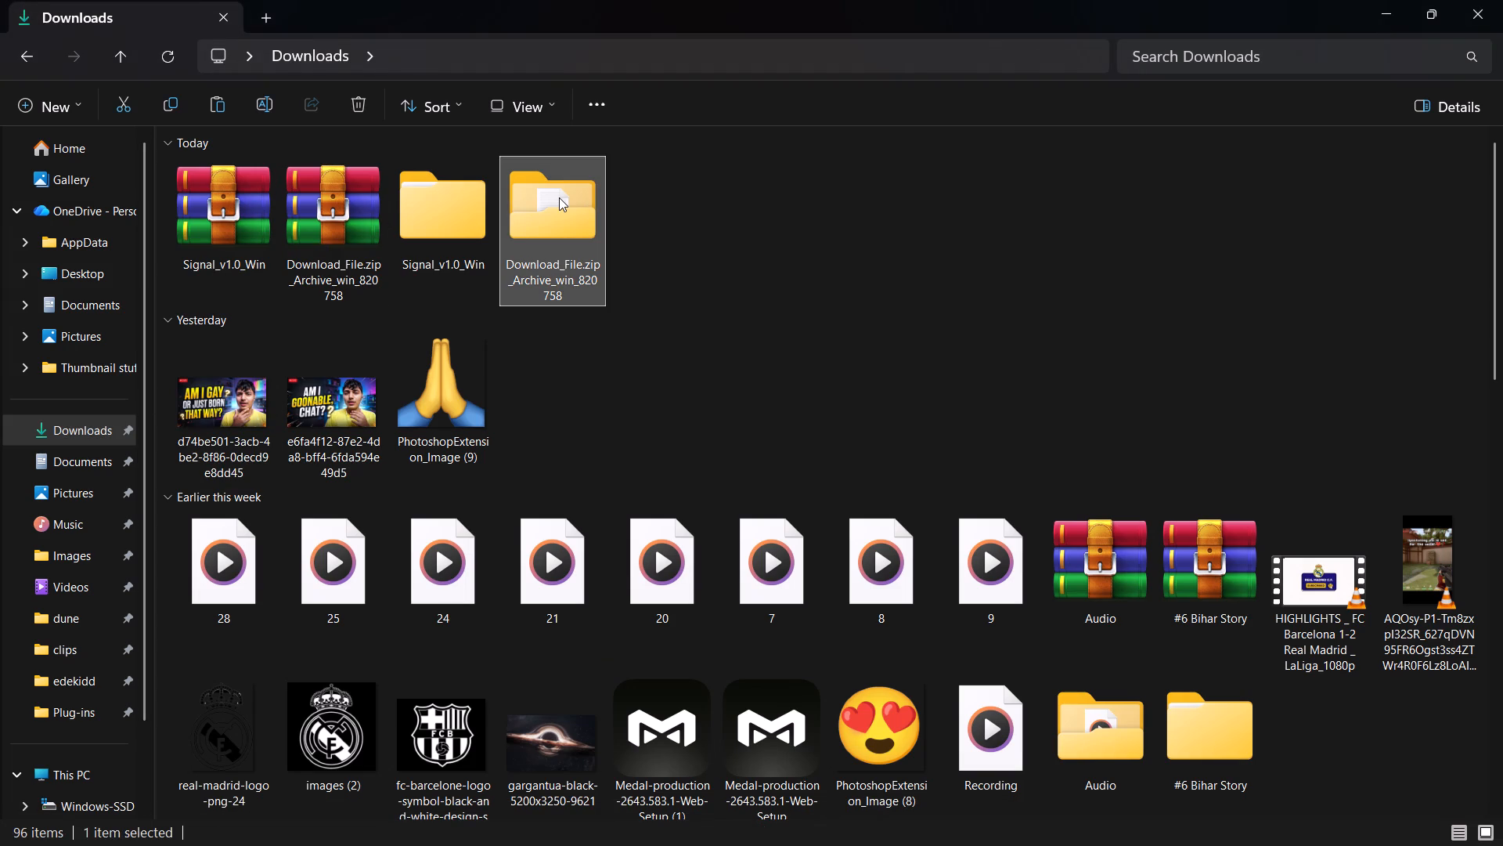
key("shift+Delete")
key("Return")
Permanently delete the Download_File.zip_Archive_win_820758 archive from Downloads, cancelling any extraction dialog.
left_click(344, 204)
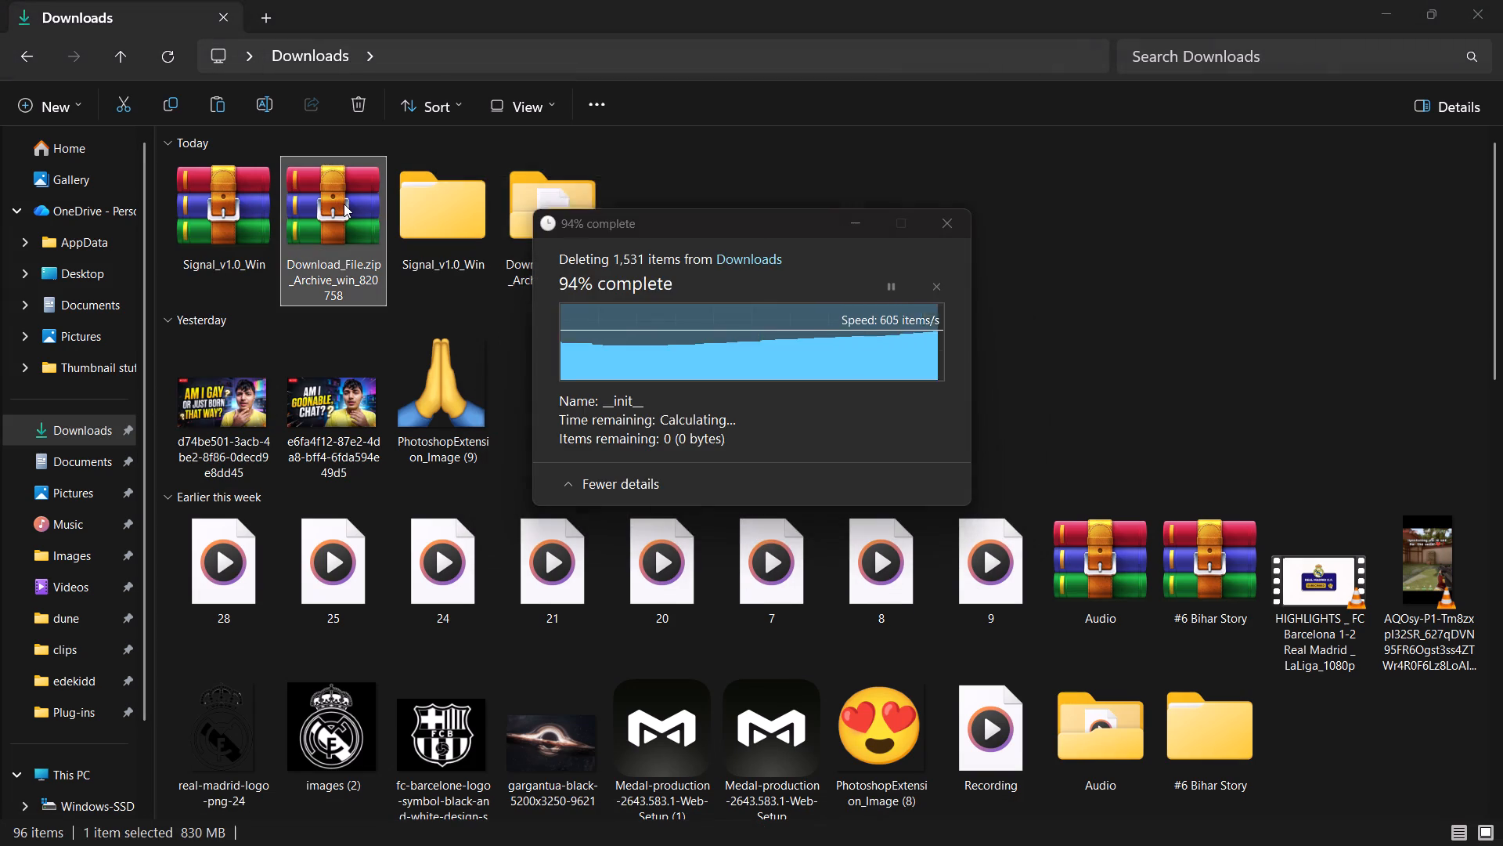
key("shift+Delete")
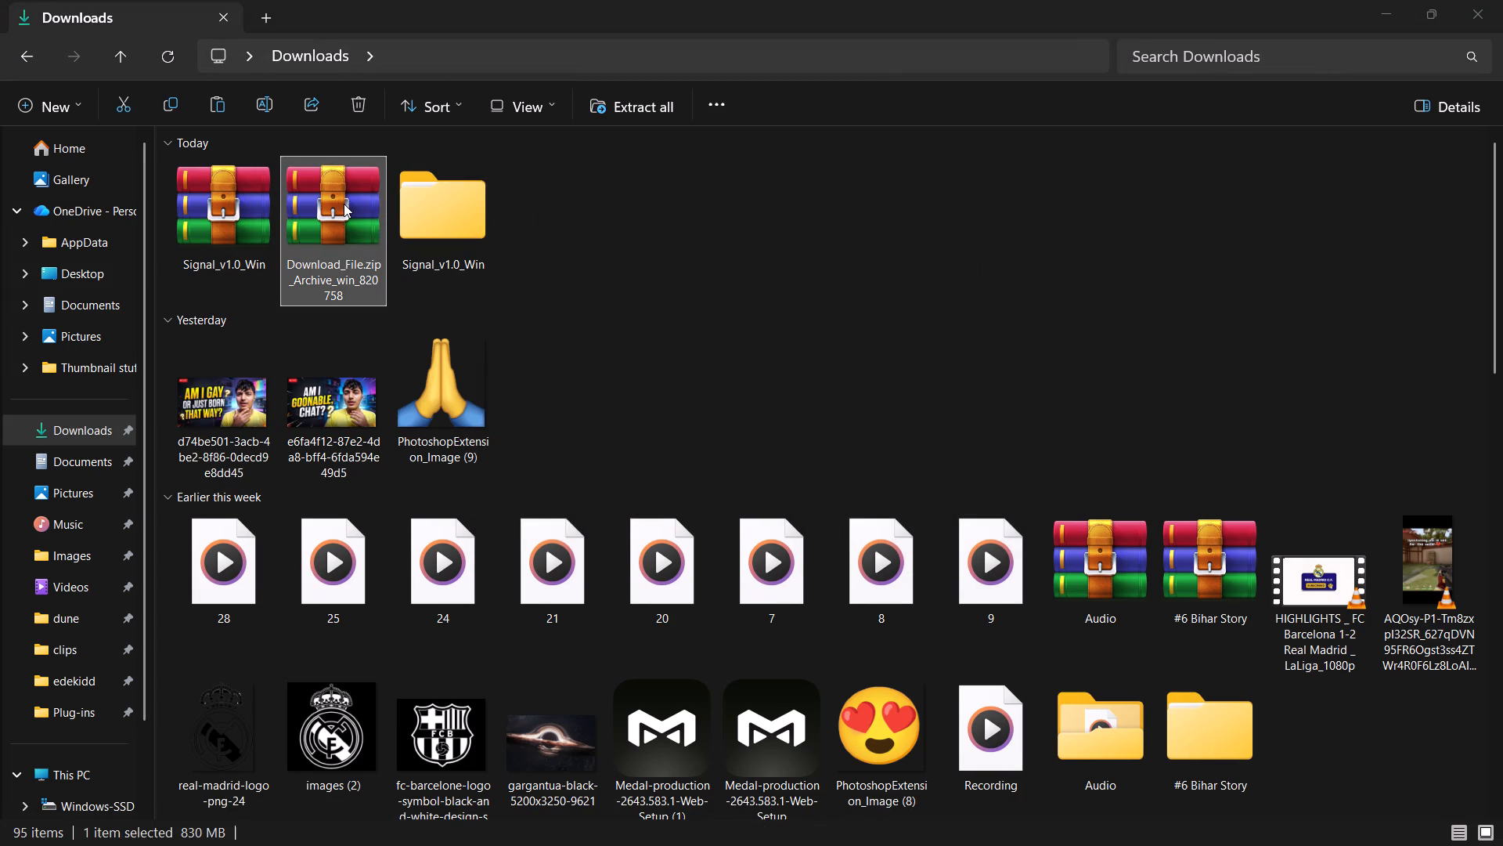
right_click(344, 204)
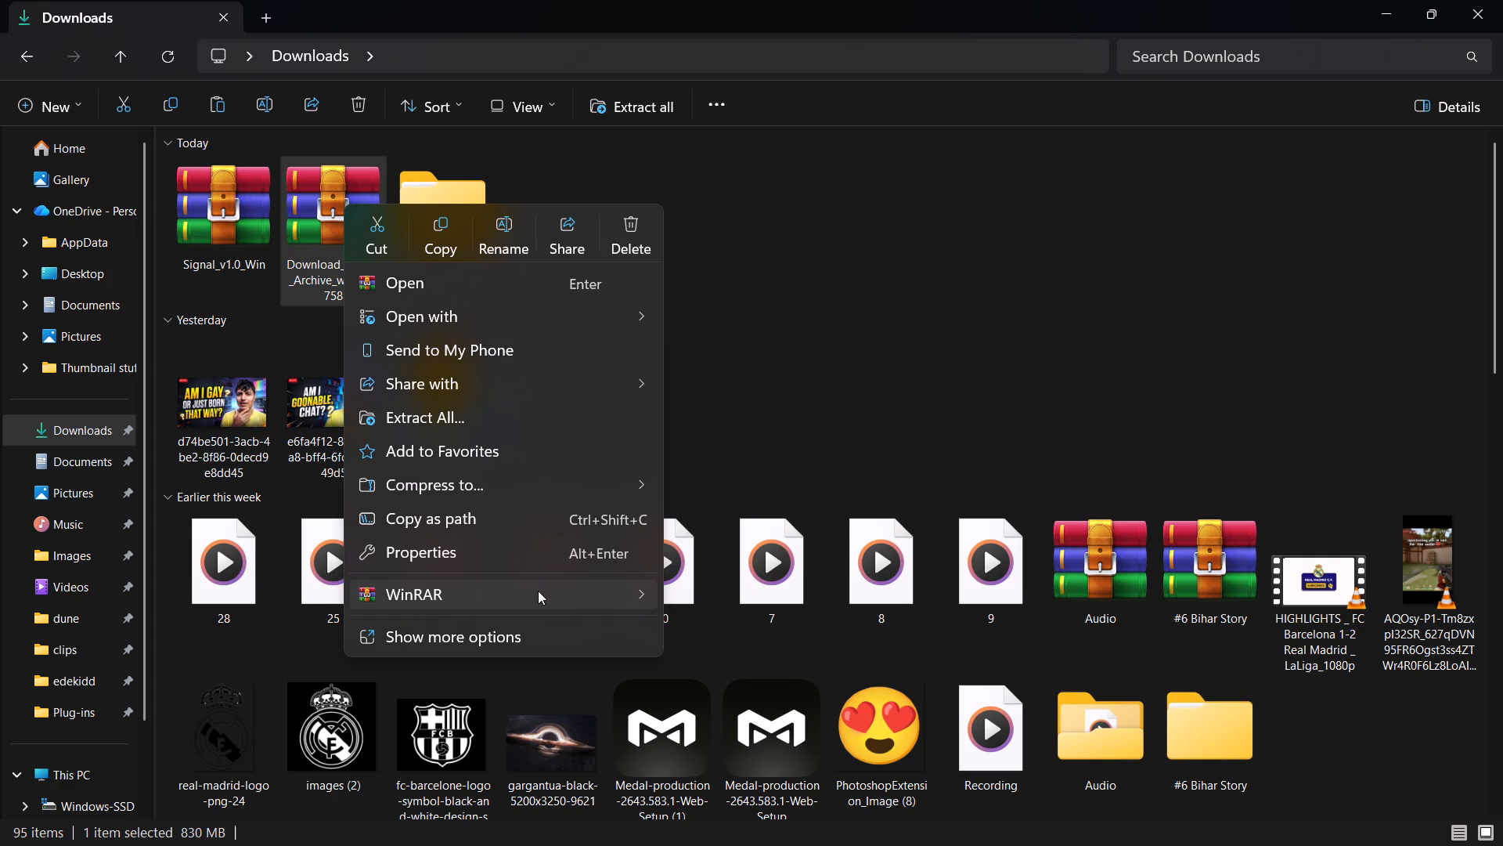
left_click(741, 632)
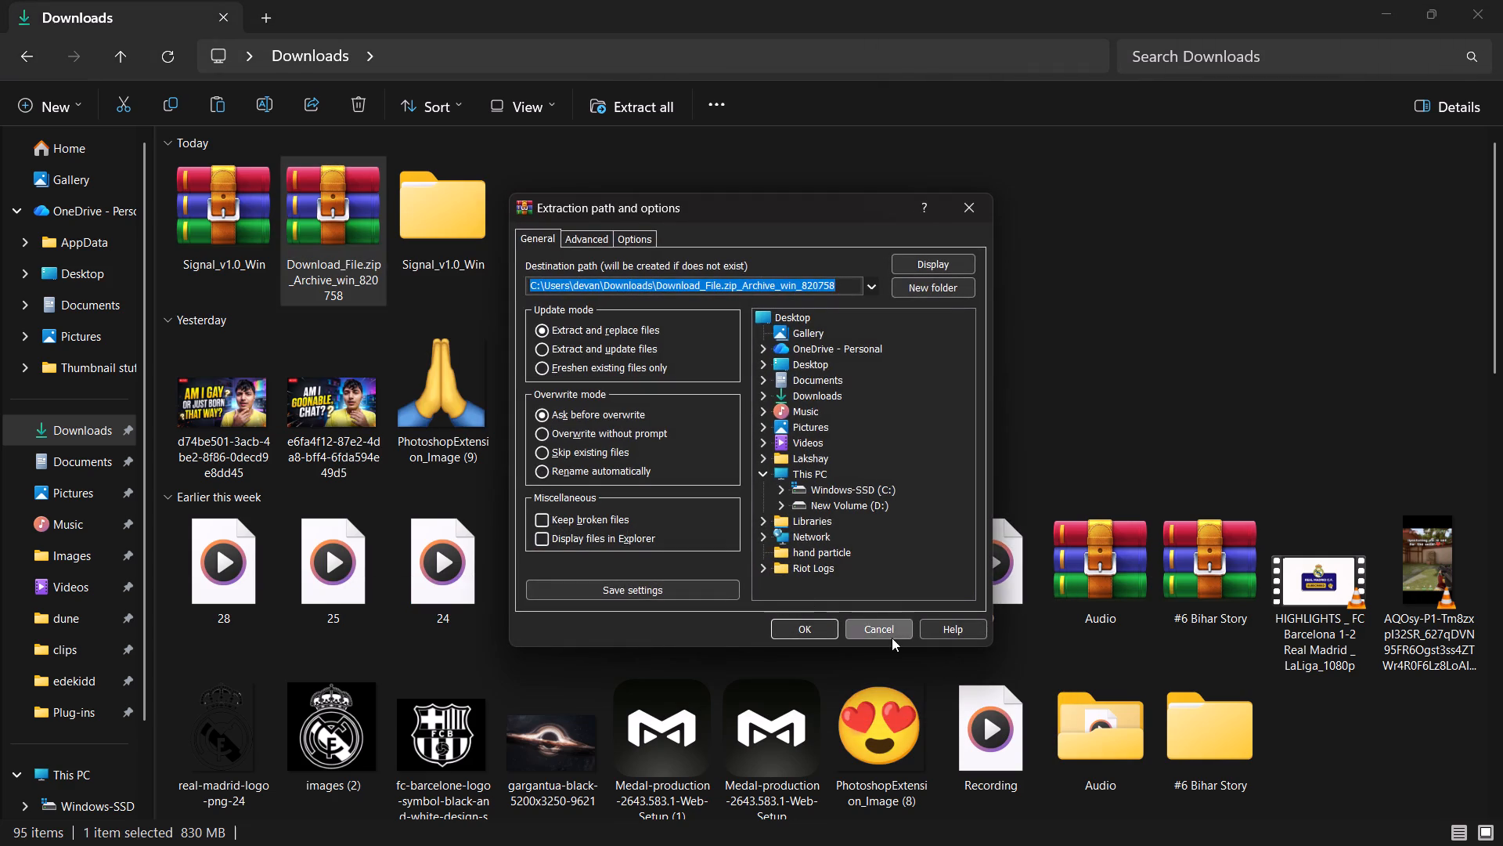
left_click(892, 638)
key("shift+Delete")
key("Return")
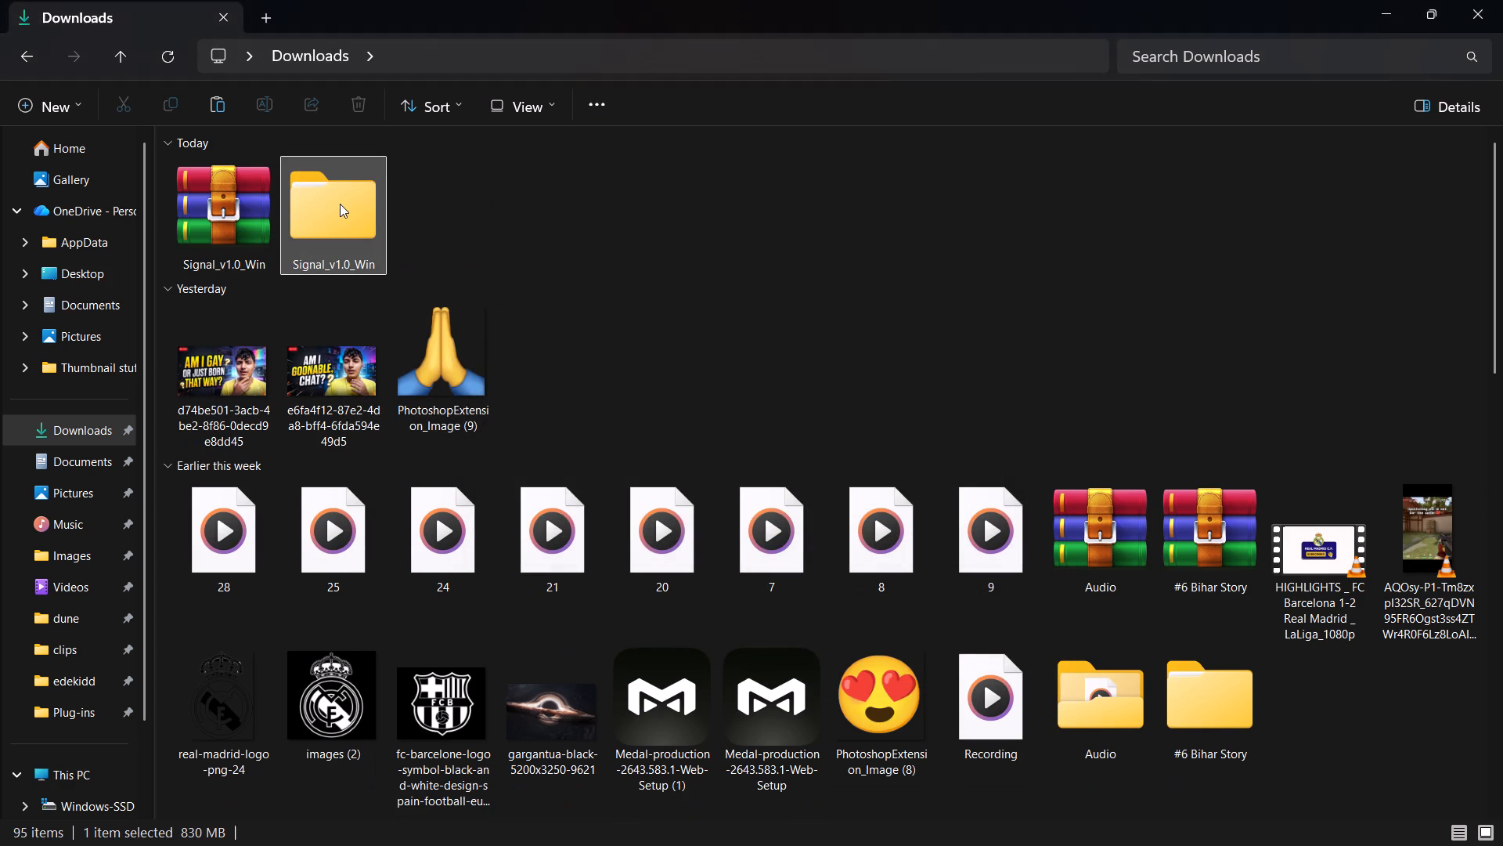
Open Task Manager and look through the running processes.
right_click(867, 834)
left_click(975, 785)
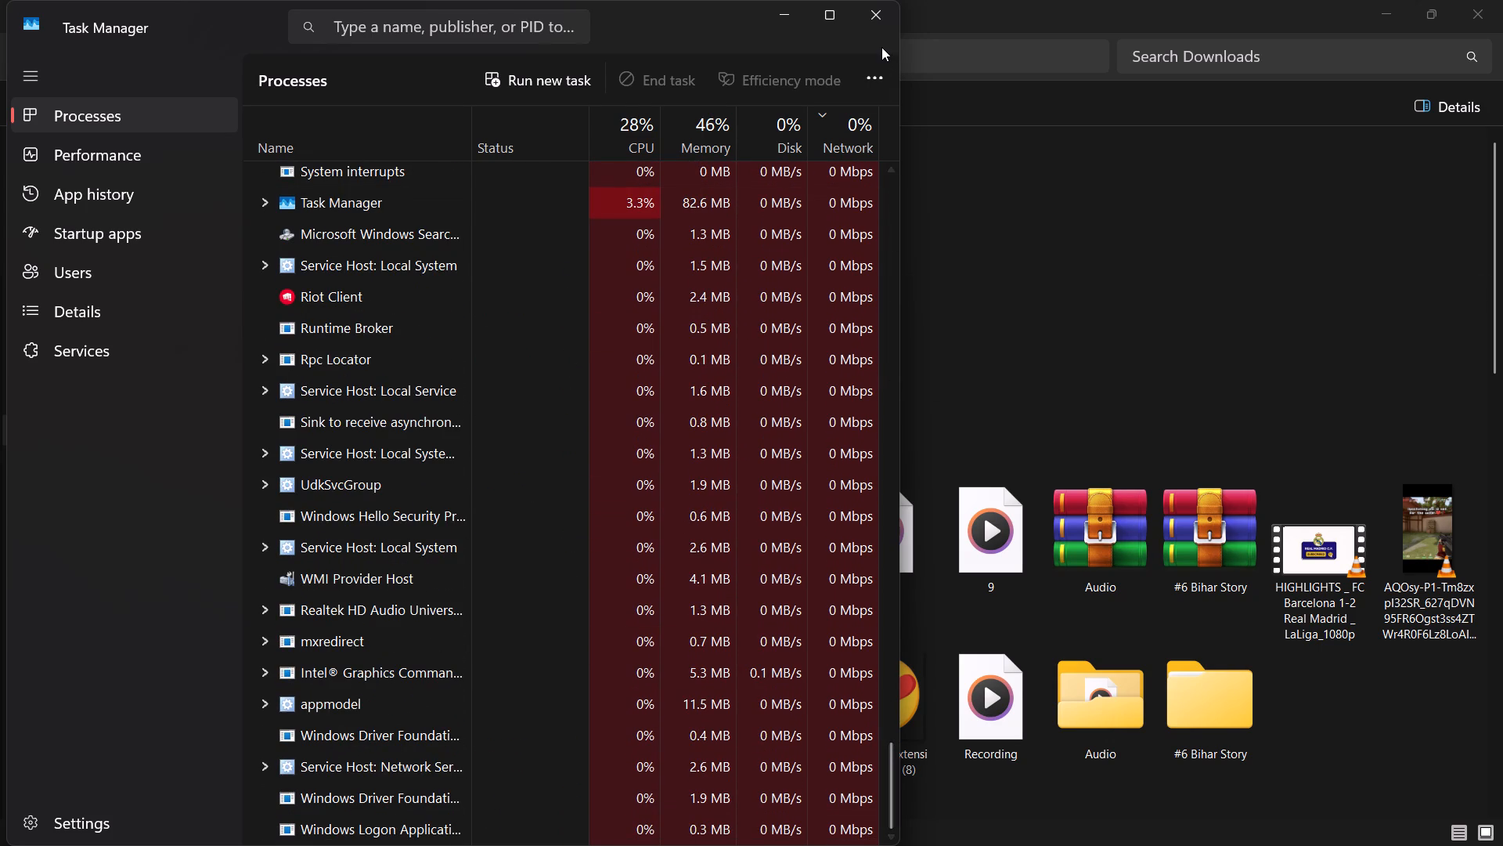
Launch After Effects, dismiss the disk cache warning and open the recent neymaar project.
left_click(667, 812)
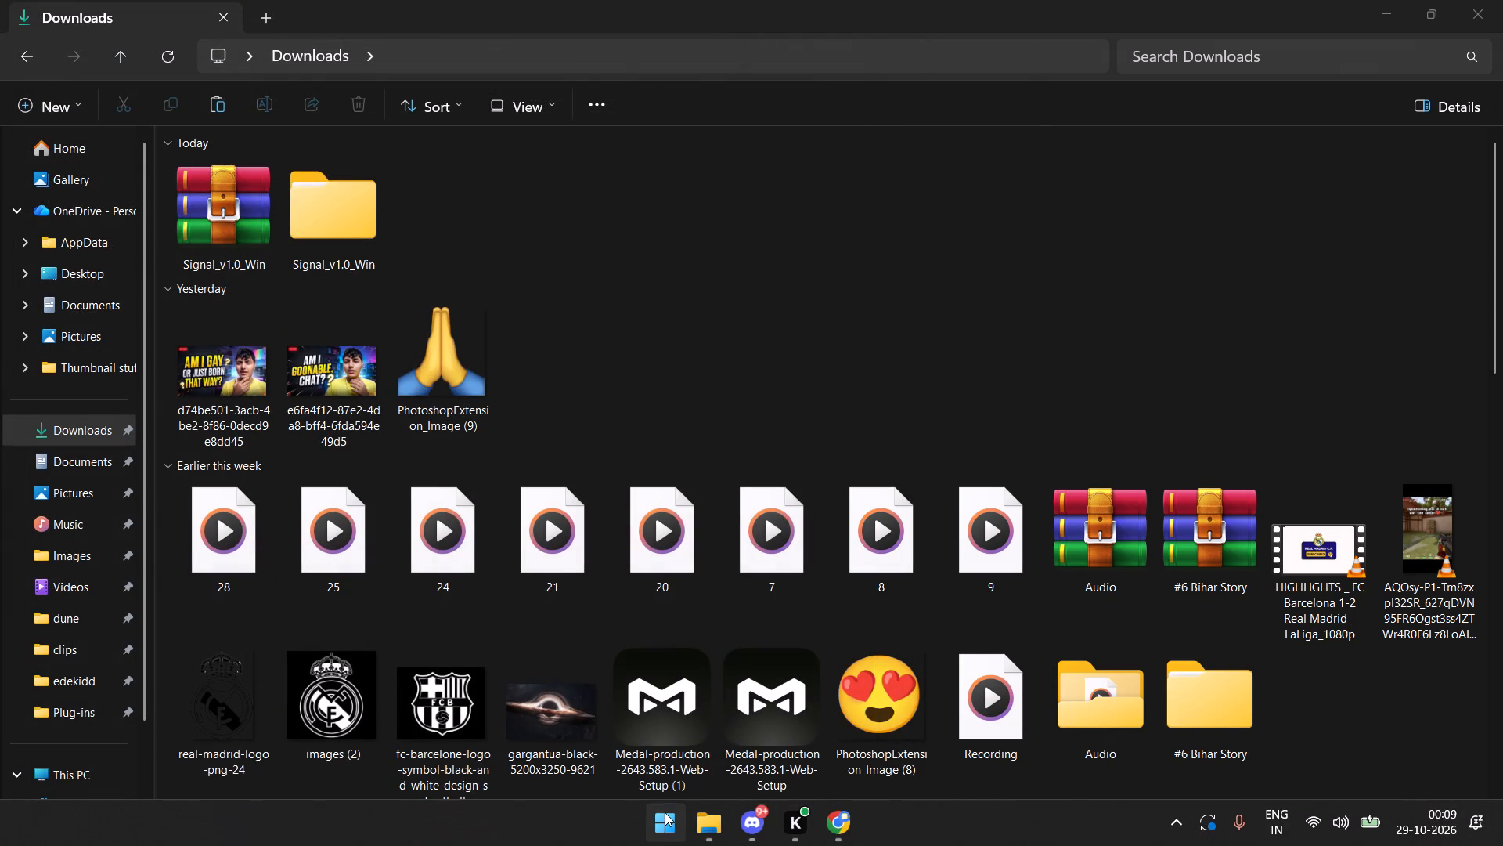
left_click(741, 391)
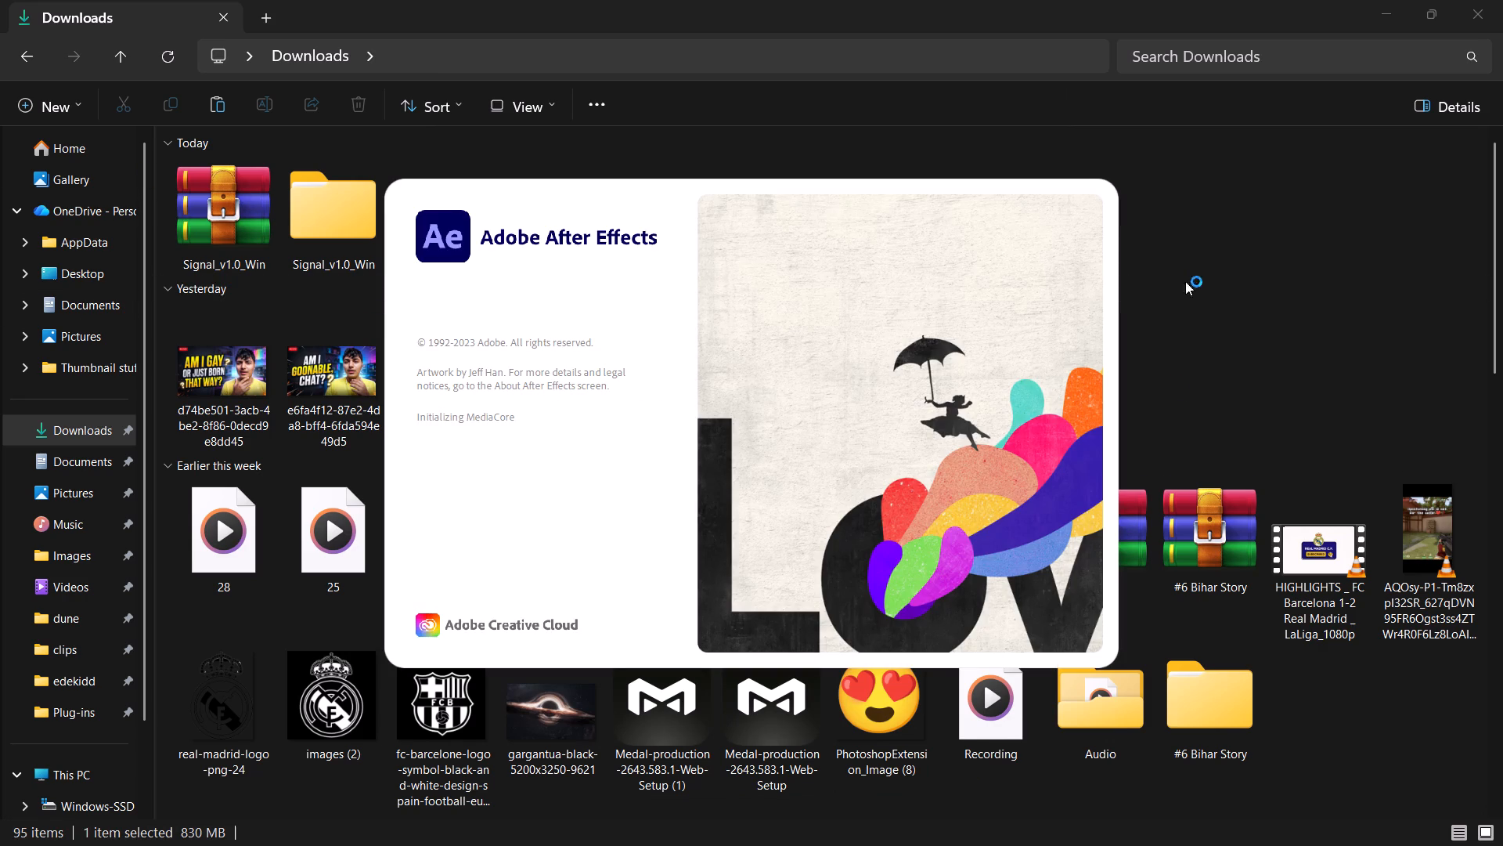
left_click(827, 820)
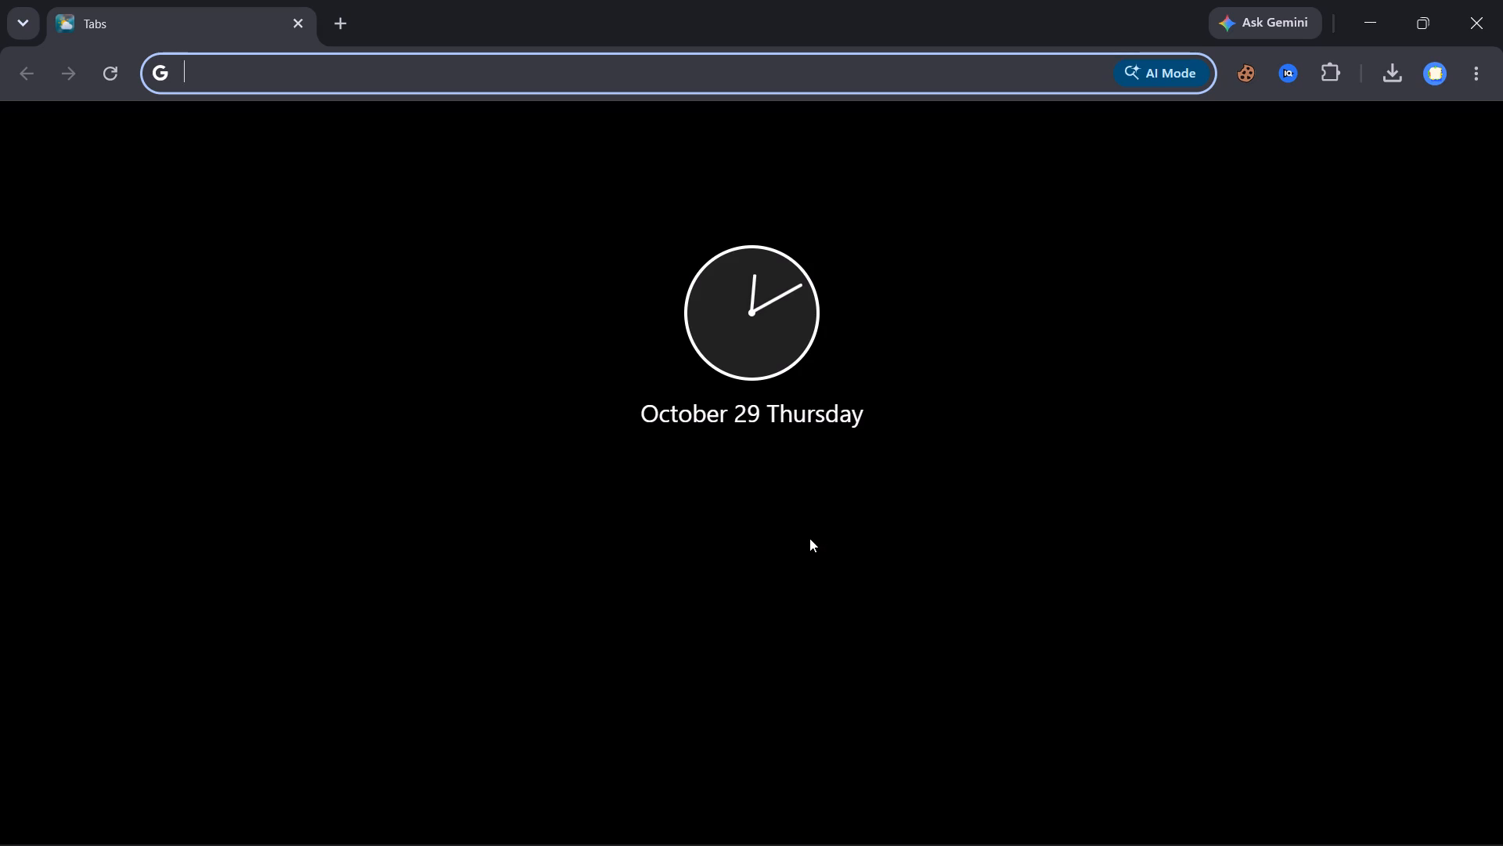
left_click(880, 843)
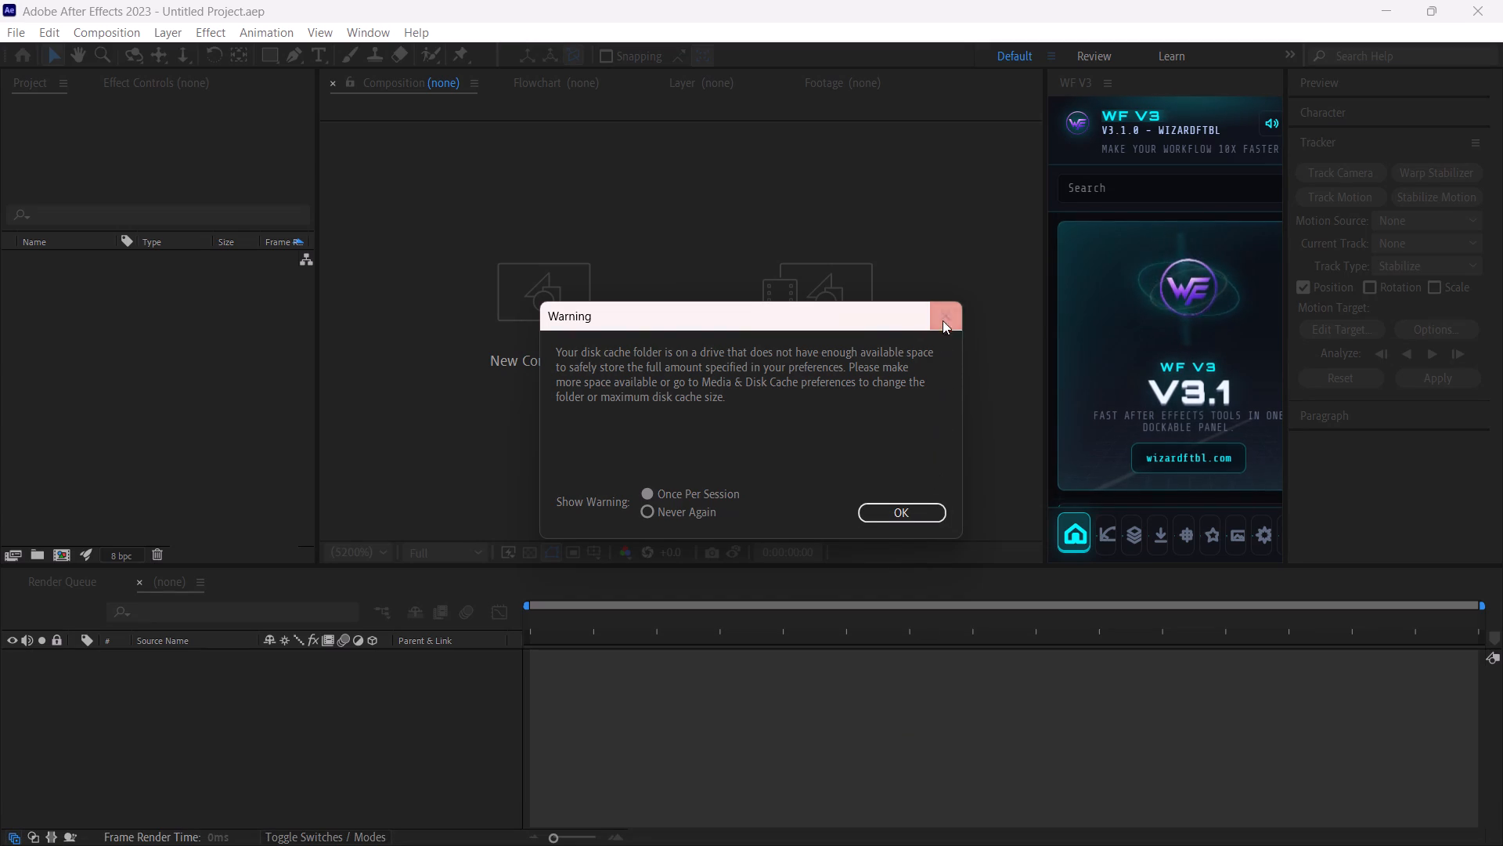
left_click(944, 315)
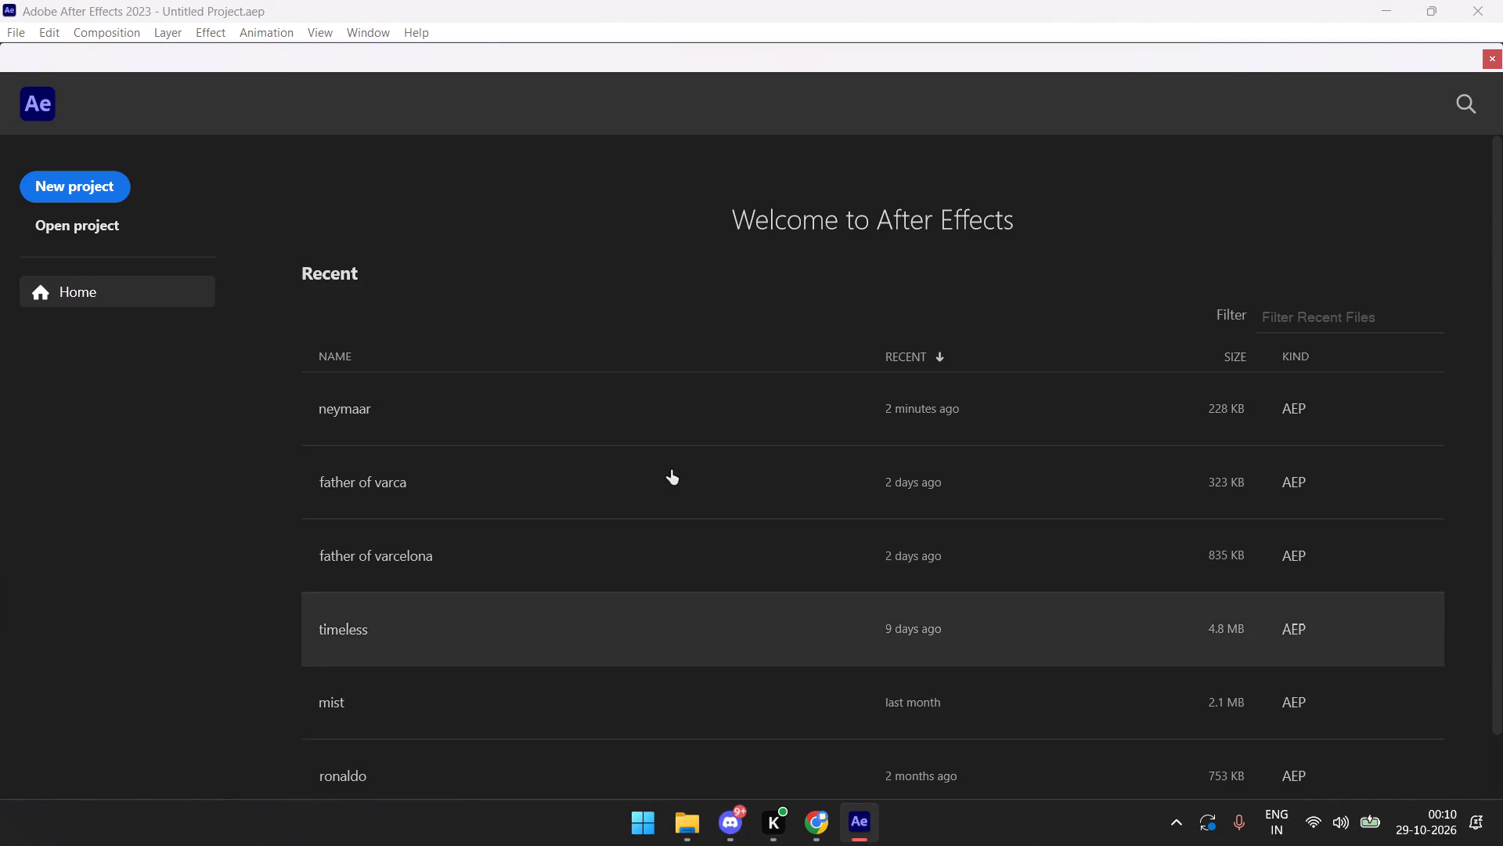
left_click(550, 407)
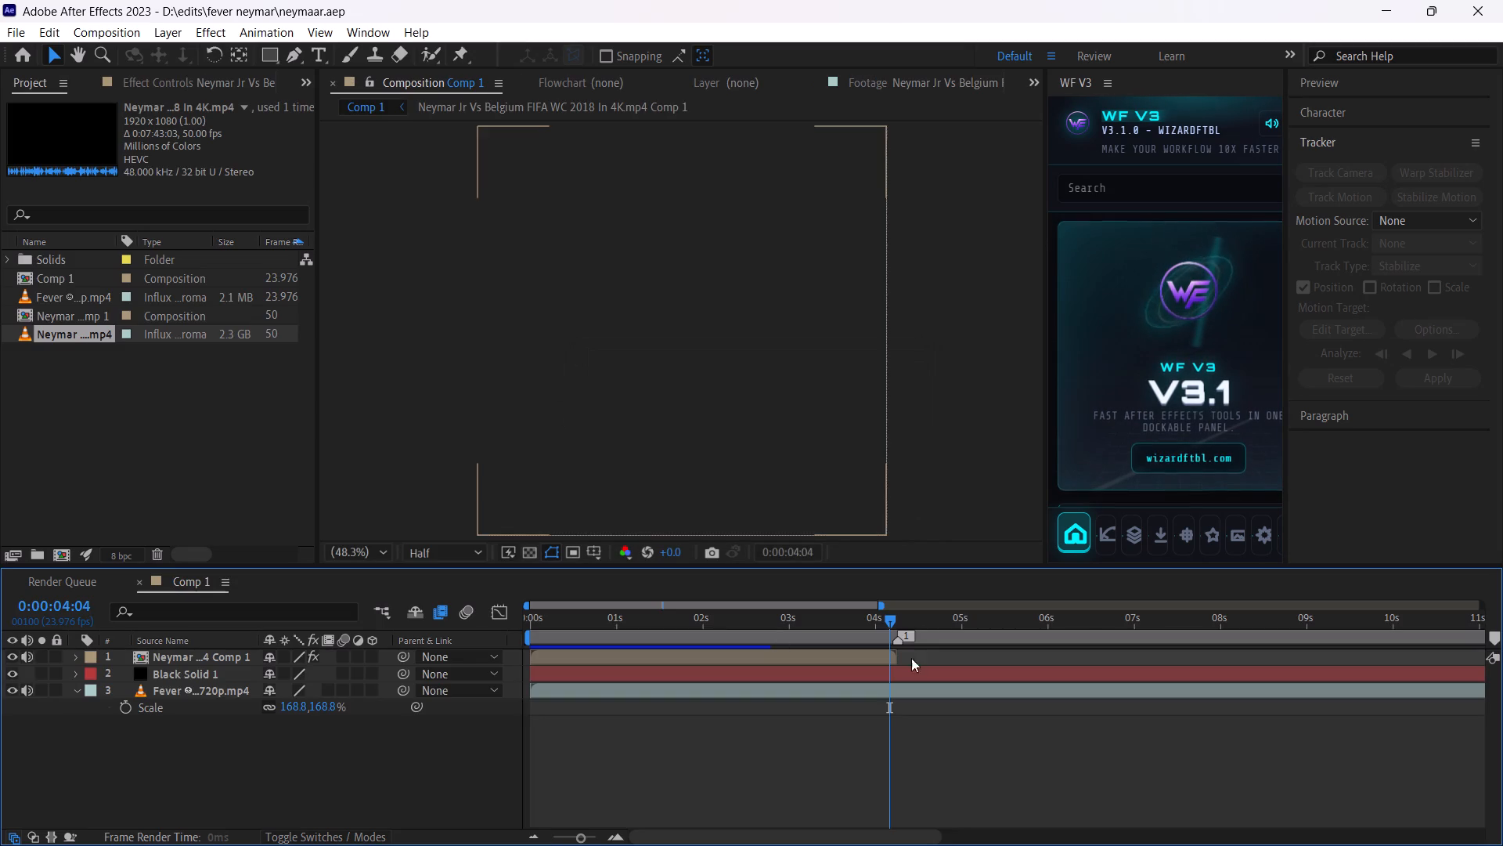
Move to 0:00:00:00 in Comp 1 and apply the Signal effect to the Neymar Comp 1 layer.
left_click_drag(855, 623, 445, 632)
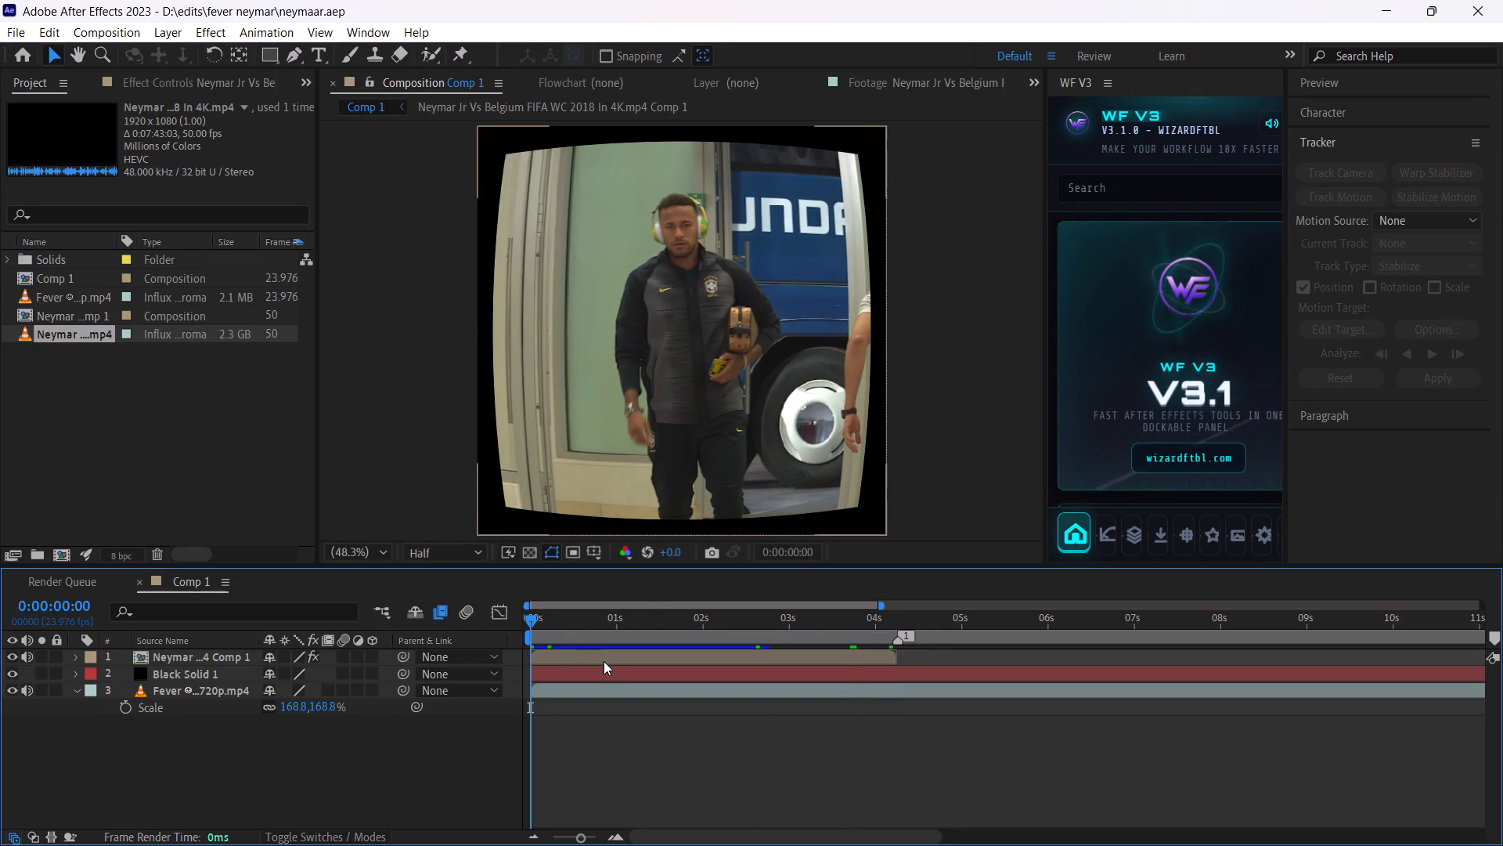
left_click(604, 661)
key("ctrl+space")
left_click(747, 736)
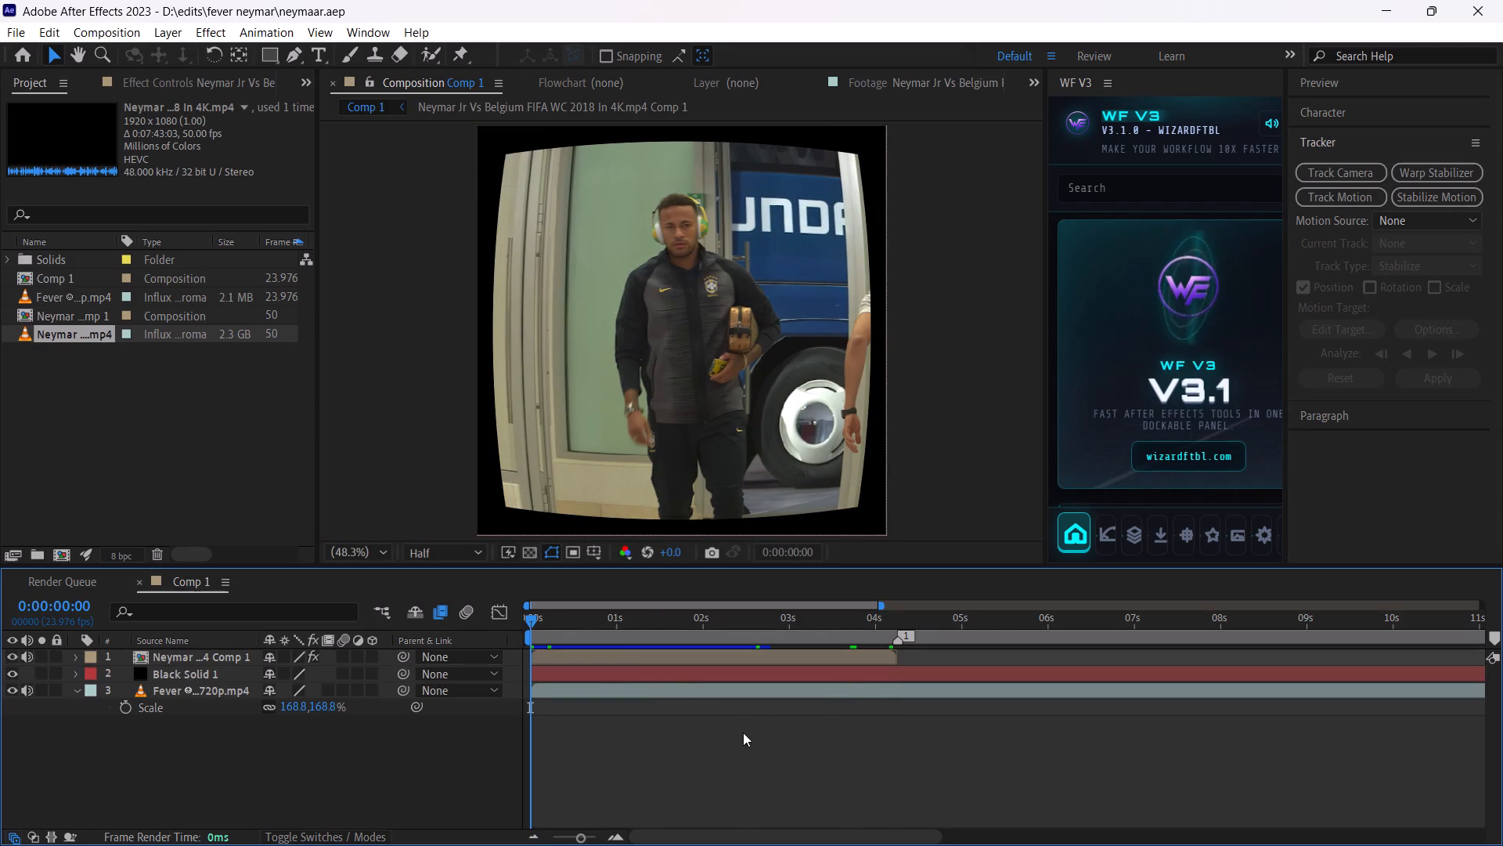
left_click(633, 658)
key("ctrl+space")
key("s")
key("Return")
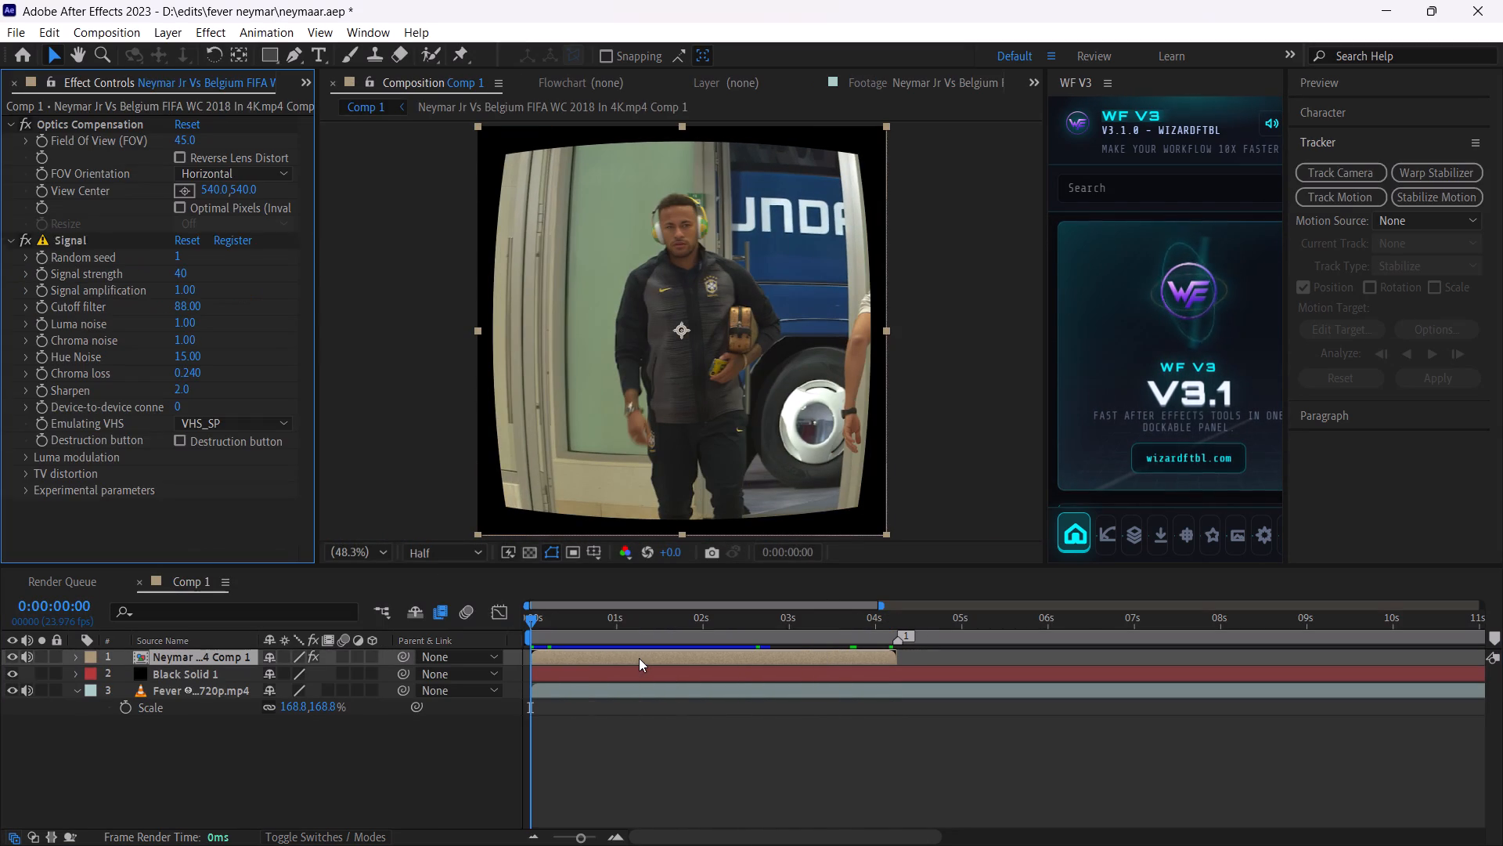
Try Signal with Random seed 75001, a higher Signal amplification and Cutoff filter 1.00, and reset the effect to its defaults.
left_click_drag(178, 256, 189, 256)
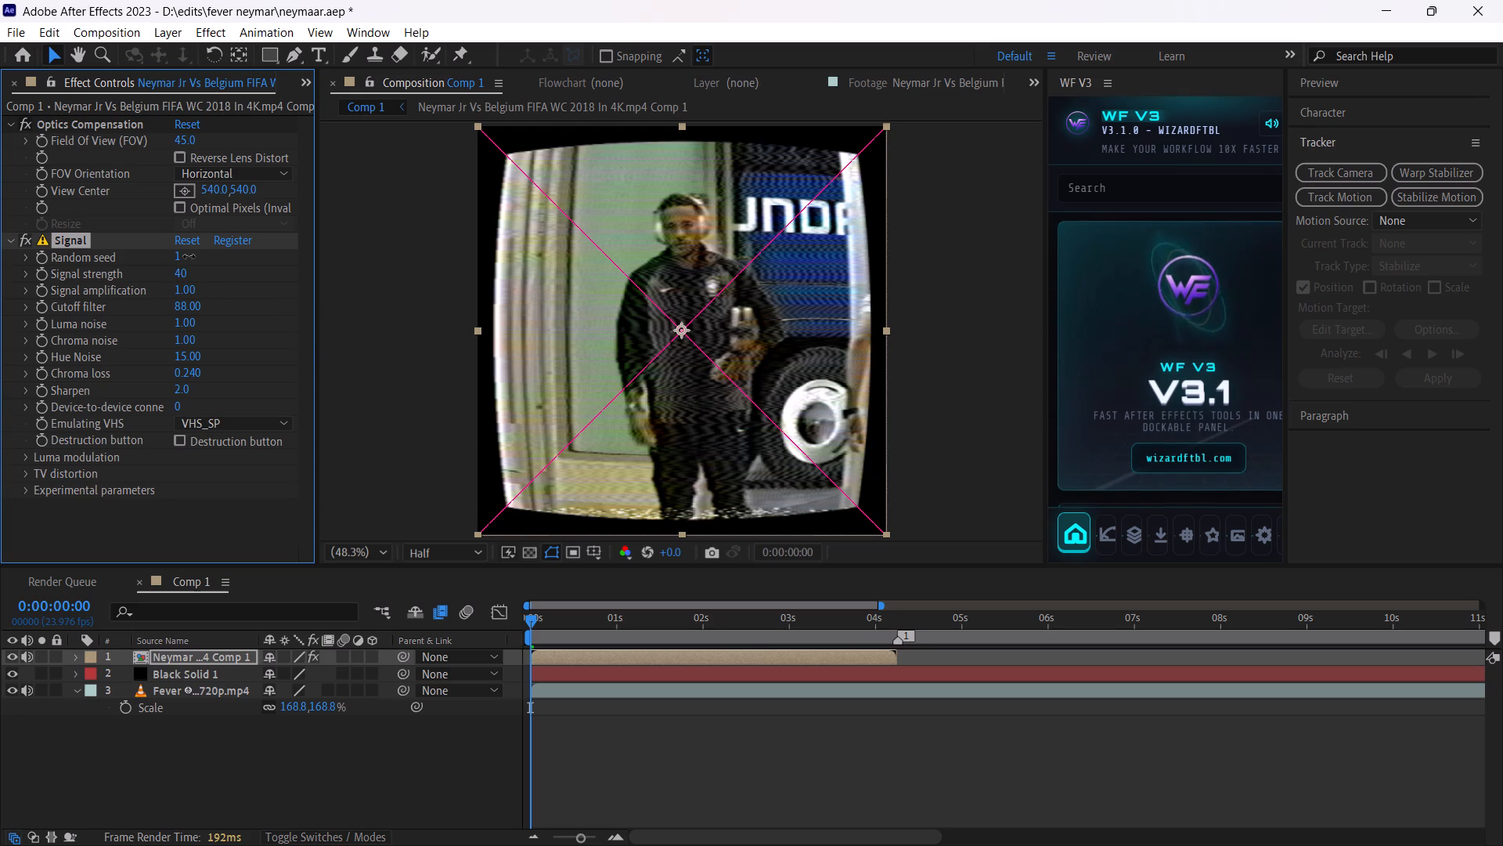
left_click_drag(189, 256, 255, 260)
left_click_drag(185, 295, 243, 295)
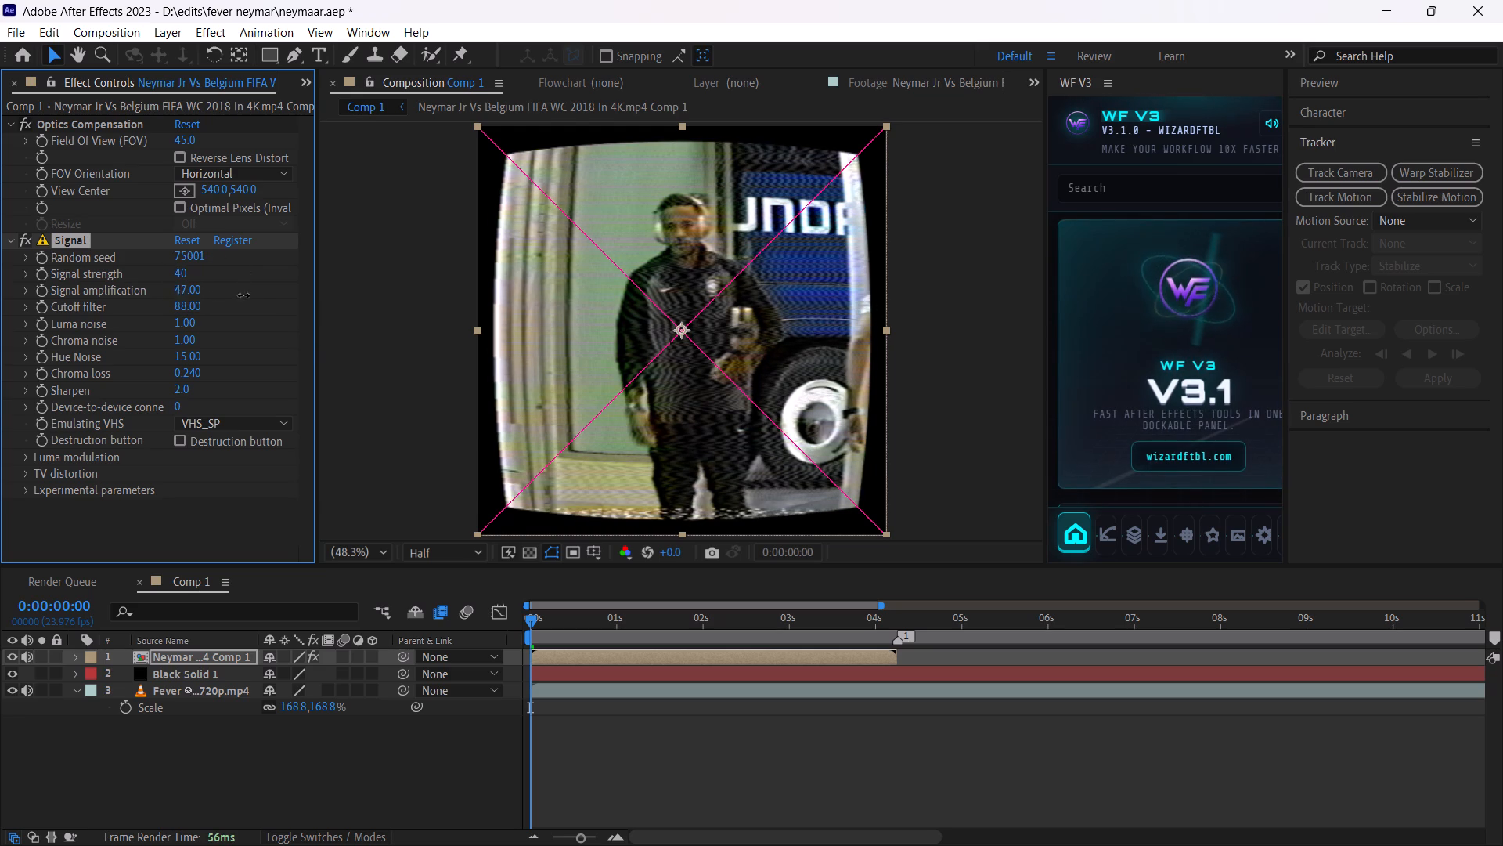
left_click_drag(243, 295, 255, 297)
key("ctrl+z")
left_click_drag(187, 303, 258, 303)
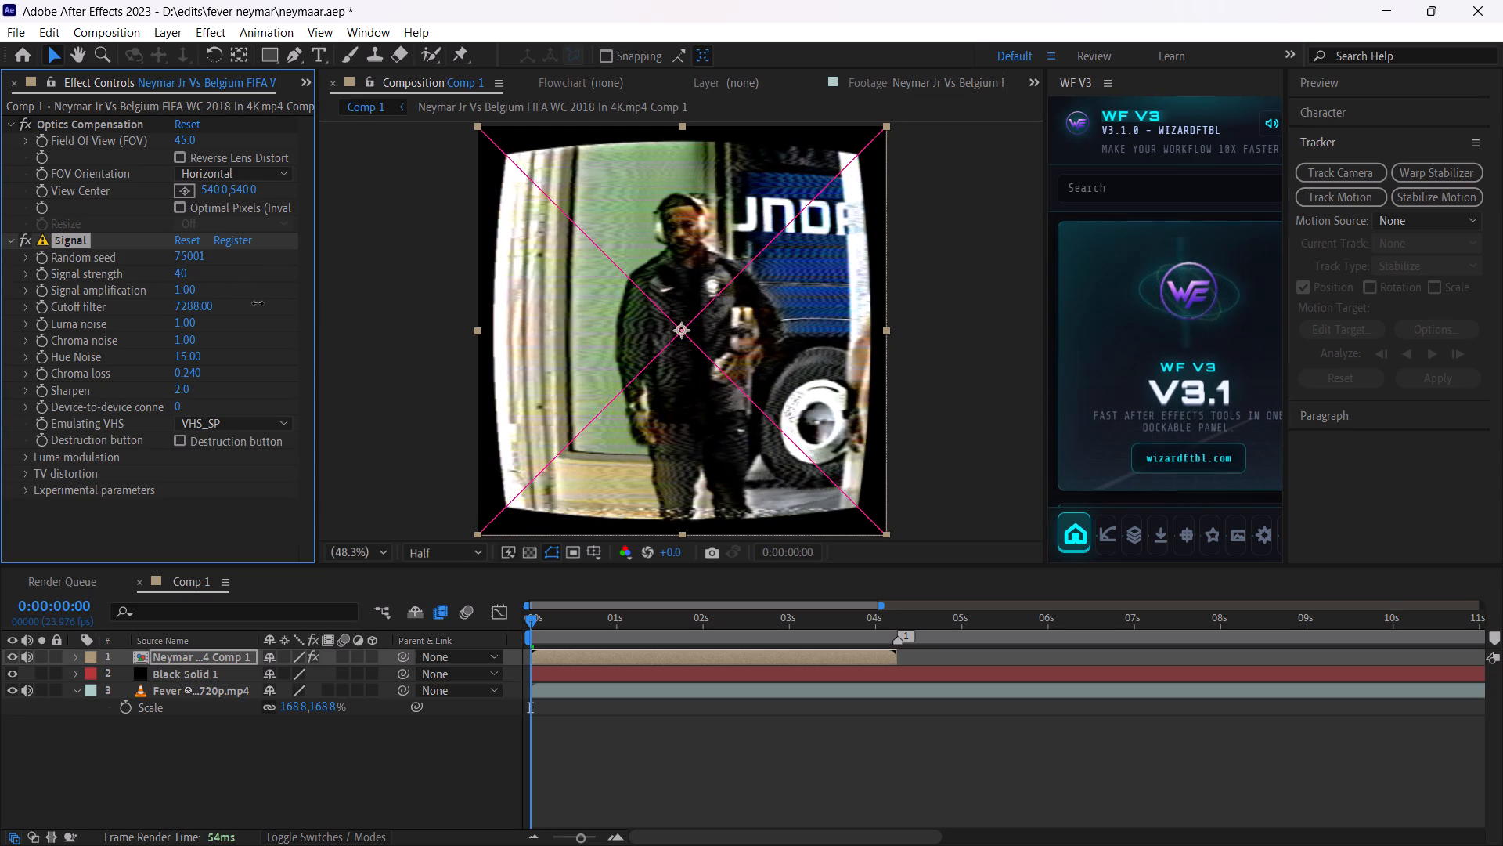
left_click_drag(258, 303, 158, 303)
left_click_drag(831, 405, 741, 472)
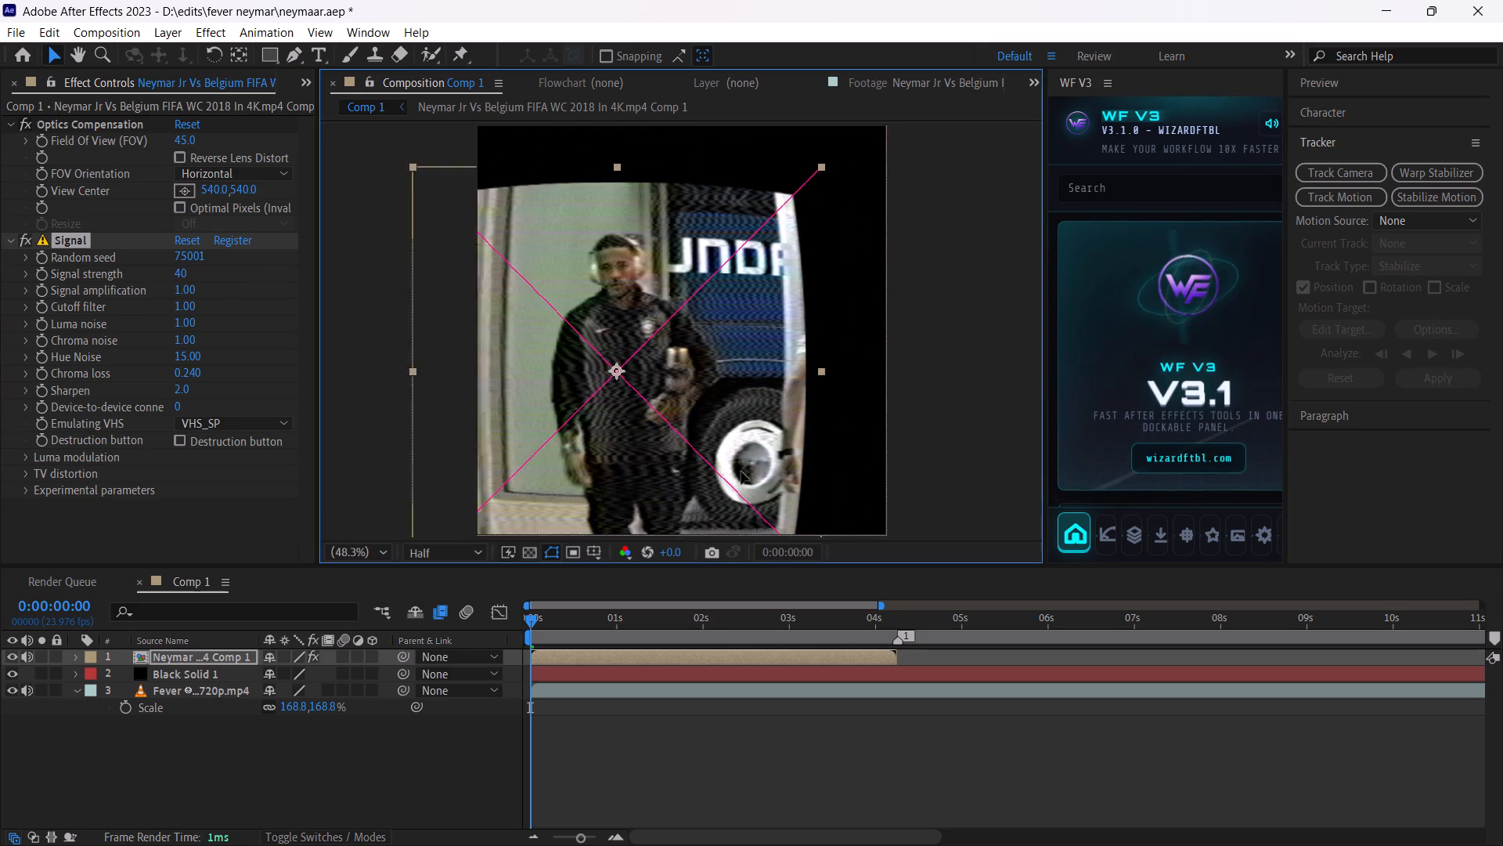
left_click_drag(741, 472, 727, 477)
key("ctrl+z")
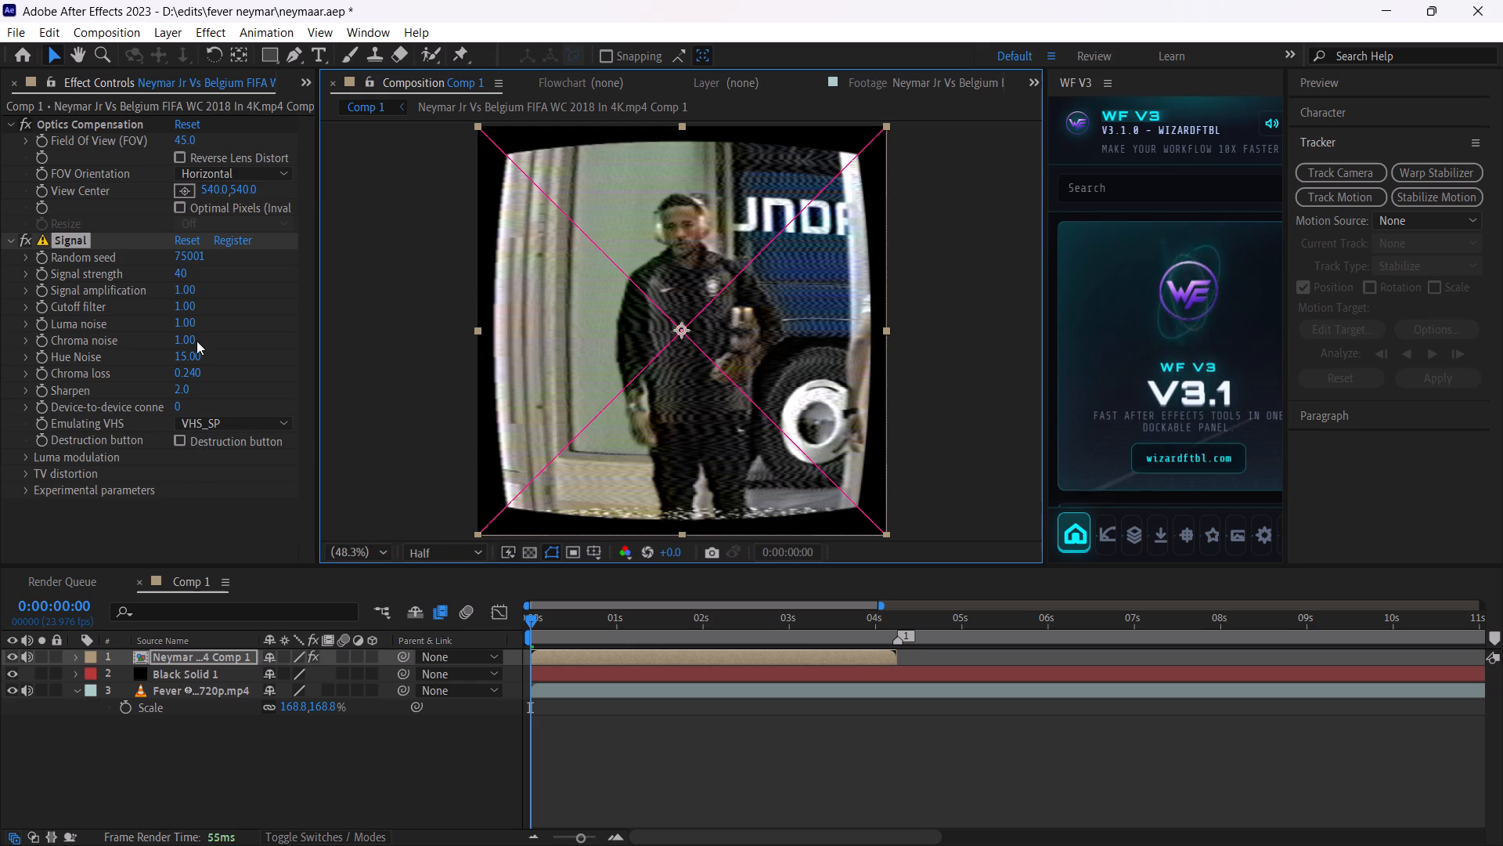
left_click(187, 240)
Open the Signal effect's registration dialog and make its License field ready for entry.
left_click(232, 242)
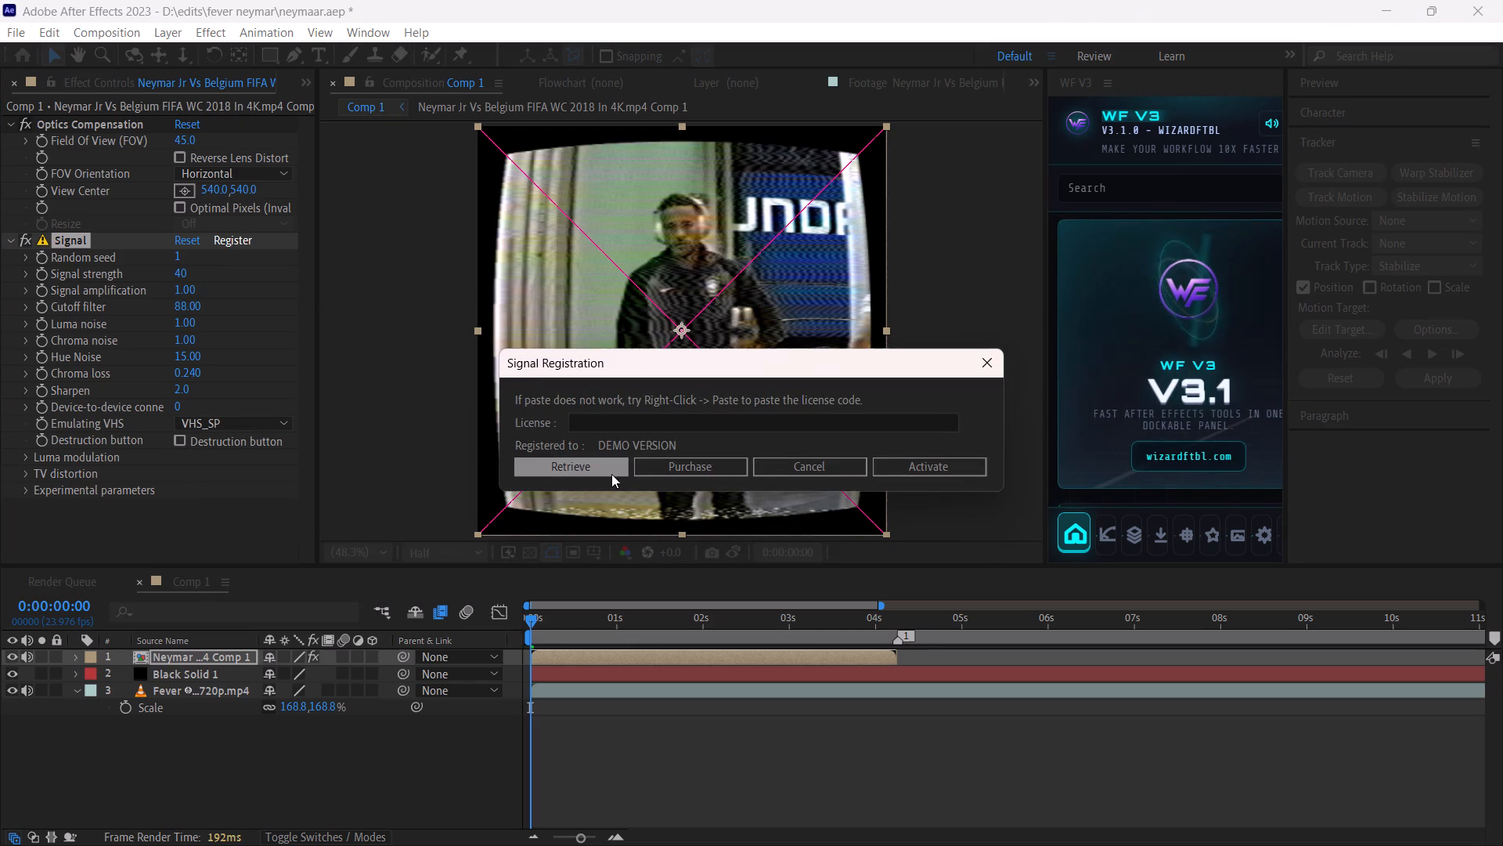
left_click(915, 464)
left_click(747, 425)
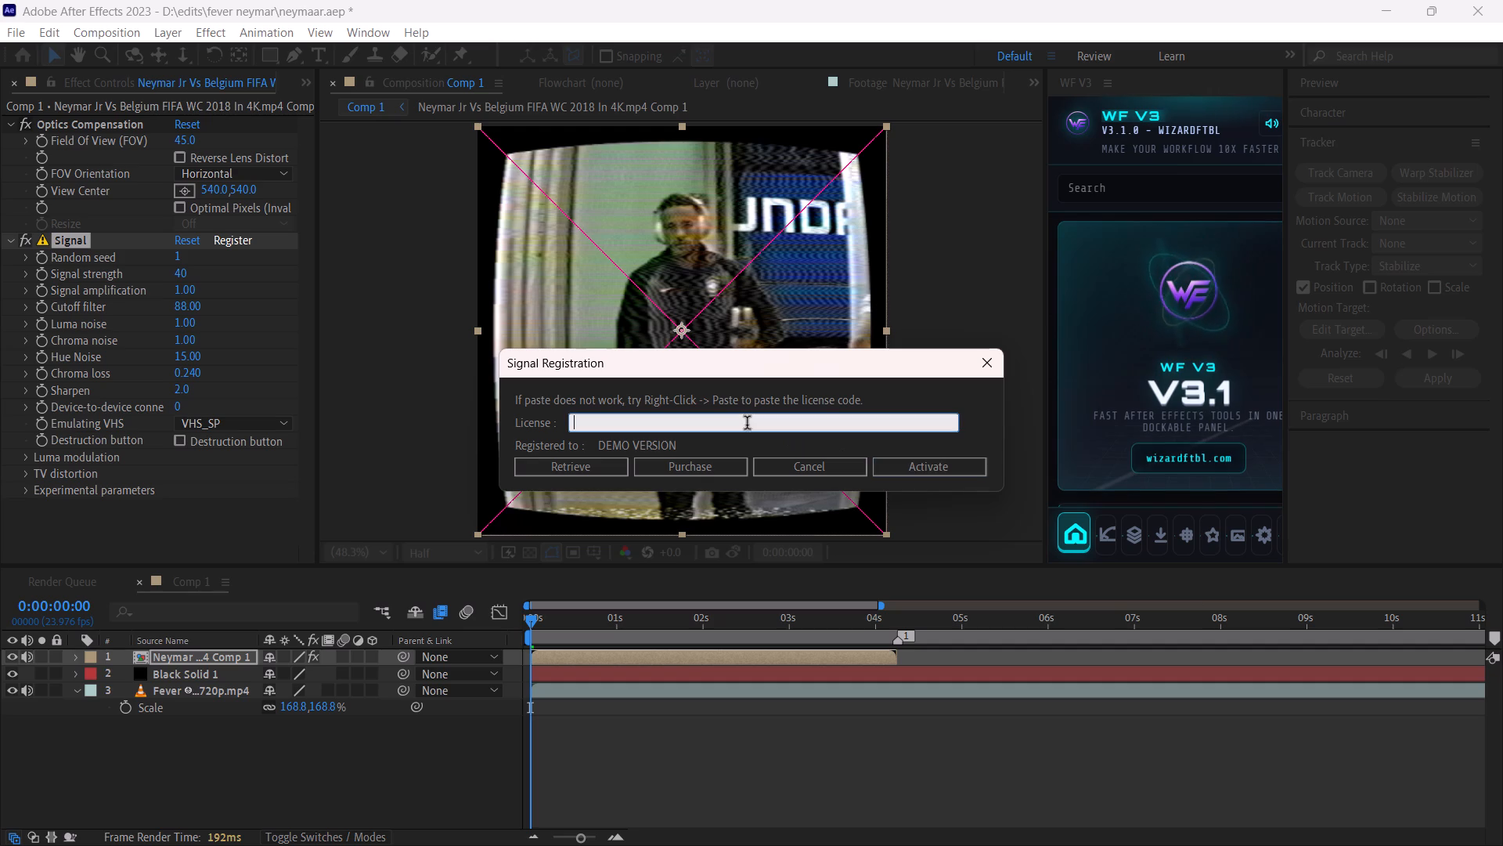
left_click(669, 816)
double_click(332, 229)
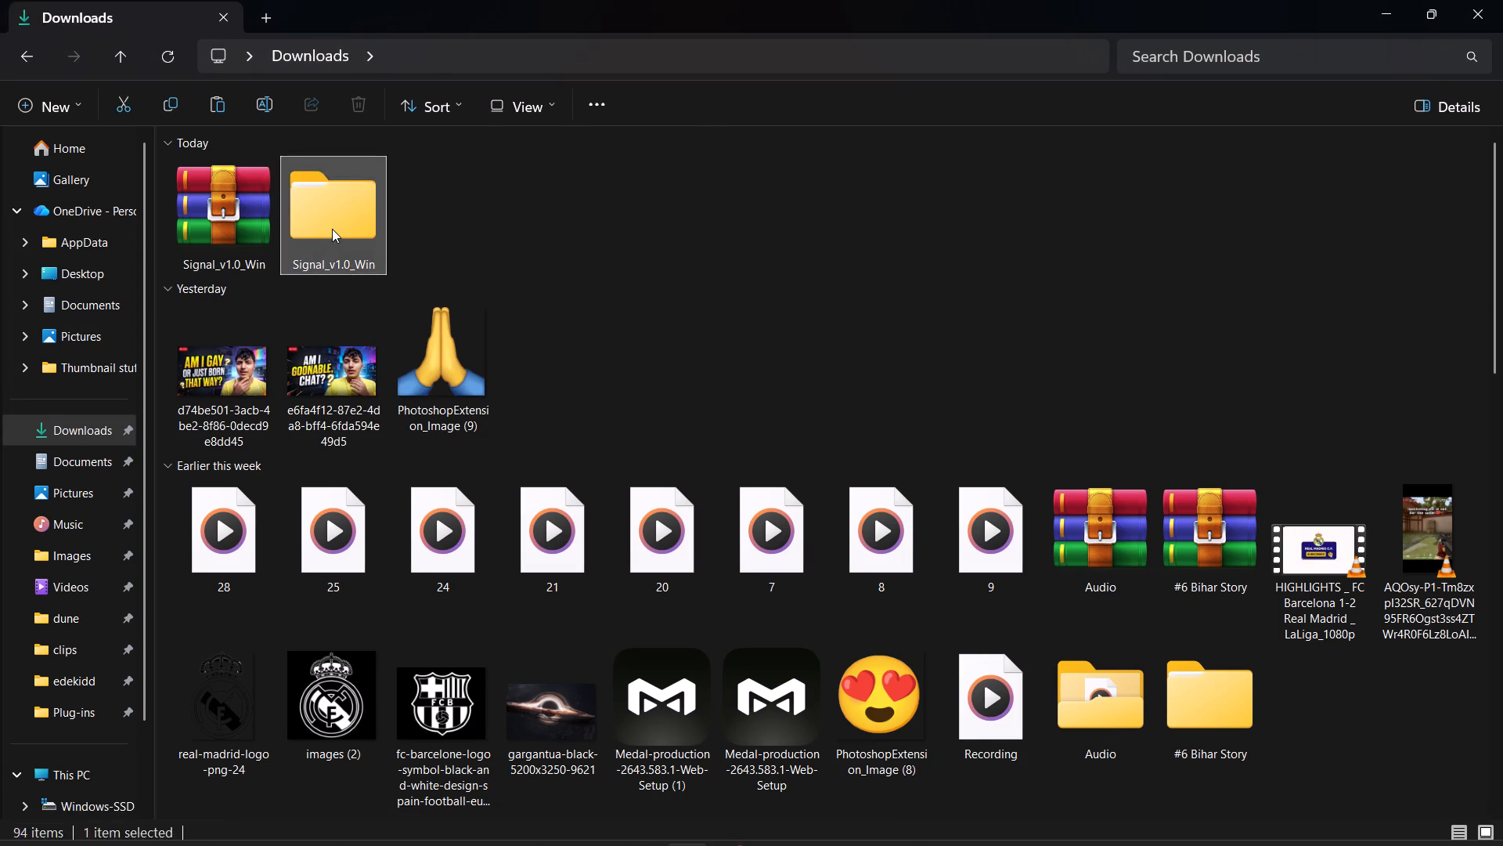
double_click(272, 196)
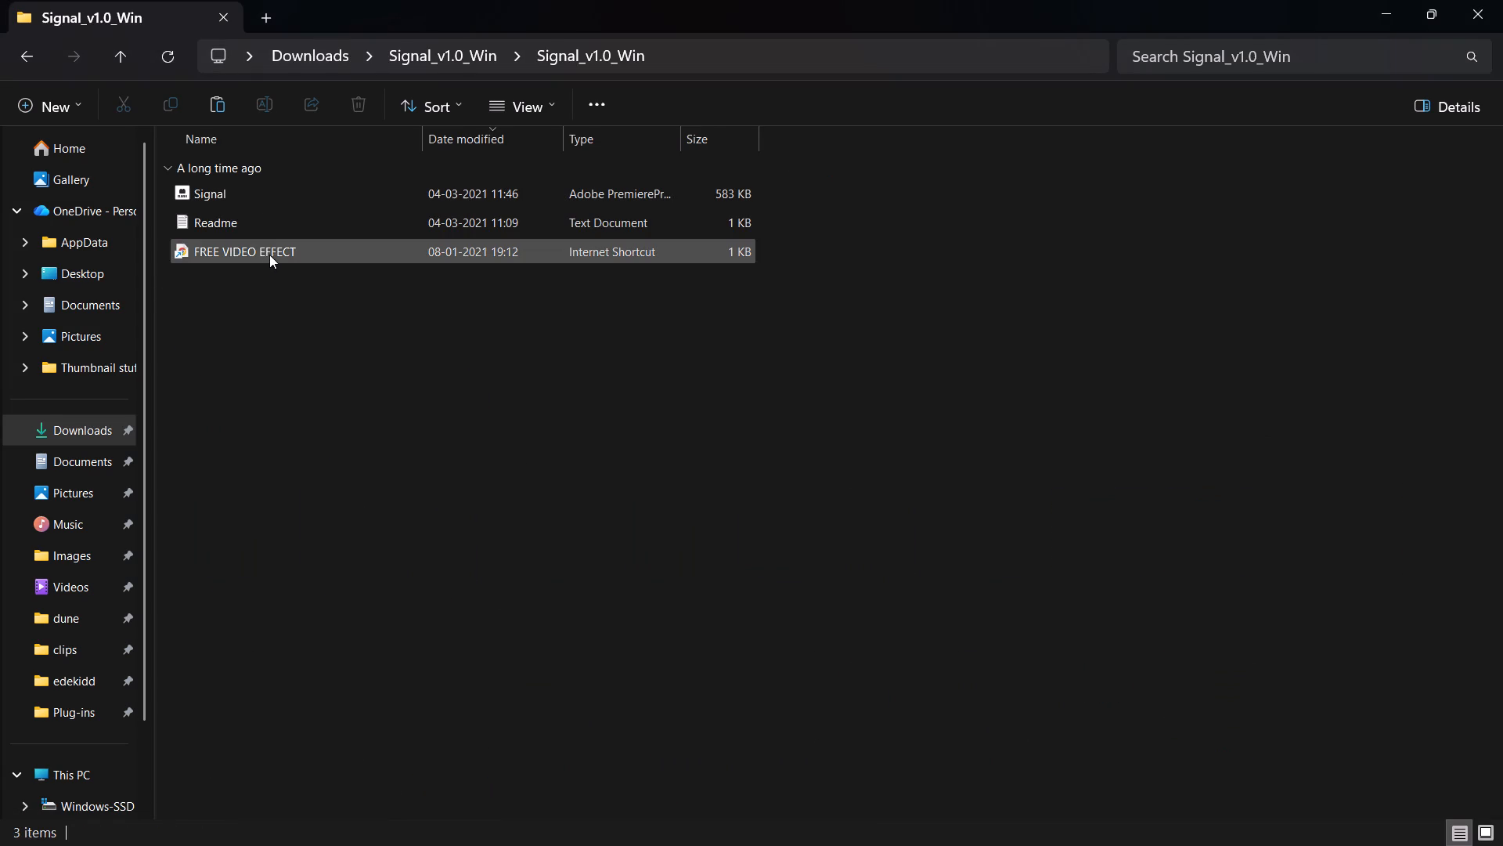
left_click(268, 196)
double_click(248, 226)
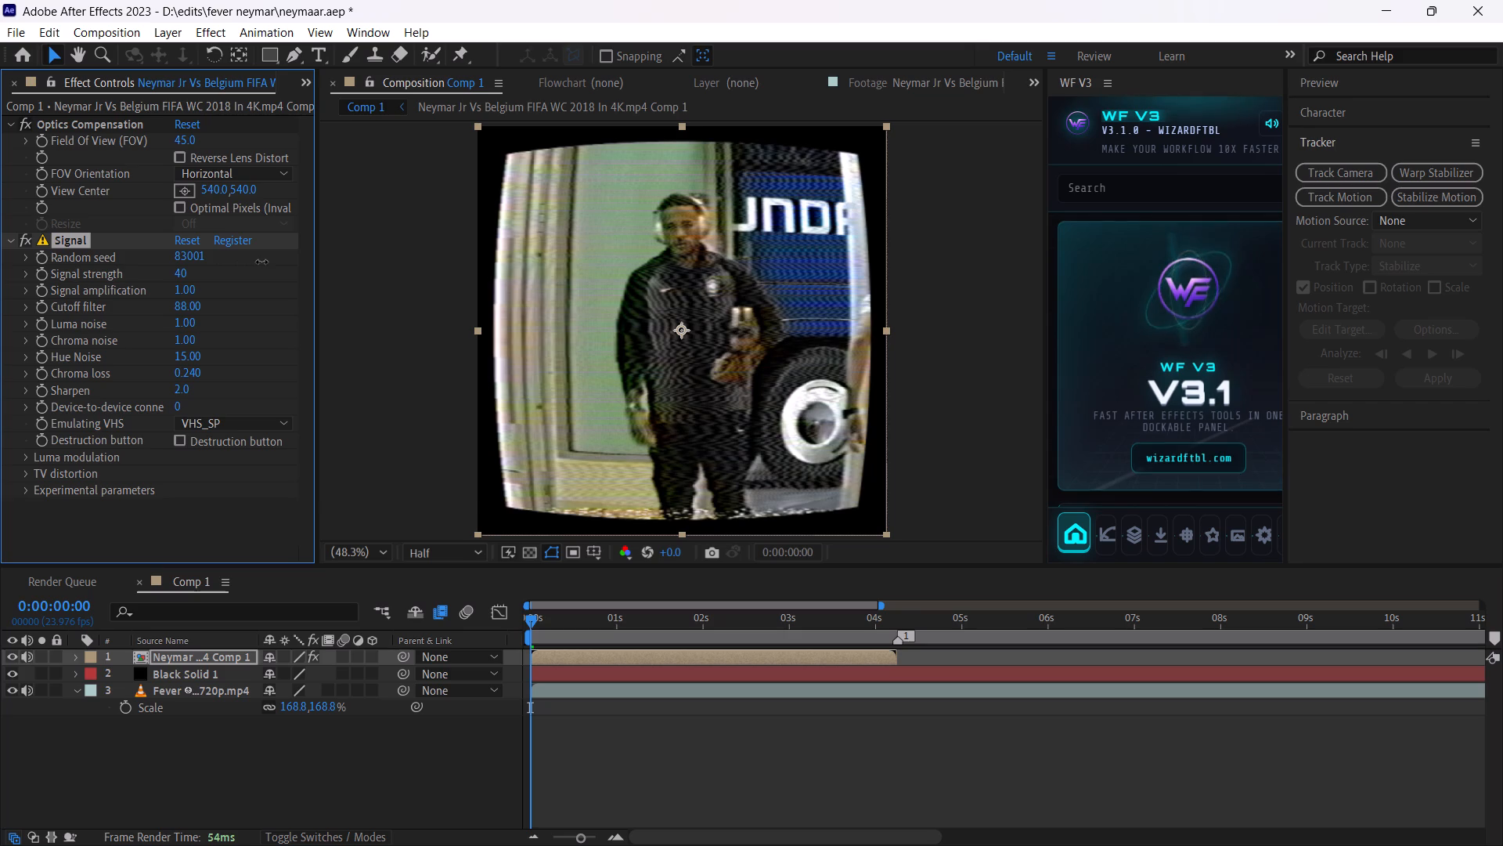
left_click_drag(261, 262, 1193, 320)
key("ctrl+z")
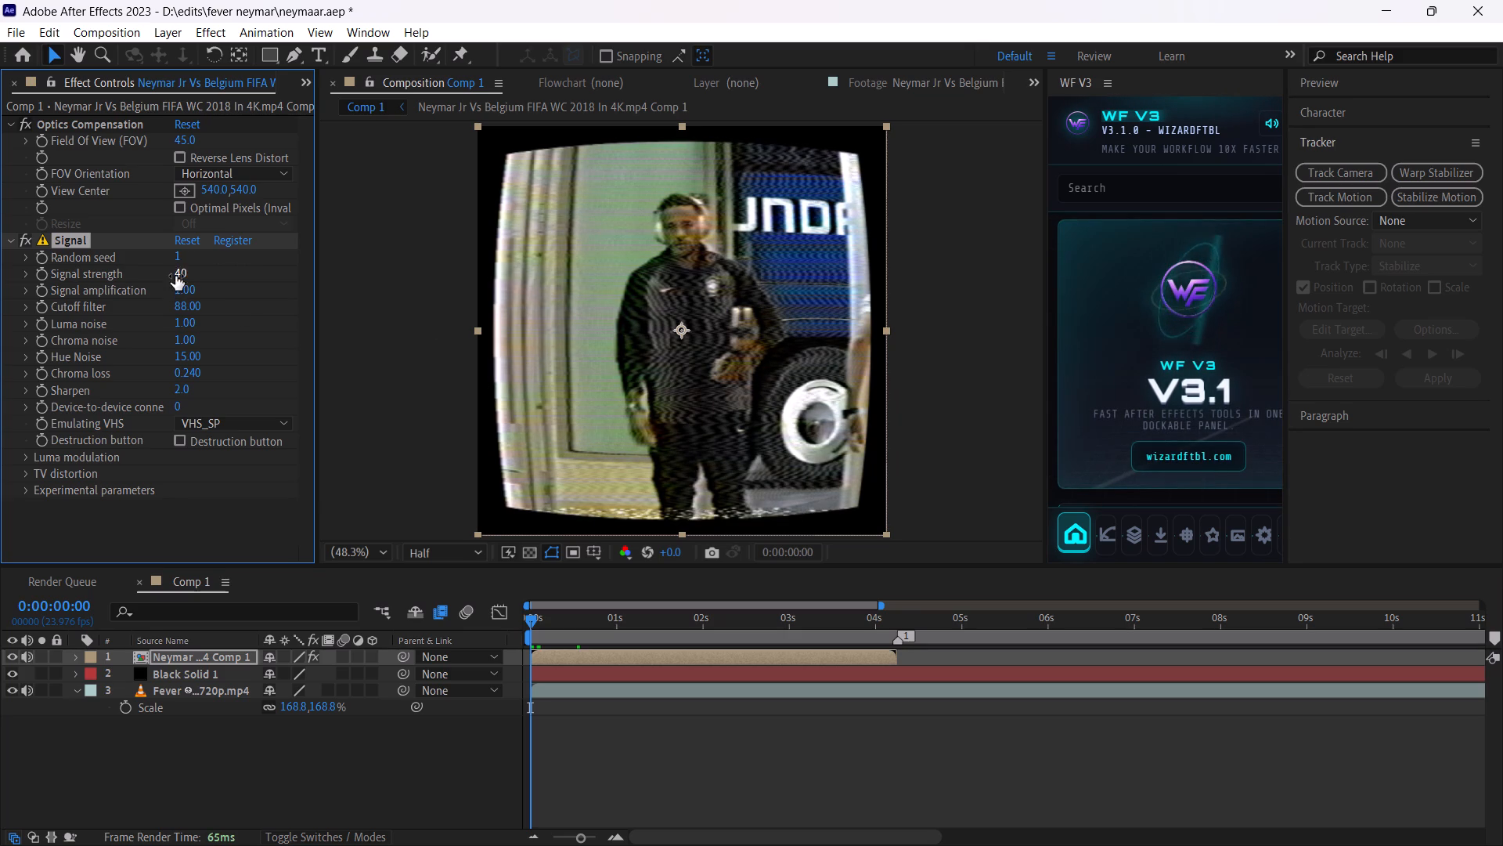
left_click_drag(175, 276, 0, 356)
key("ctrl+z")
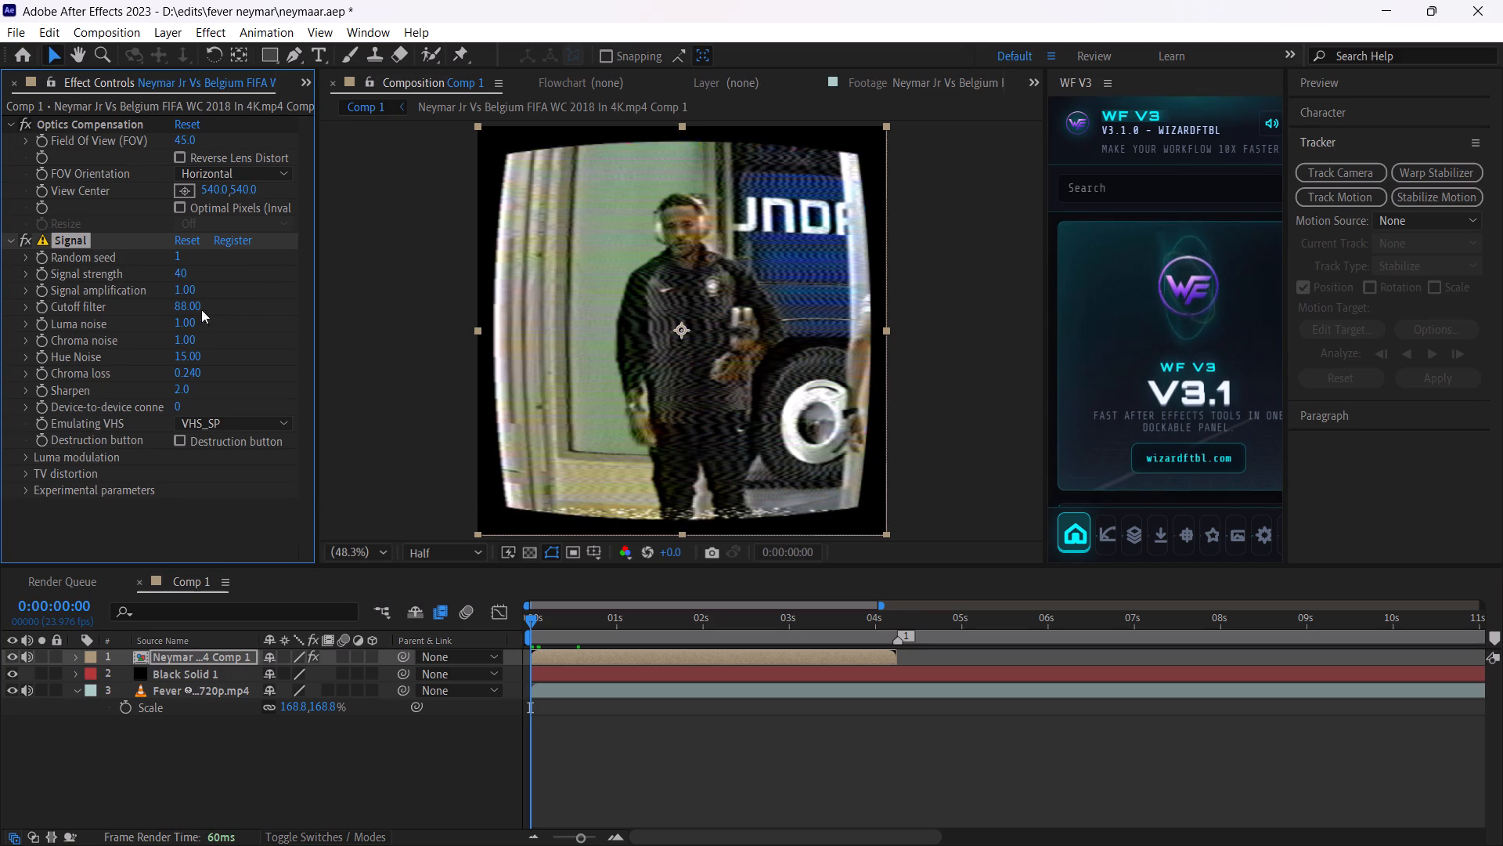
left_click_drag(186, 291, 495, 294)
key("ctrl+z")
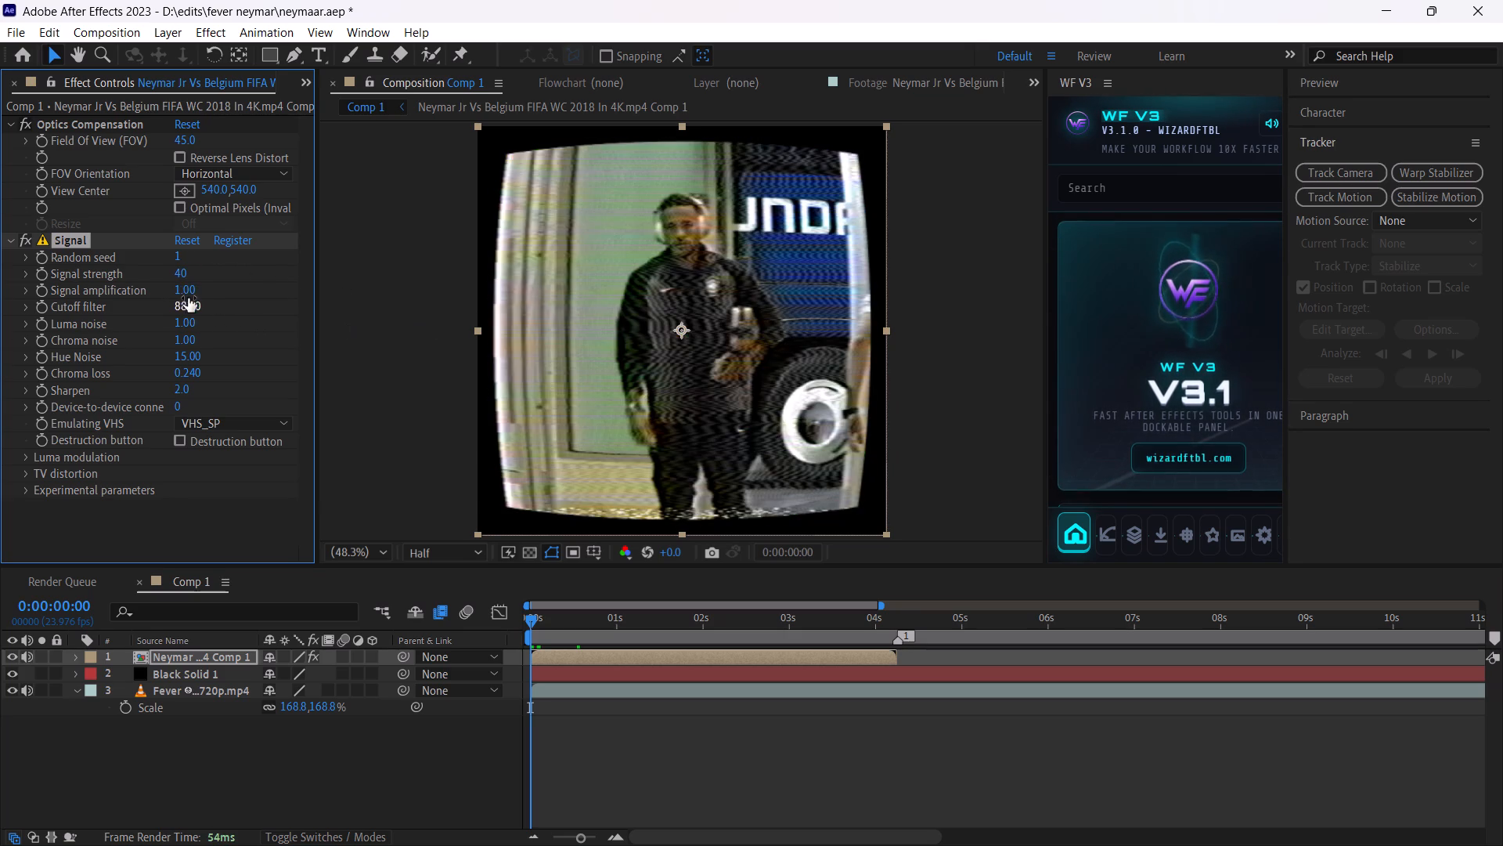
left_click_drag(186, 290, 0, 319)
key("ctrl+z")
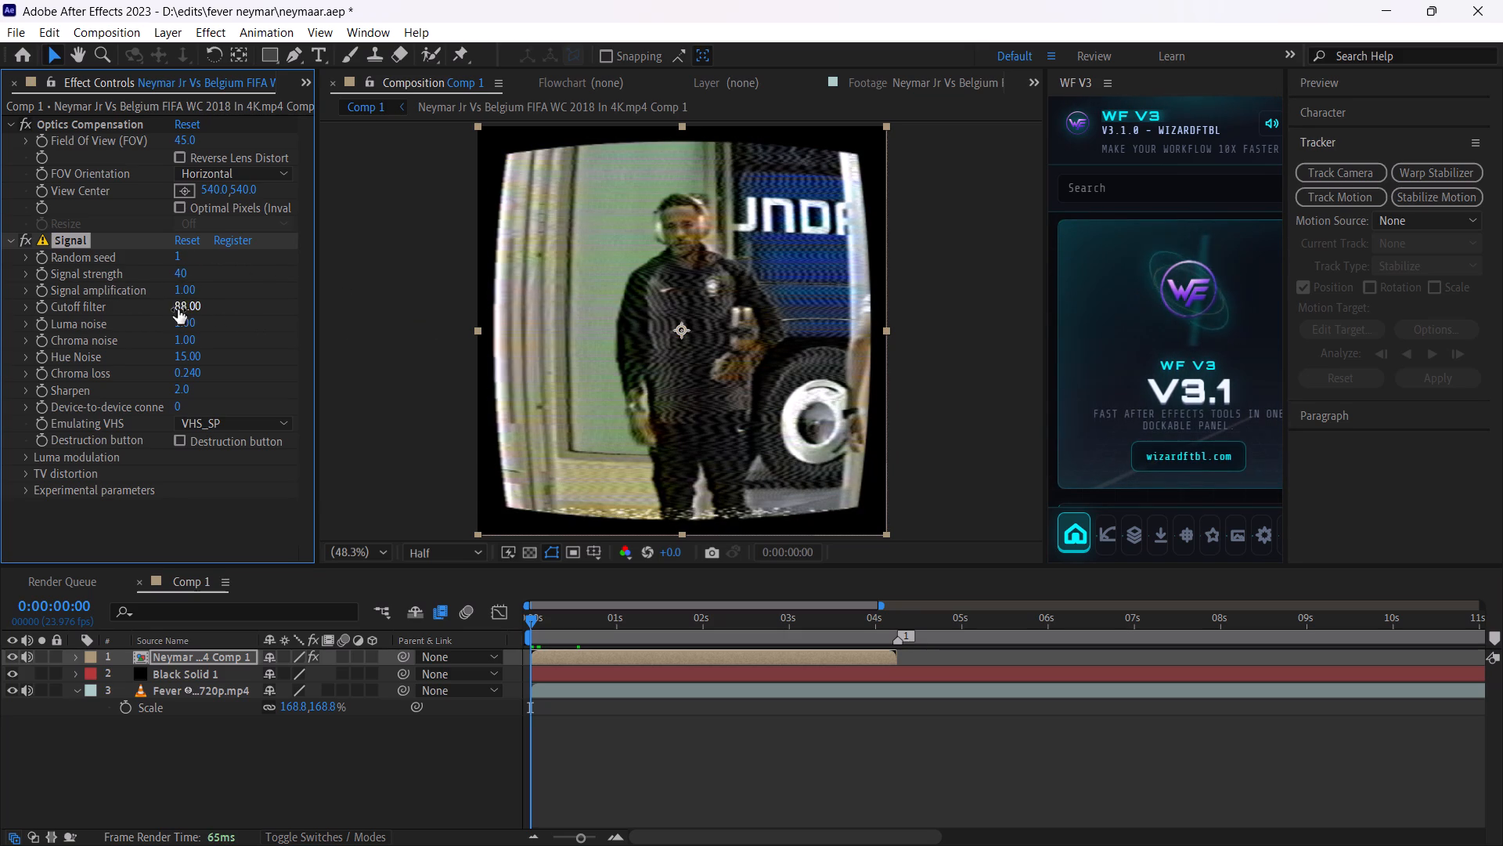
In Signal, set Cutoff filter to 1.00 and reduce Luma noise, Chroma noise, Hue Noise and Chroma loss to zero.
left_click_drag(189, 303, 0, 334)
left_click_drag(190, 321, 65, 336)
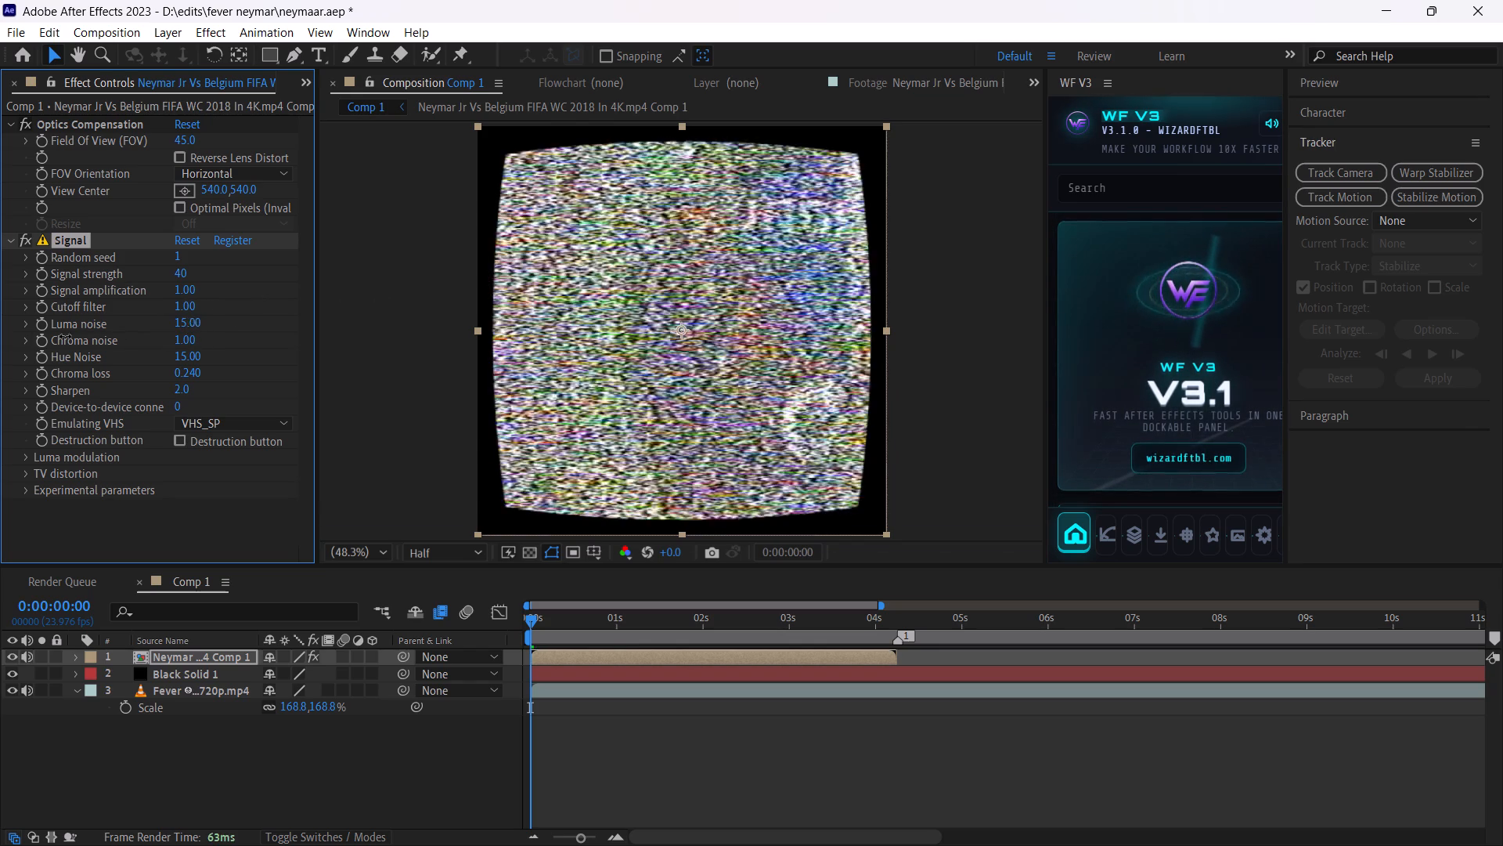
left_click_drag(65, 336, 0, 356)
left_click_drag(188, 321, 45, 338)
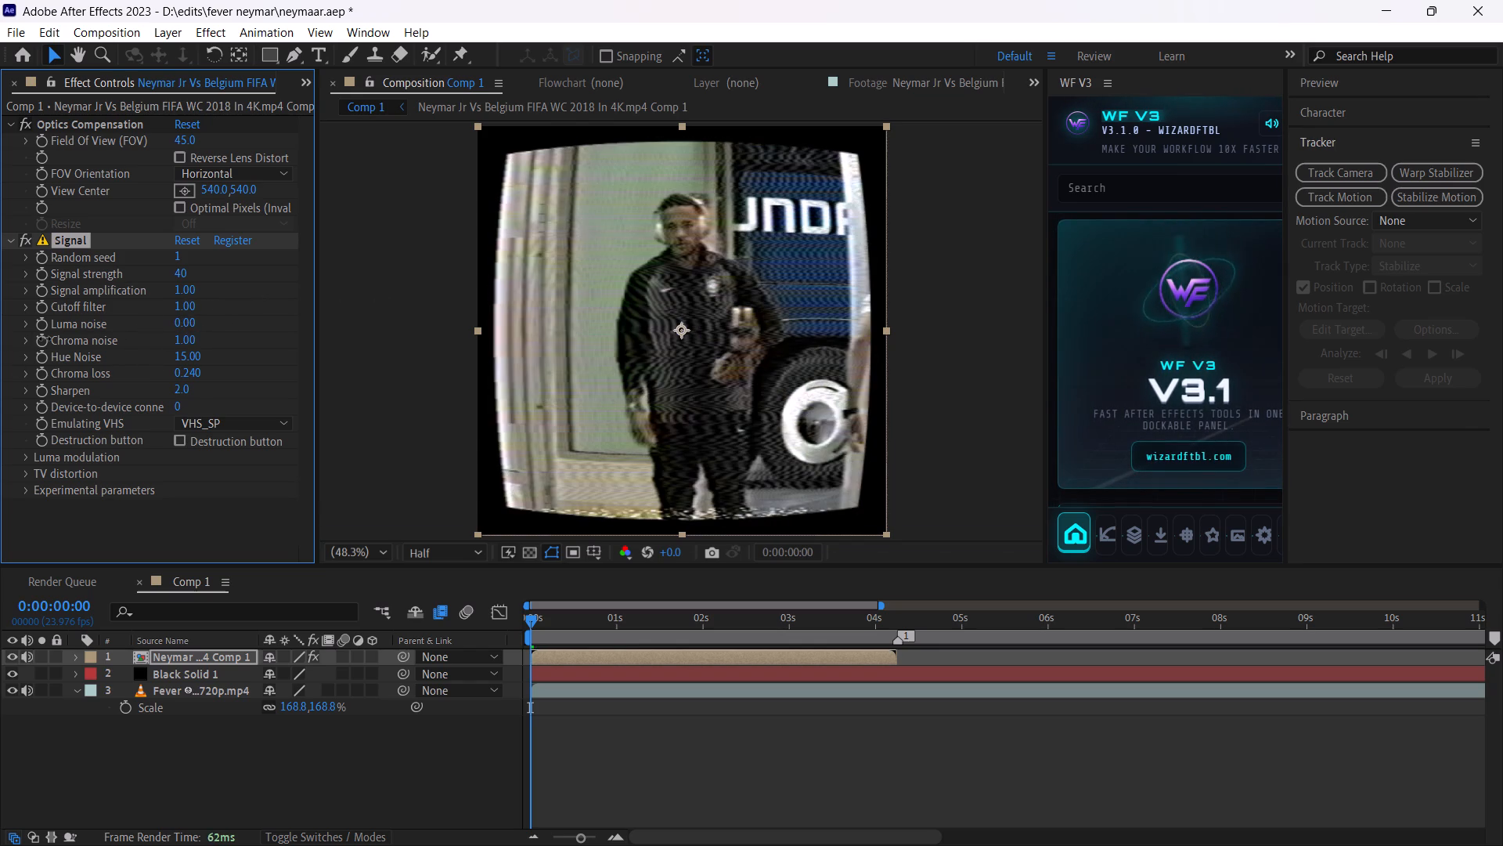
left_click_drag(45, 338, 29, 340)
left_click_drag(191, 342, 12, 360)
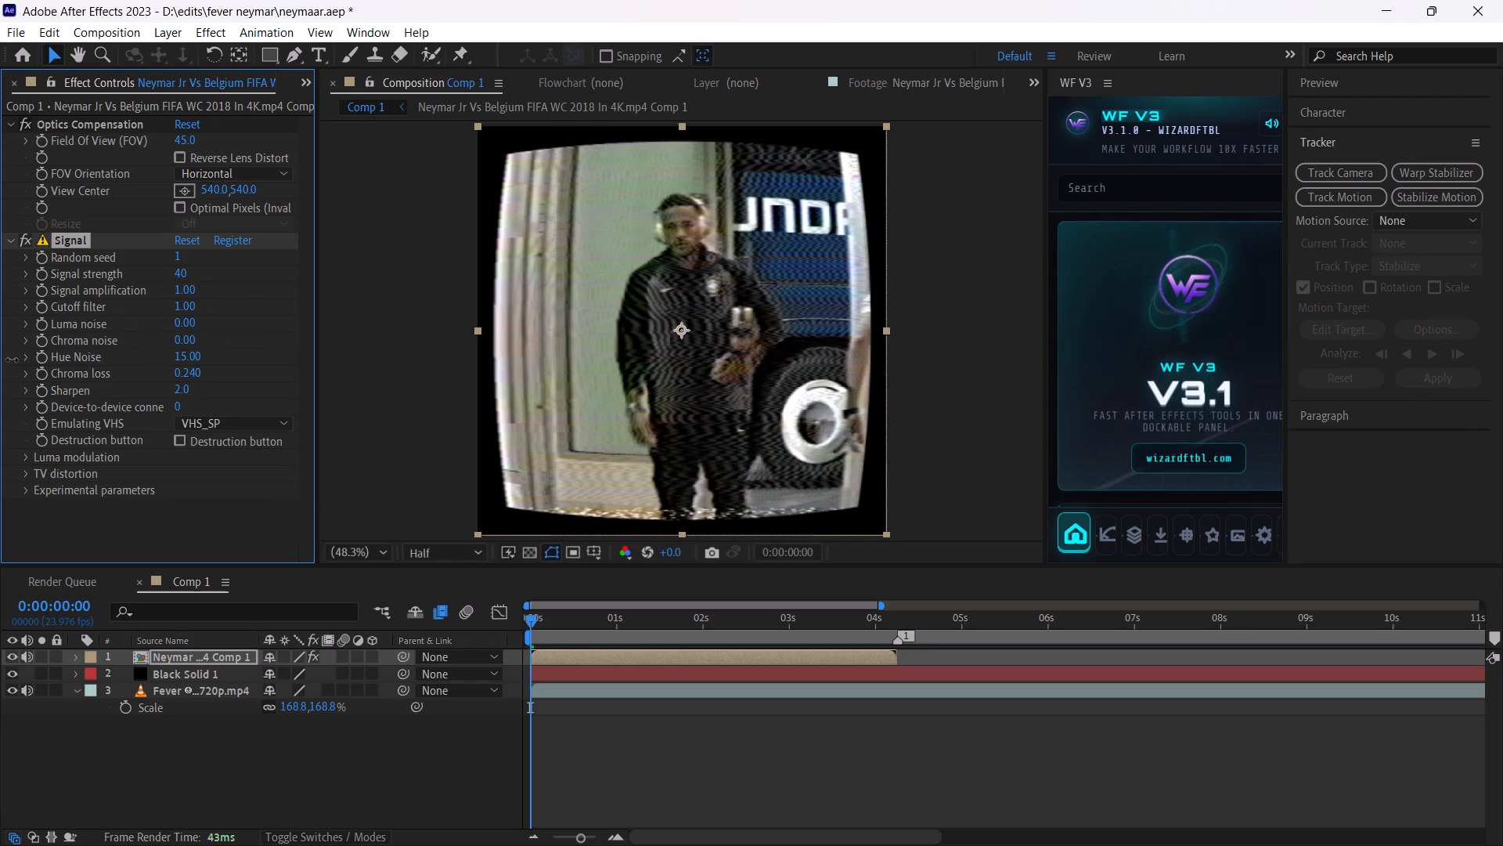
left_click_drag(12, 360, 12, 362)
left_click_drag(195, 350, 362, 342)
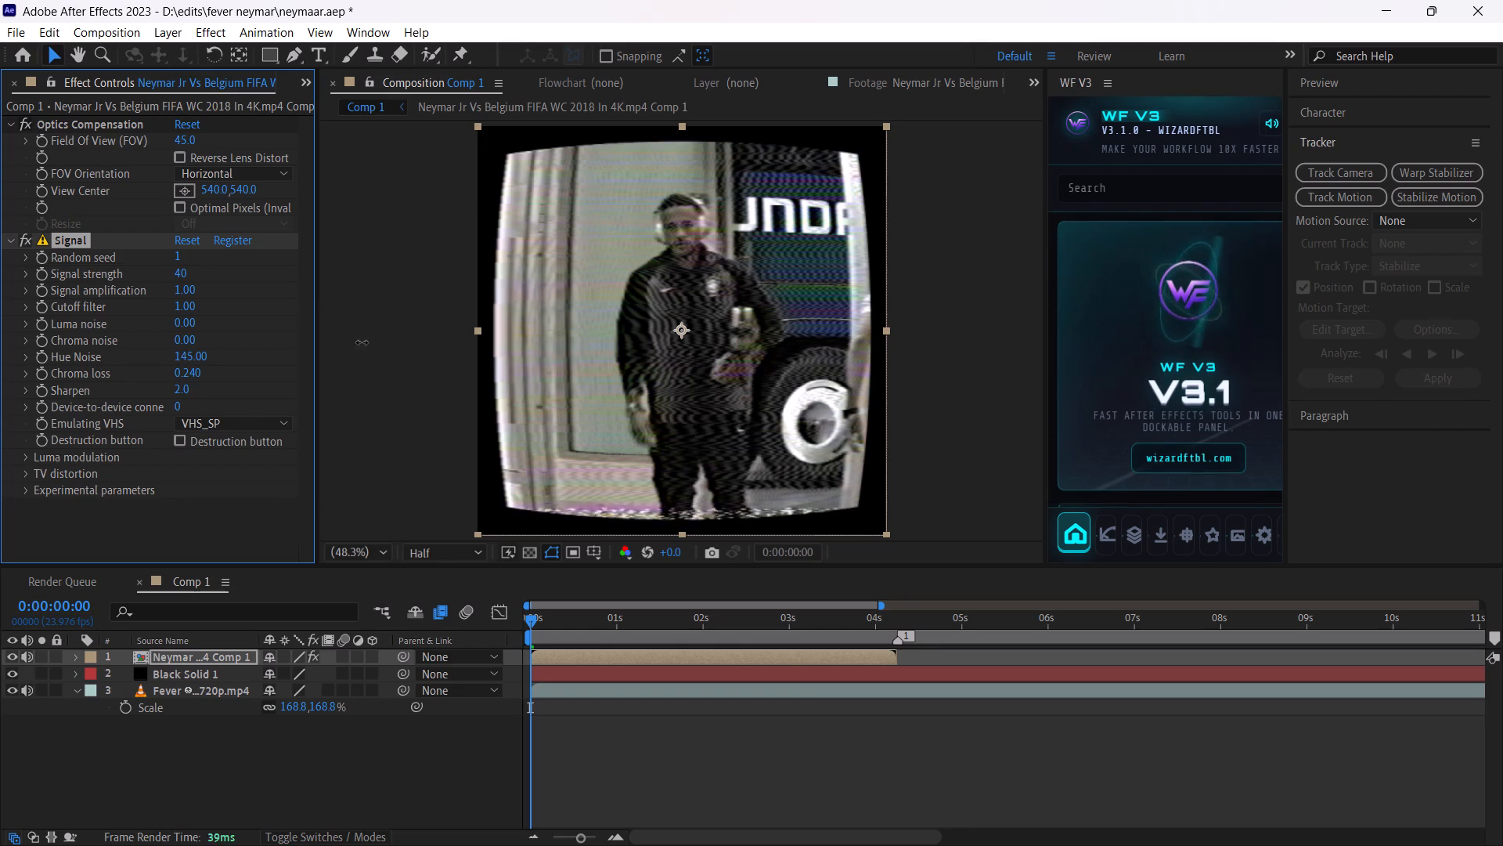
left_click_drag(362, 342, 0, 387)
left_click_drag(191, 372, 264, 370)
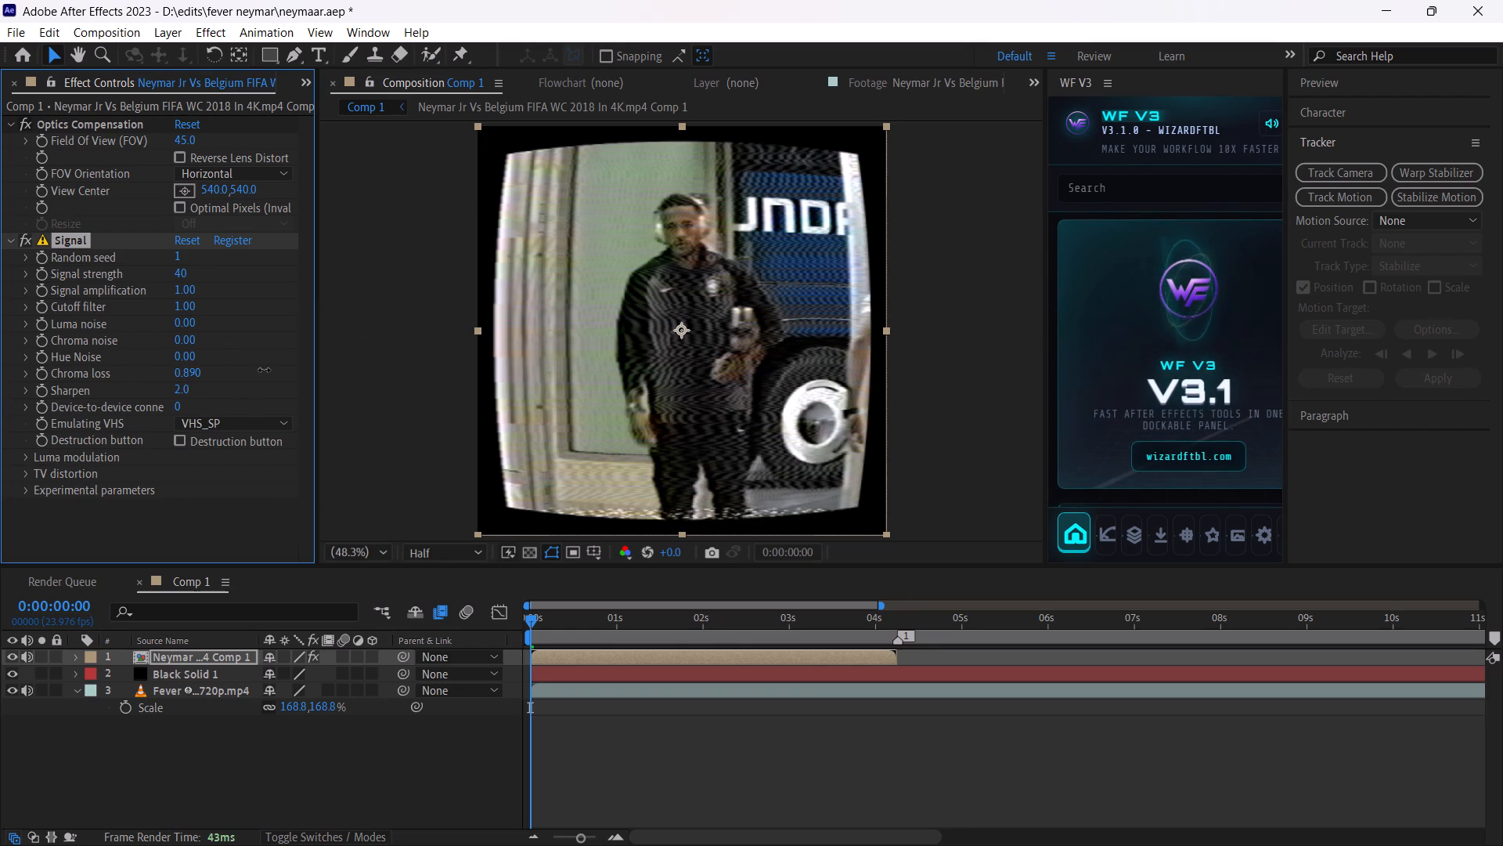
left_click_drag(264, 370, 0, 401)
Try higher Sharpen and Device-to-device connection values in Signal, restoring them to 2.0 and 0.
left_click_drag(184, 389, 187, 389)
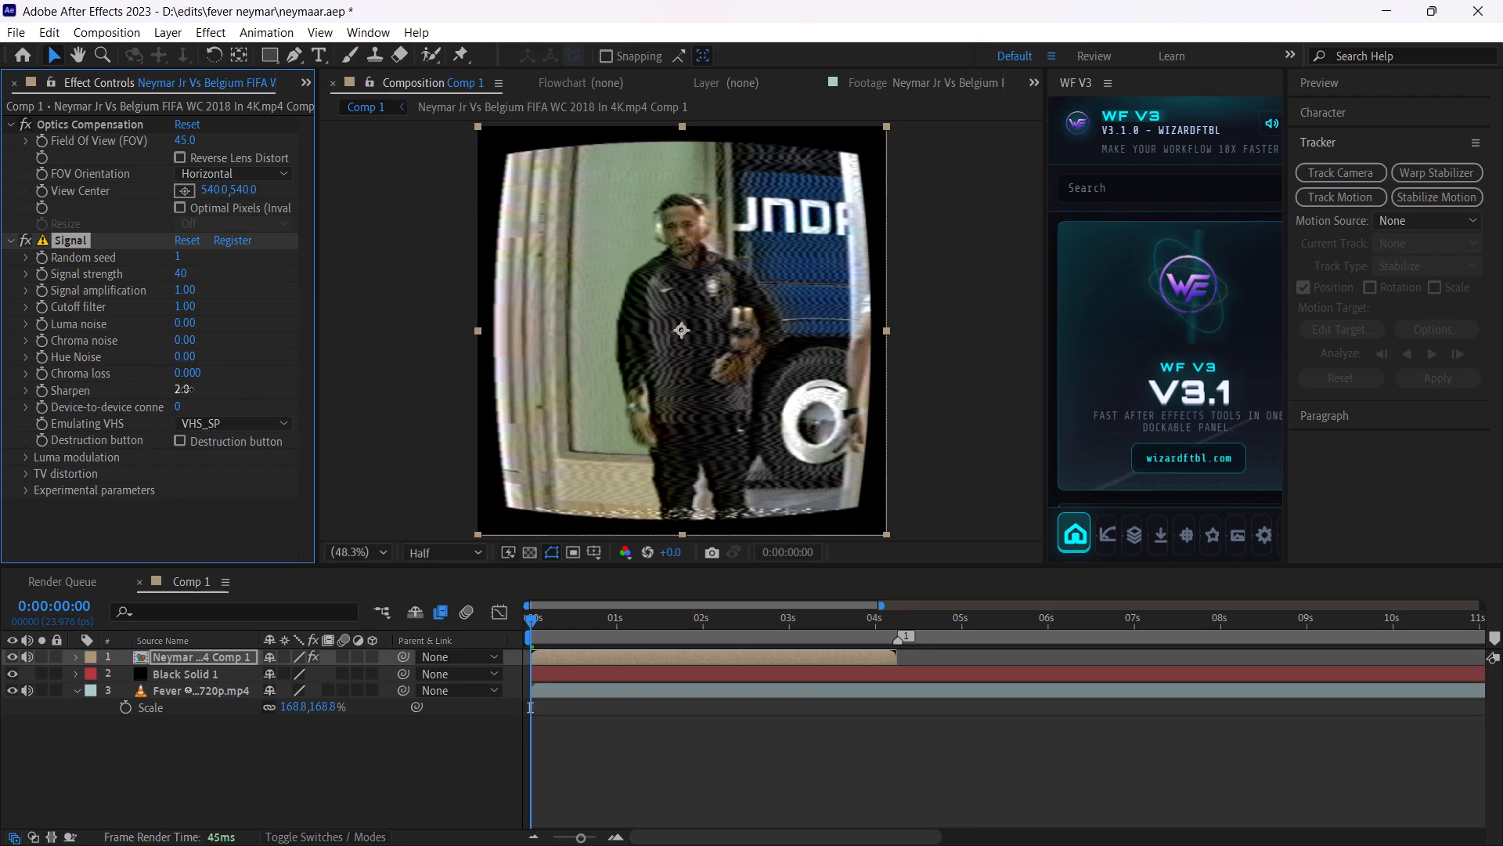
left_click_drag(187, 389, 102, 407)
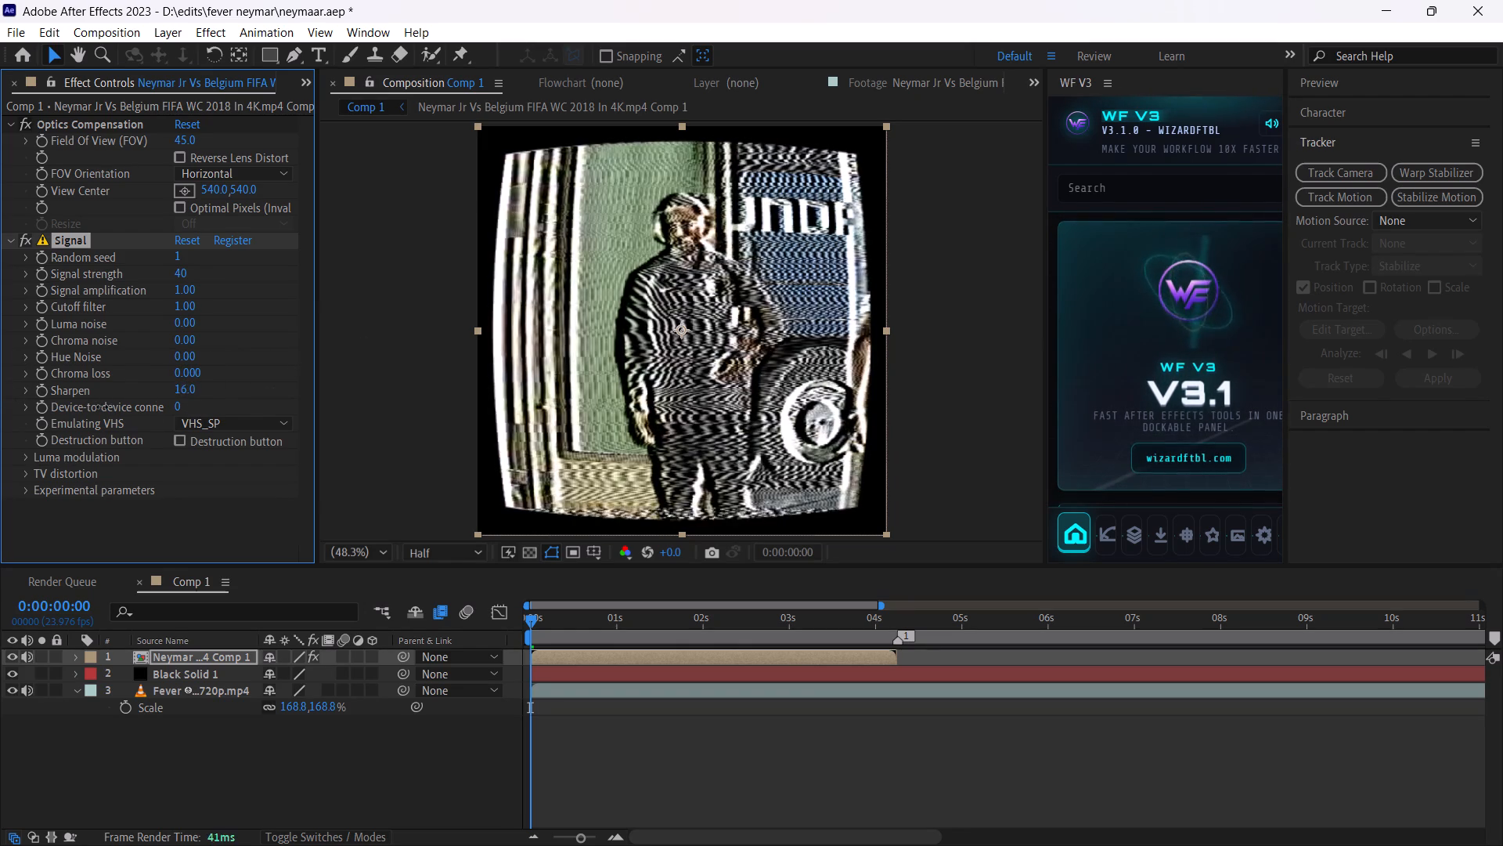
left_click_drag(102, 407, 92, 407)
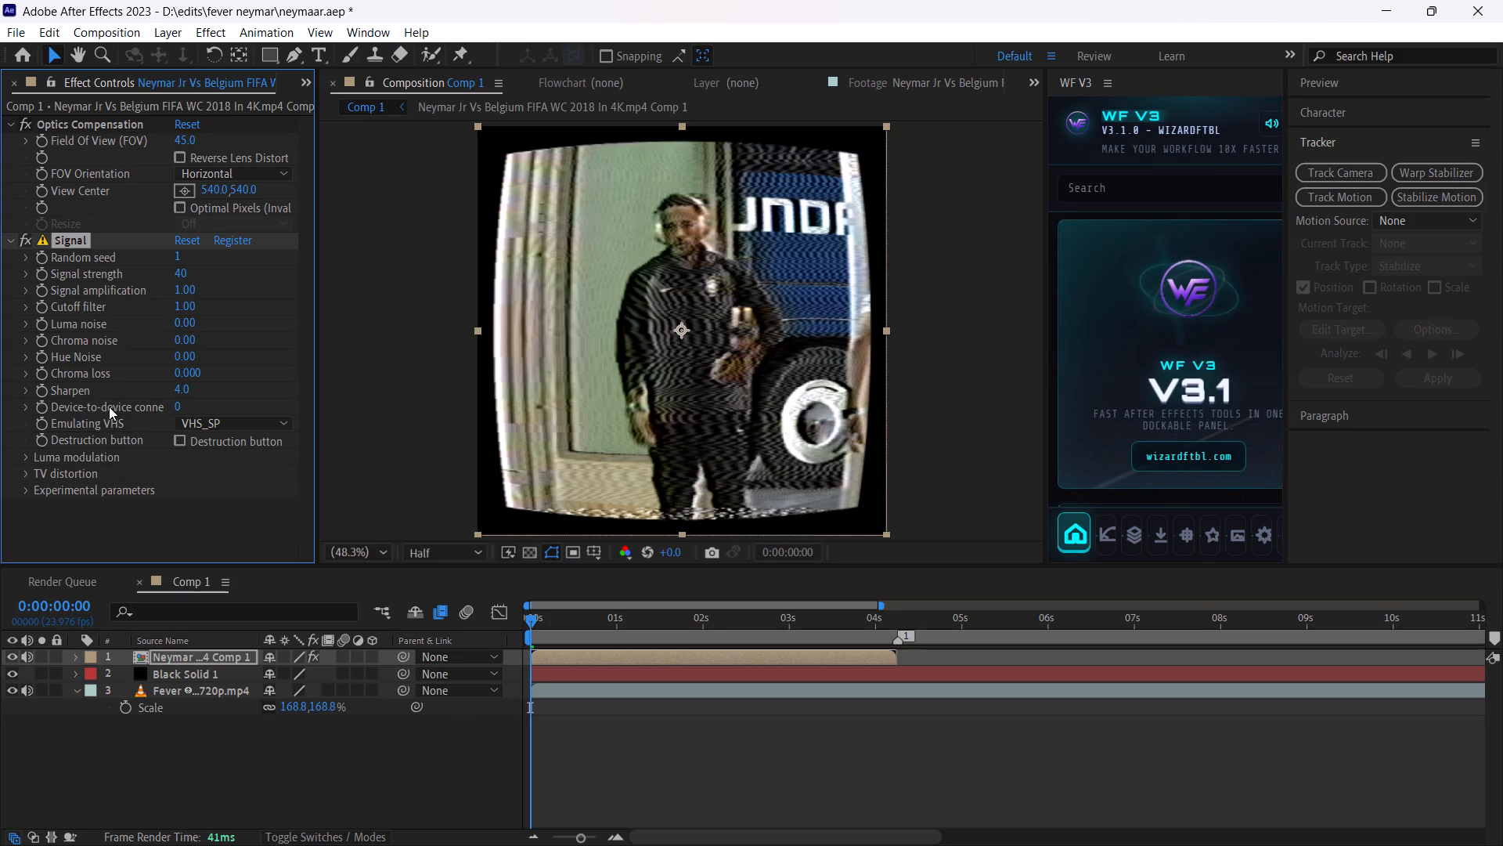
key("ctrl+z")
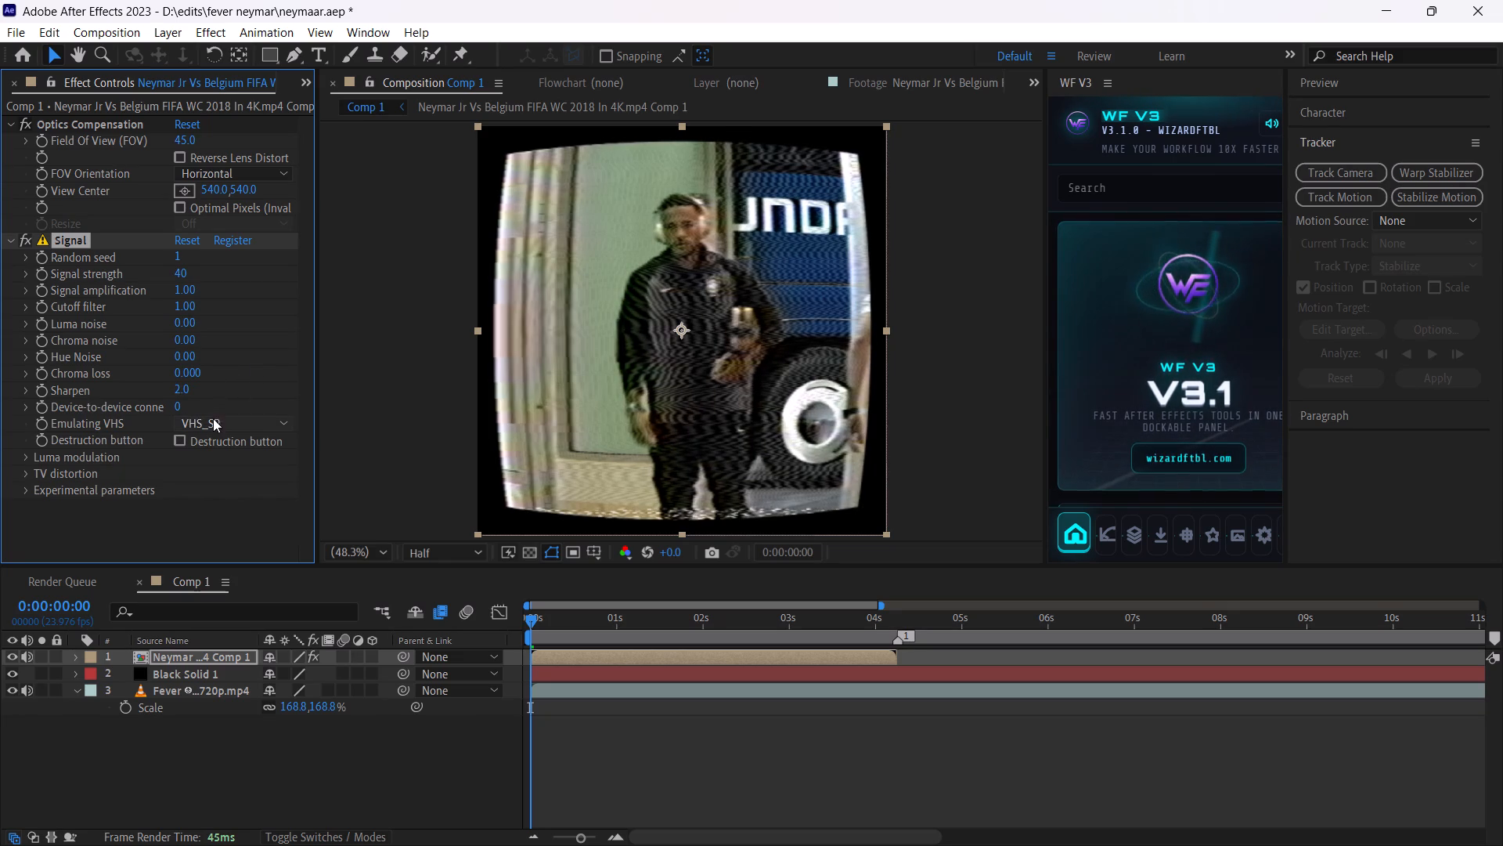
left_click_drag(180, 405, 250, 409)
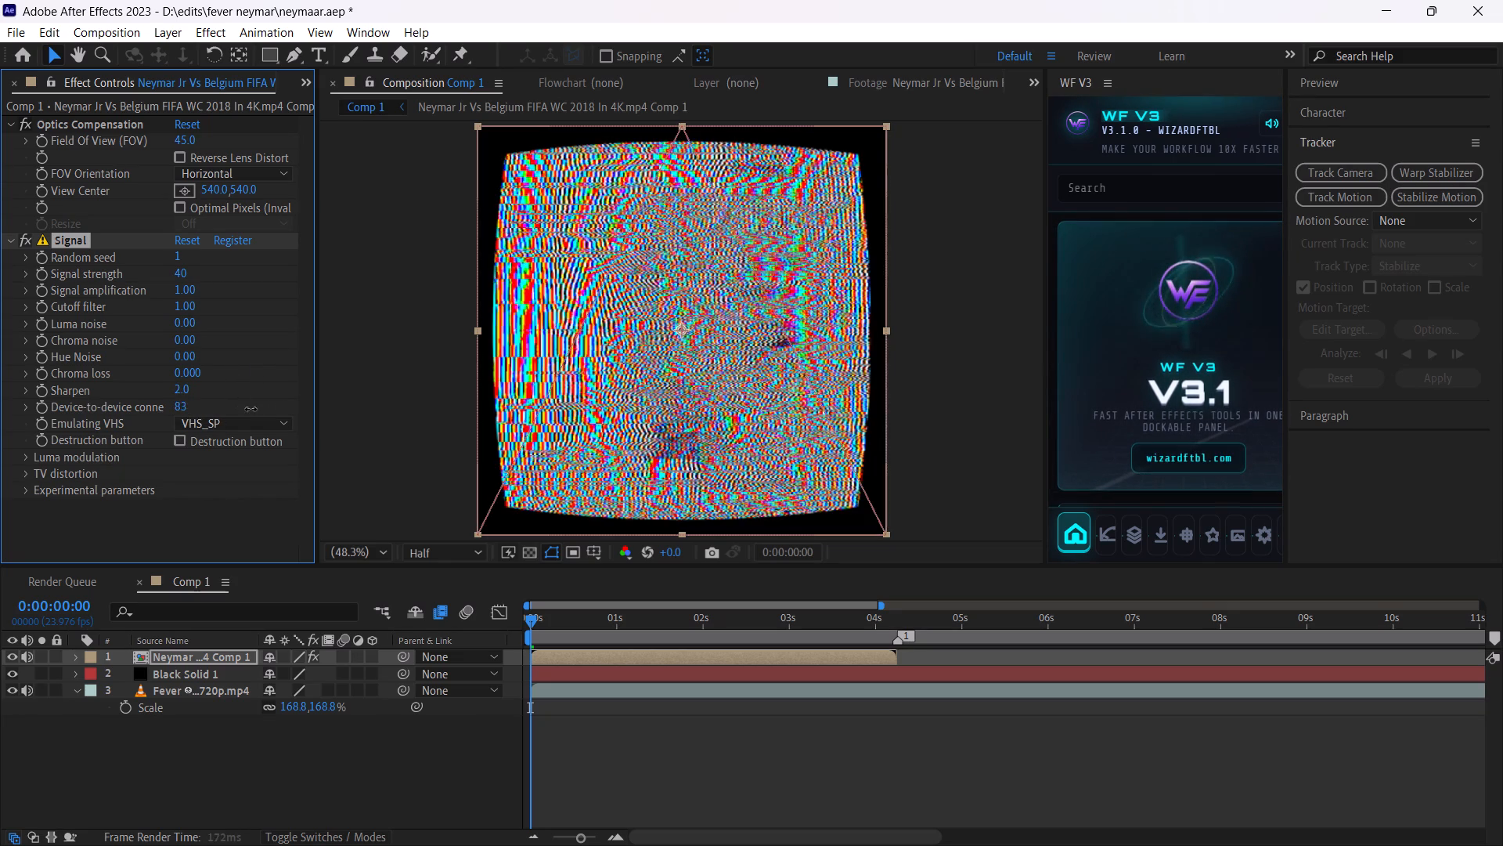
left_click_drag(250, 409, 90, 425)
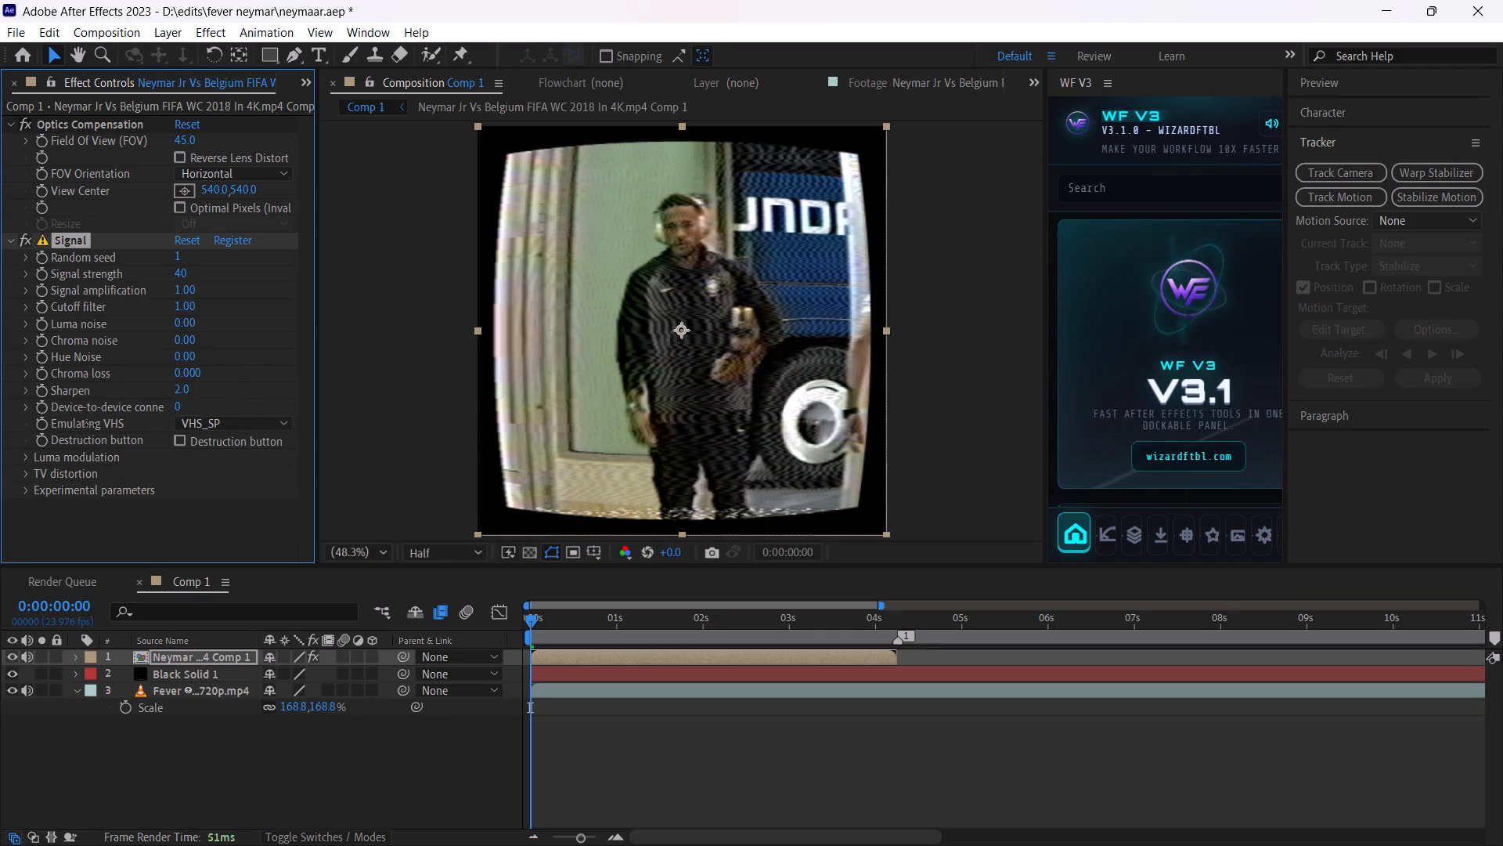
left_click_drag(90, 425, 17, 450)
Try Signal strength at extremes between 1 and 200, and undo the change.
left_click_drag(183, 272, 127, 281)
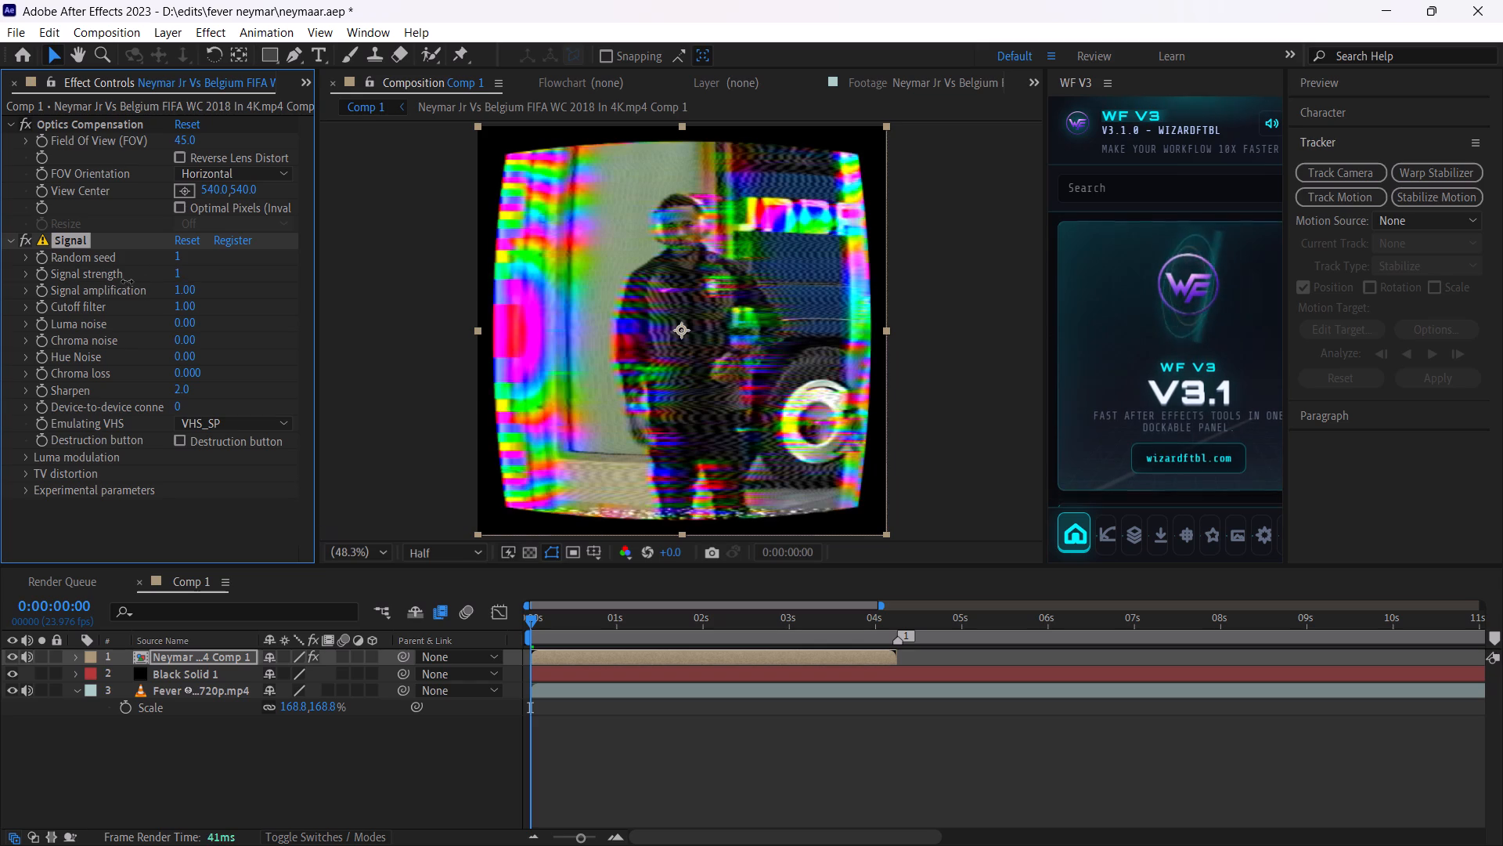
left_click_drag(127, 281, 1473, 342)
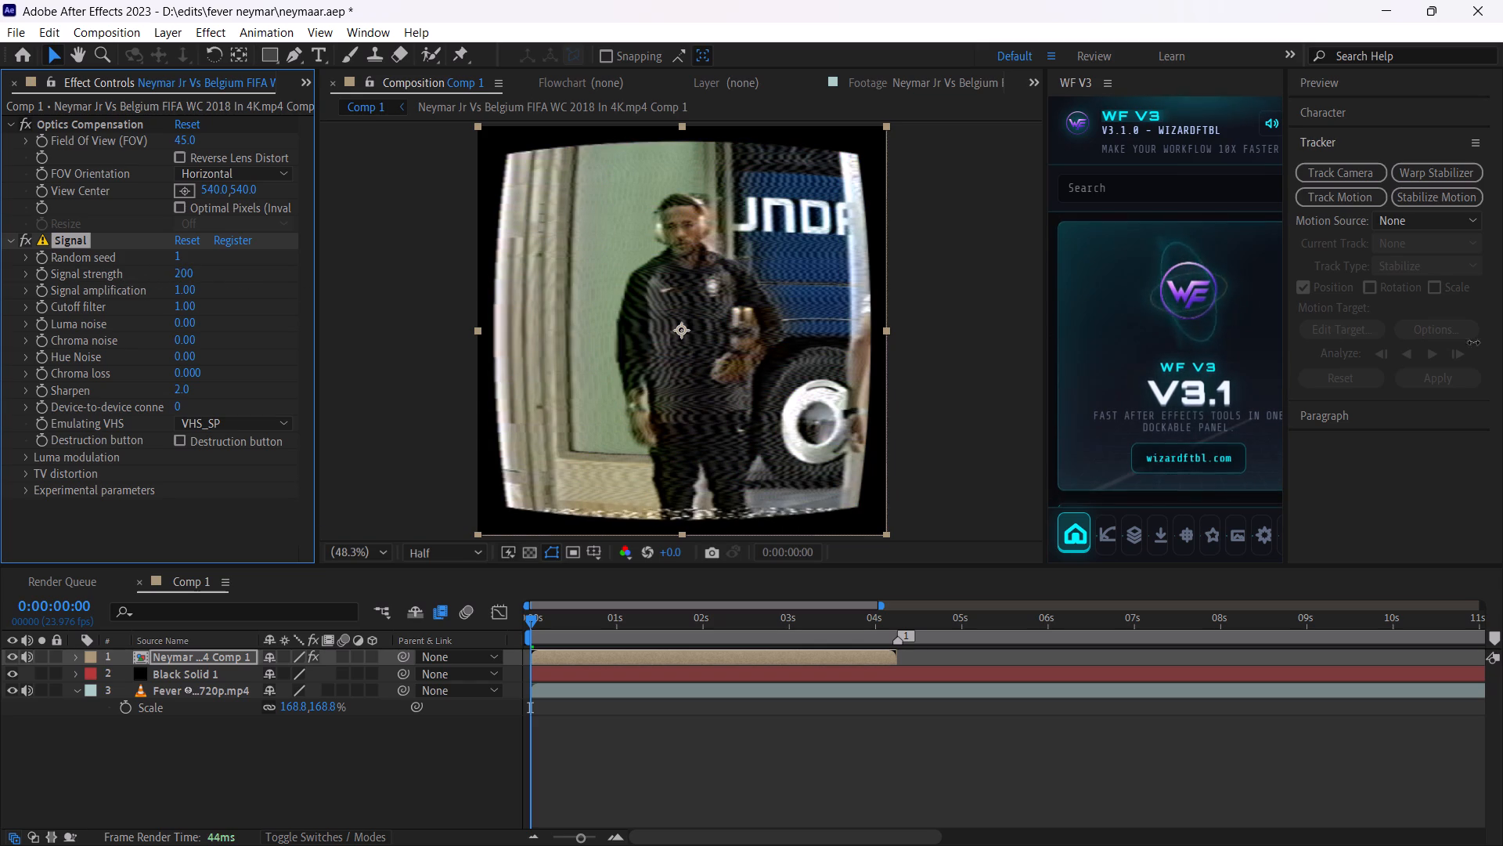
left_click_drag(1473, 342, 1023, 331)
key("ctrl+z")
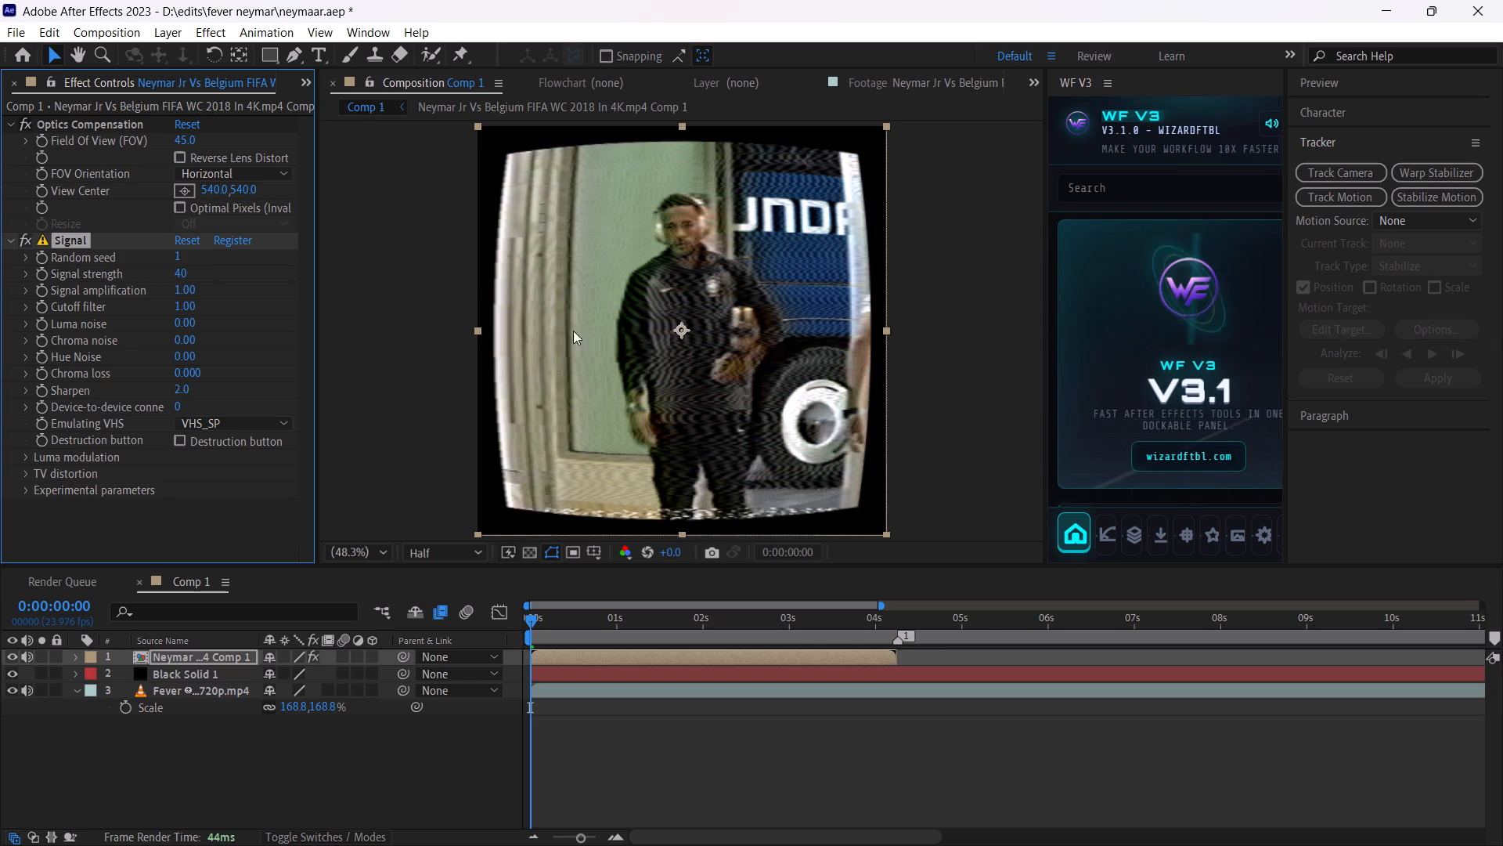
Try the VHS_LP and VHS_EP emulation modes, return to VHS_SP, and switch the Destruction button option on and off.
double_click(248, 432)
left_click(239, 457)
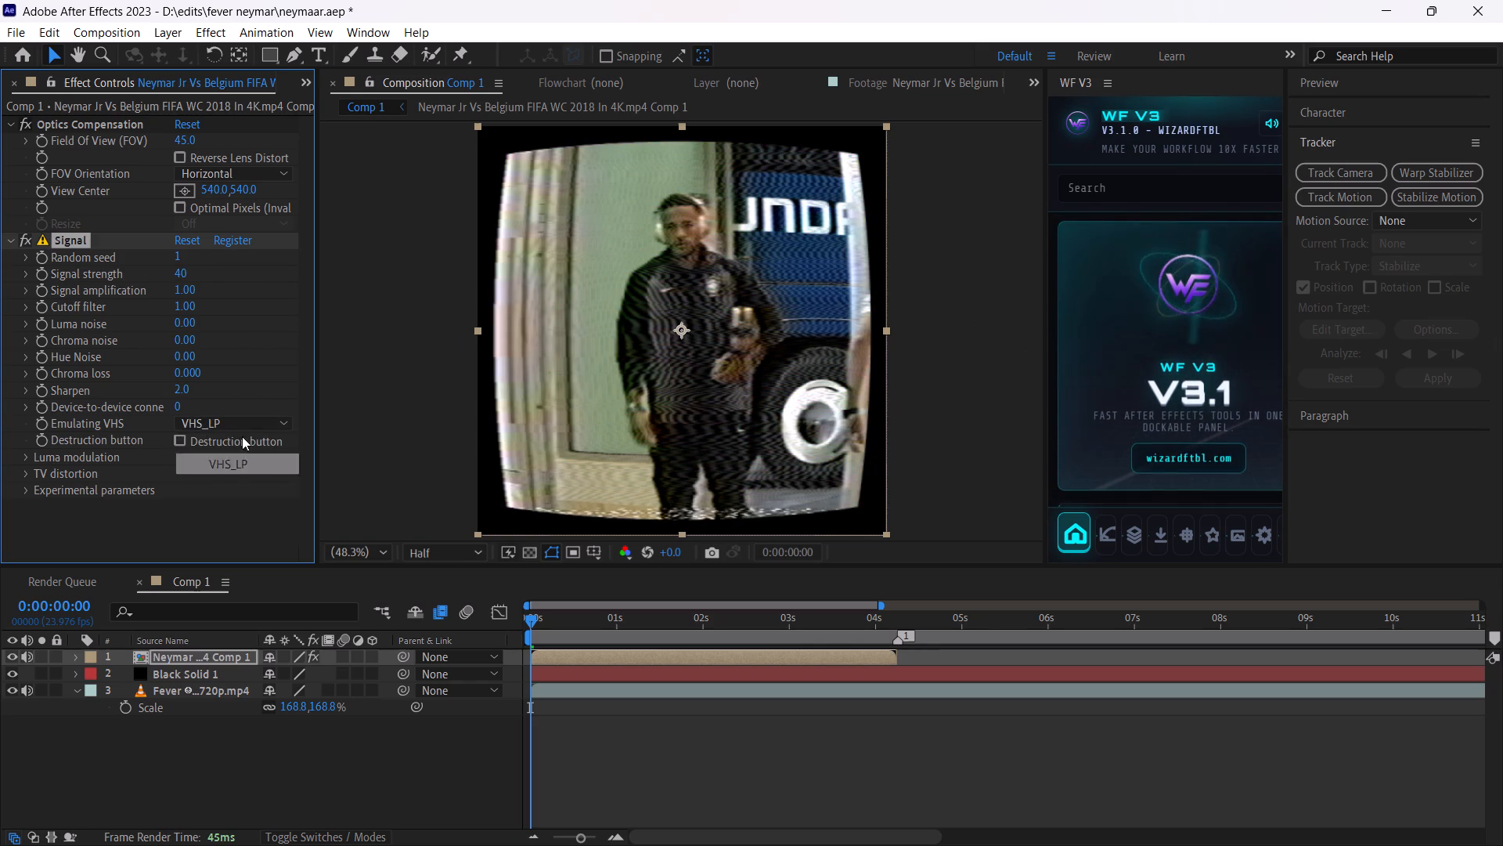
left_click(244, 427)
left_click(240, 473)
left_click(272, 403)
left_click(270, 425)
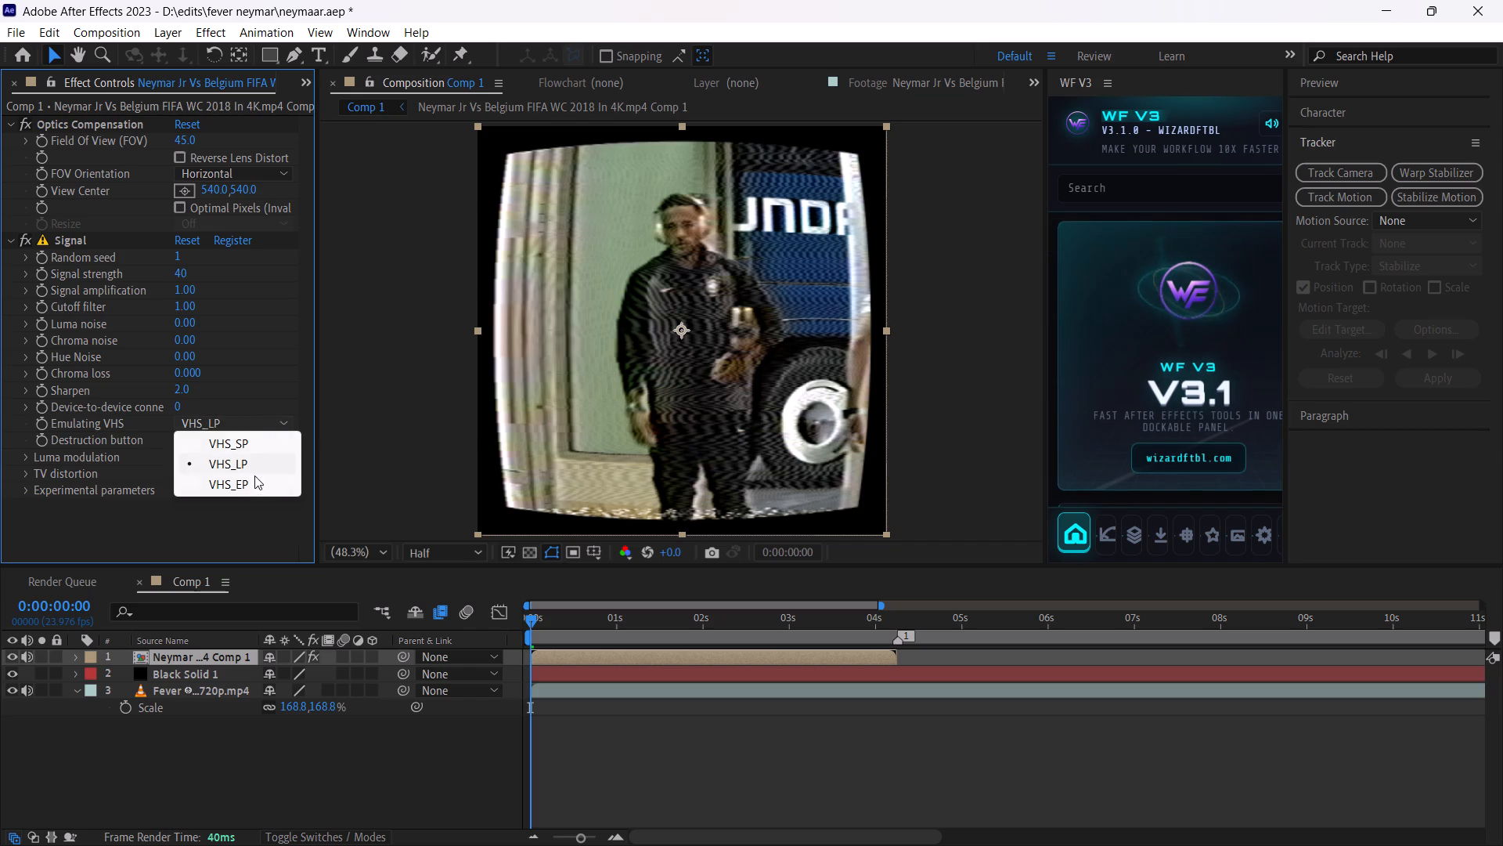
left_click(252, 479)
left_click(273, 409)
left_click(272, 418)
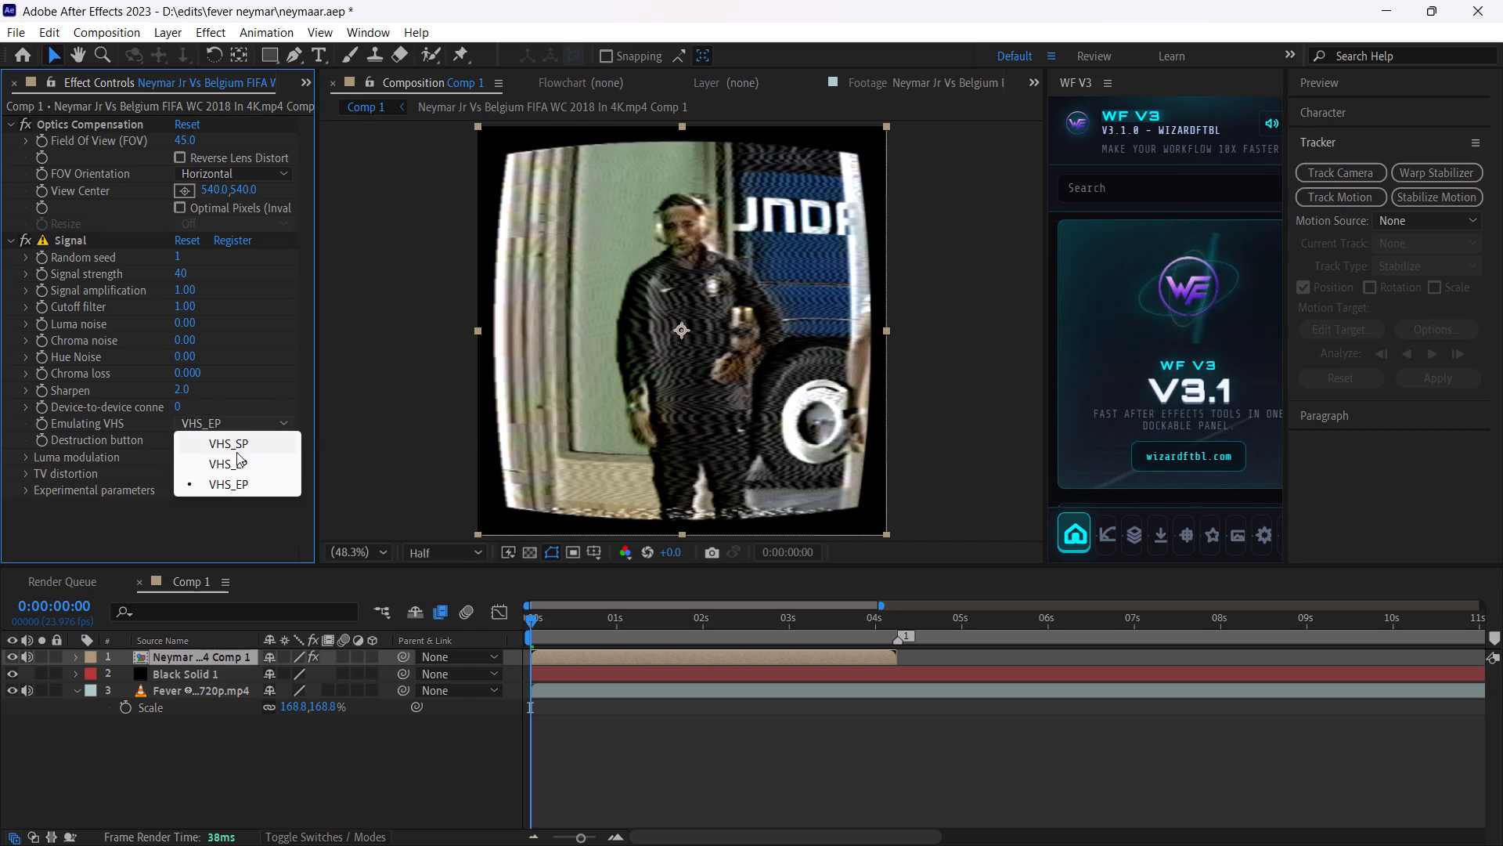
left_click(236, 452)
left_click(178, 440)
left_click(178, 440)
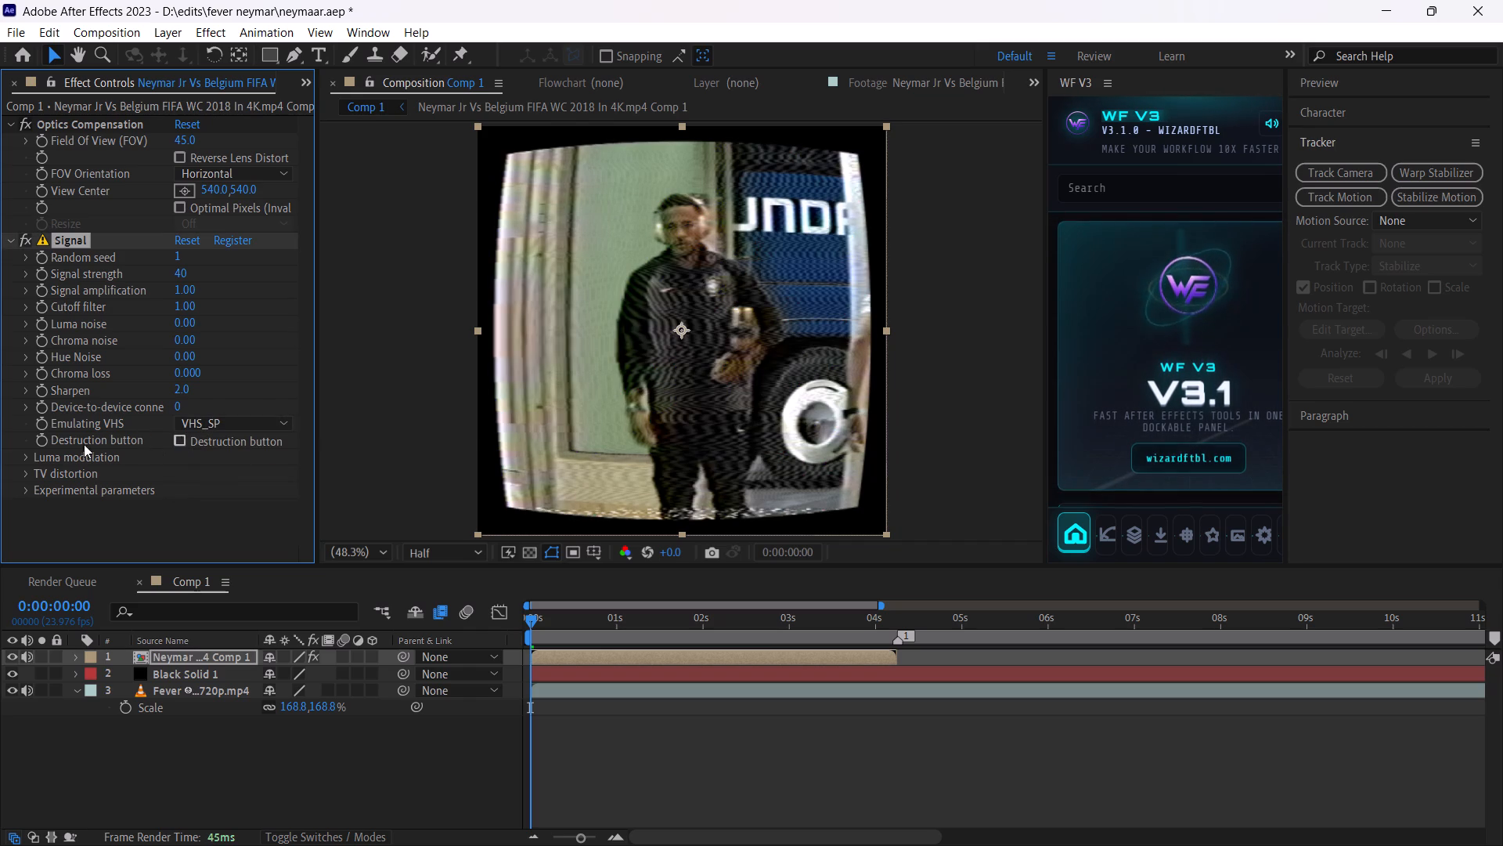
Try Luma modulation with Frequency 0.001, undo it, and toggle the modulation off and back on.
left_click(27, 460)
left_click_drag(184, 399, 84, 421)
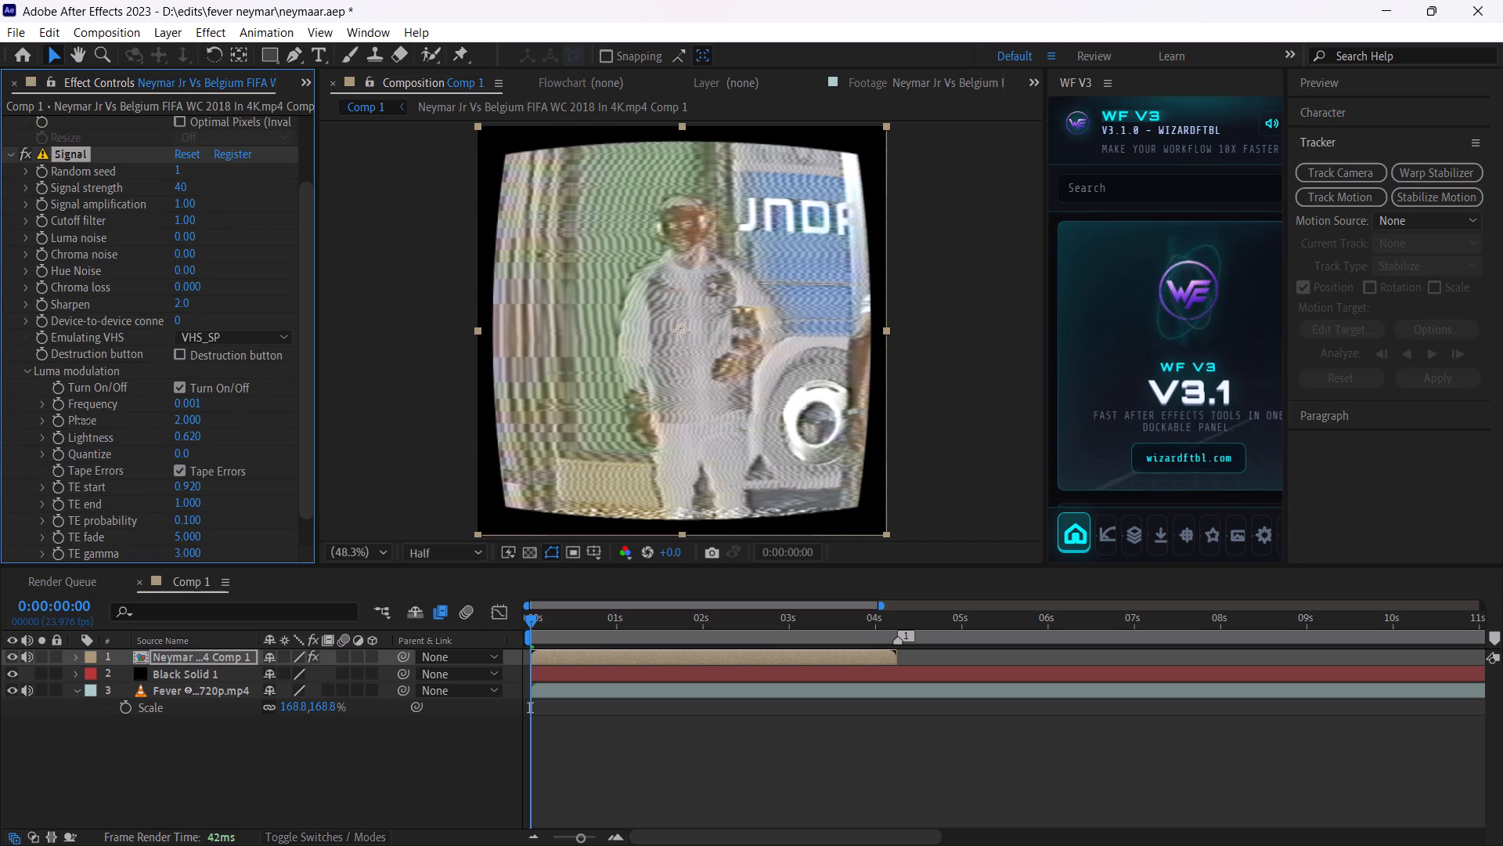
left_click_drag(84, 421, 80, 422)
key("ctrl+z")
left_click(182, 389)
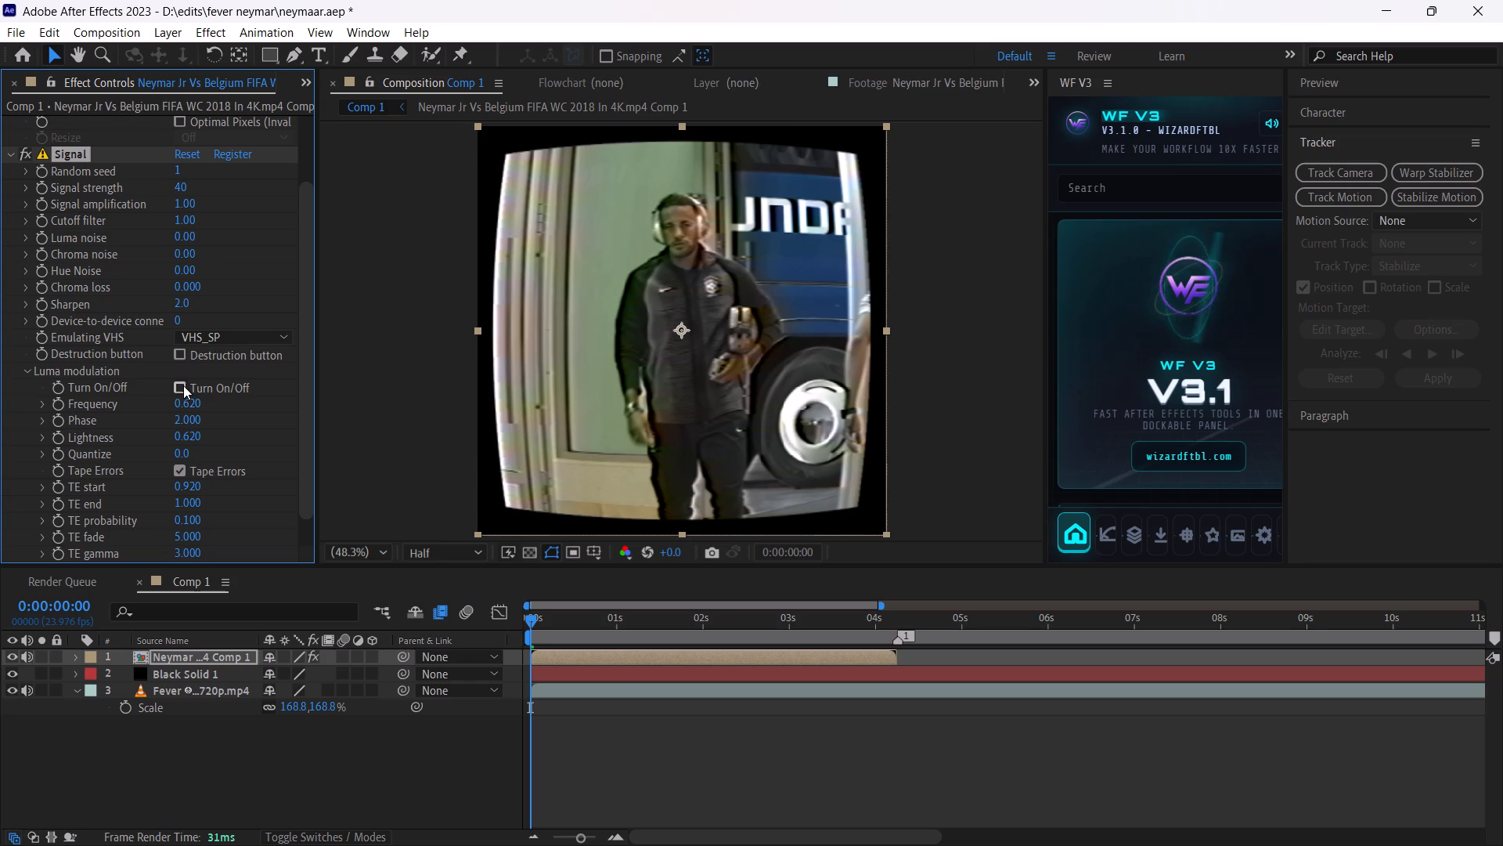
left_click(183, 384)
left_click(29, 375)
Set the composition's preview resolution to Full and play and scrub the Neymar clip to check the Signal look.
key("space")
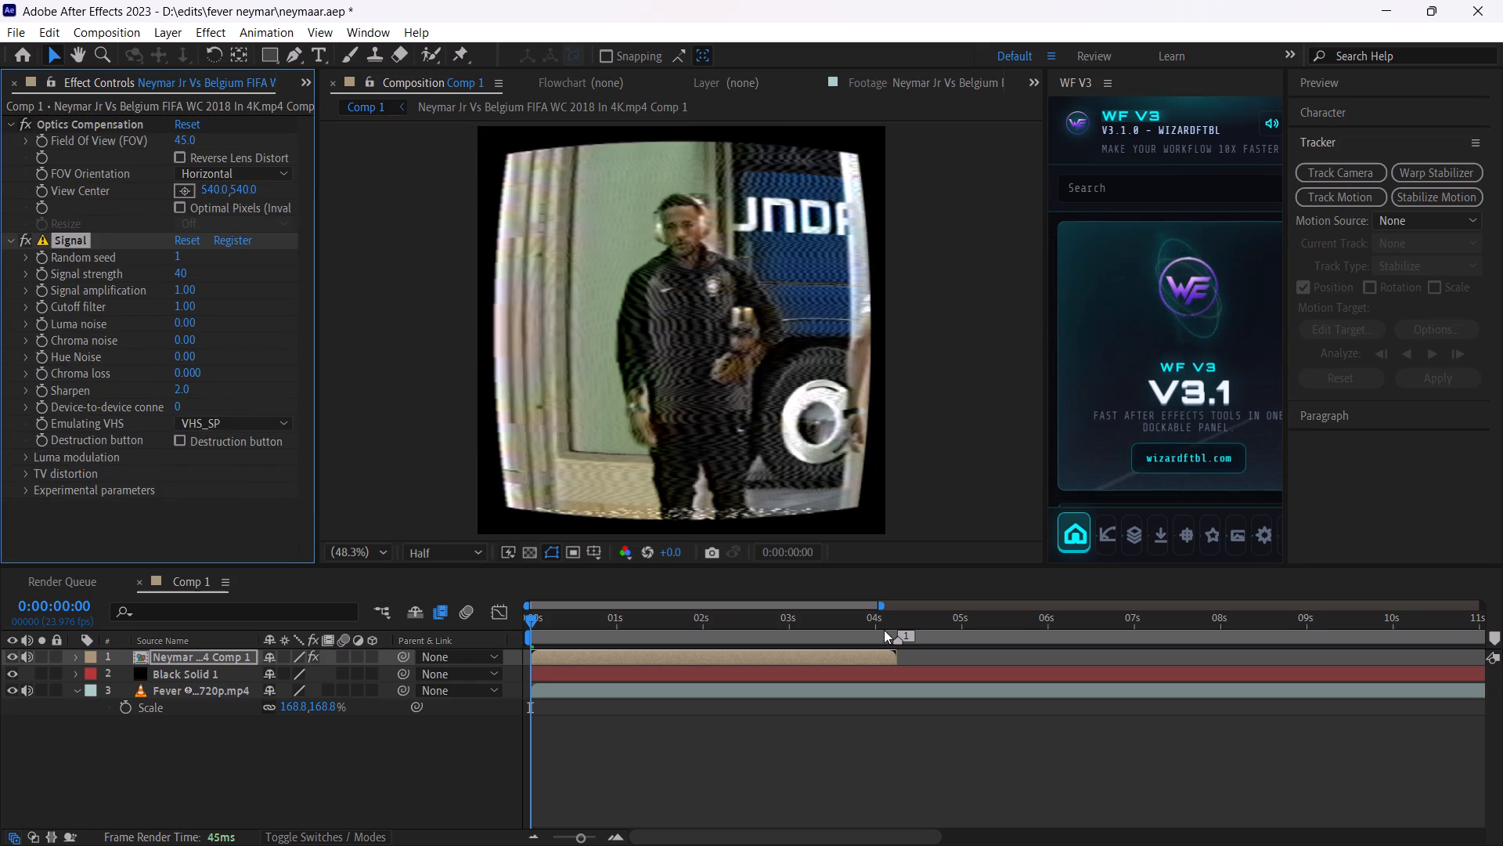
key("space")
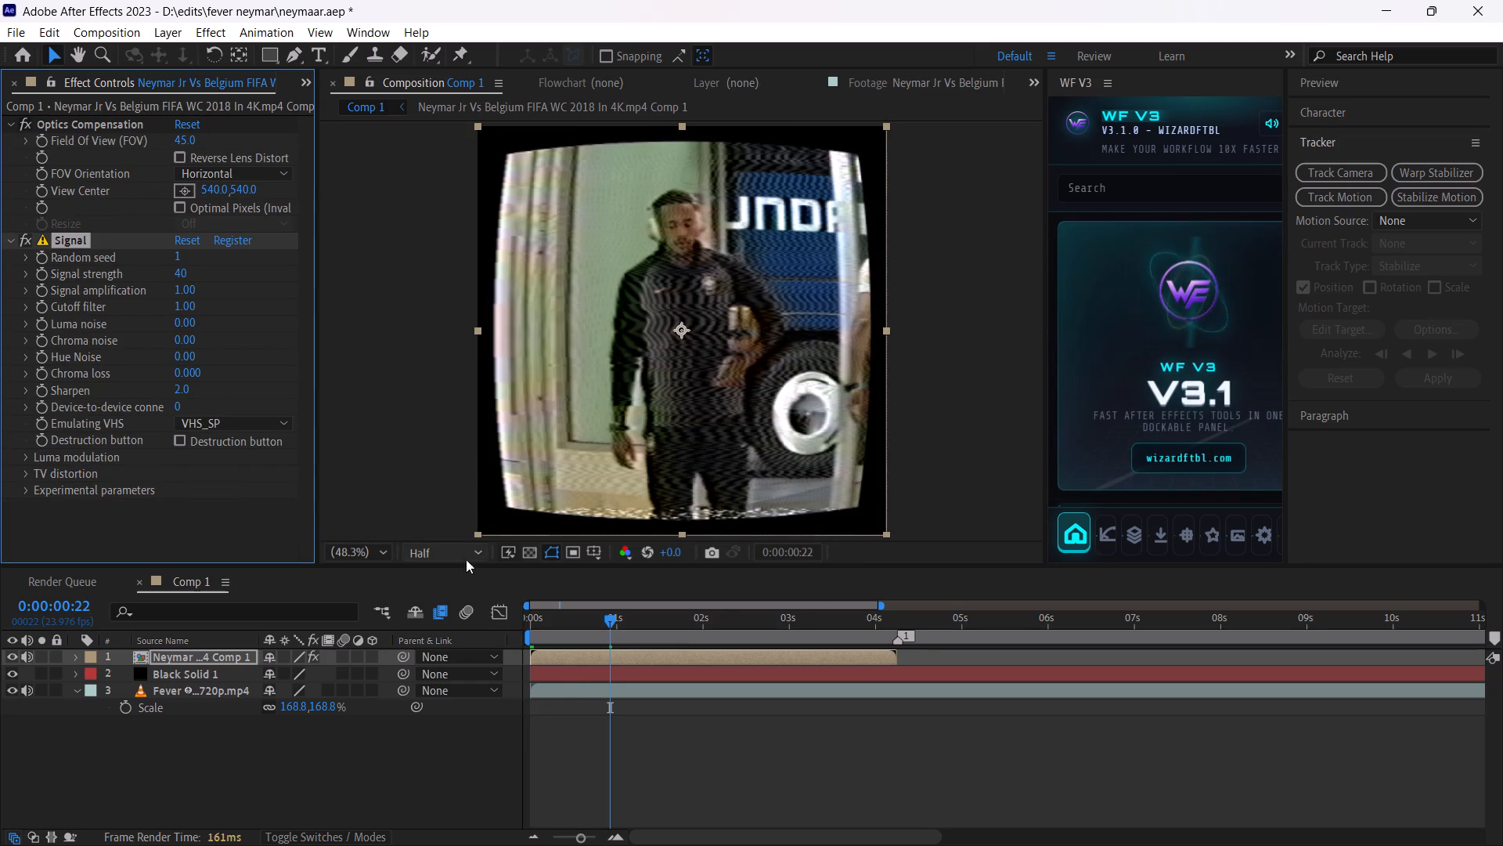
left_click(446, 556)
left_click(432, 597)
key("space")
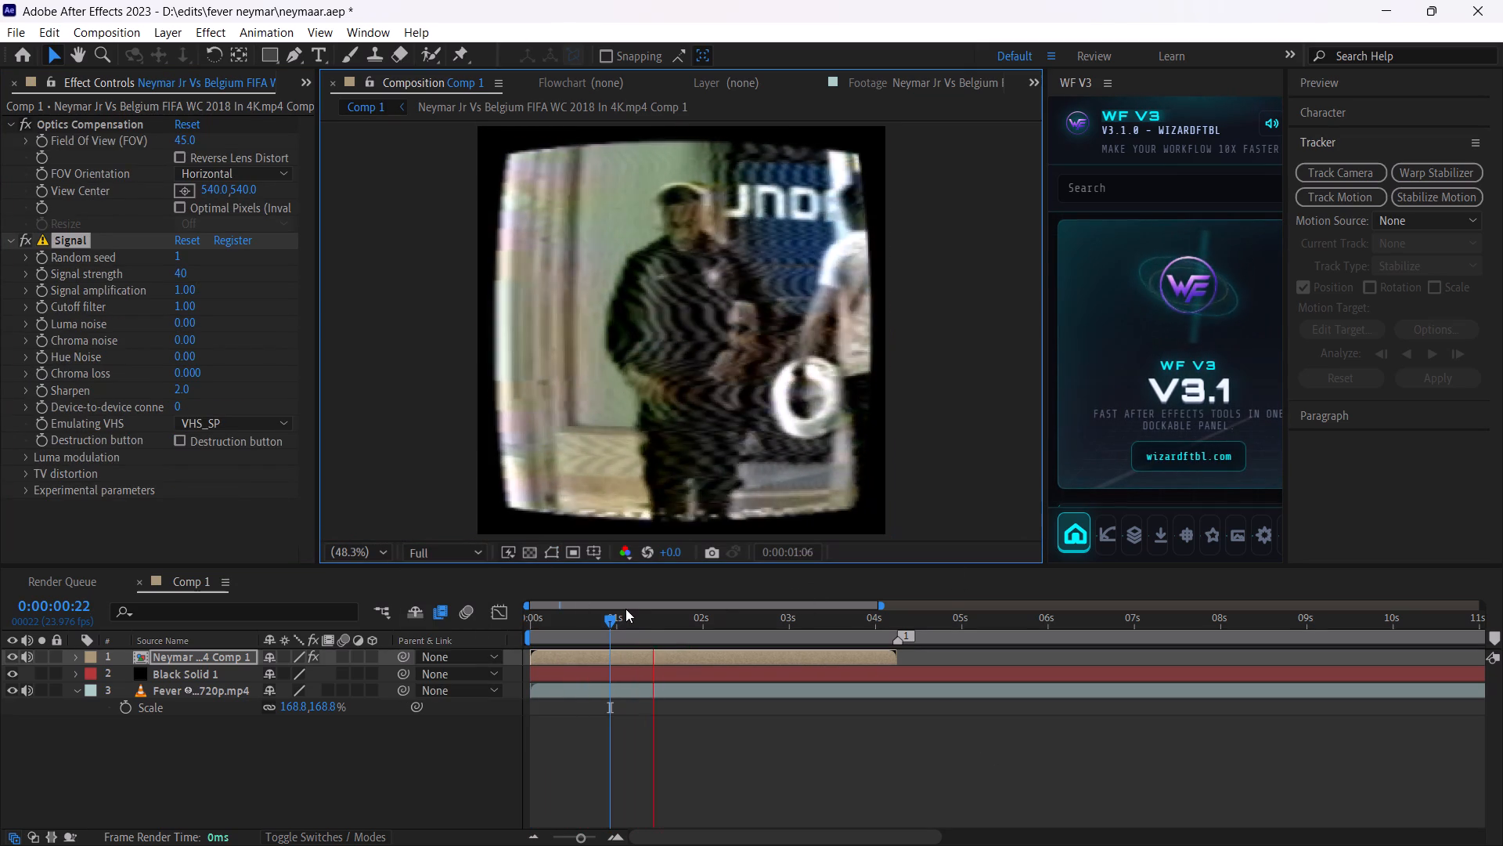
left_click_drag(655, 614, 500, 613)
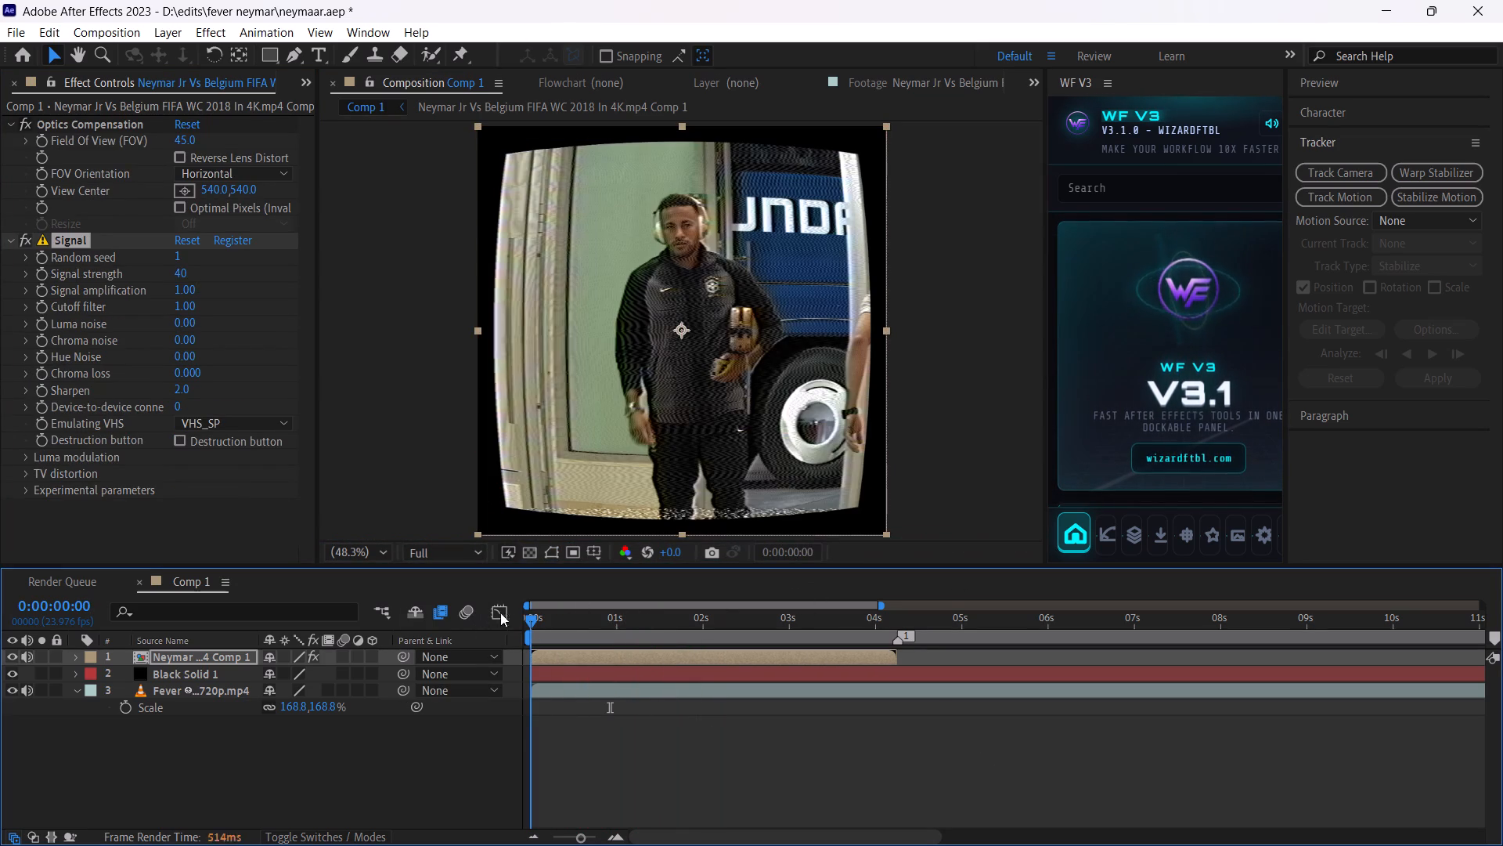
left_click_drag(500, 613, 571, 616)
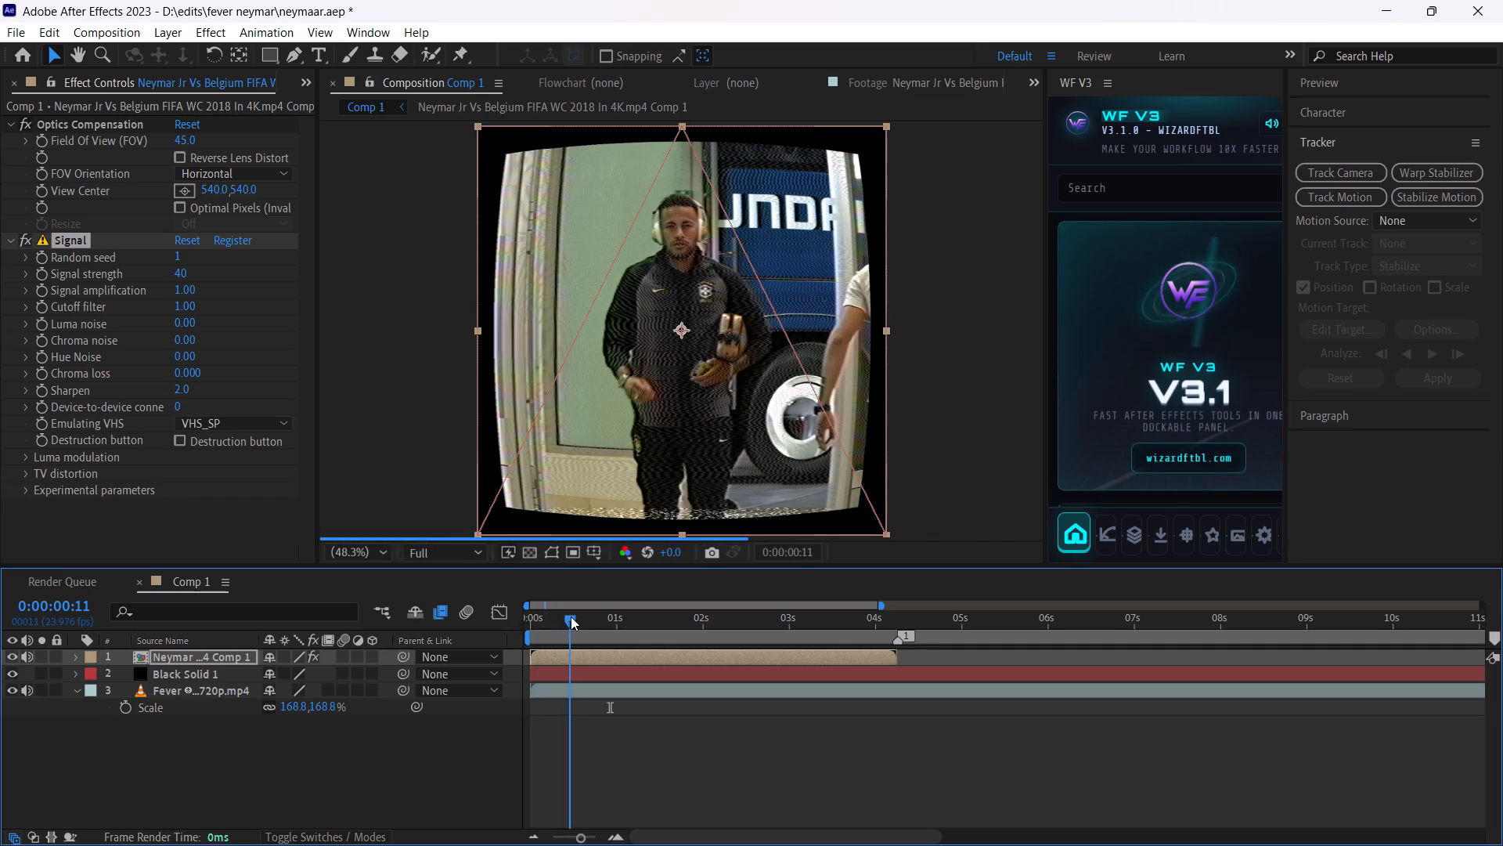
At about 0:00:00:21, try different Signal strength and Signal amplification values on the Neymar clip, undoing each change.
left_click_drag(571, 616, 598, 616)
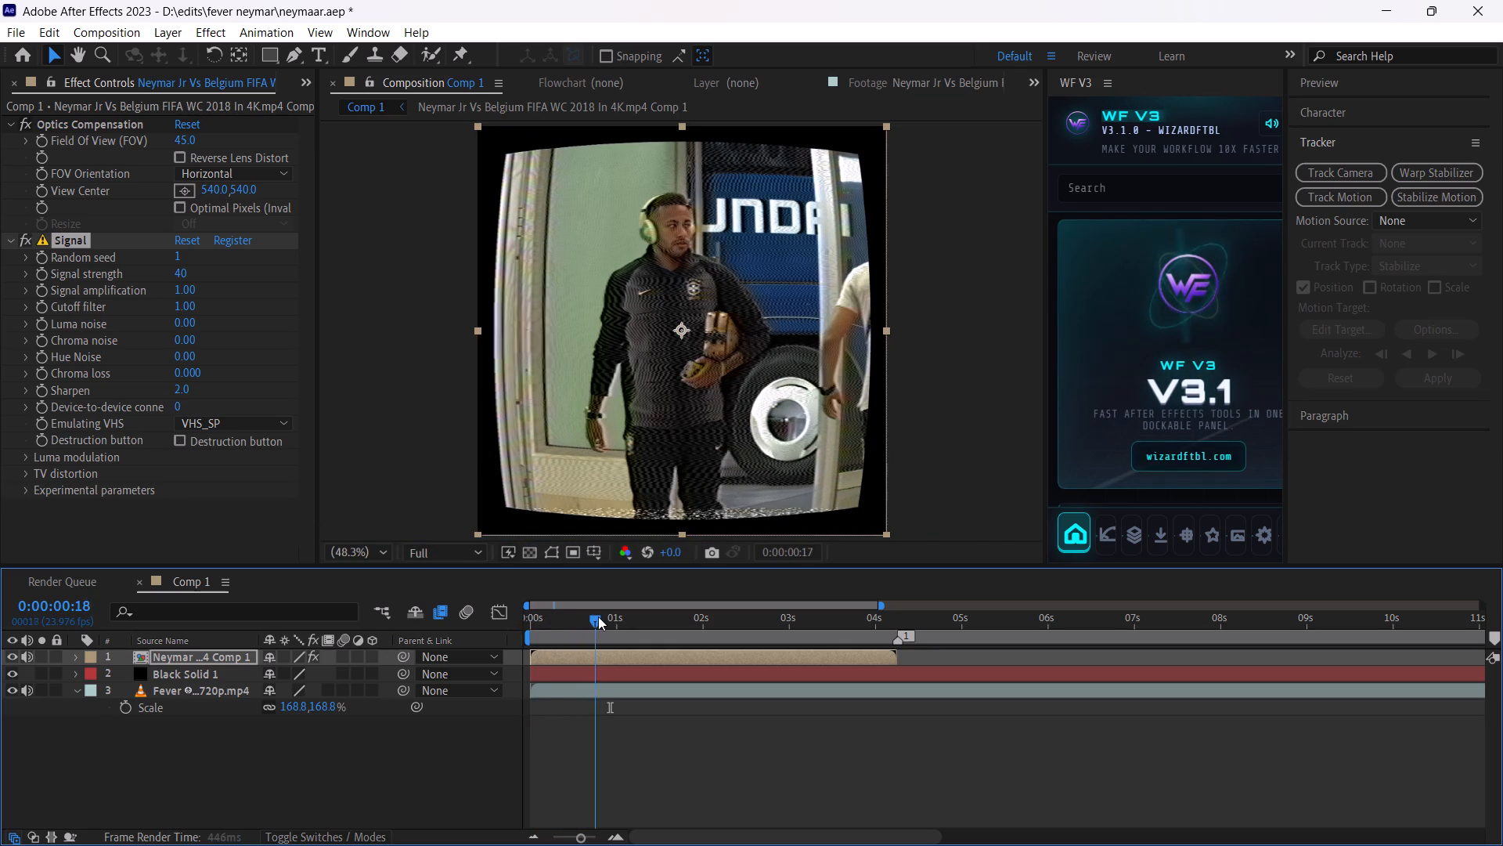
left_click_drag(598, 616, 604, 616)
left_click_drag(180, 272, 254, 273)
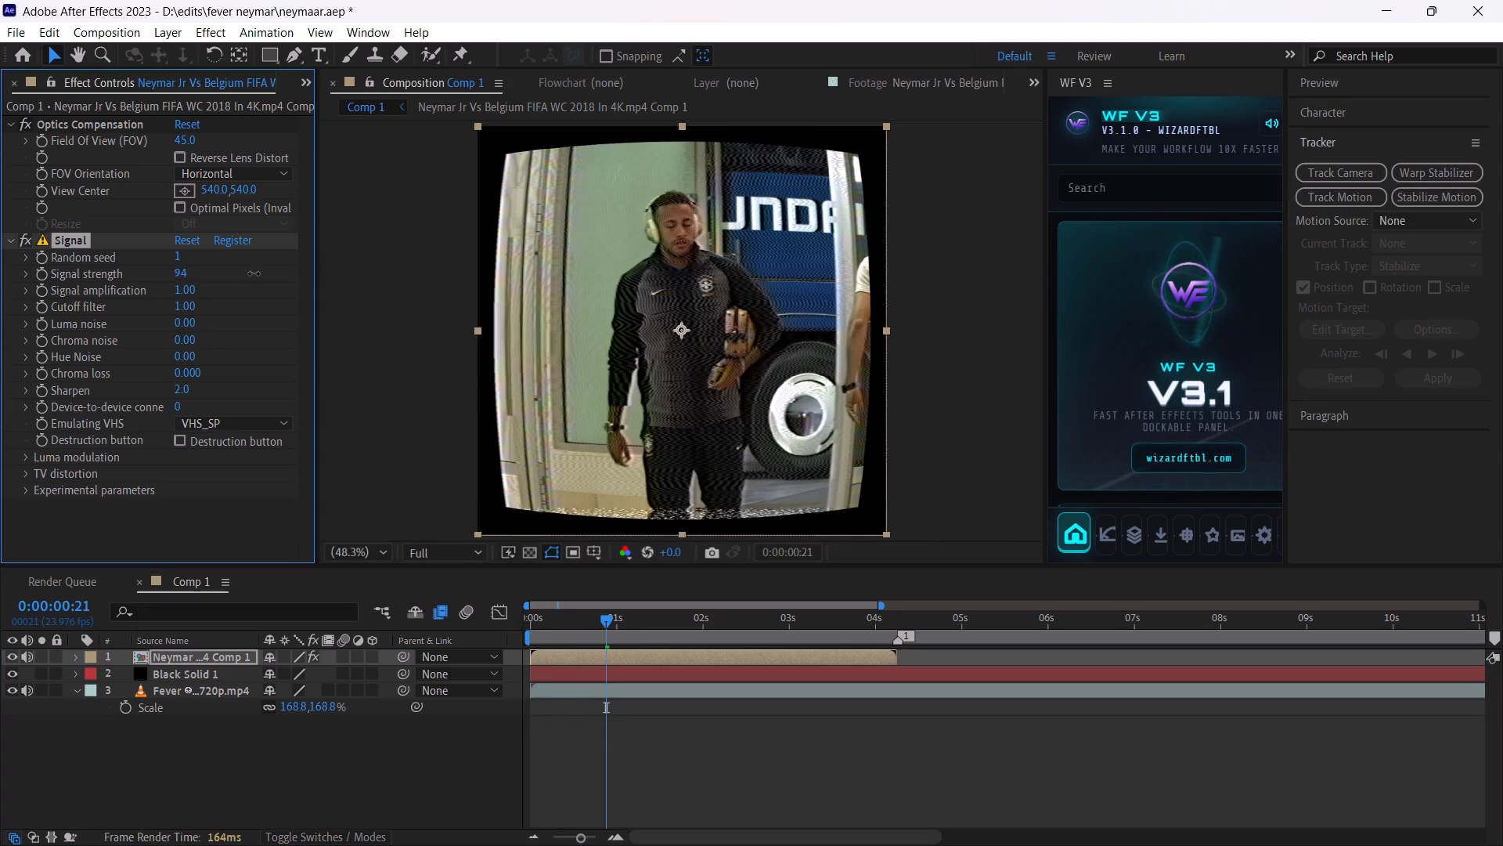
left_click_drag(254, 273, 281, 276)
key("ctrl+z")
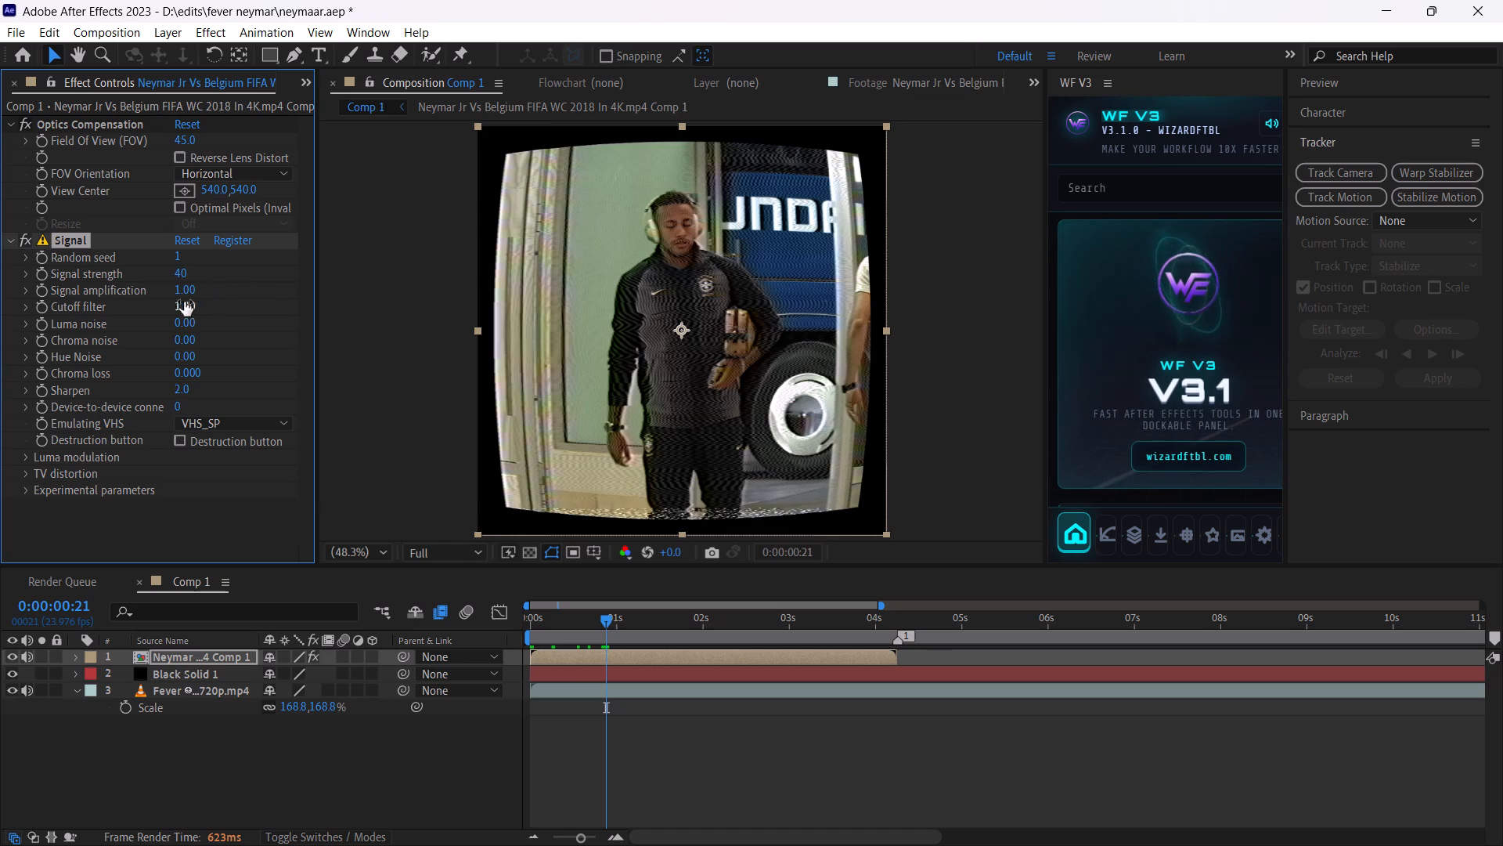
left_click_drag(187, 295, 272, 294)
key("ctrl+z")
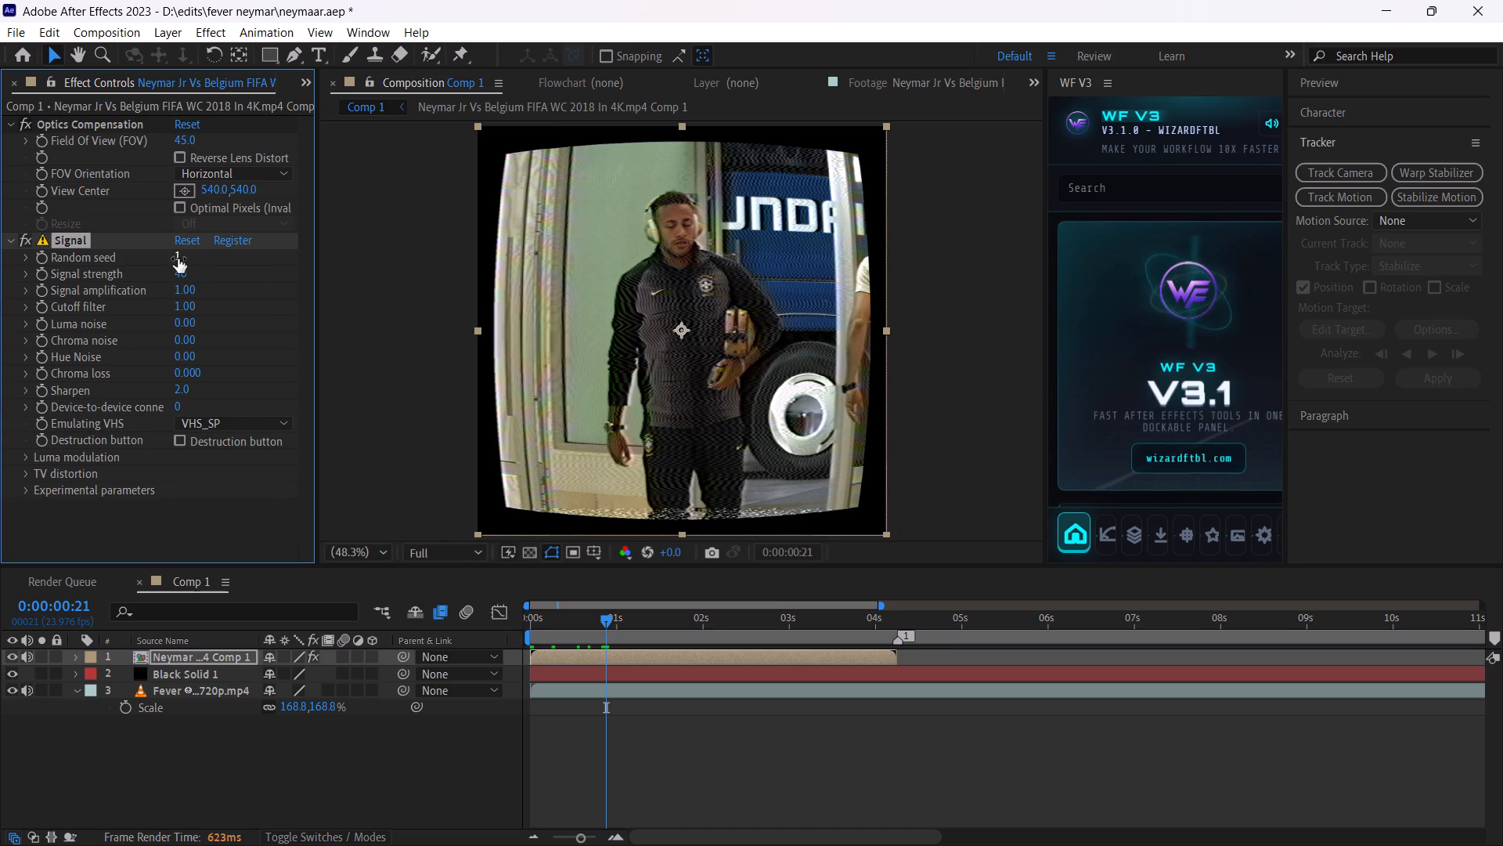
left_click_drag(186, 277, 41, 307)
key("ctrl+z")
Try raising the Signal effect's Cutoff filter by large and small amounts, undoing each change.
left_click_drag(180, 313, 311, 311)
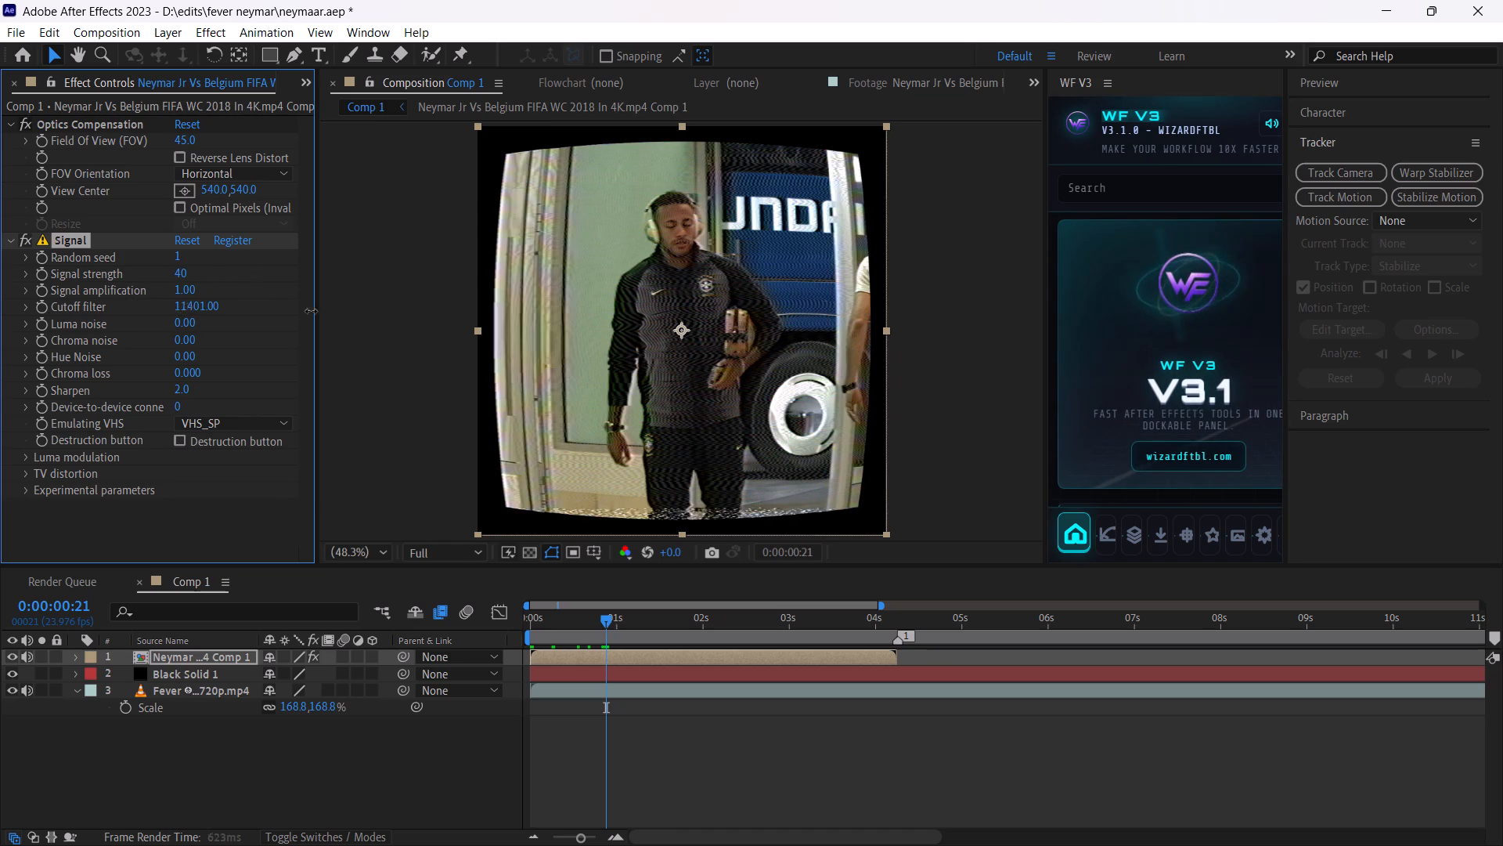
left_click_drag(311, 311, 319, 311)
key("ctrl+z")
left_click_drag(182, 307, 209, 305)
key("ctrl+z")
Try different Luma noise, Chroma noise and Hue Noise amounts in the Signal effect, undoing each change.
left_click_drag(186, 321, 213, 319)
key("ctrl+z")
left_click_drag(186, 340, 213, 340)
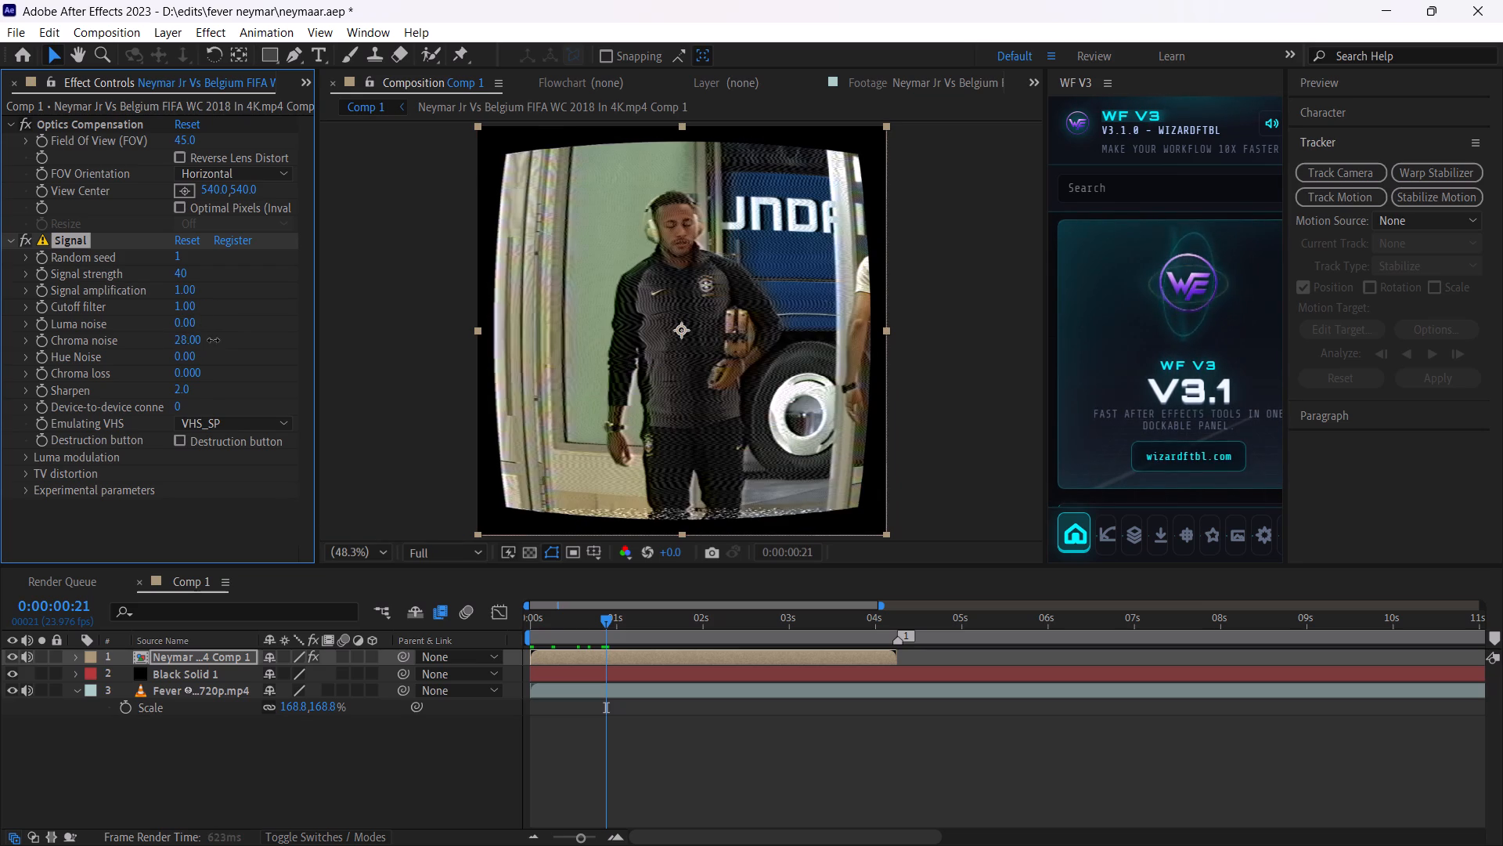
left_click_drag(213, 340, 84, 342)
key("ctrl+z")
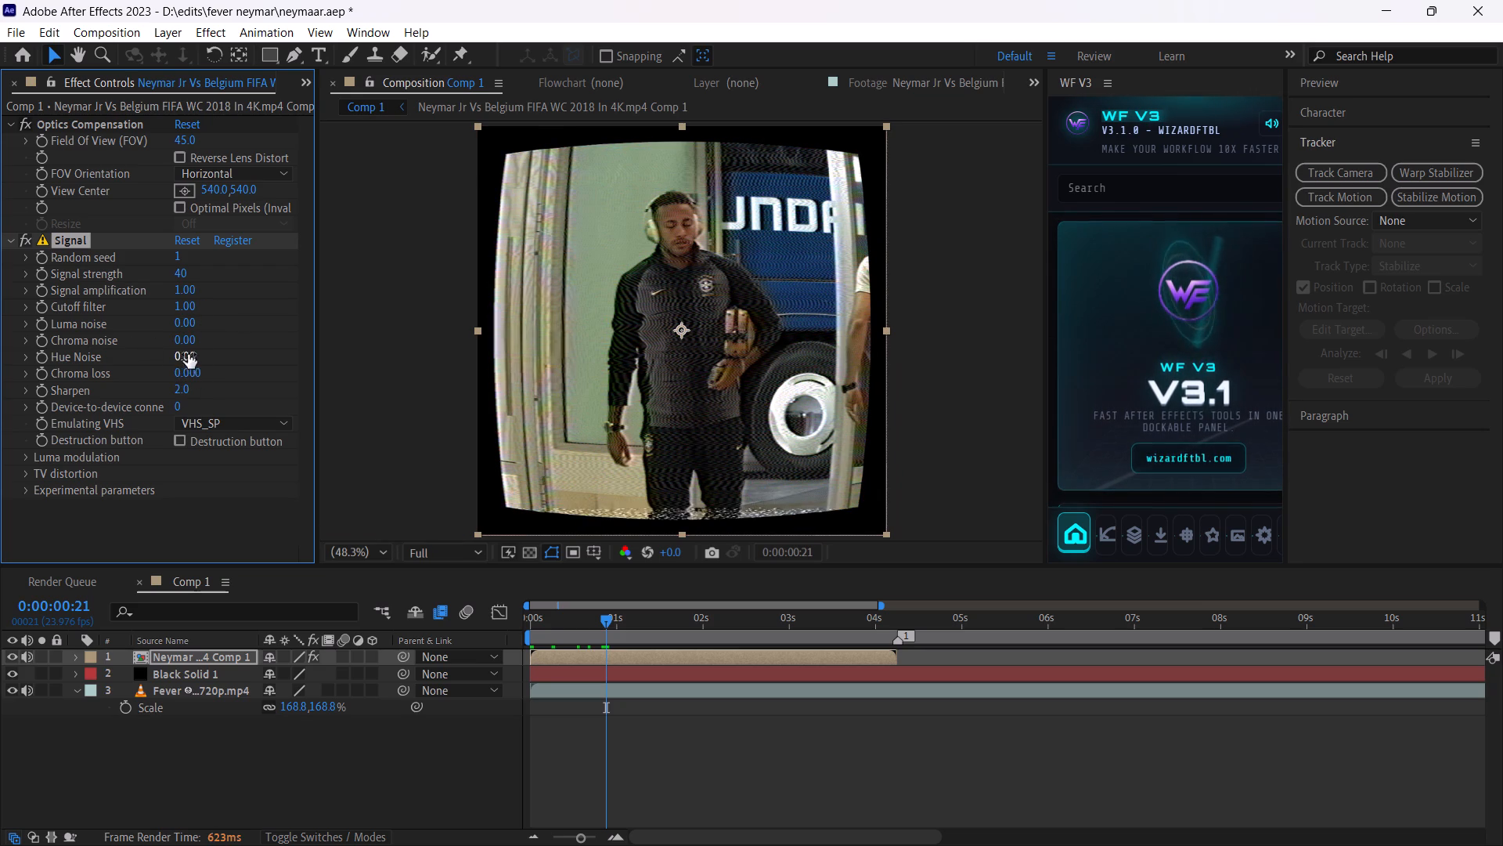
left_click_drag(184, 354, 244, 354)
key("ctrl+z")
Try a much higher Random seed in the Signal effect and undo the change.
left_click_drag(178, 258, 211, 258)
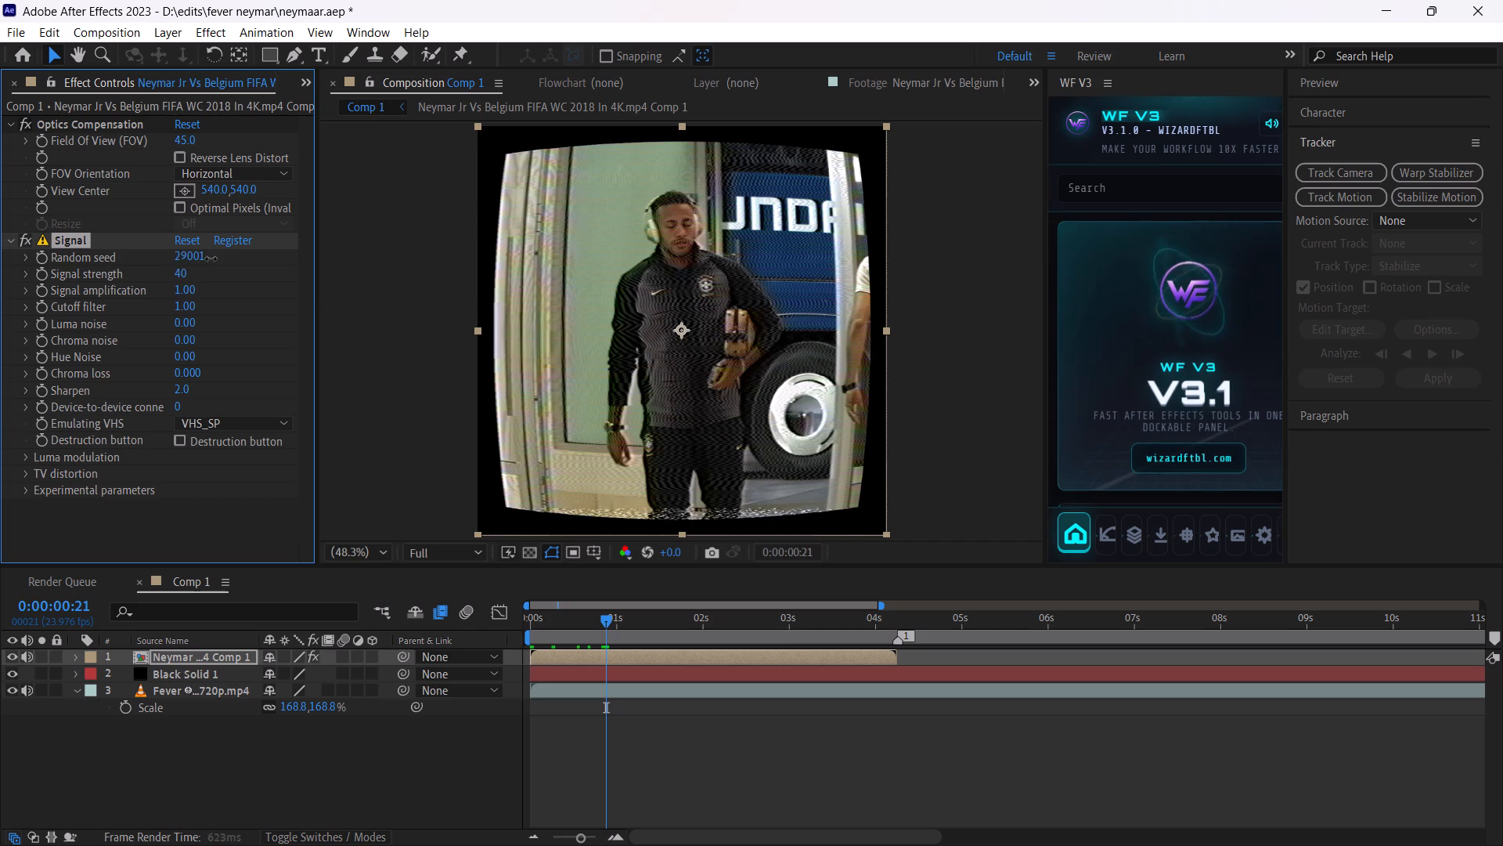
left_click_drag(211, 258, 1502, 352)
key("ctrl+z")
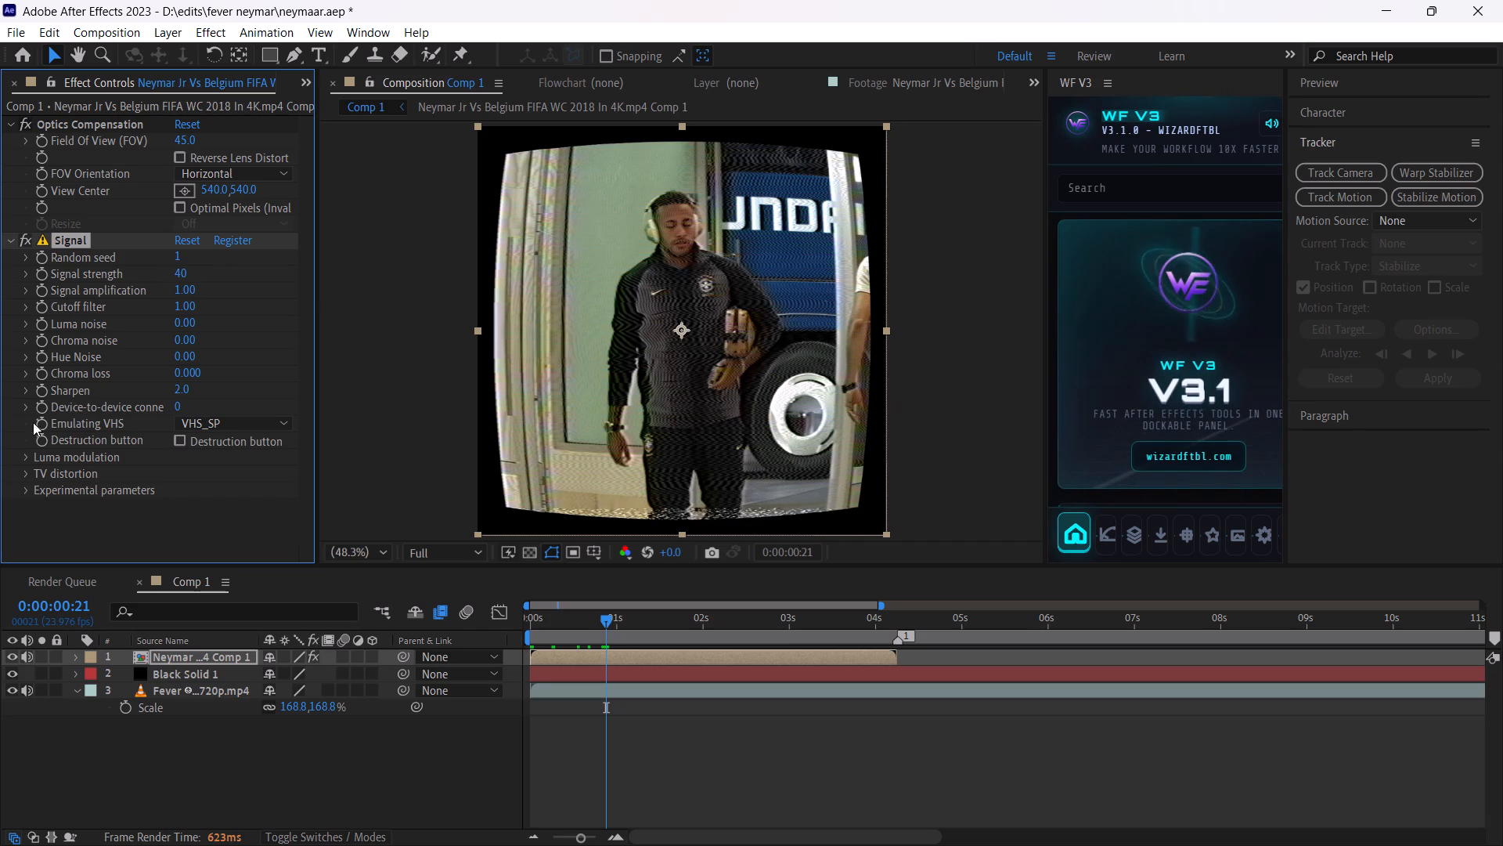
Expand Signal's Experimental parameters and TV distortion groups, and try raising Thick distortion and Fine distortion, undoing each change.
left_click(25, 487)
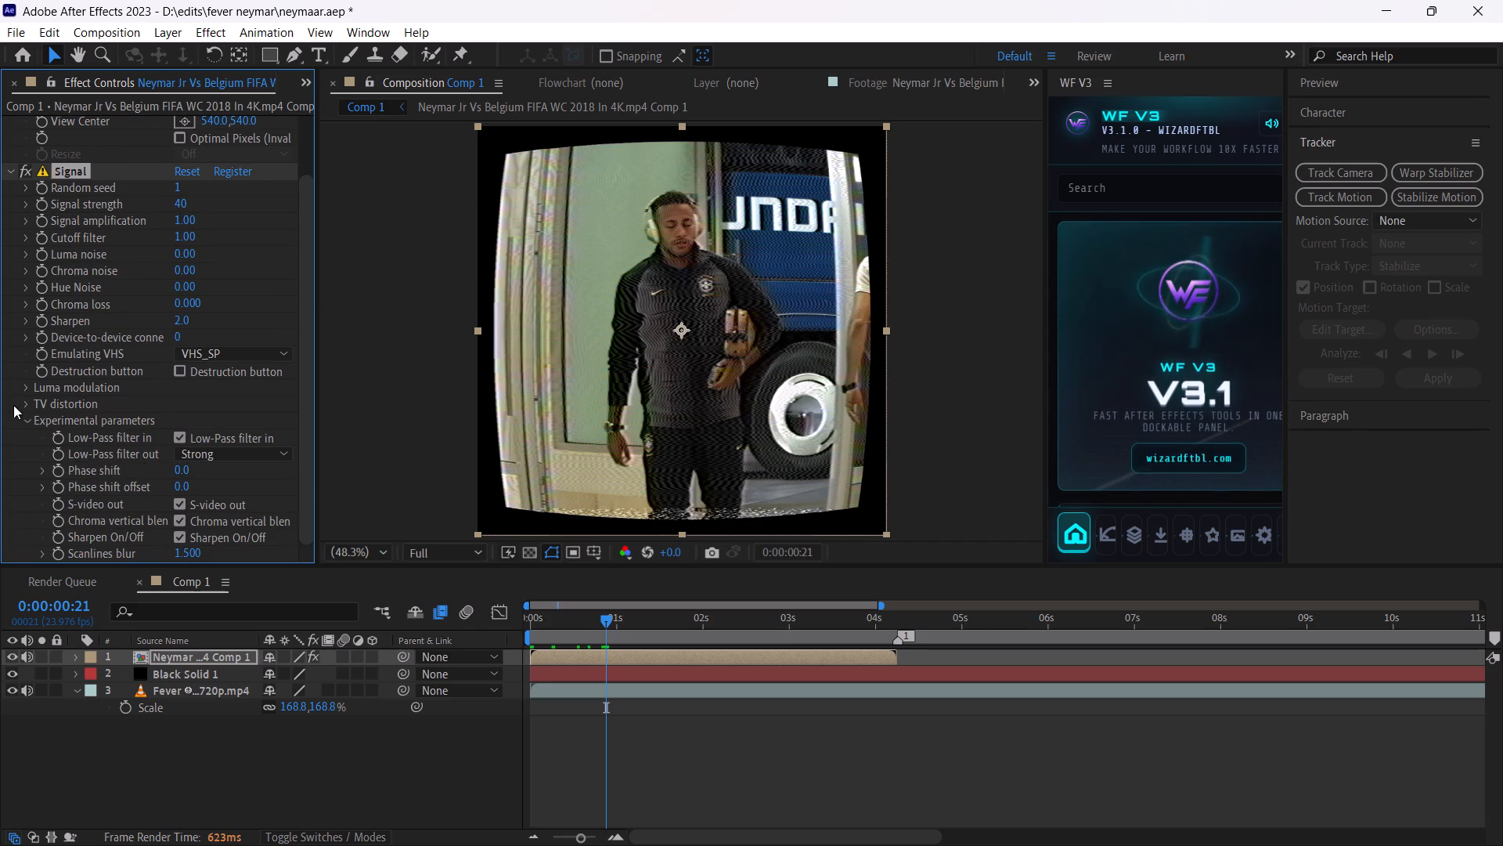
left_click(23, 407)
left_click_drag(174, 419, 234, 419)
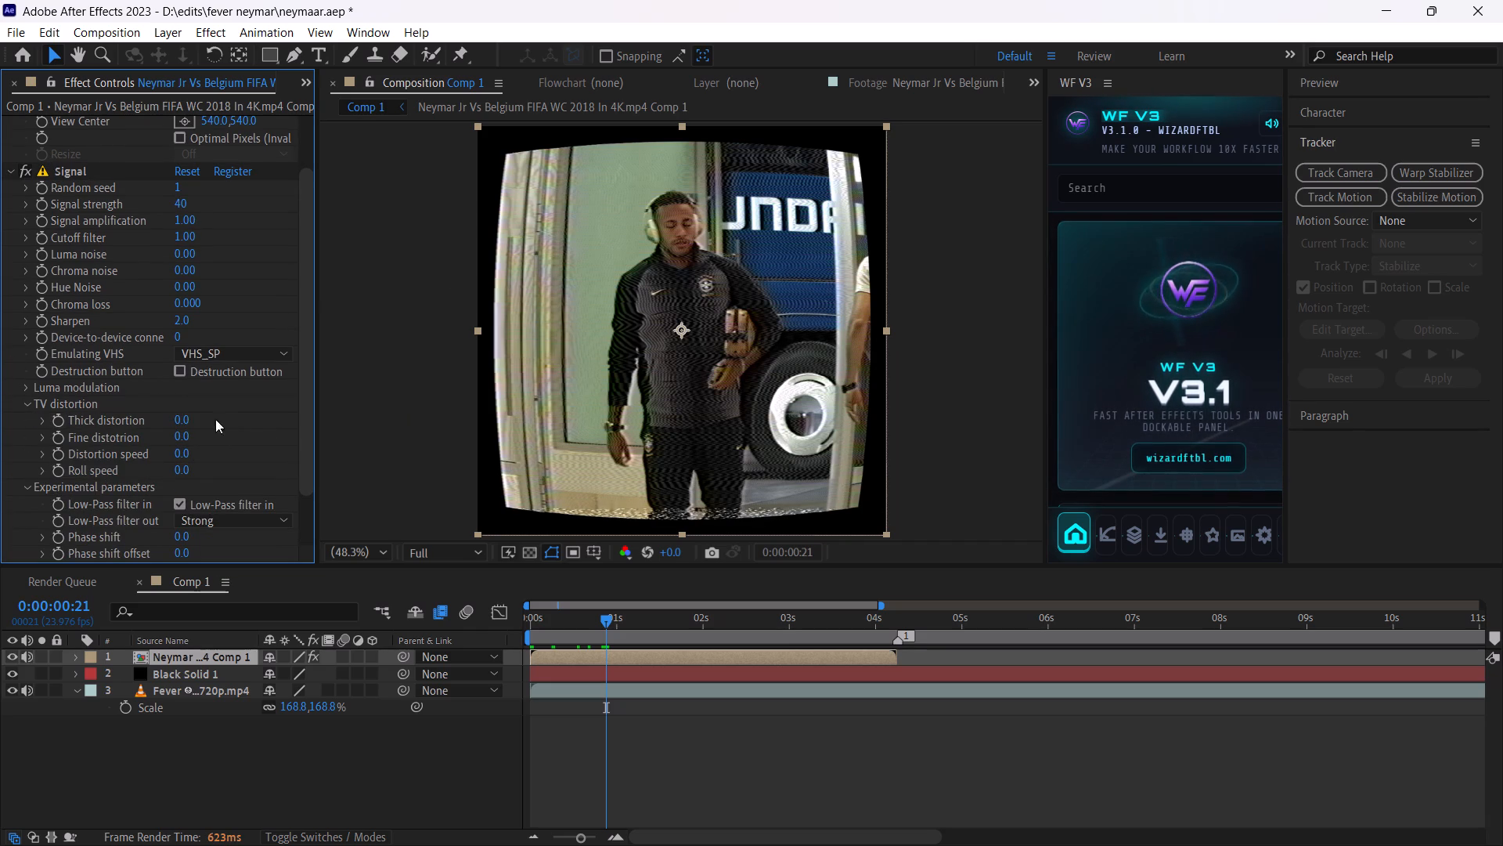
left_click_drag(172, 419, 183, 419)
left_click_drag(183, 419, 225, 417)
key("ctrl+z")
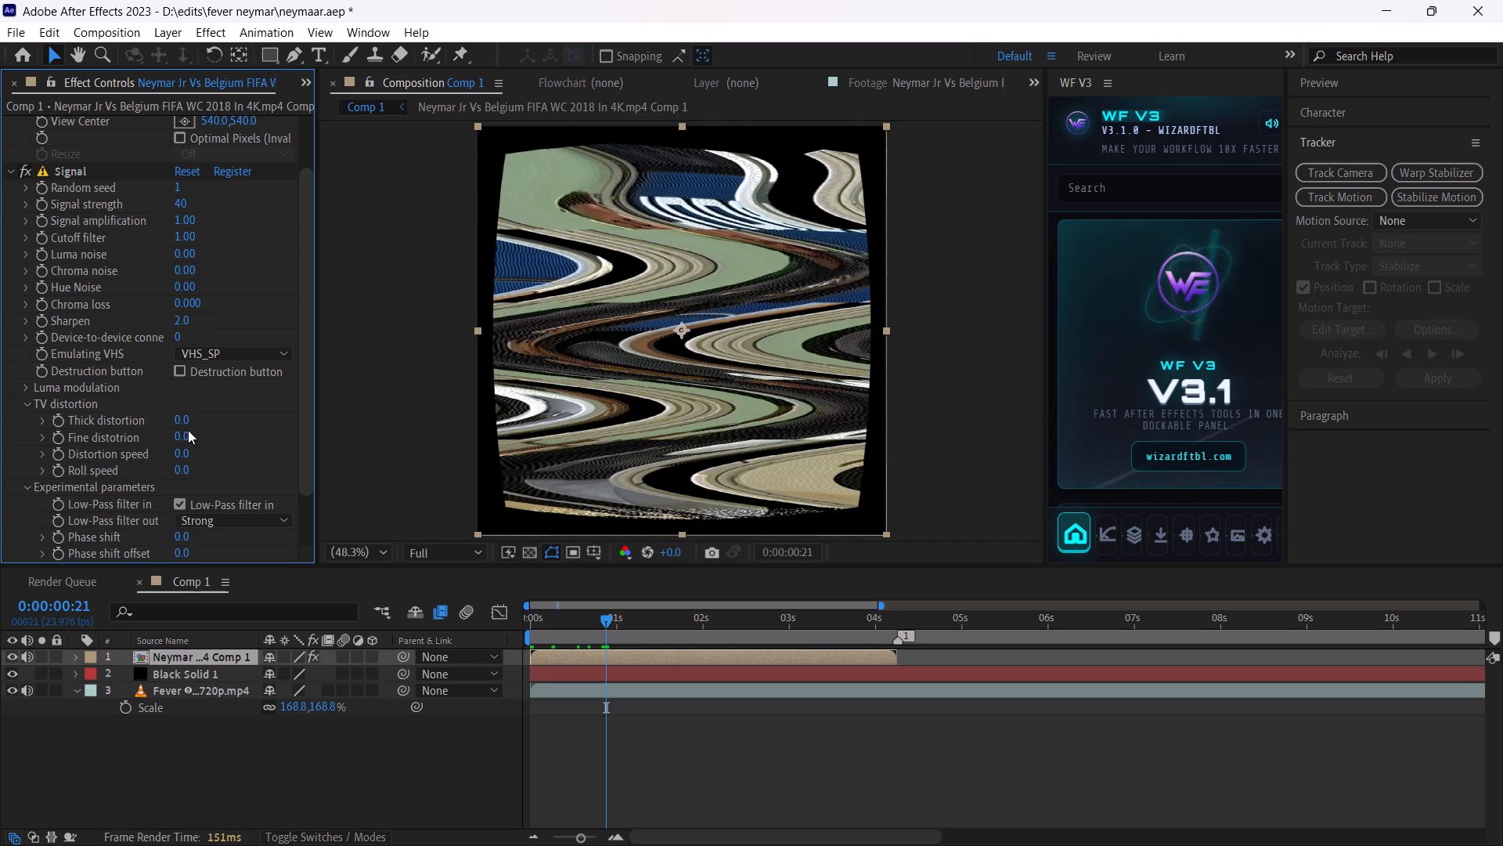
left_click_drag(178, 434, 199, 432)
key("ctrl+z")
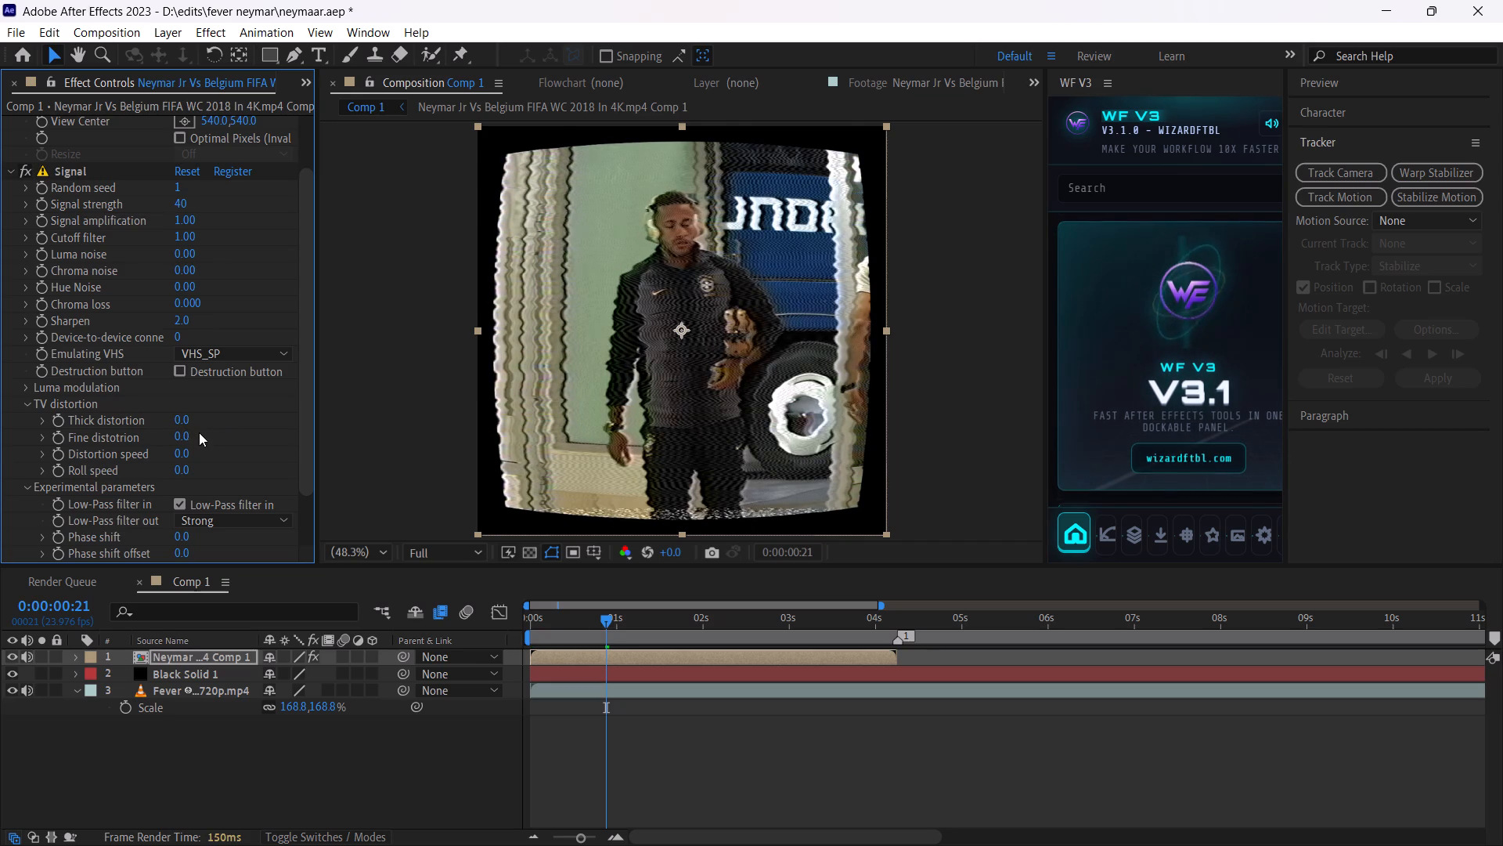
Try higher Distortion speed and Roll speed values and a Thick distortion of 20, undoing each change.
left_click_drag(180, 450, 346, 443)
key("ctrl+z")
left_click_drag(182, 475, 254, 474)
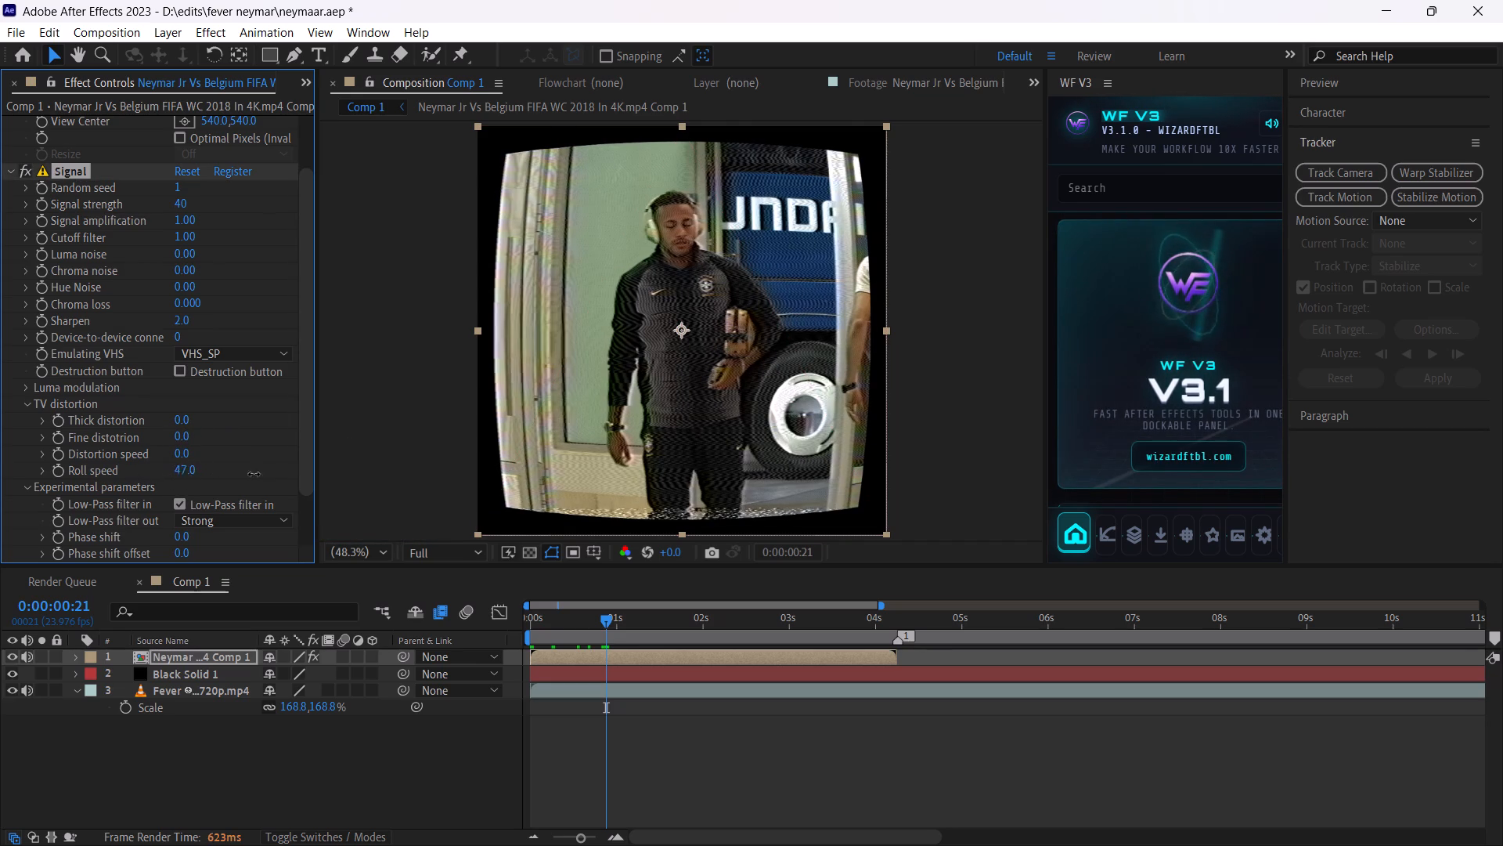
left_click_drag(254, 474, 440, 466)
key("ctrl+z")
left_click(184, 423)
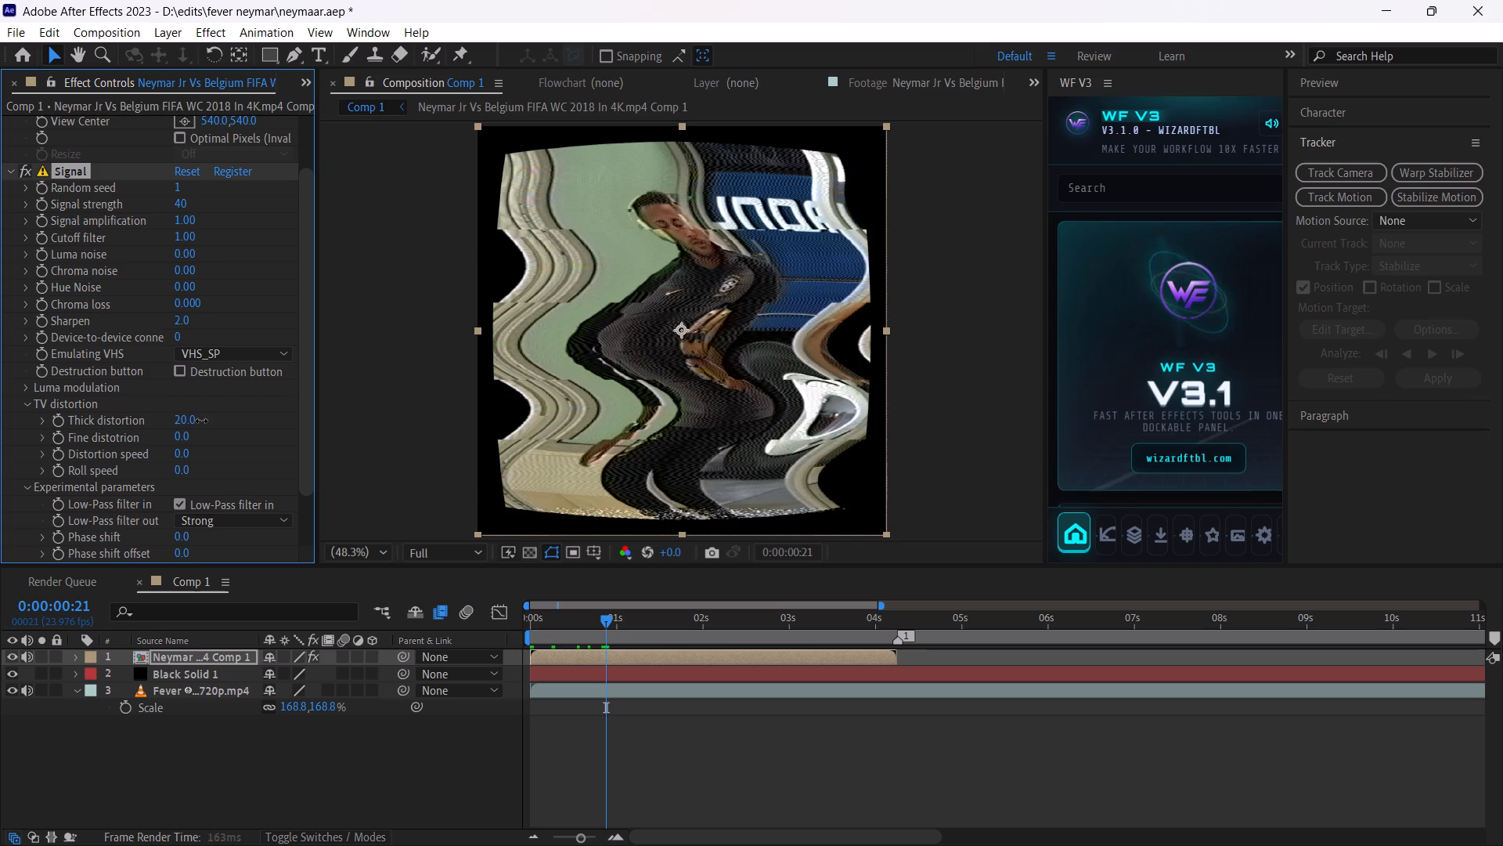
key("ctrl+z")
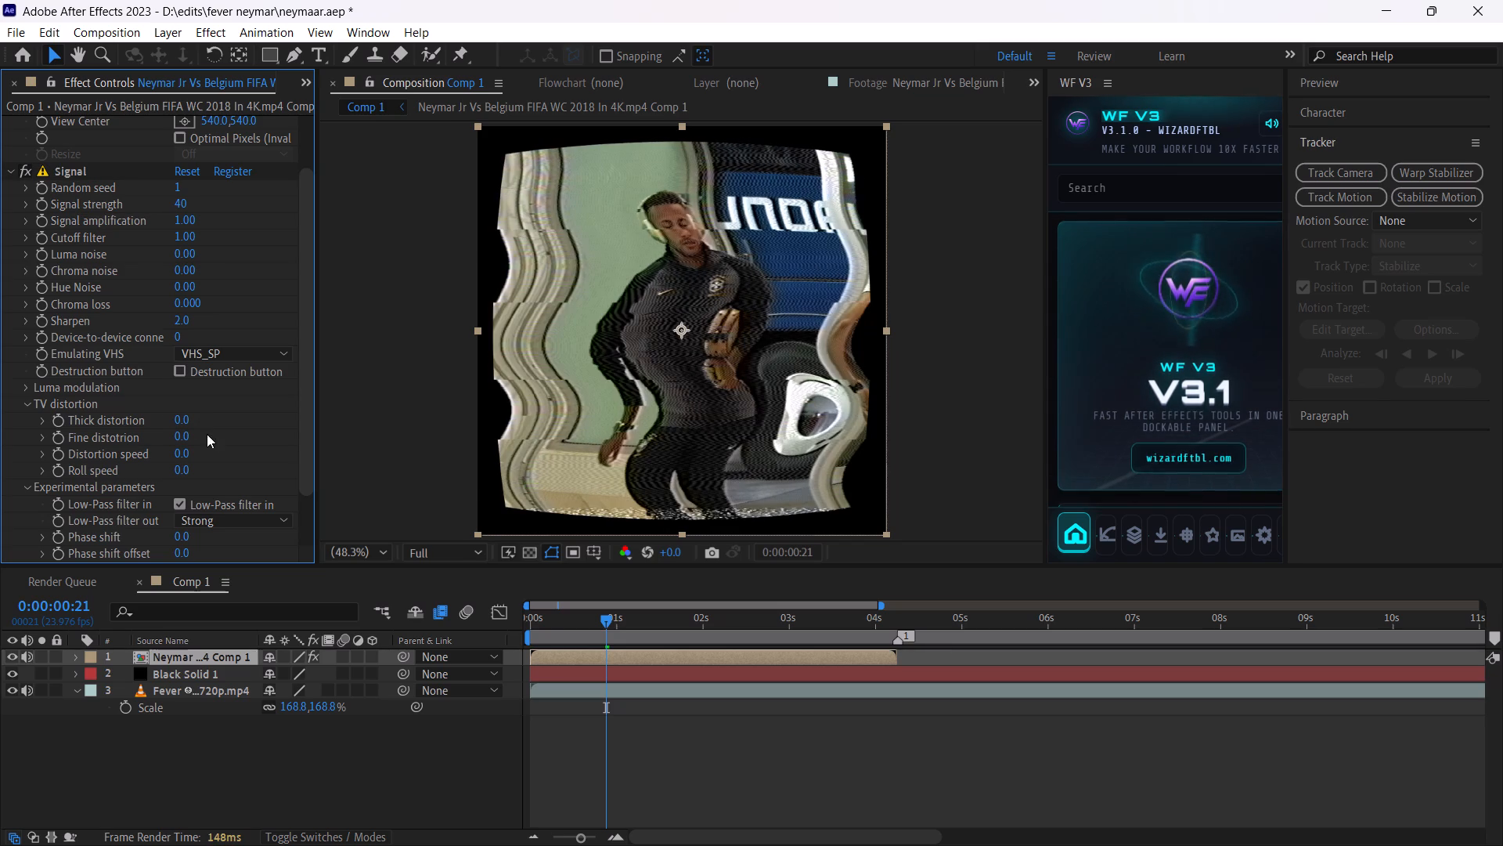
Read the warning attached to the Signal effect, dismiss it and collapse the effect's settings.
left_click(16, 170)
left_click(45, 174)
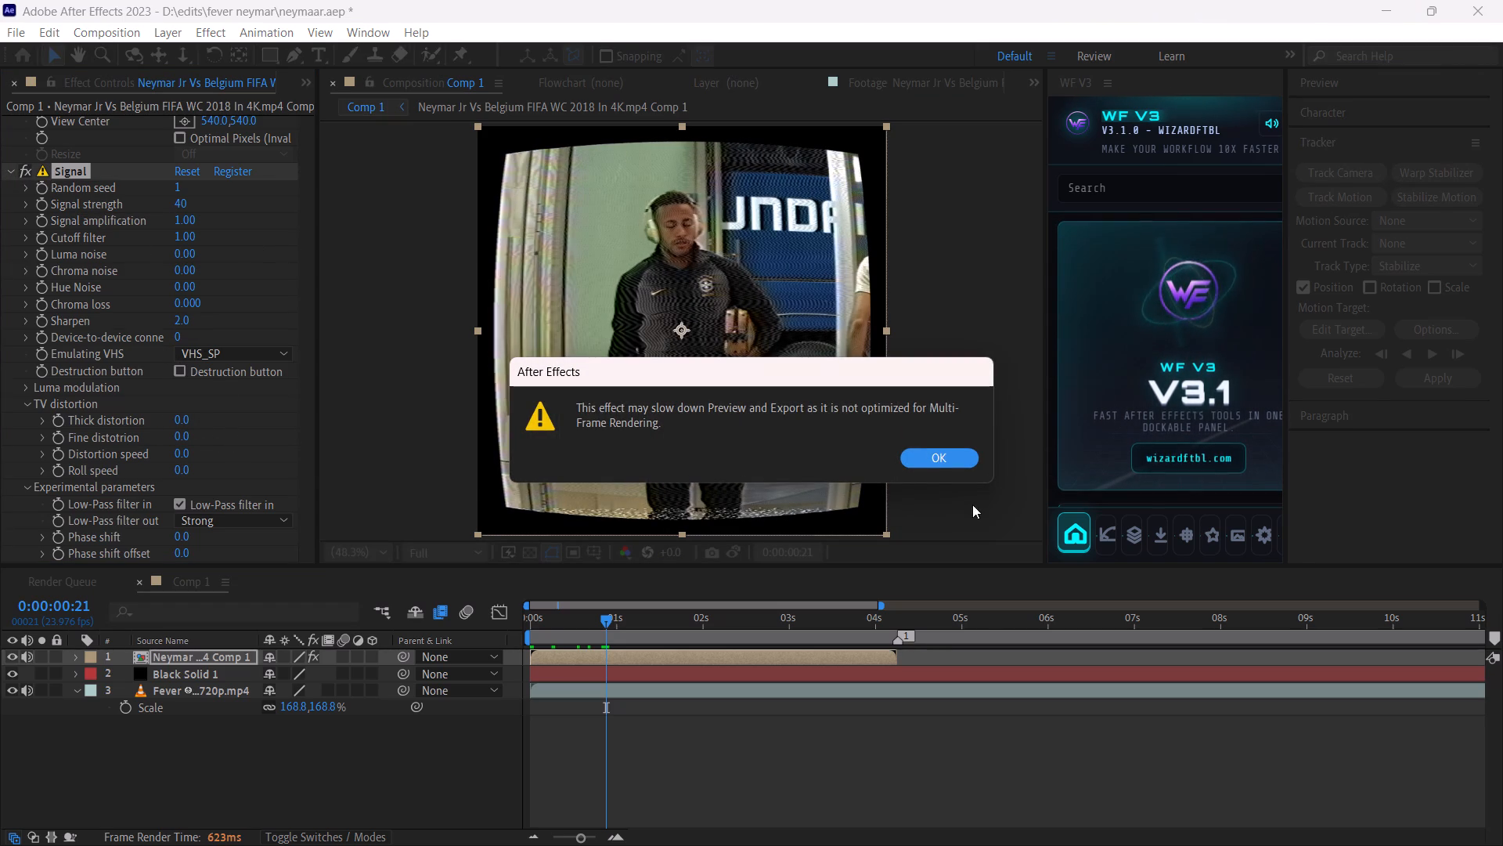
left_click(933, 457)
left_click(13, 172)
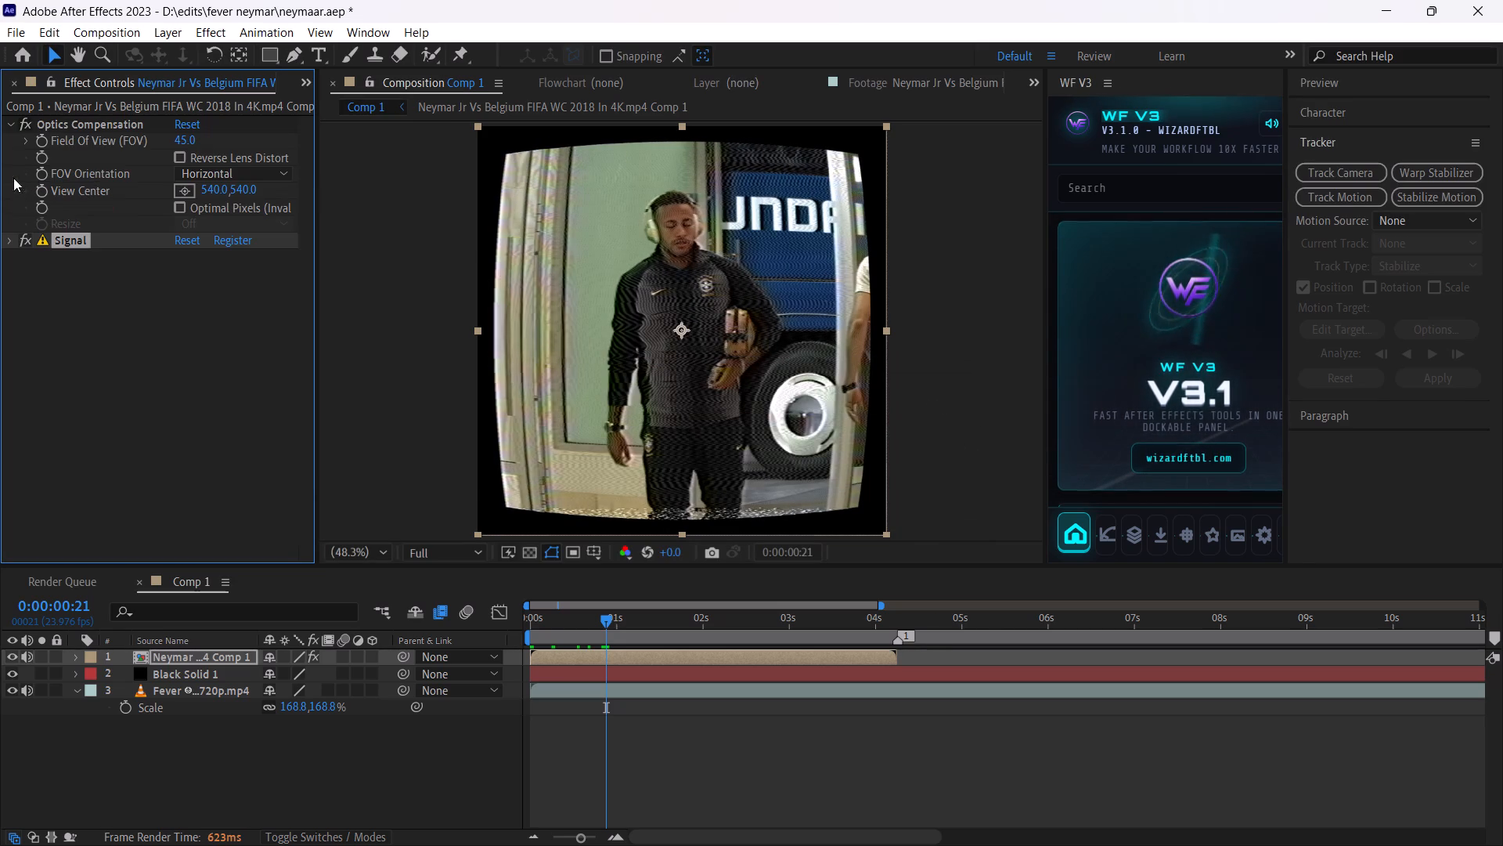
Play and scrub the composition to check the Signal look, and return to 0:00:00:00.
key("space")
left_click(870, 730)
key("space")
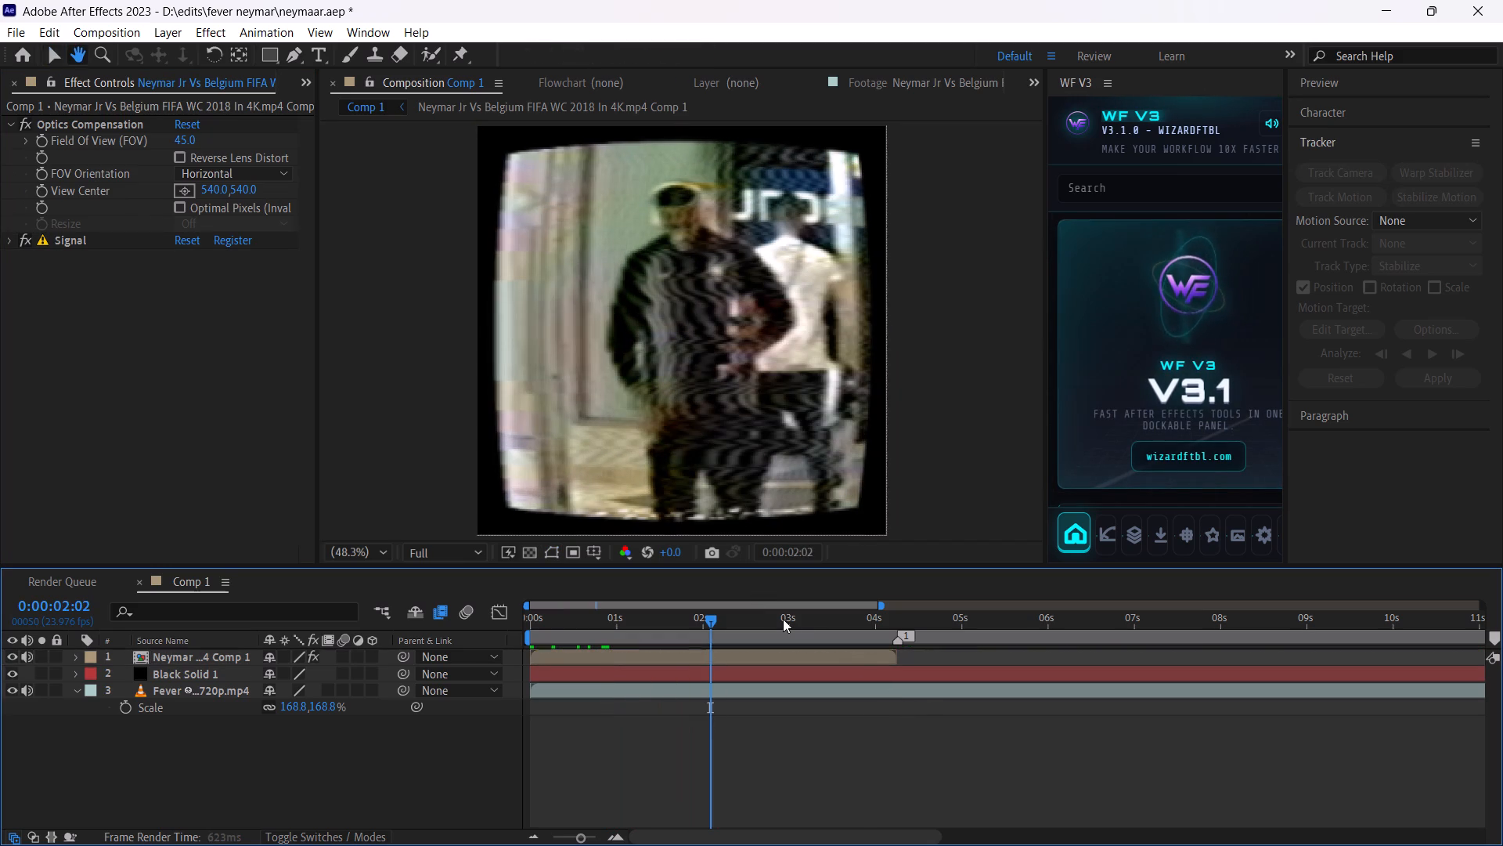
left_click_drag(694, 624, 260, 607)
Cut the Optics Compensation and Signal effects from the Neymar clip.
left_click(60, 242)
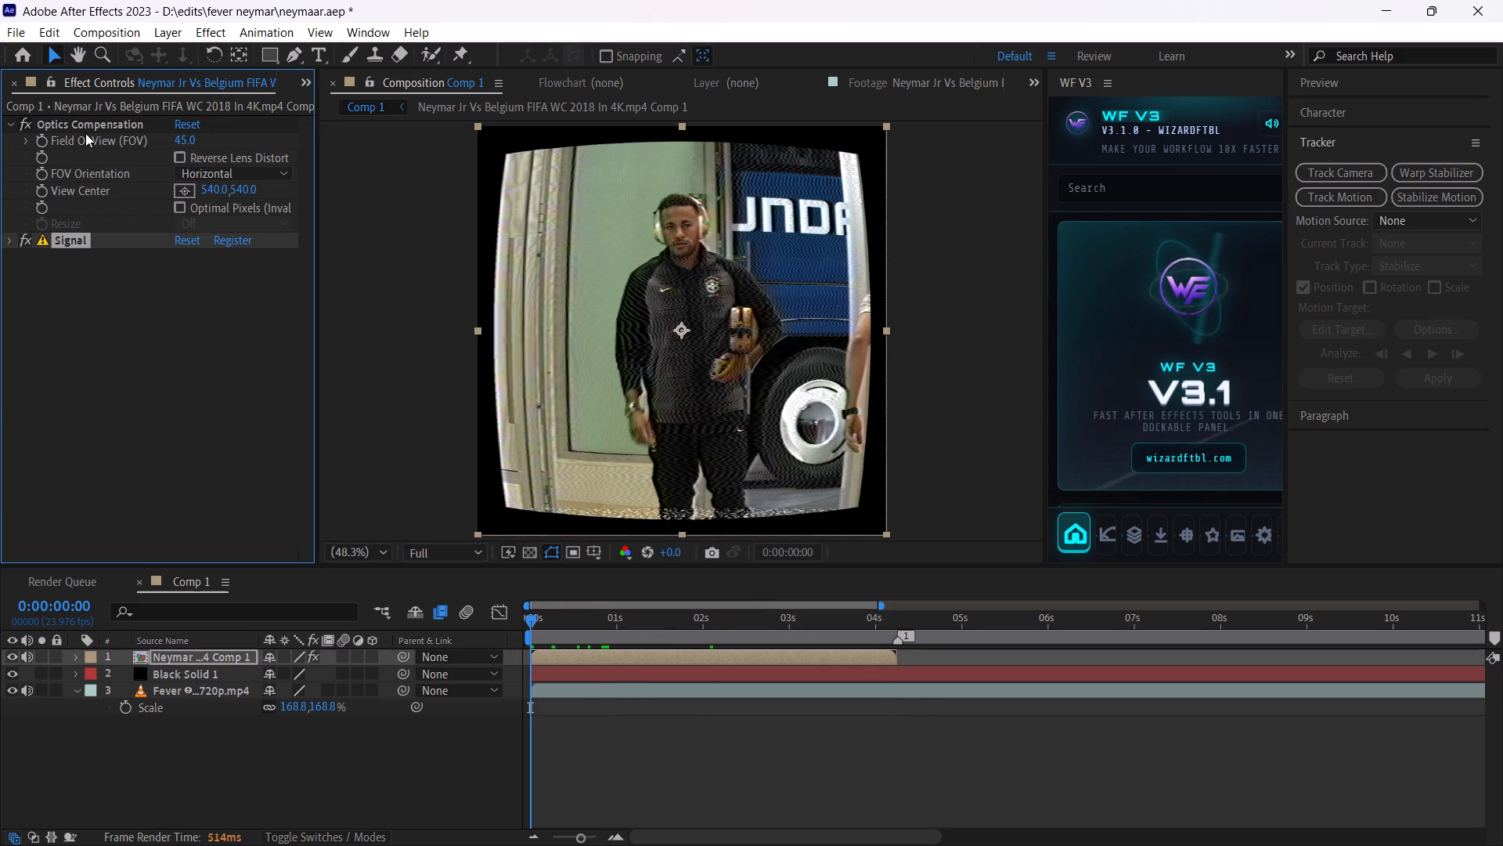
left_click(111, 129, "ctrl+shift")
key("ctrl+x")
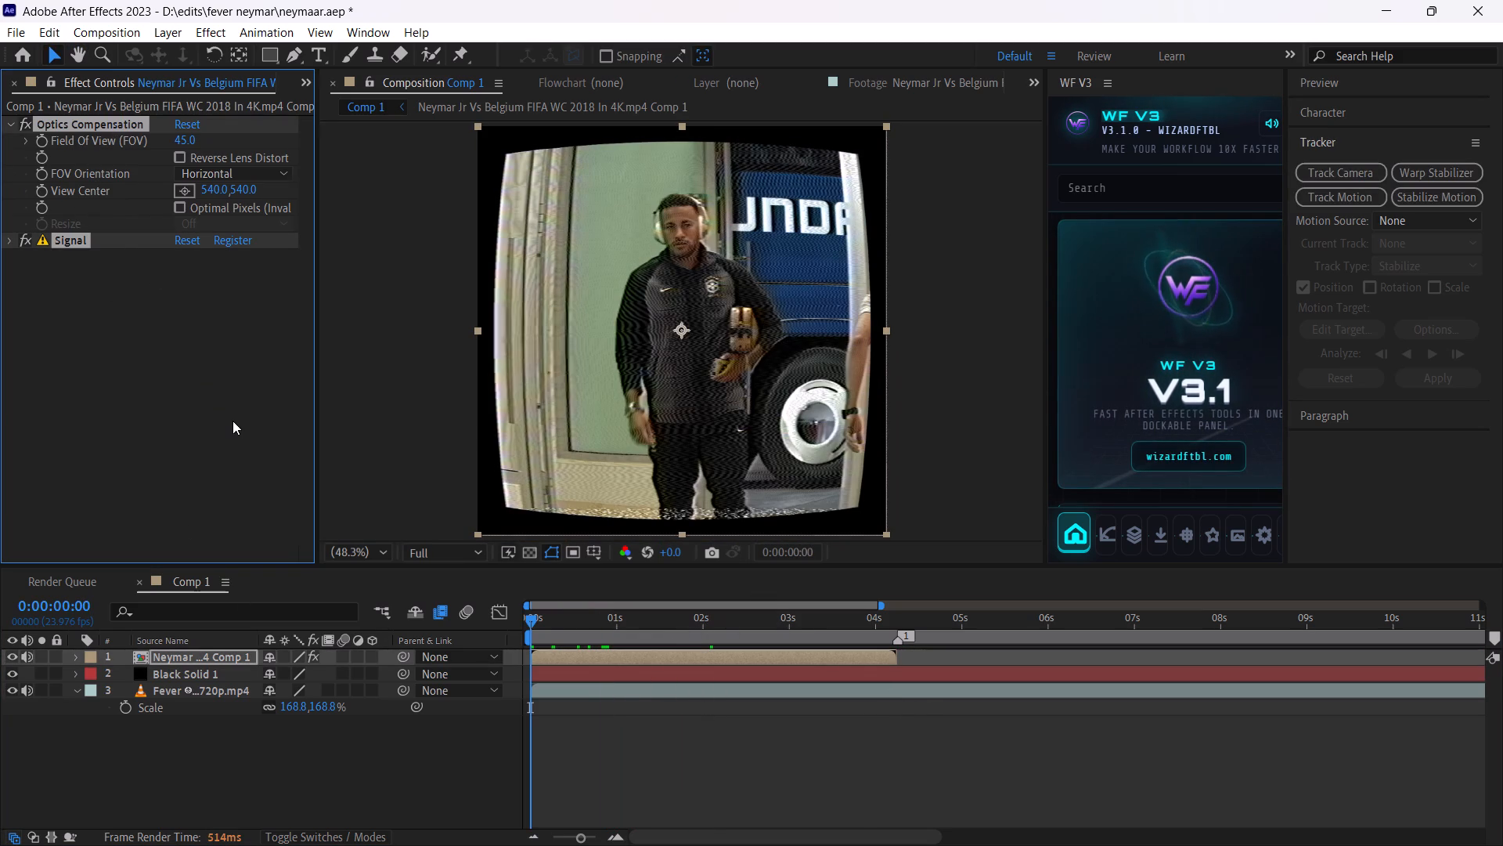
Add an adjustment layer above the Neymar clip and paste the Optics Compensation and Signal effects onto it.
left_click_drag(868, 845, 855, 832)
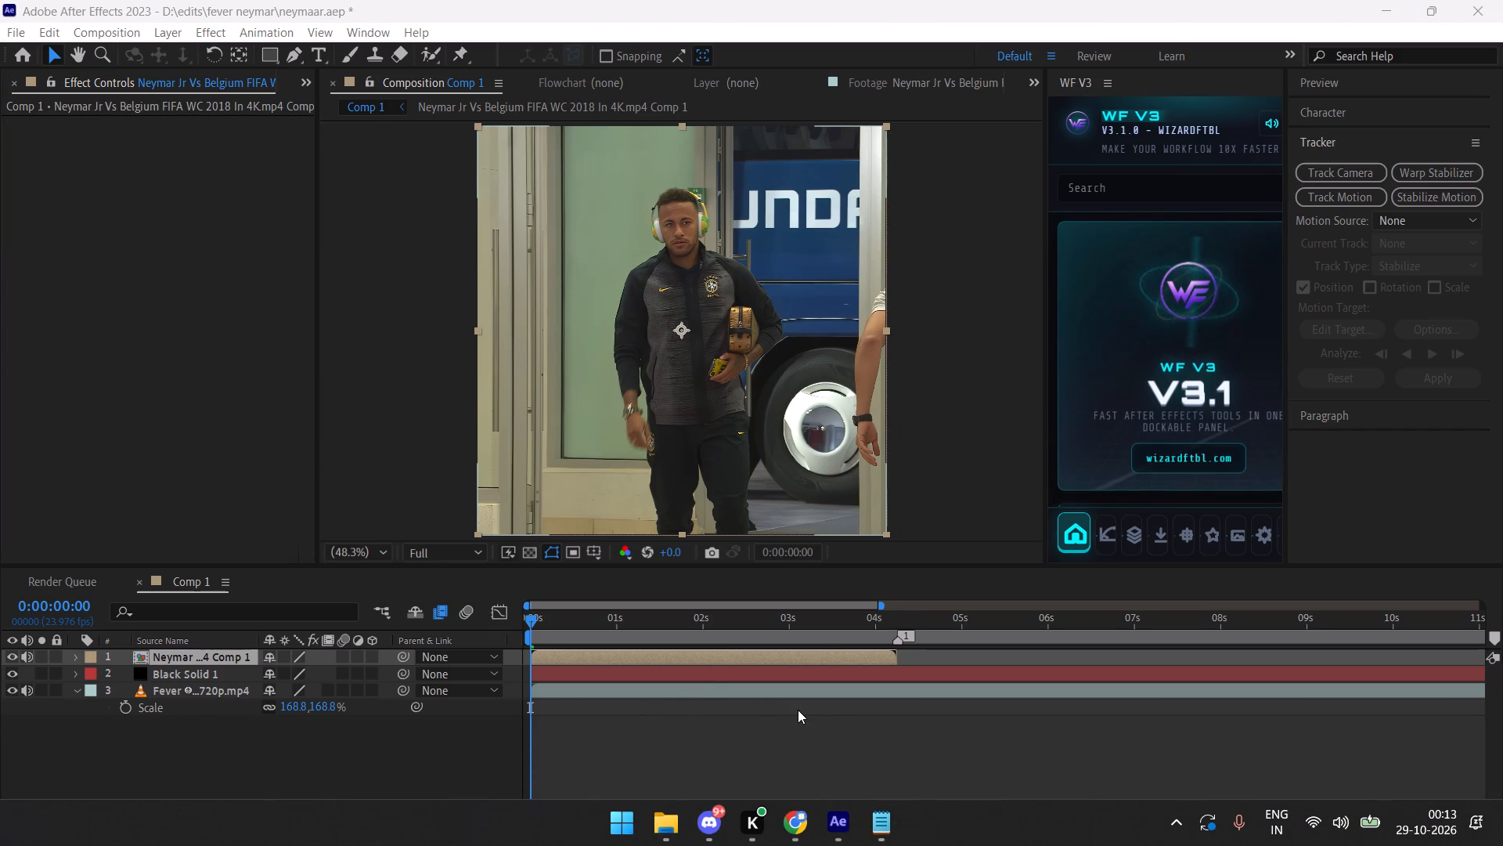
key("ctrl+alt+y")
left_click_drag(792, 712, 791, 720)
left_click(642, 656)
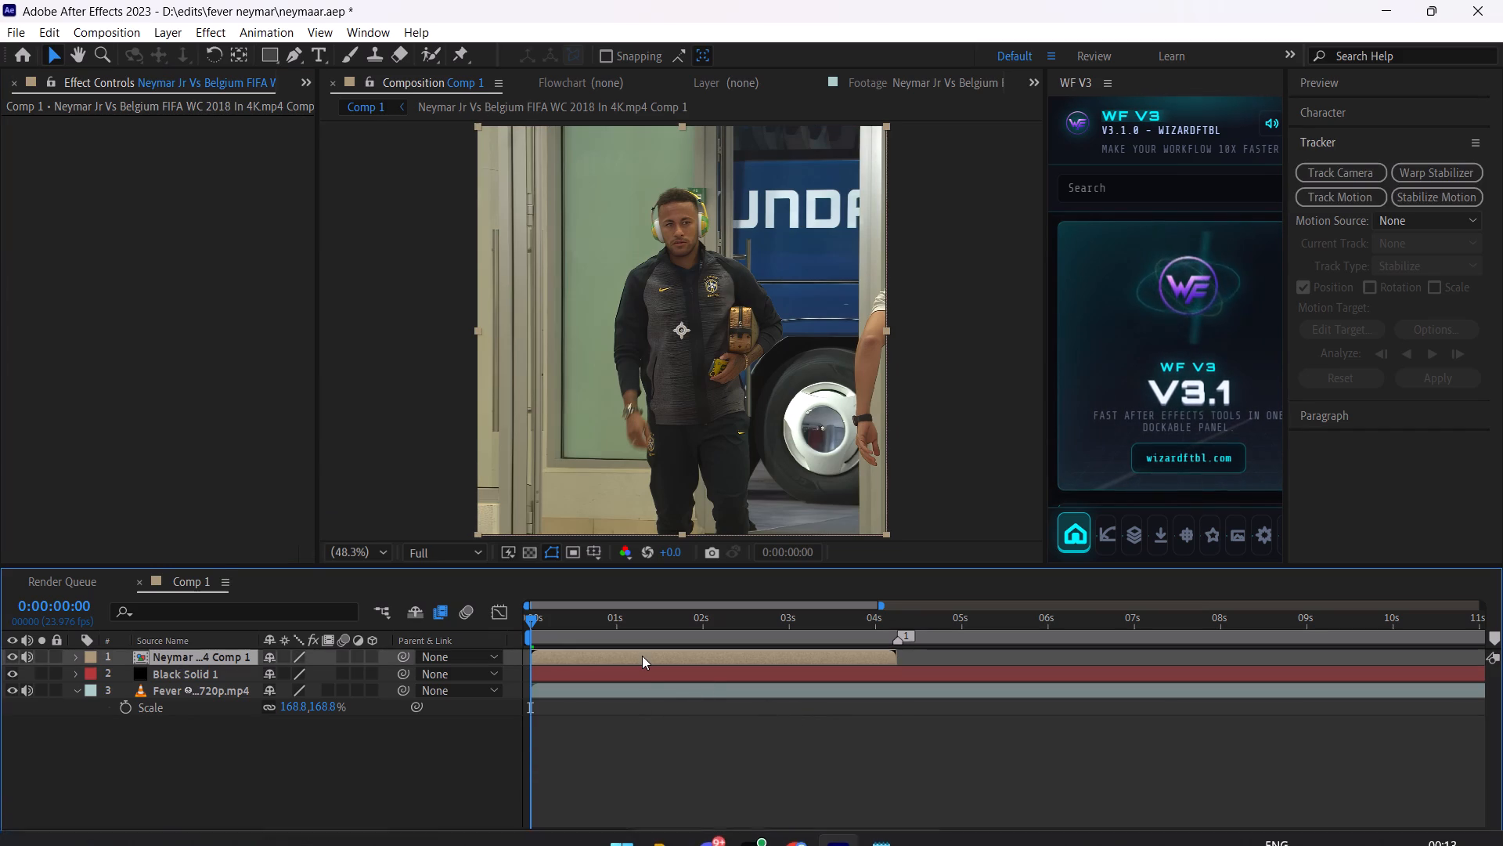
key("ctrl+alt+y")
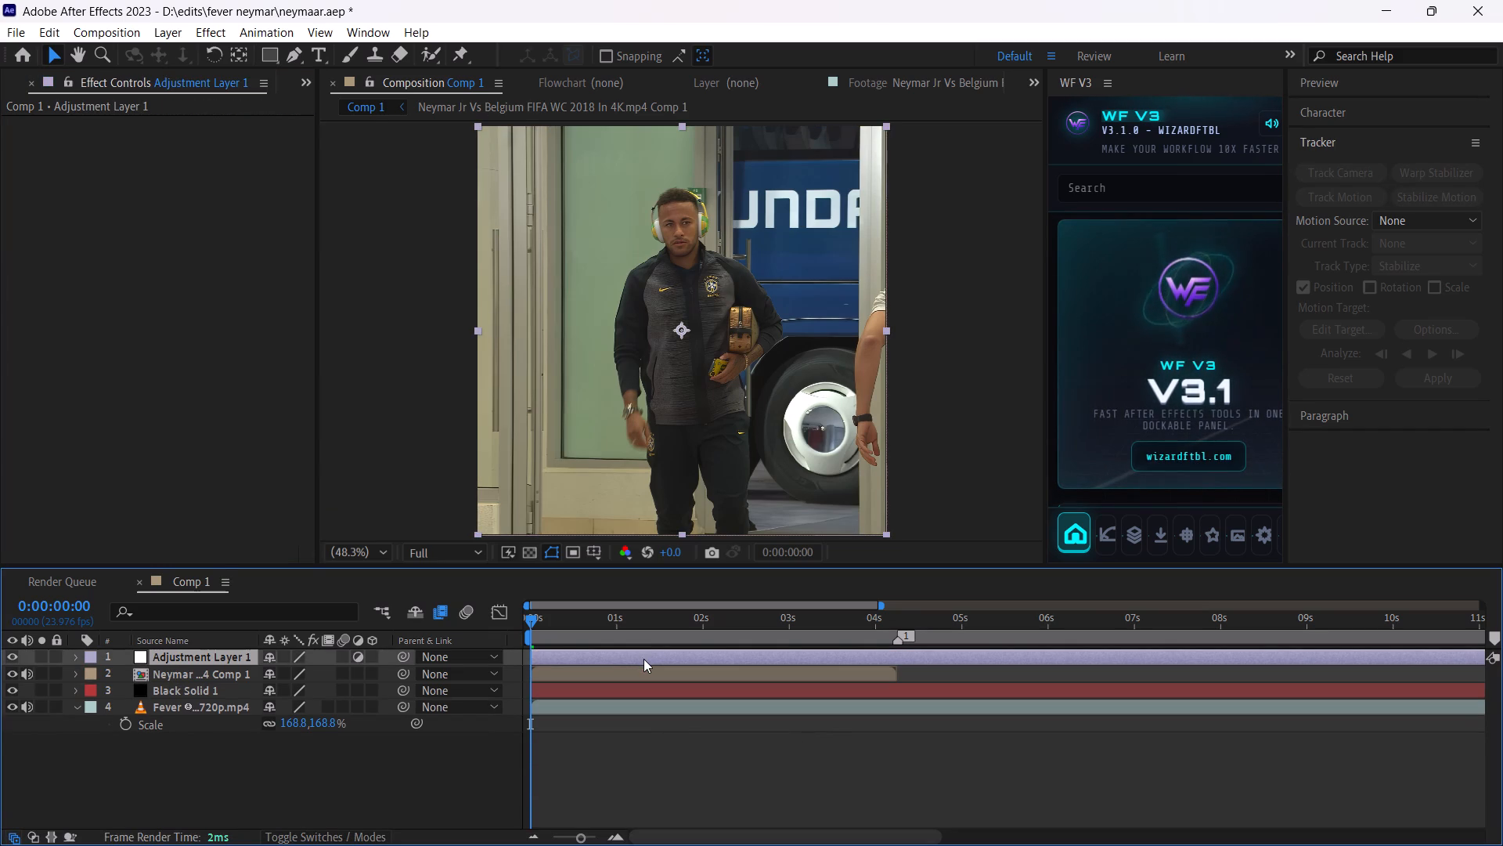
left_click(168, 354, "ctrl")
key("ctrl+v")
Play and scrub the composition up to 0:00:04:06 to check the adjustment layer's effects over the Neymar clip.
left_click(882, 790)
key("space")
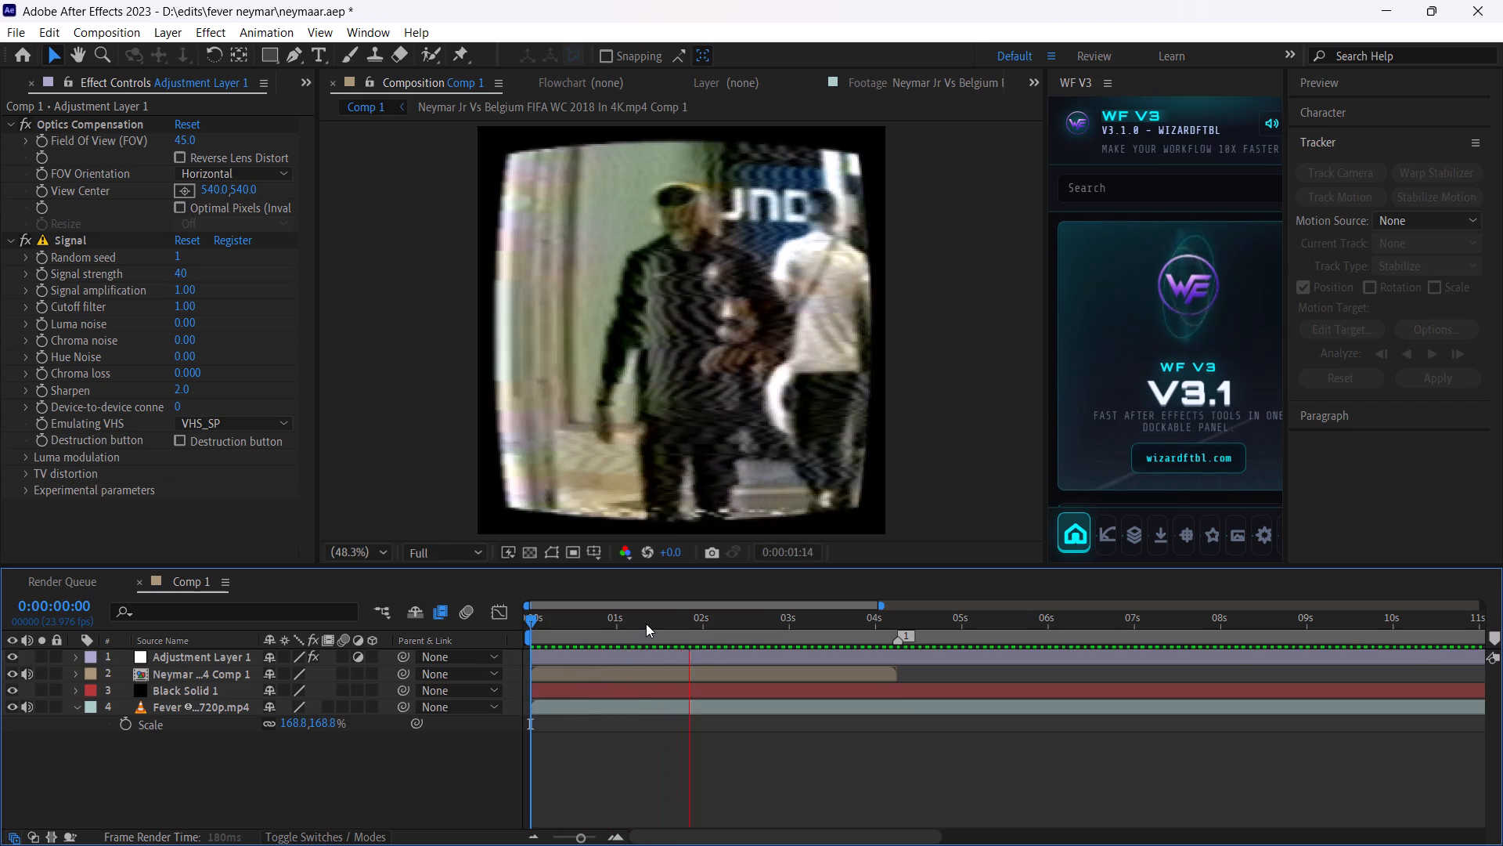
left_click_drag(646, 624, 534, 618)
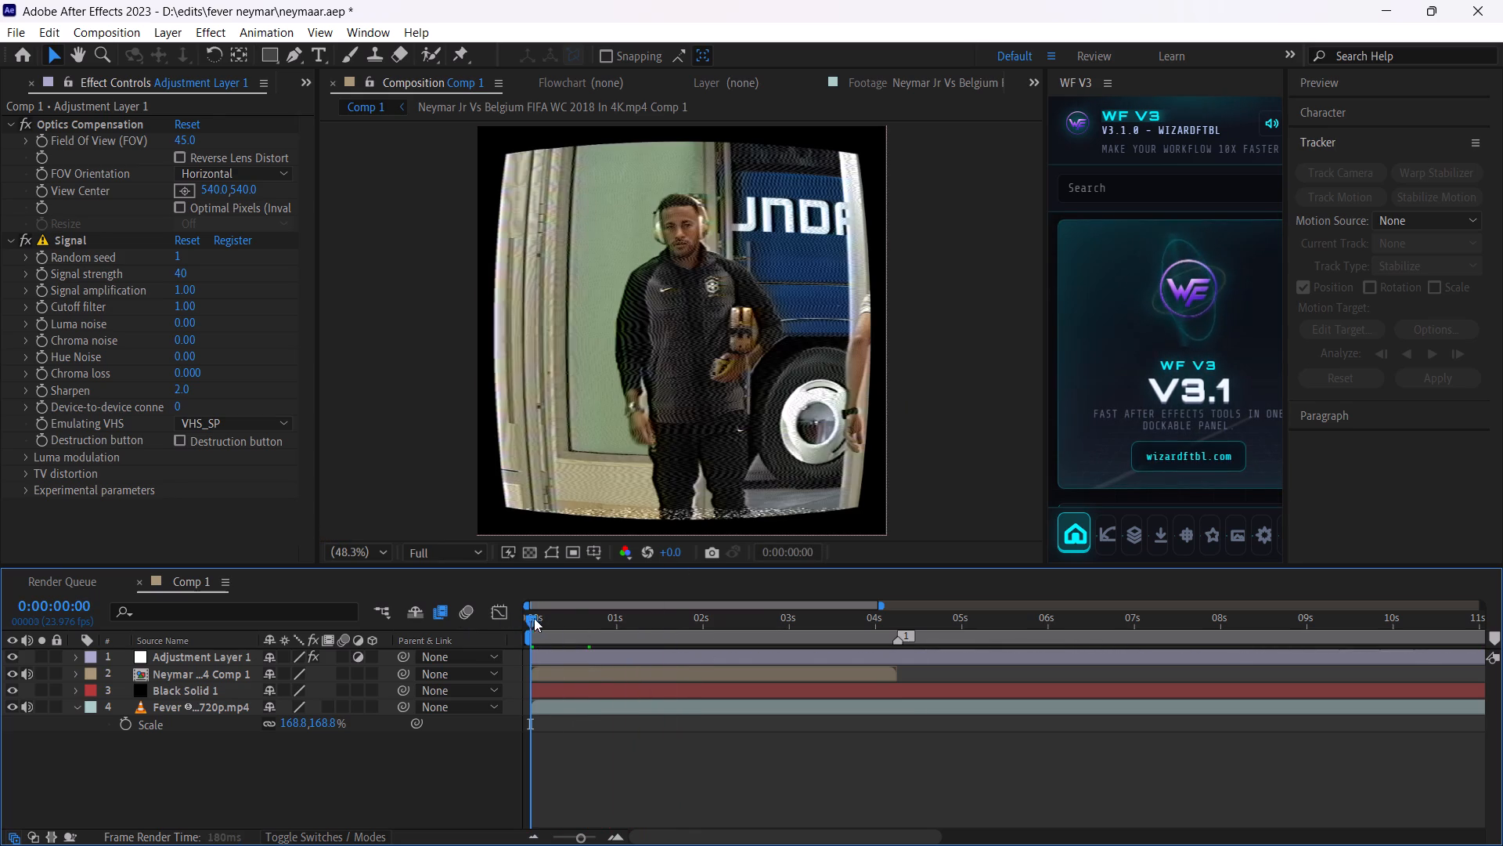
left_click_drag(534, 618, 715, 614)
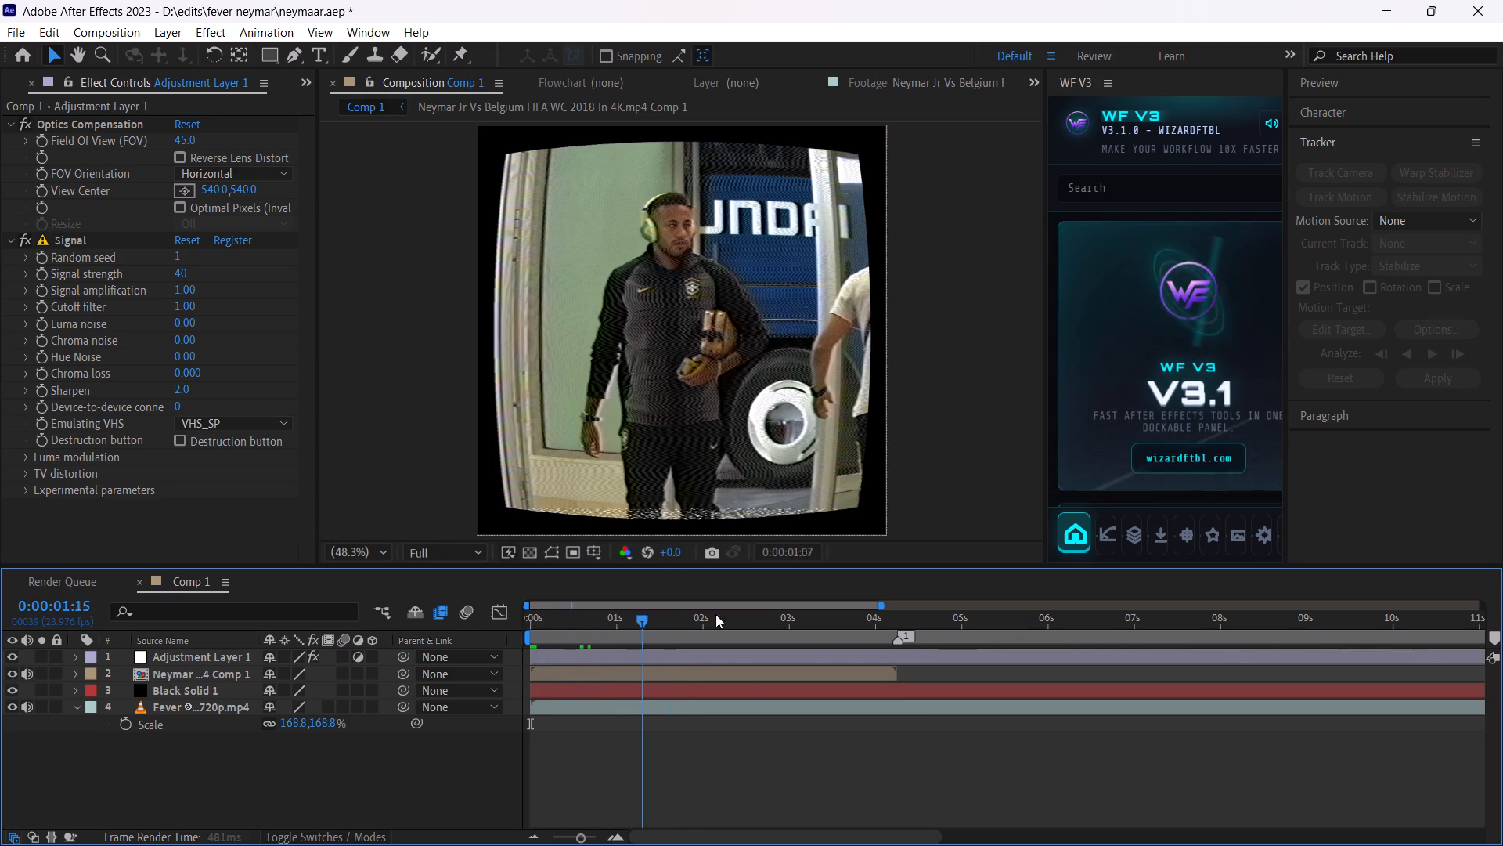
left_click_drag(715, 614, 817, 613)
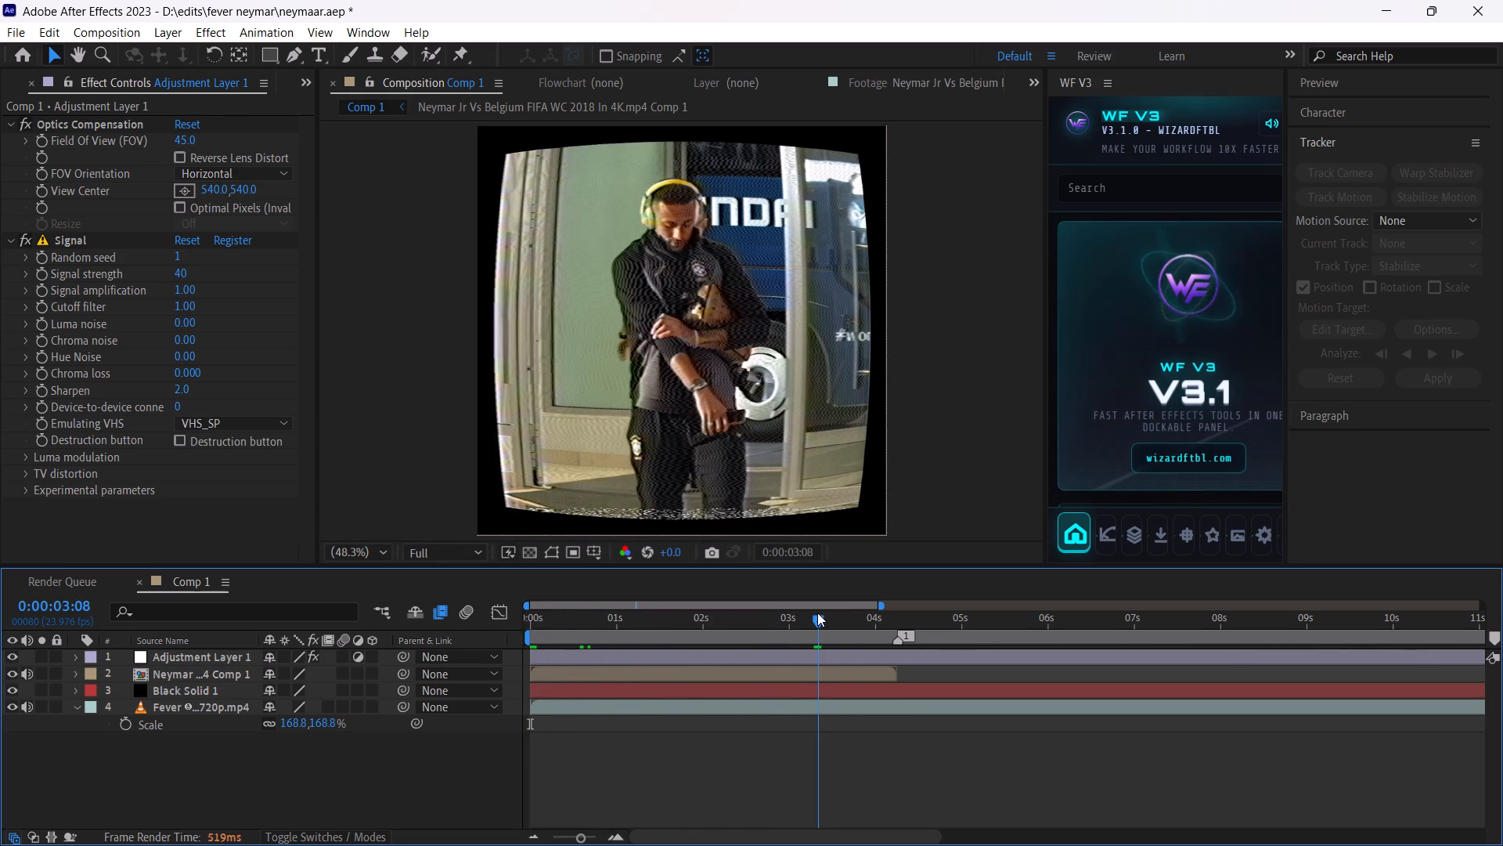
left_click_drag(817, 613, 898, 610)
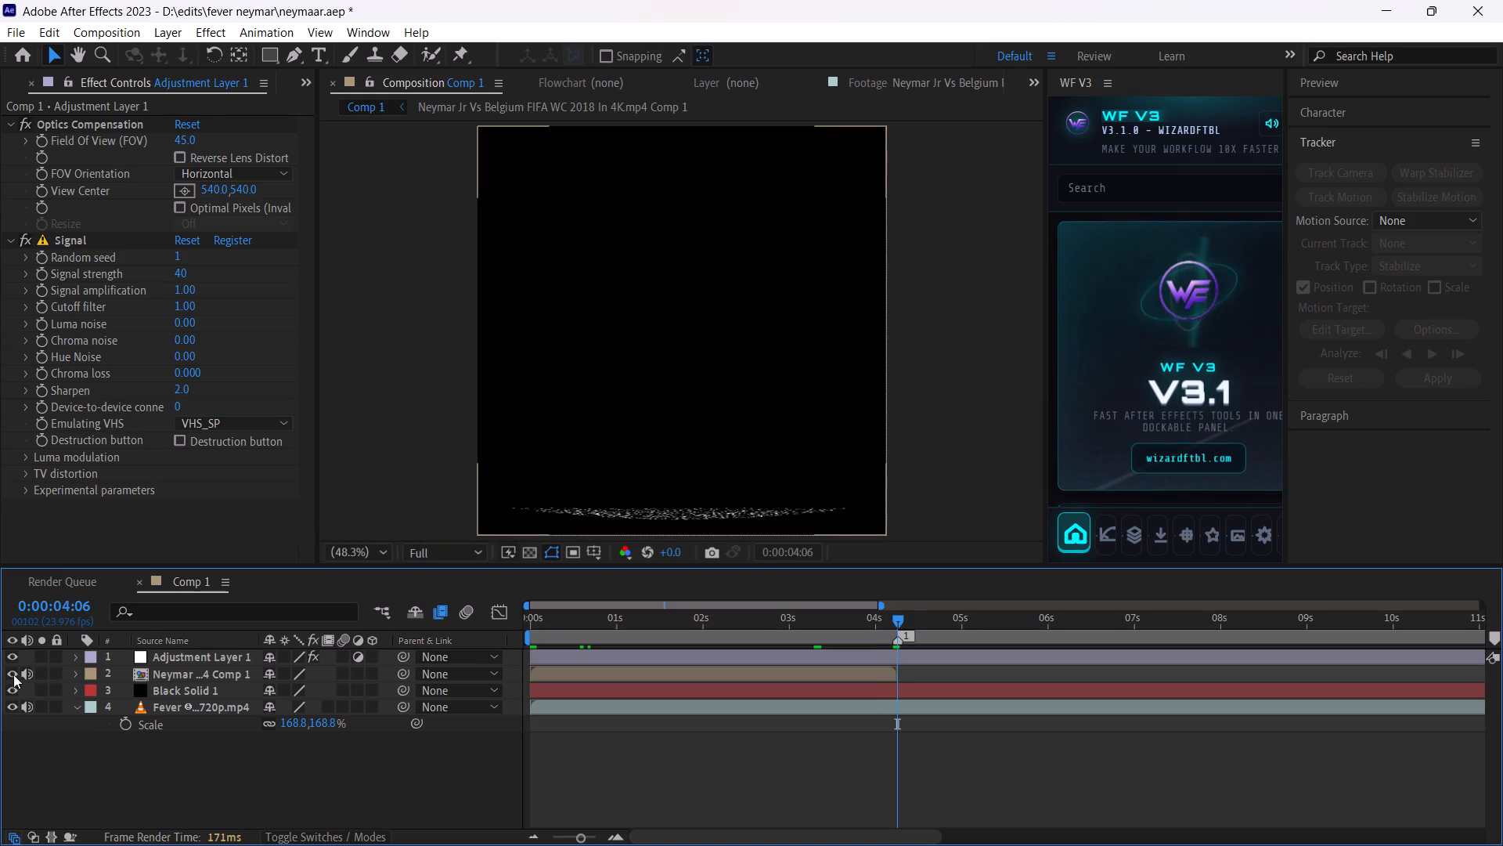
Mute the Neymar clip layer's audio and select the adjustment layer.
left_click(27, 677)
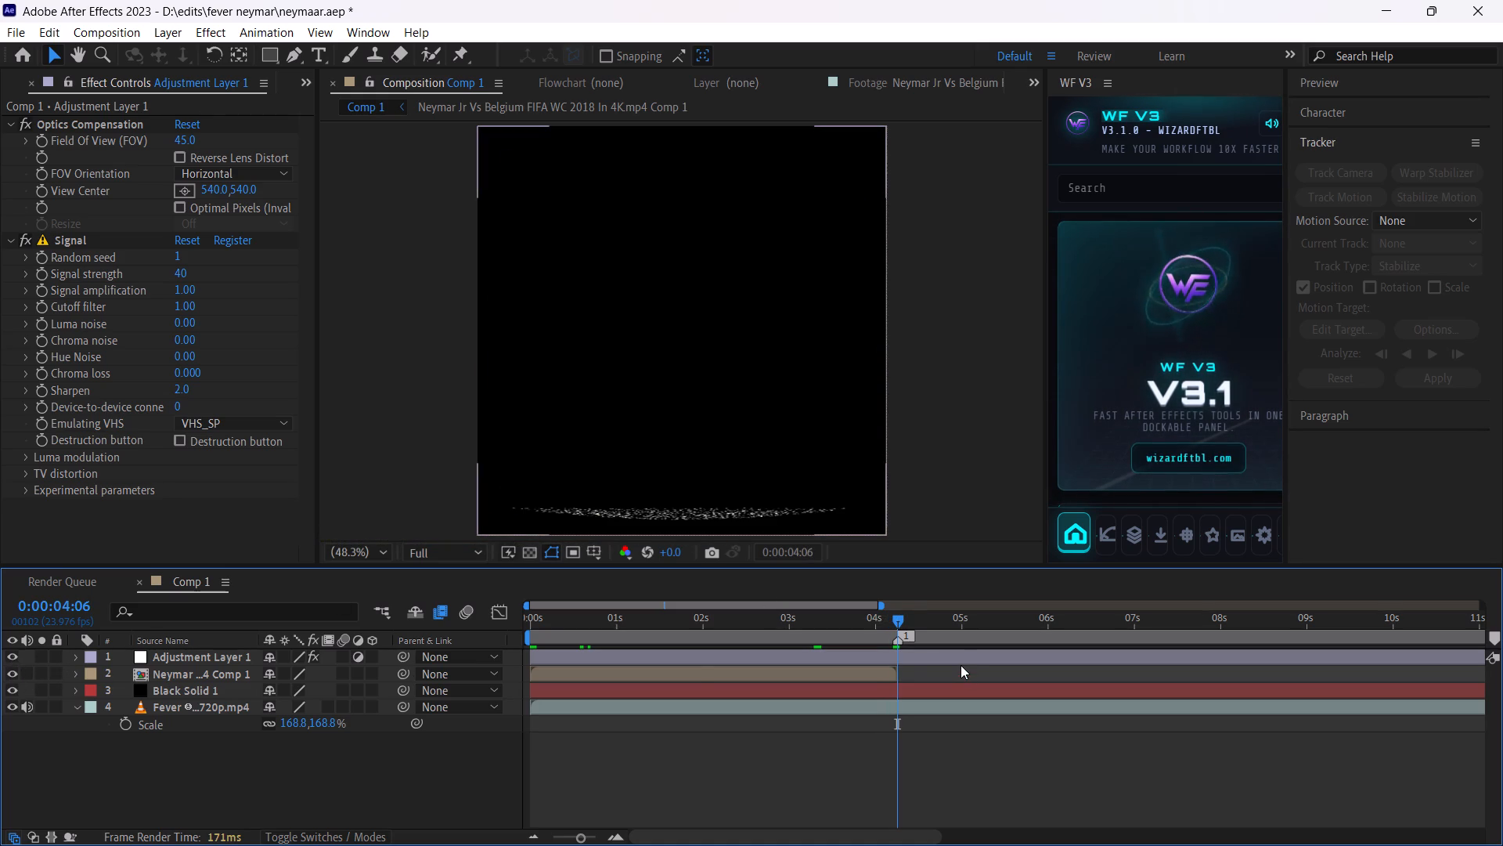
left_click(961, 665)
left_click(961, 660)
left_click(833, 677)
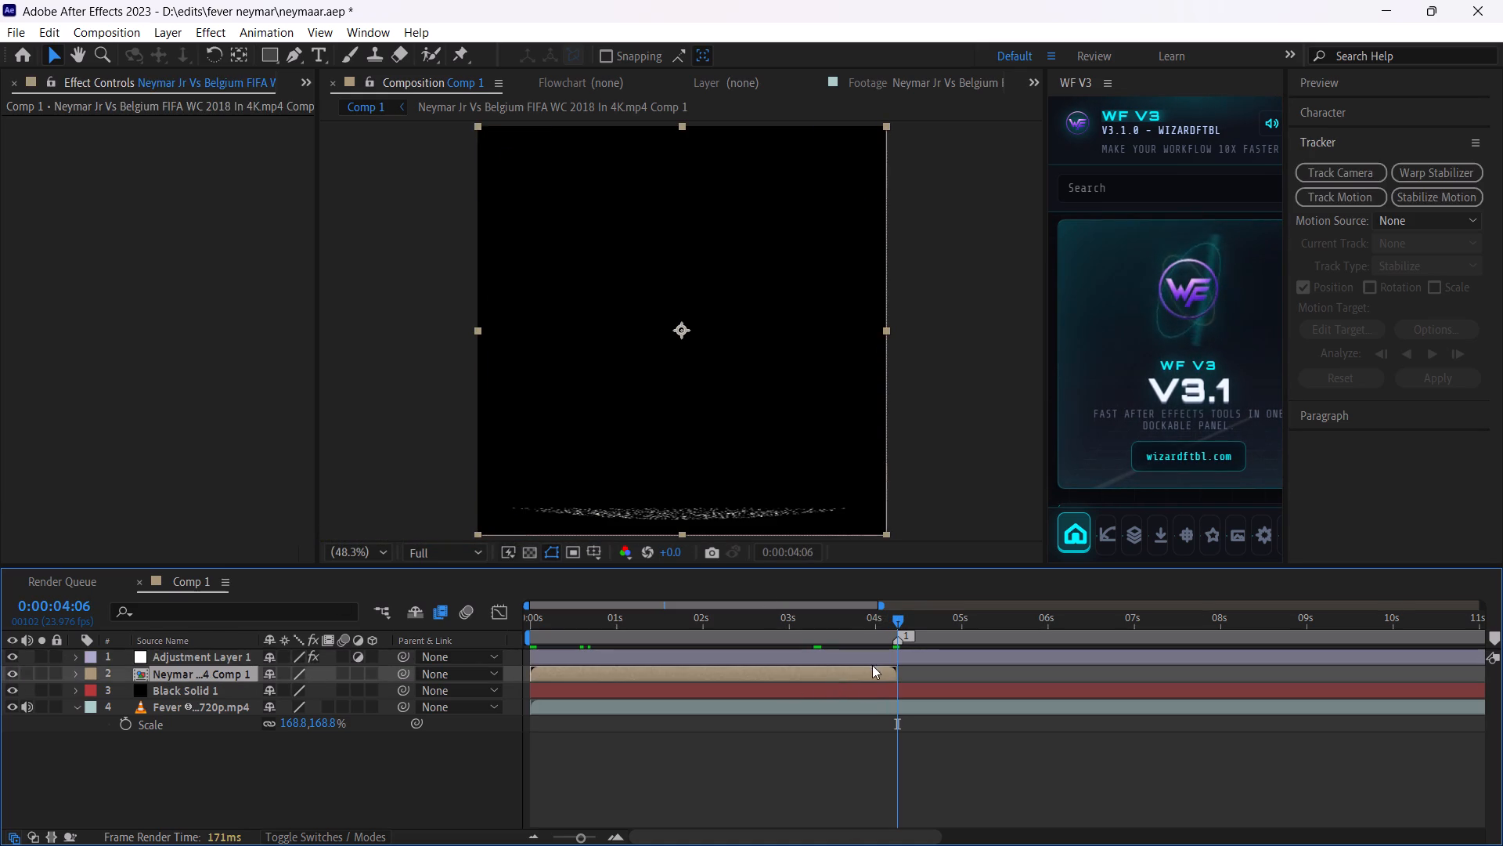
left_click(880, 660)
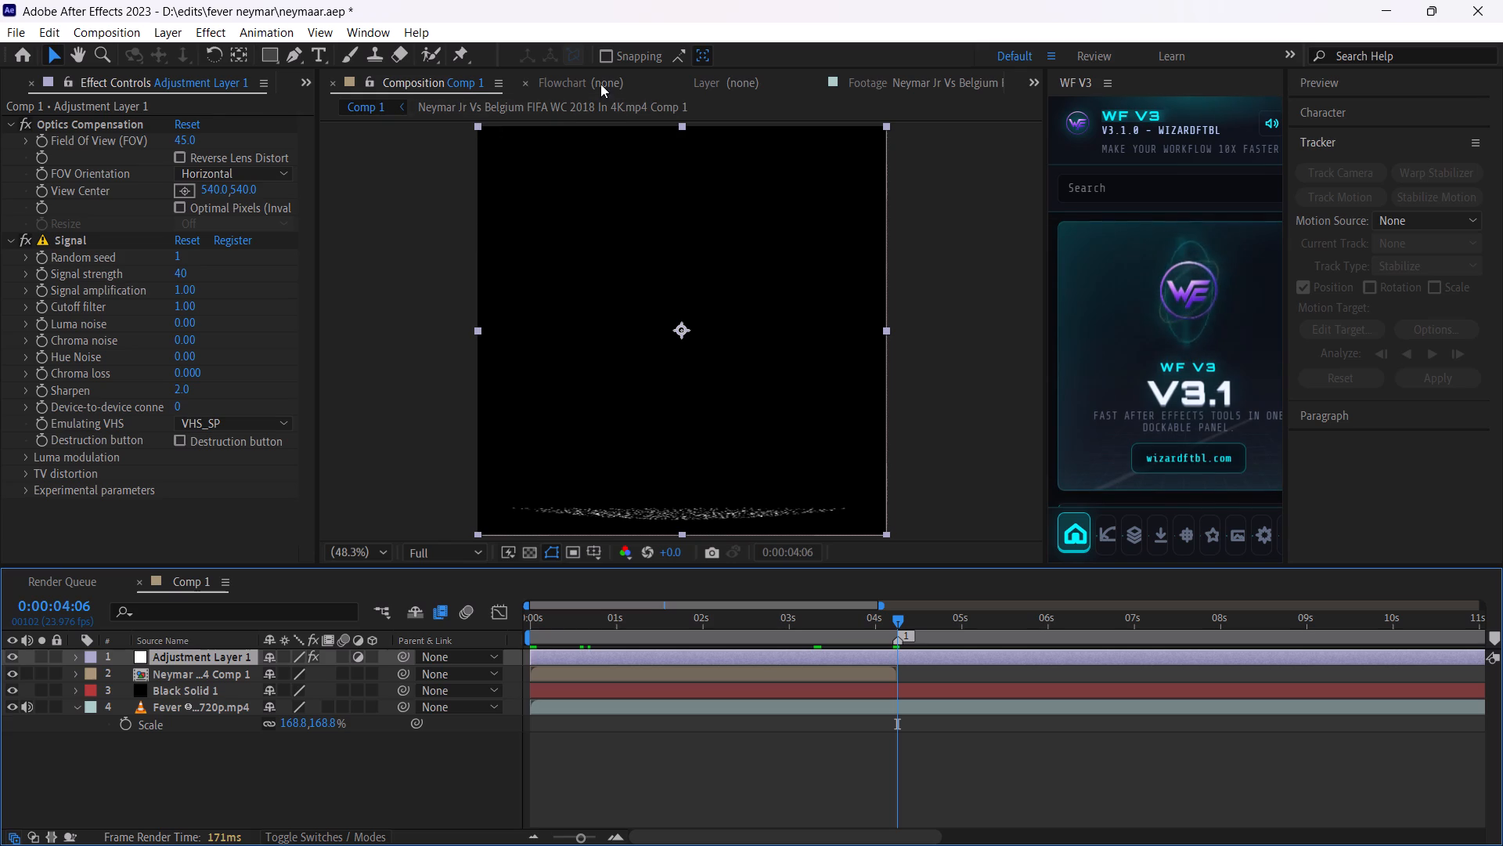
Hide the black solid, the Neymar clip and the adjustment layer to expose the Fever reference video.
left_click(12, 692)
left_click(13, 675)
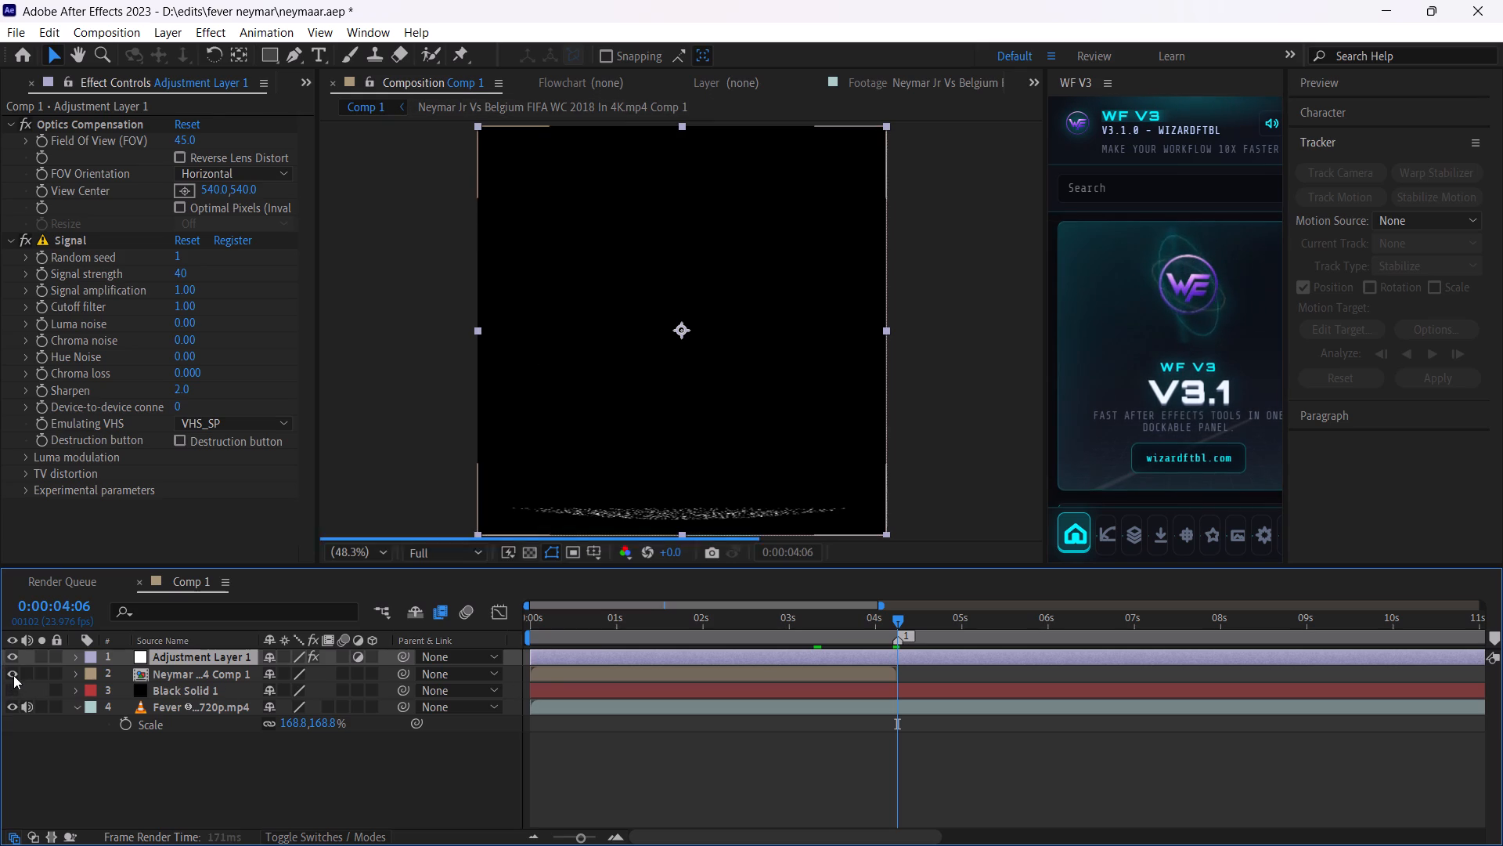
left_click(12, 657)
Step frame by frame through the Fever reference around 0:00:04:08 to examine its shot change.
left_click(896, 620)
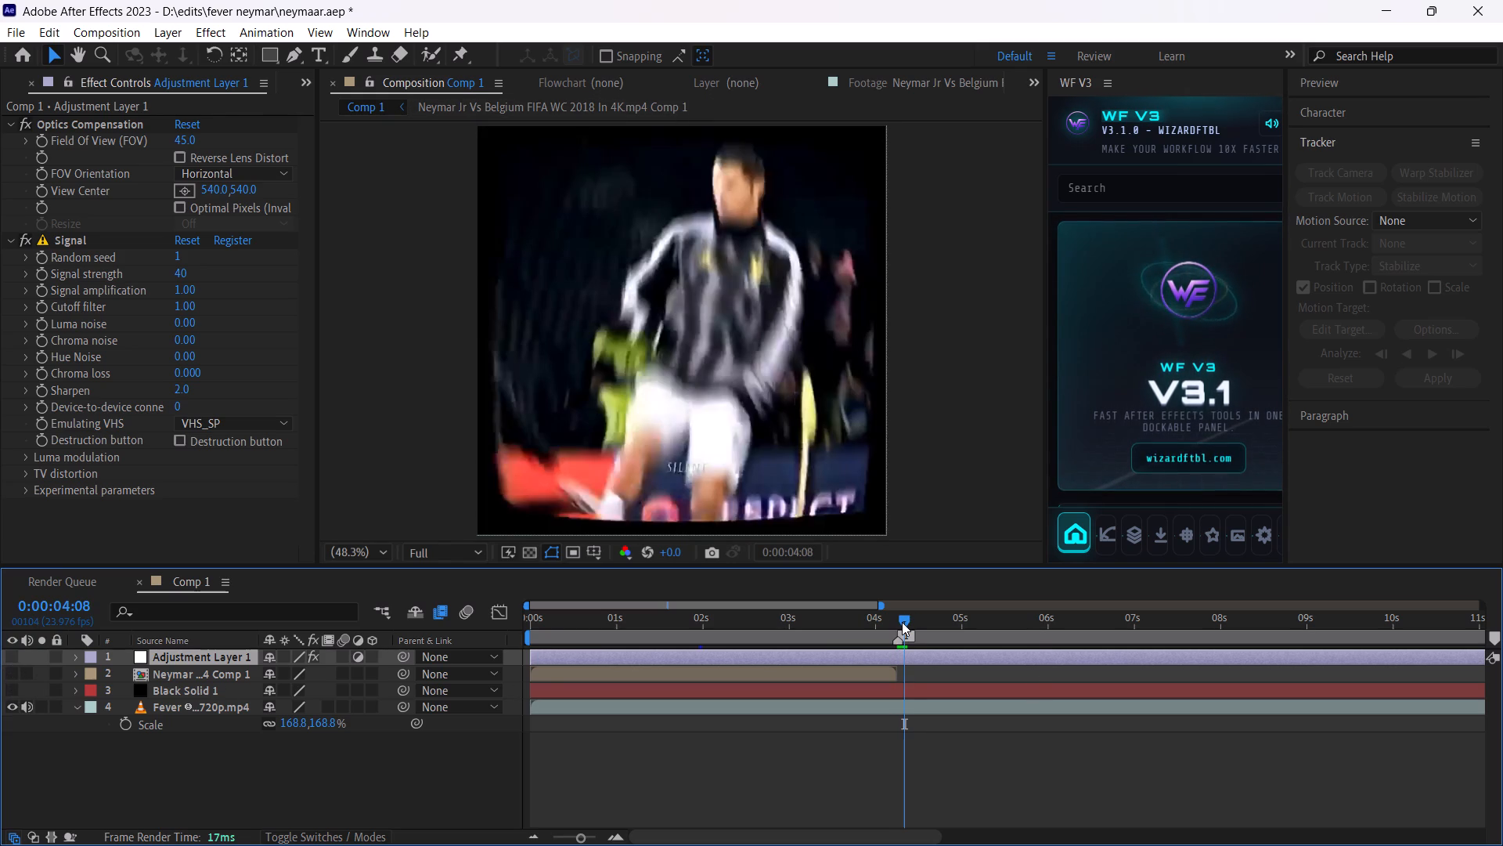
key("ctrl+Left")
key("ctrl+Left")
key("ctrl+Right")
key("ctrl+Right")
key("ctrl+Right")
key("ctrl+Right")
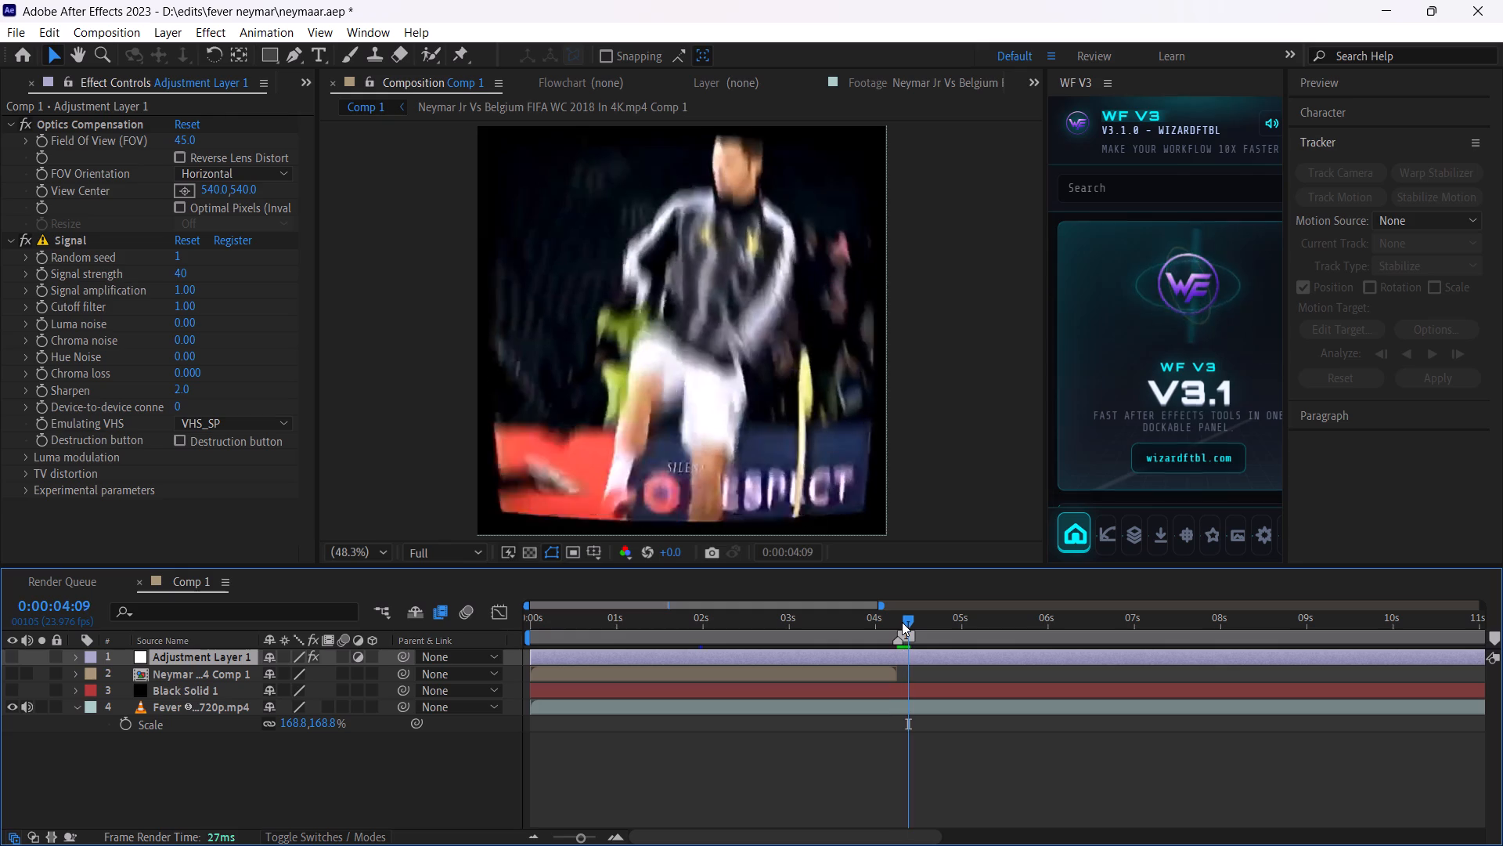
Step frame by frame through the Fever reference between about 0:00:04:05 and 0:00:04:20 to examine its flash and shot change.
key("ctrl+Left")
key("ctrl+Left")
key("ctrl+Right")
key("ctrl+Right")
key("ctrl+Right")
key("ctrl+Right")
key("ctrl+Right")
key("ctrl+Right")
key("ctrl+Right")
key("ctrl+Right")
key("ctrl+Right")
key("ctrl+Right")
key("ctrl+Right")
key("ctrl+Right")
key("ctrl+Right")
key("ctrl+Right")
key("ctrl+Right")
key("ctrl+Right")
key("ctrl+Right")
key("ctrl+Right")
key("ctrl+Right")
key("ctrl+Right")
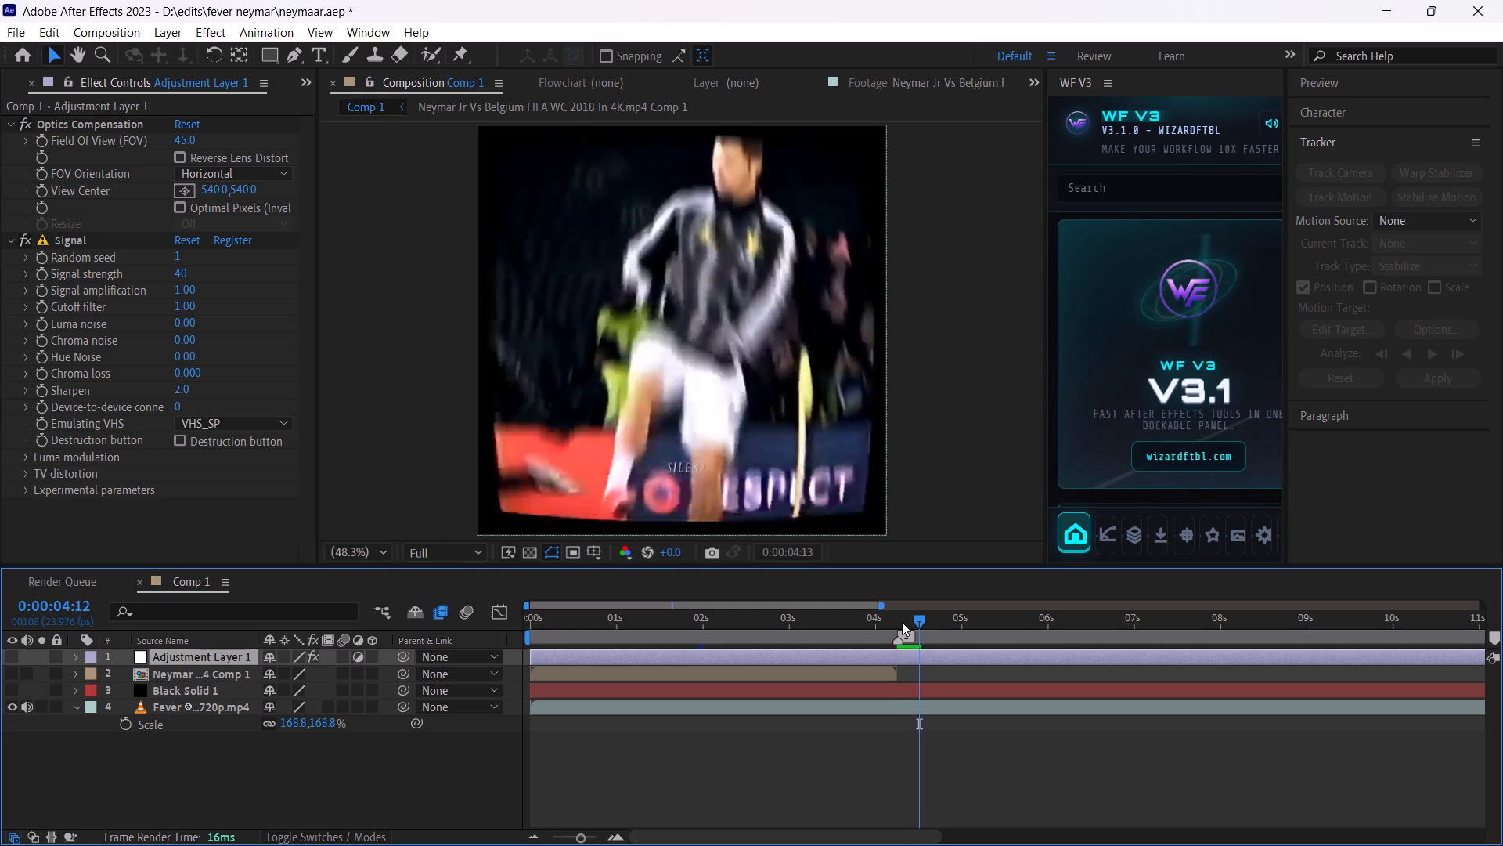
key("ctrl+Left")
key("ctrl+Left")
key("ctrl+Left")
key("ctrl+Left")
key("ctrl+Left")
key("ctrl+Left")
key("ctrl+Left")
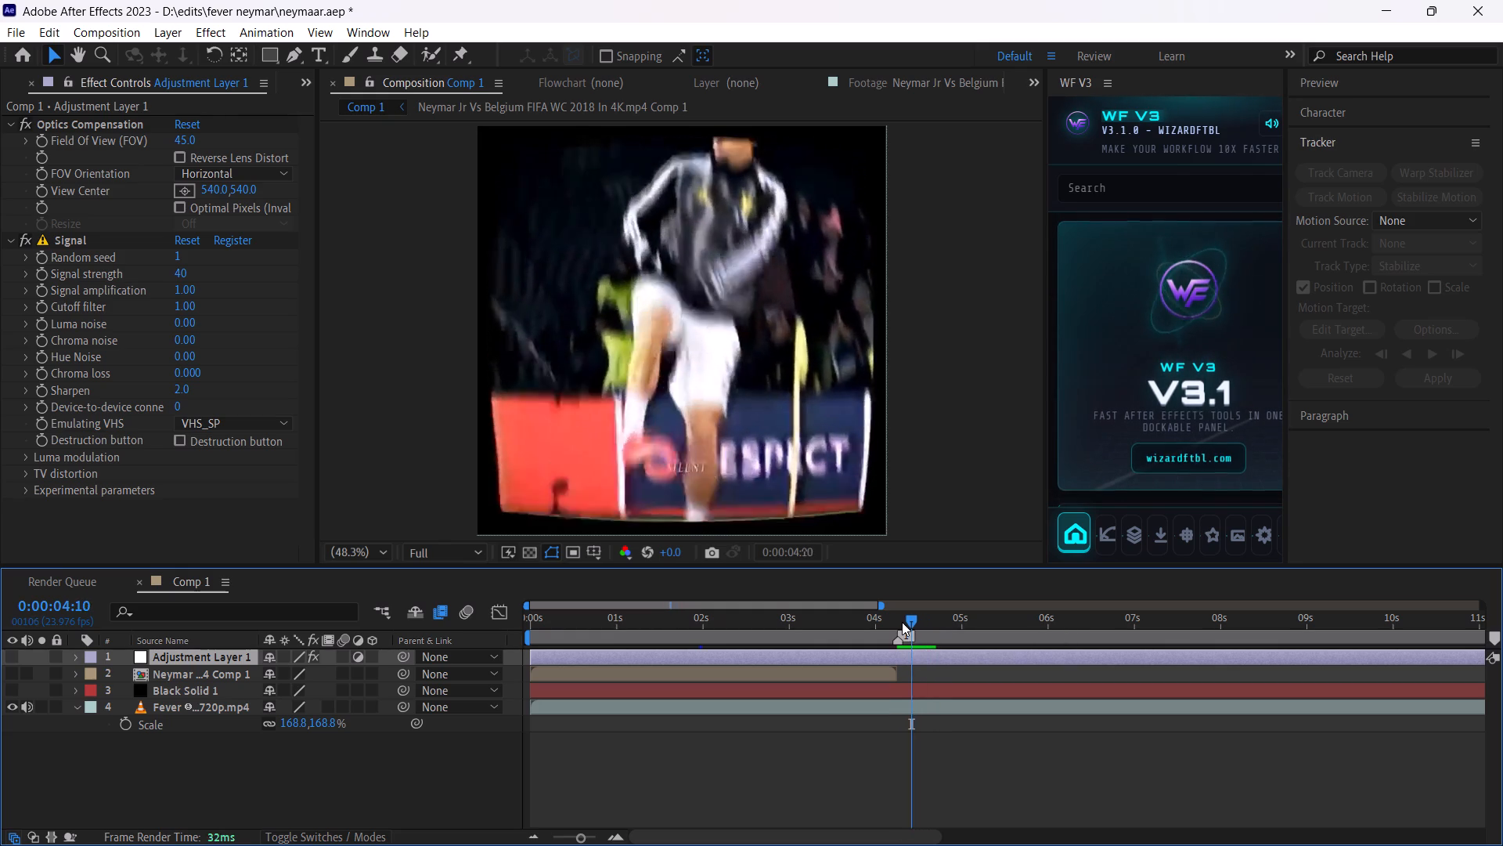
key("ctrl+Left")
key("ctrl+Left")
key("ctrl+Left")
key("ctrl+Right")
key("ctrl+Left")
key("ctrl+Left")
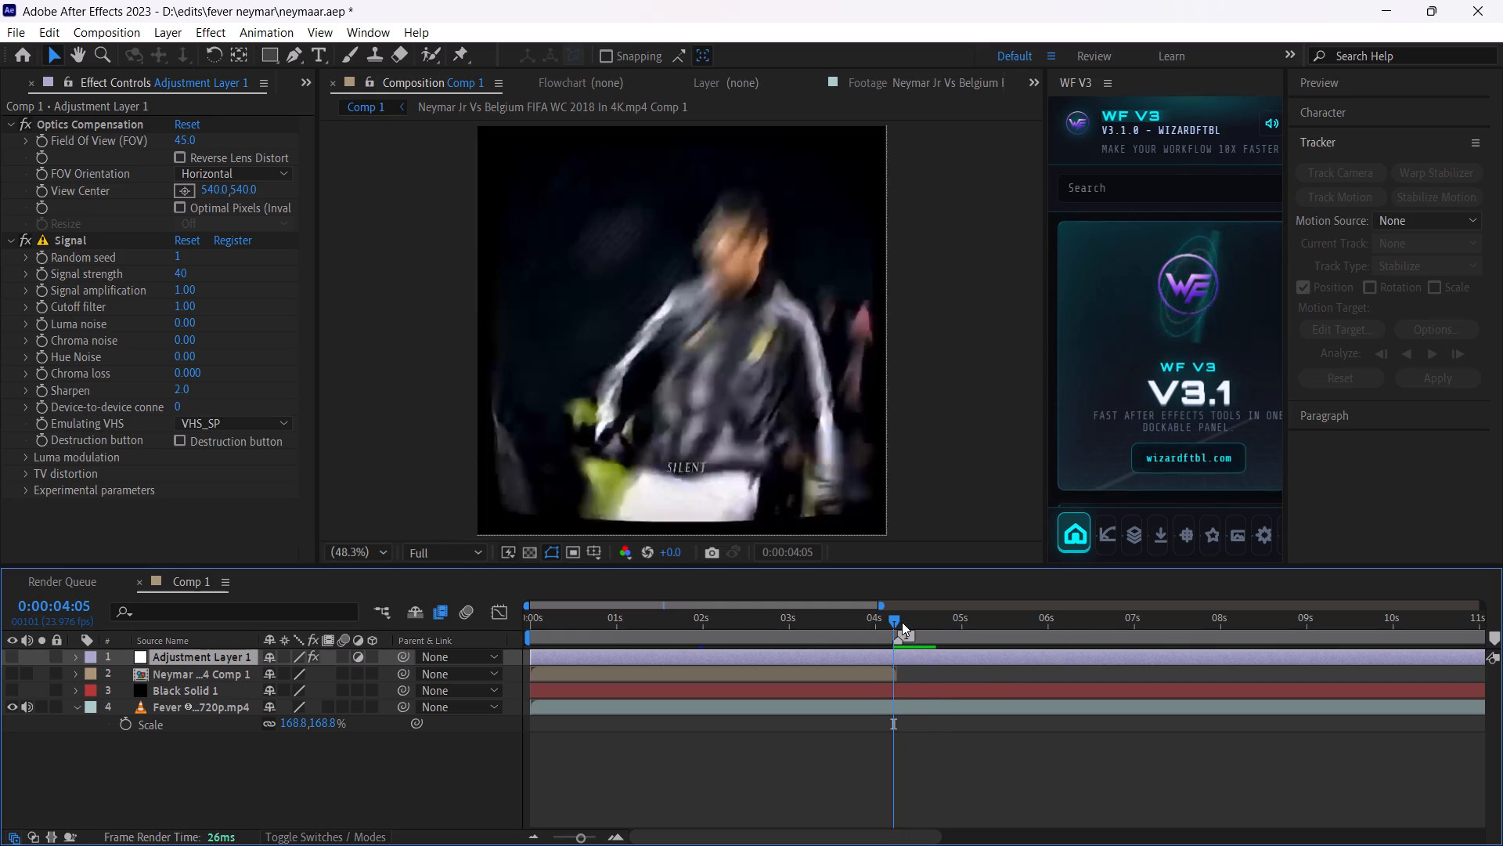
Park at the reference's flash frame, 0:00:04:06, and create a 1080 x 1080 px white (FFFFFF) solid as the top layer.
key("ctrl+Right")
key("ctrl+Right")
key("ctrl+Left")
key("ctrl+Right")
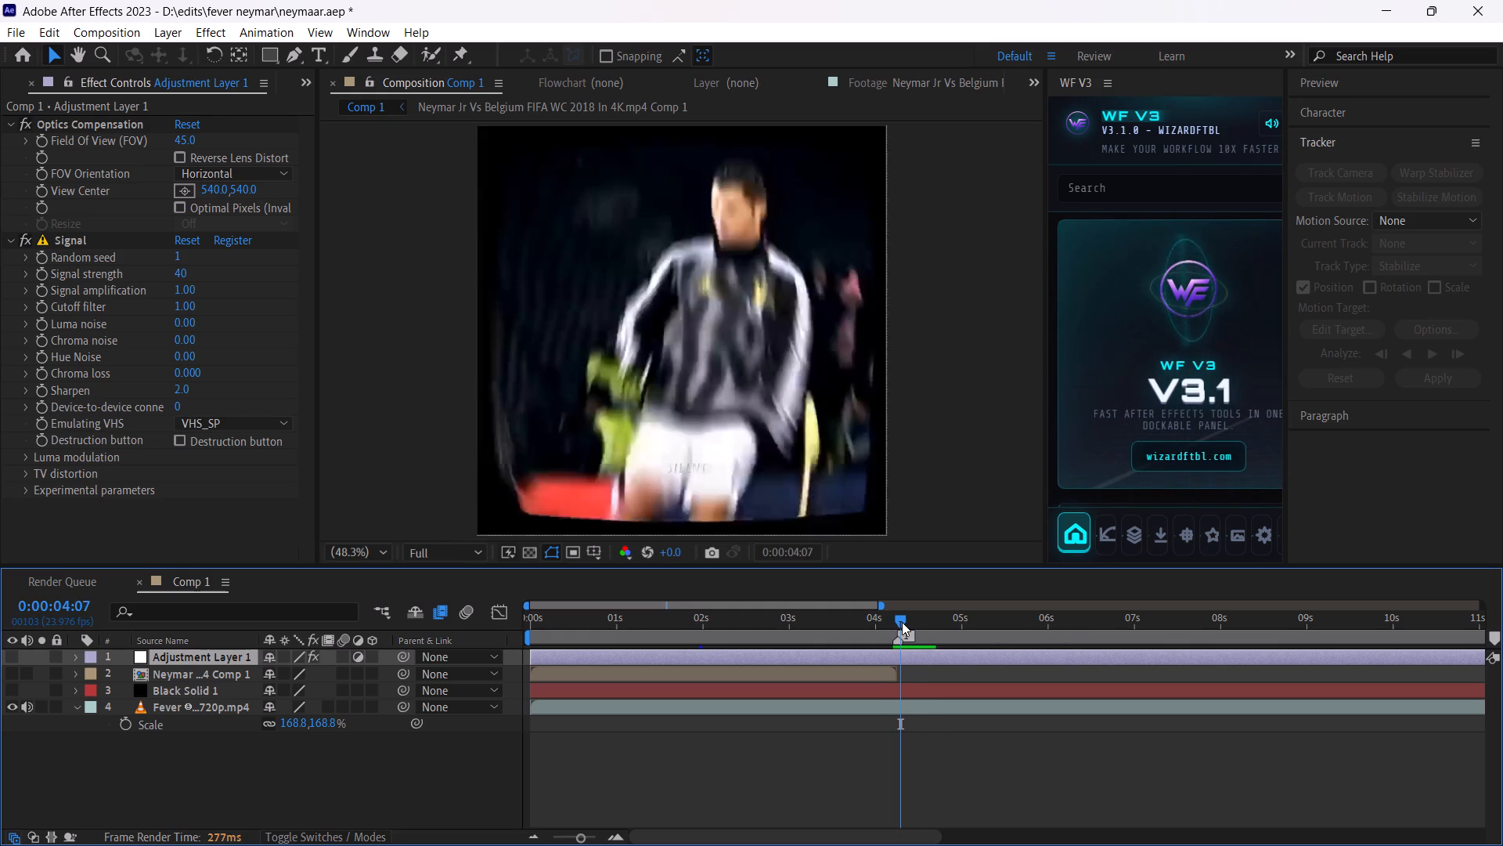
key("ctrl+Left")
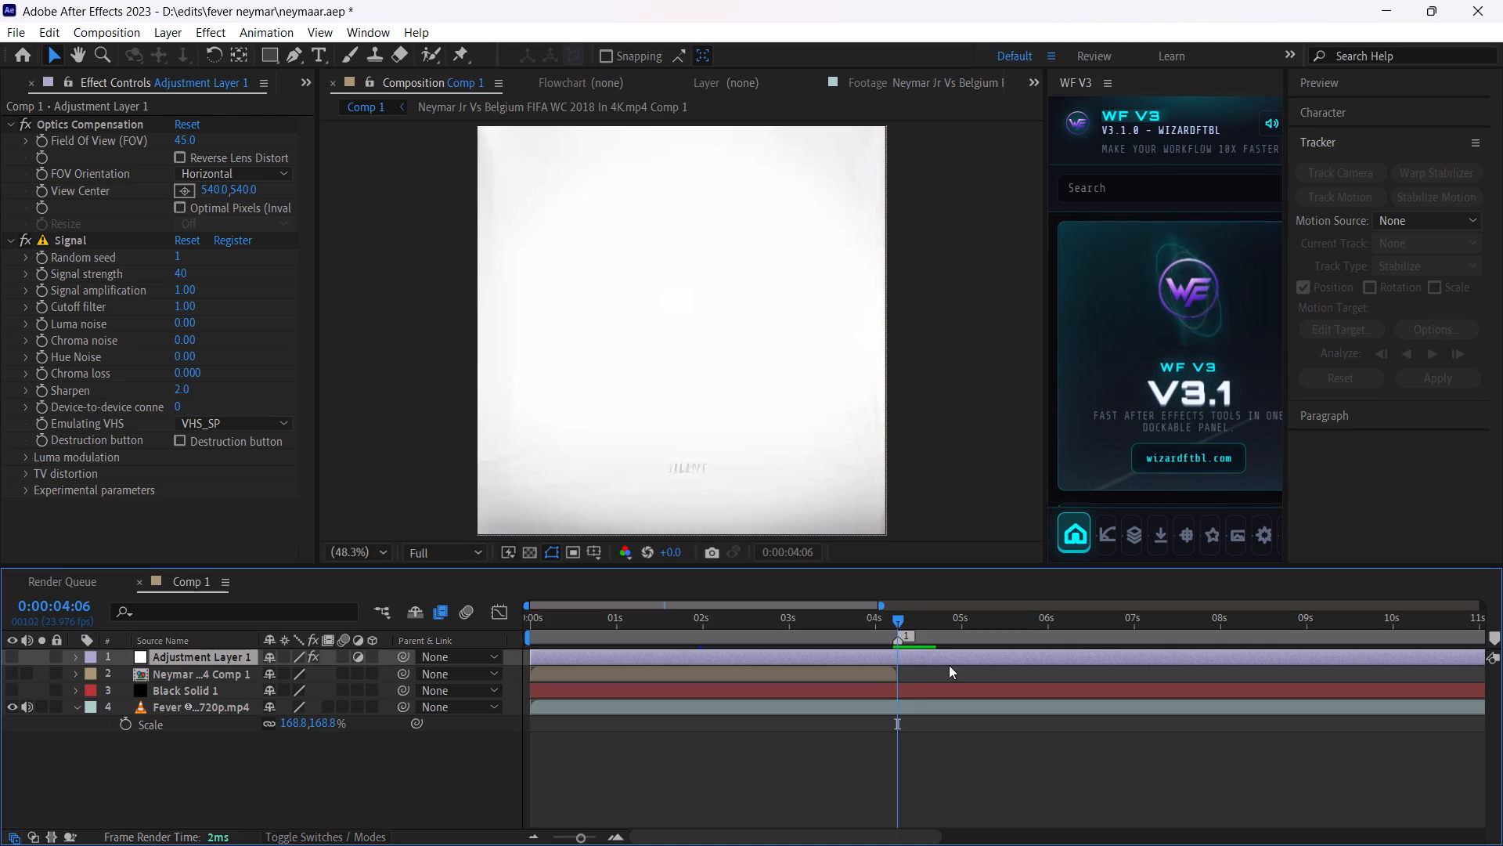
key("ctrl+y")
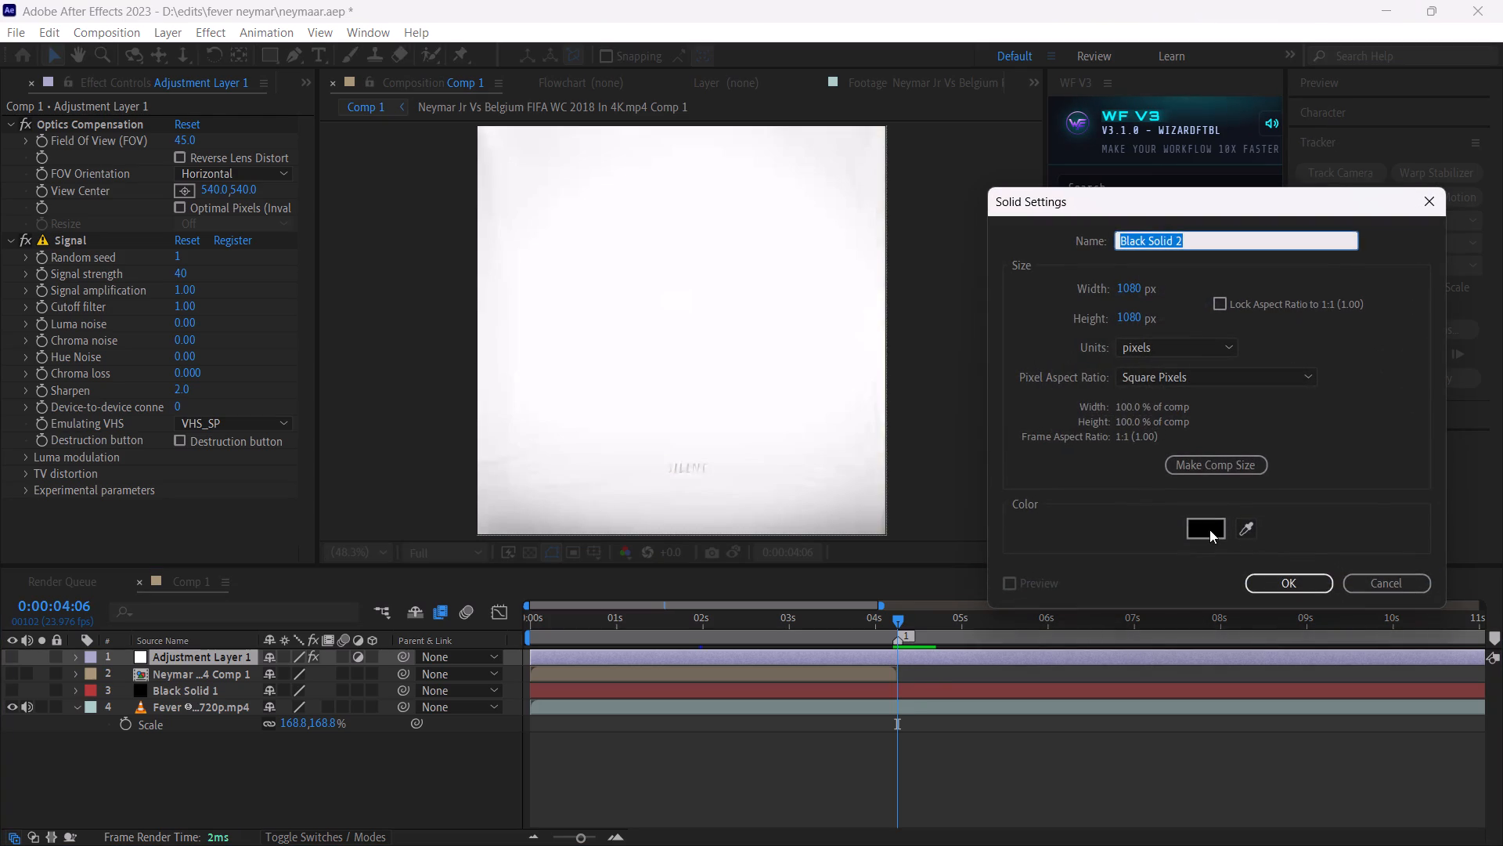
left_click(1209, 530)
left_click_drag(1199, 481, 899, 132)
left_click(1501, 287)
left_click(1489, 313)
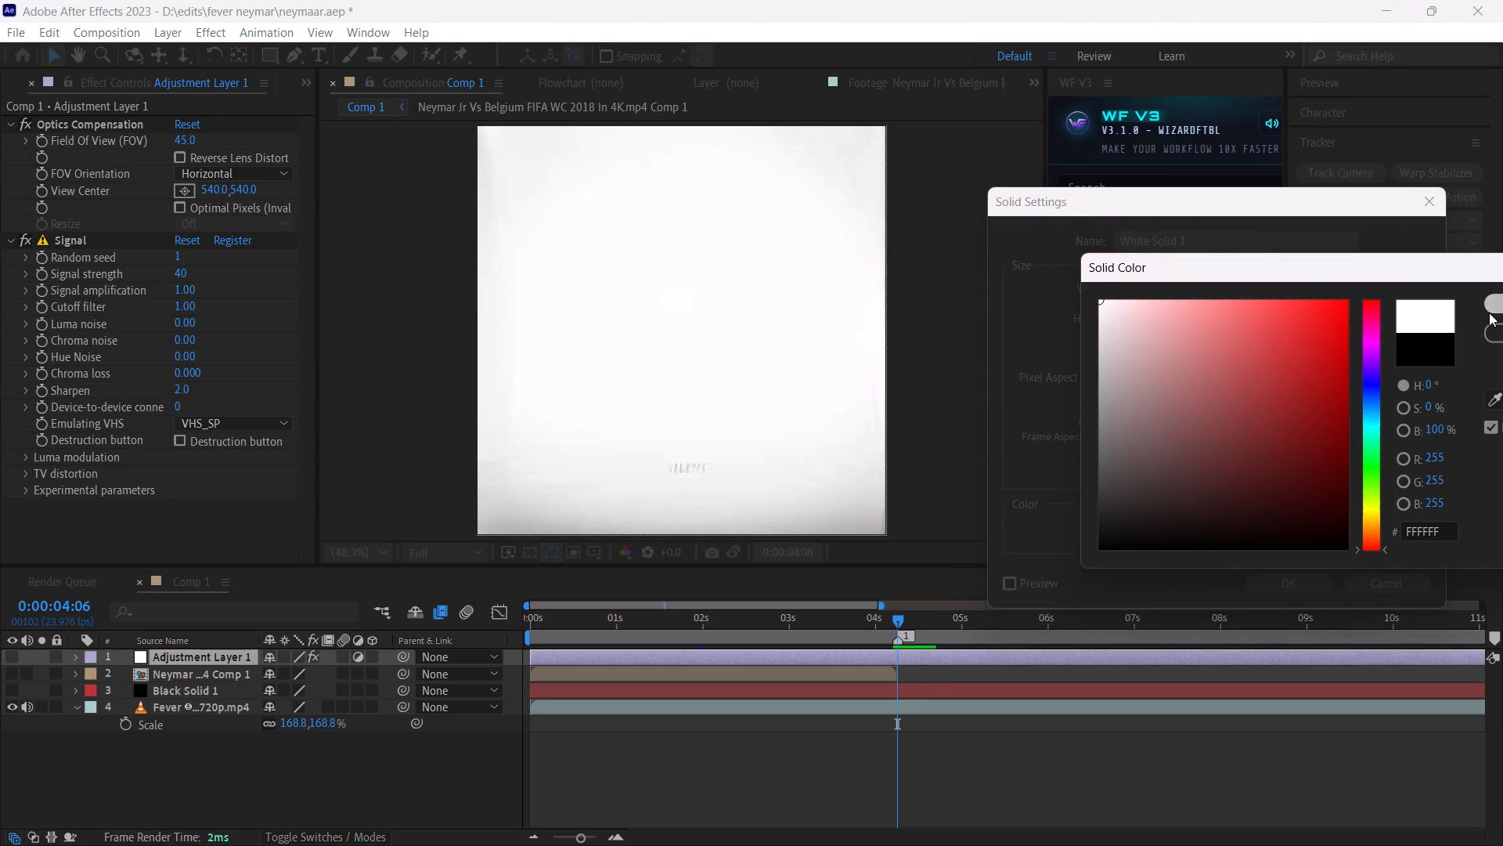
left_click(1292, 580)
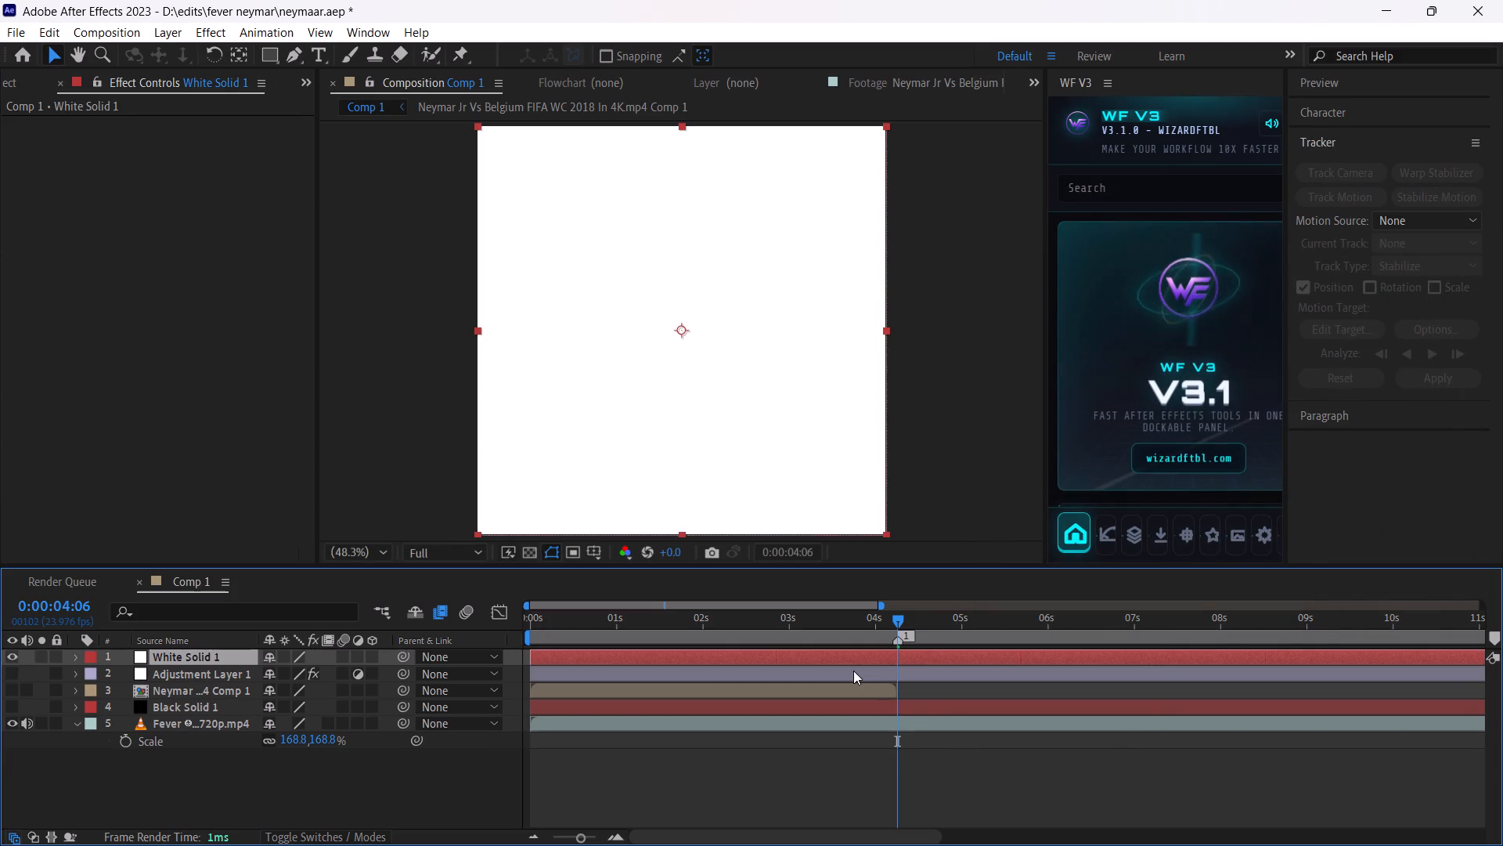
Trim the white solid to the single frame at 0:00:04:06 by splitting it and deleting the parts before and after.
key("ctrl+shift+d")
left_click(856, 677)
key("Delete")
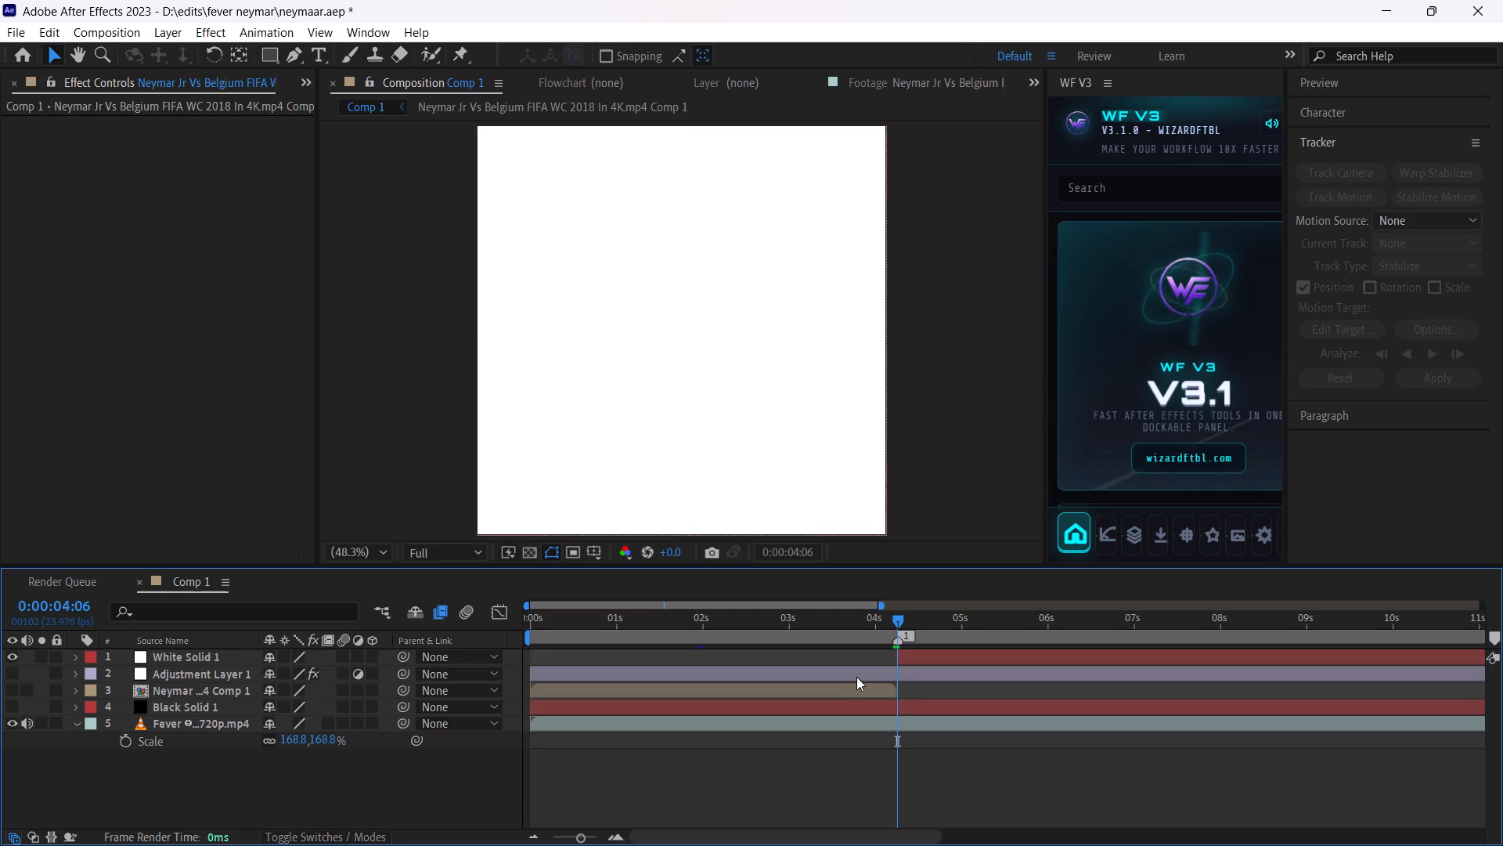
key("ctrl+Right")
left_click(921, 651)
key("ctrl+shift+d")
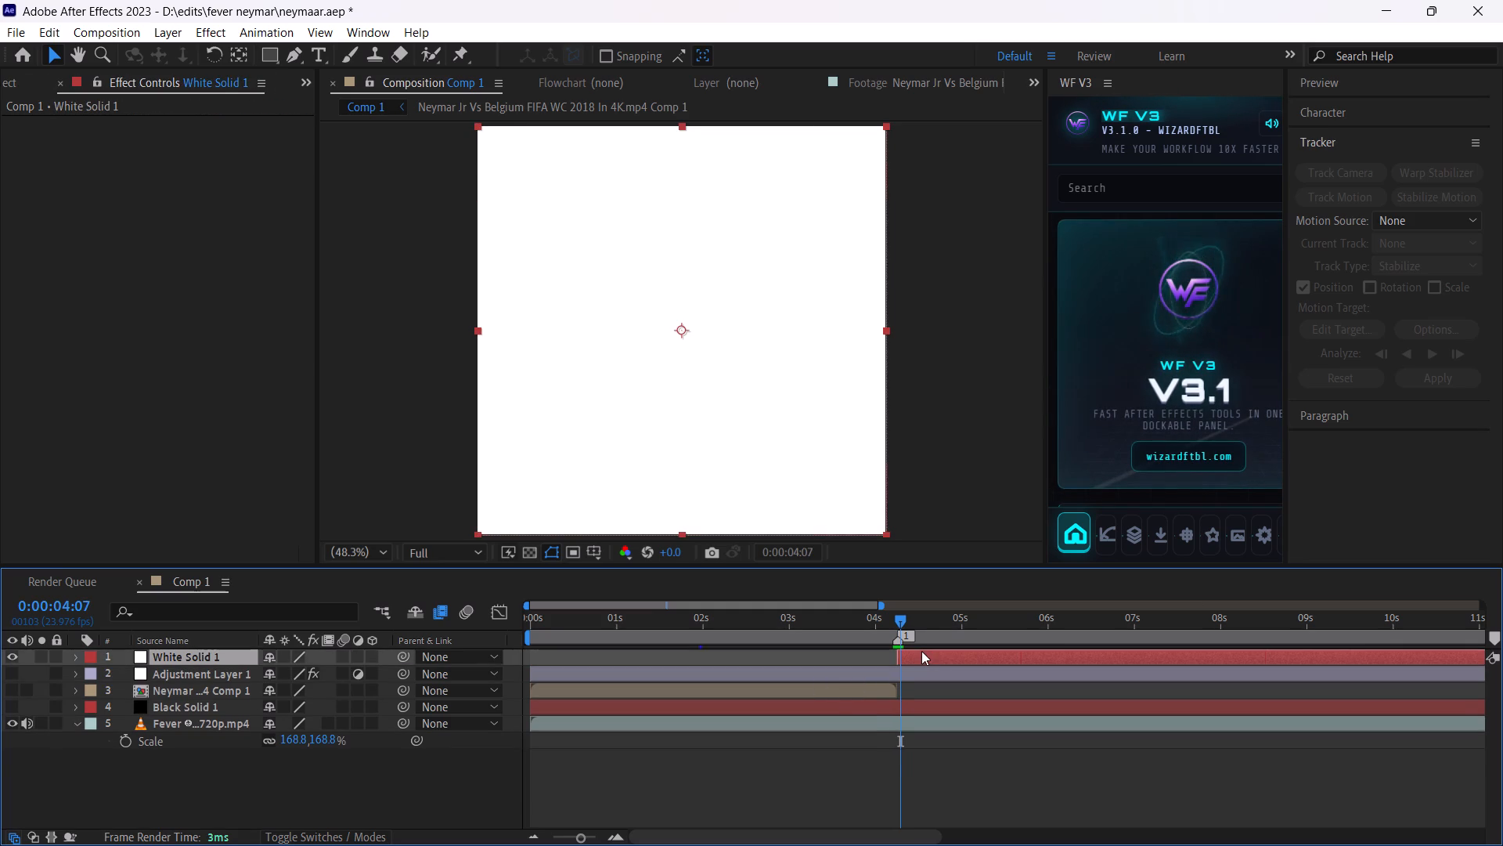
key("Delete")
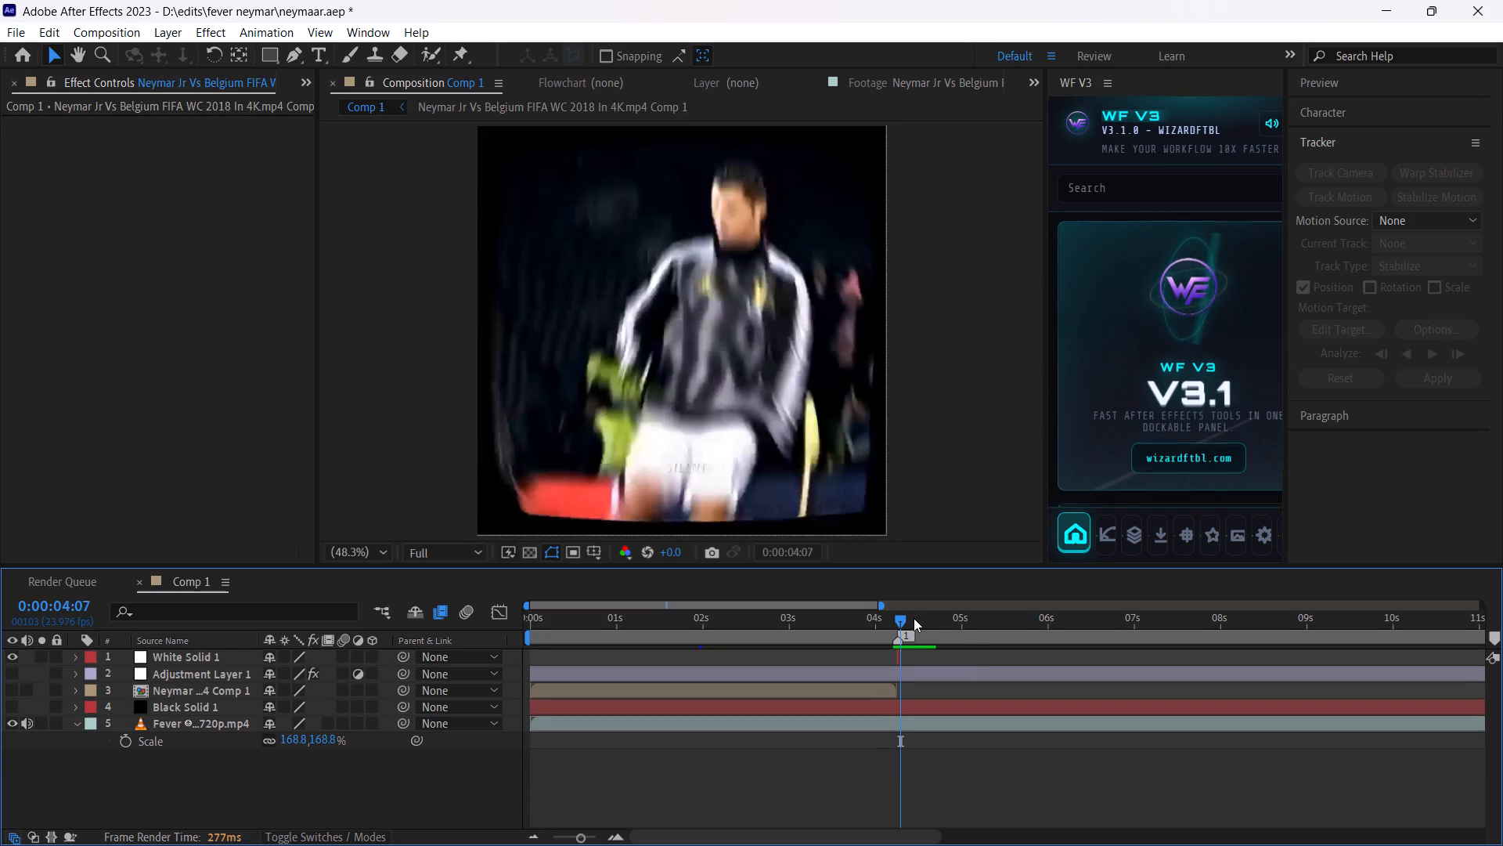
Step and play through the Fever reference from 0:00:04:07 to about 0:00:05:06 to locate its next shot change.
key("ctrl+Right")
key("ctrl+Right")
key("ctrl+Right")
key("ctrl+Right")
key("ctrl+Right")
key("ctrl+Right")
key("ctrl+Right")
key("ctrl+Right")
key("ctrl+Right")
key("ctrl+Right")
key("ctrl+Right")
key("ctrl+Right")
key("ctrl+Right")
key("ctrl+Right")
key("ctrl+Right")
key("ctrl+Right")
key("ctrl+Right")
key("ctrl+Right")
key("ctrl+Right")
key("space")
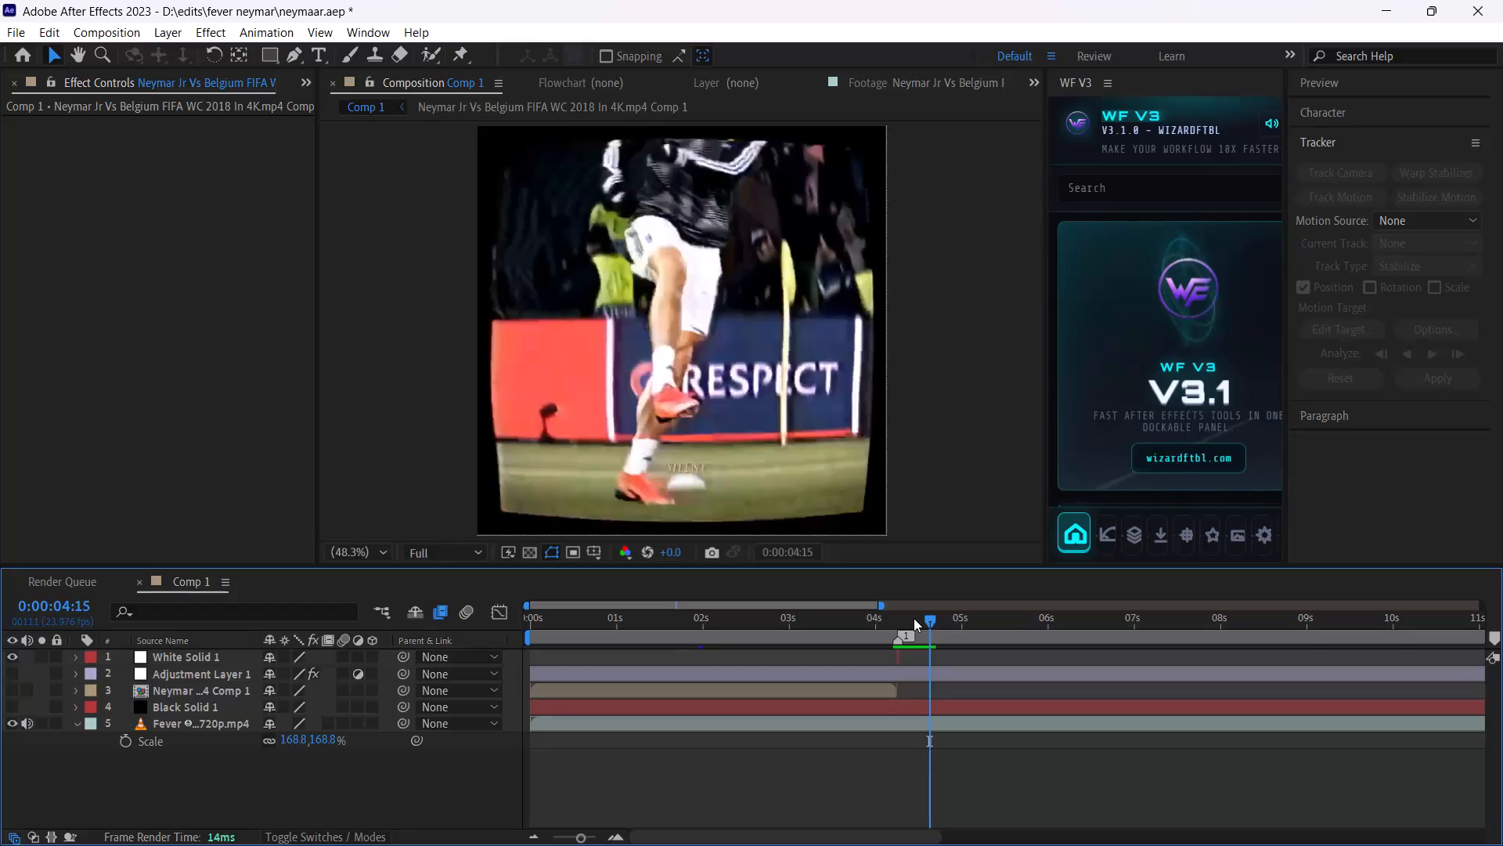
key("space")
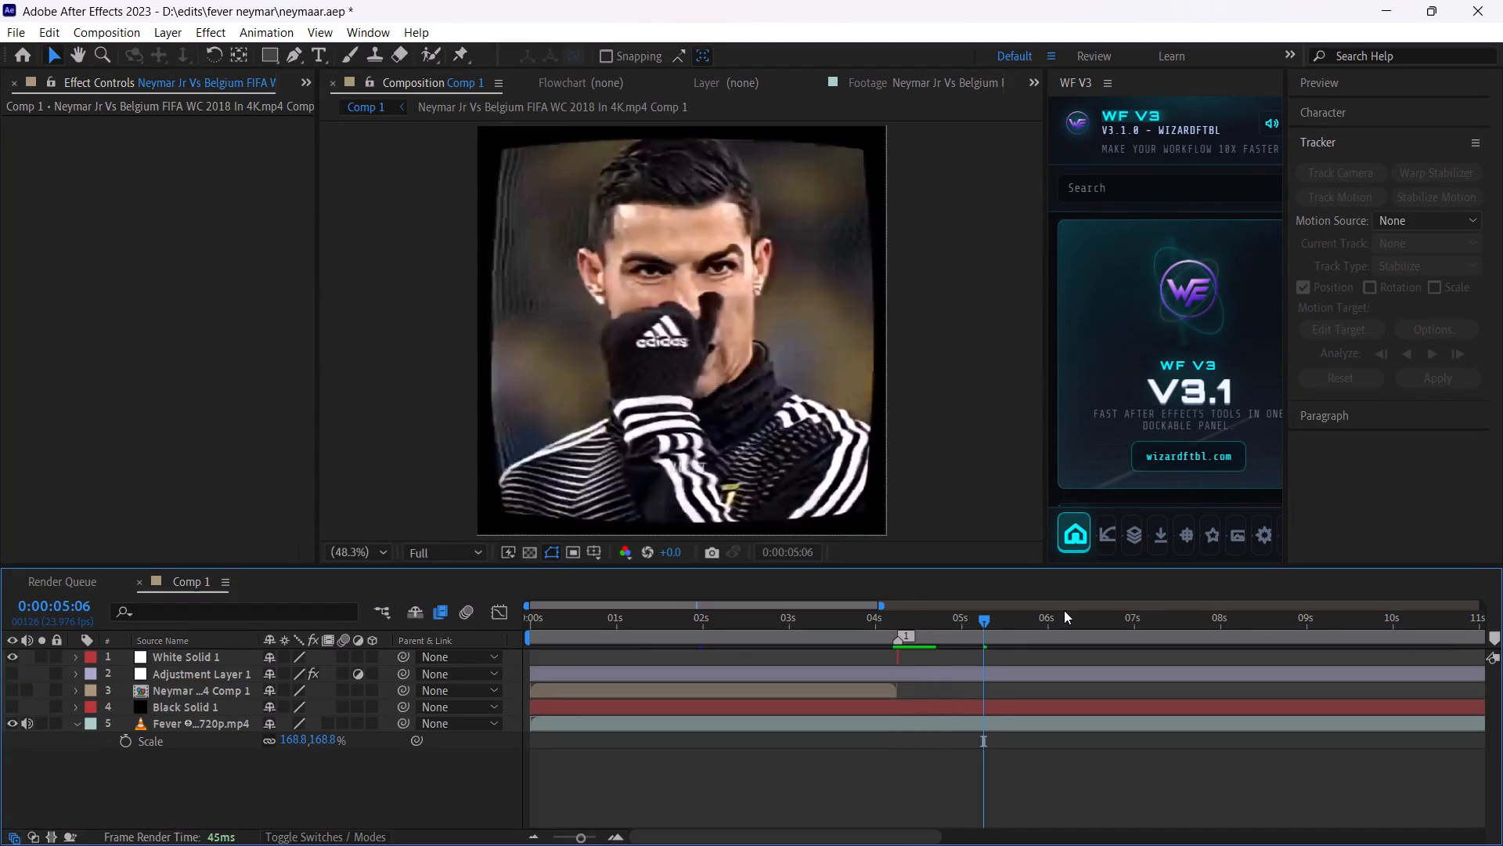
key("ctrl+Left")
key("ctrl+Left")
key("ctrl+Right")
key("ctrl+Right")
key("ctrl+Left")
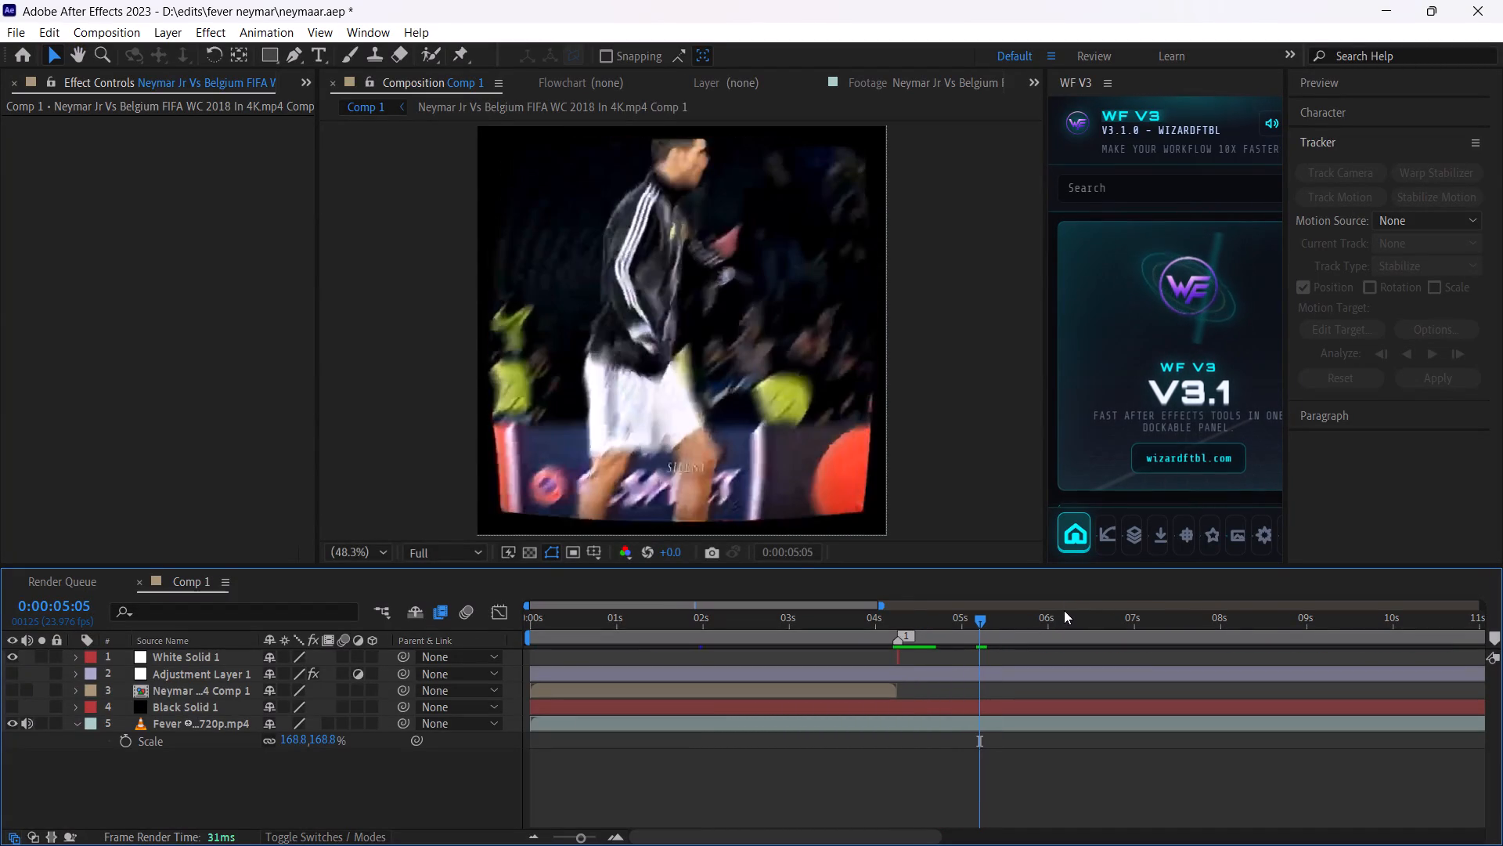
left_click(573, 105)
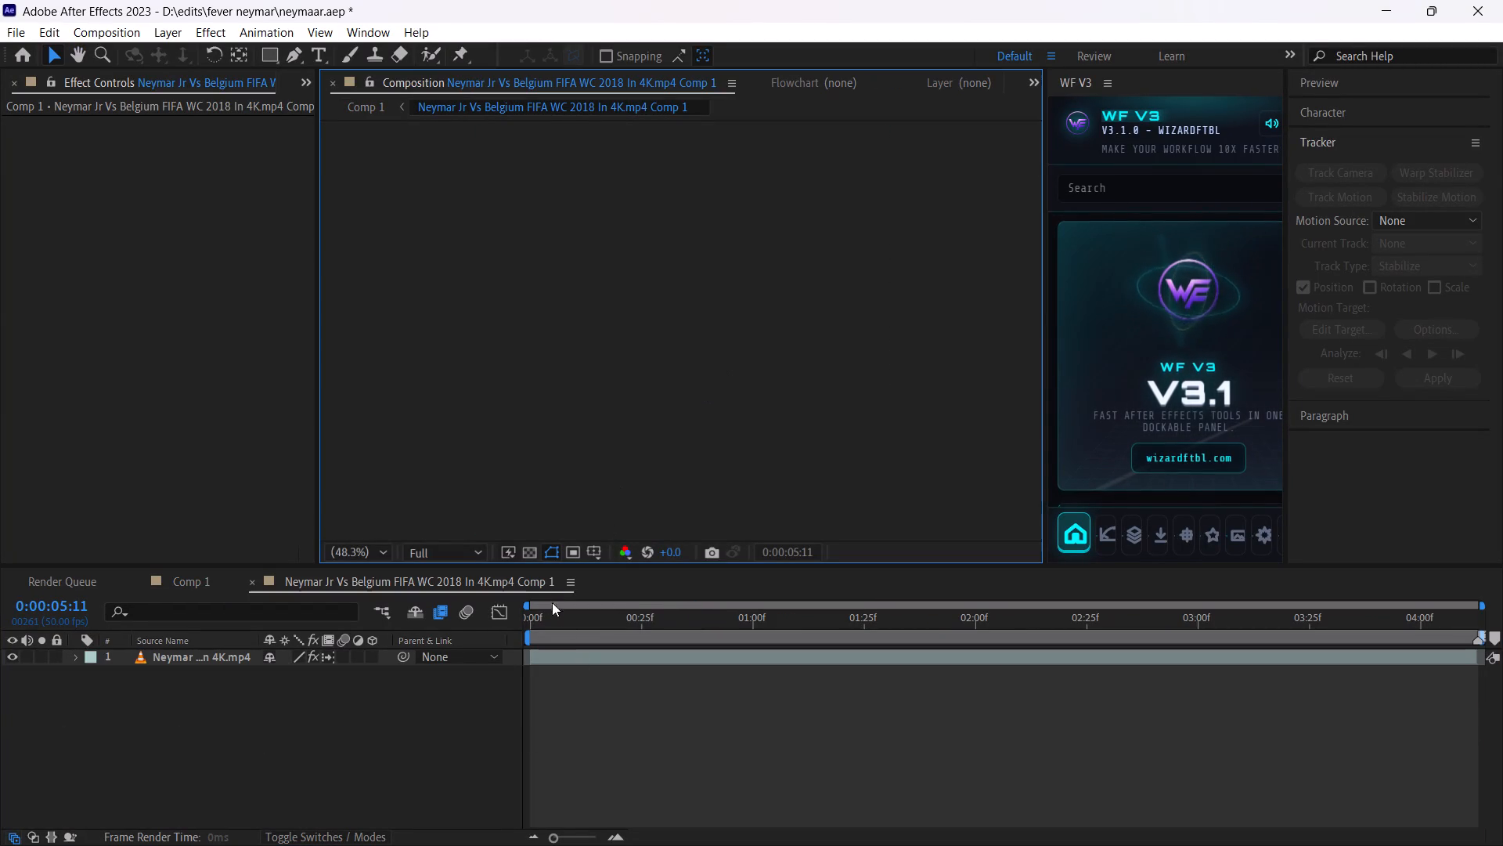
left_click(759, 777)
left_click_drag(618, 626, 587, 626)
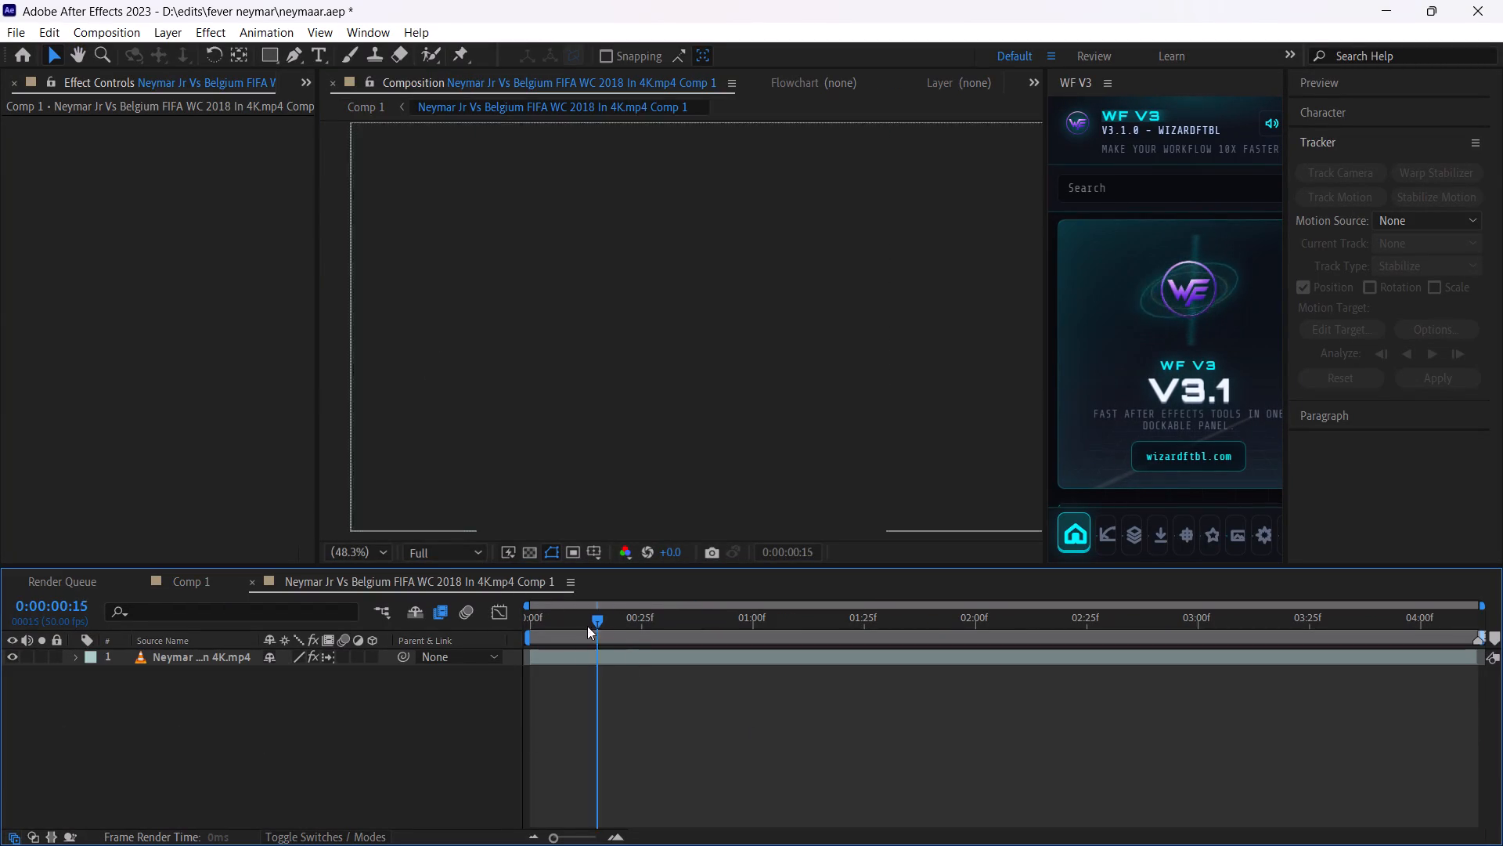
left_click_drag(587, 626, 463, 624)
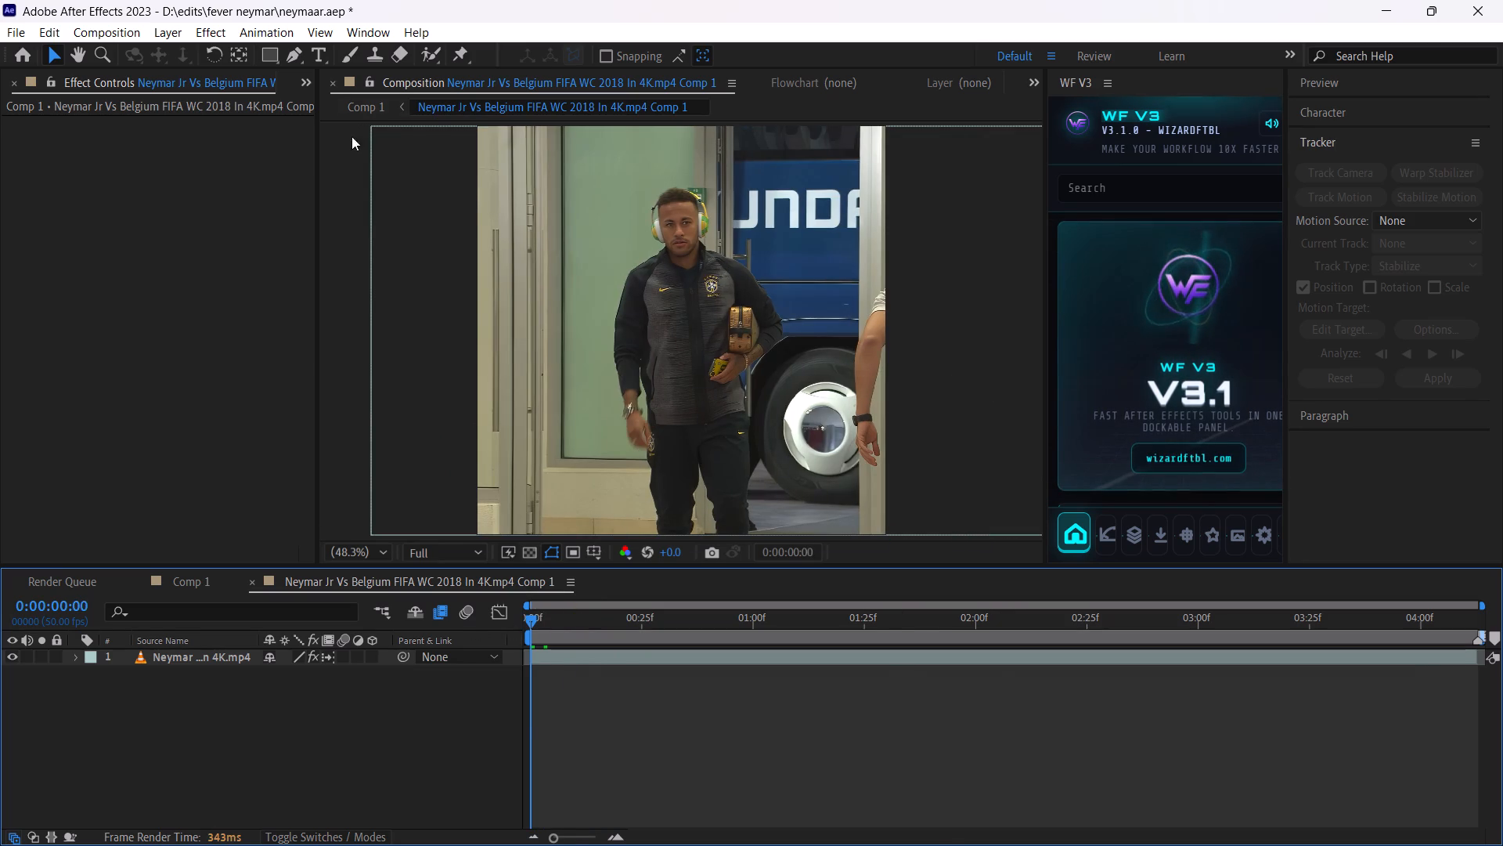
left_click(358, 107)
Open the Neymar Jr Vs Belgium source footage and scrub through its first minute to search for the next clip.
left_click(937, 87)
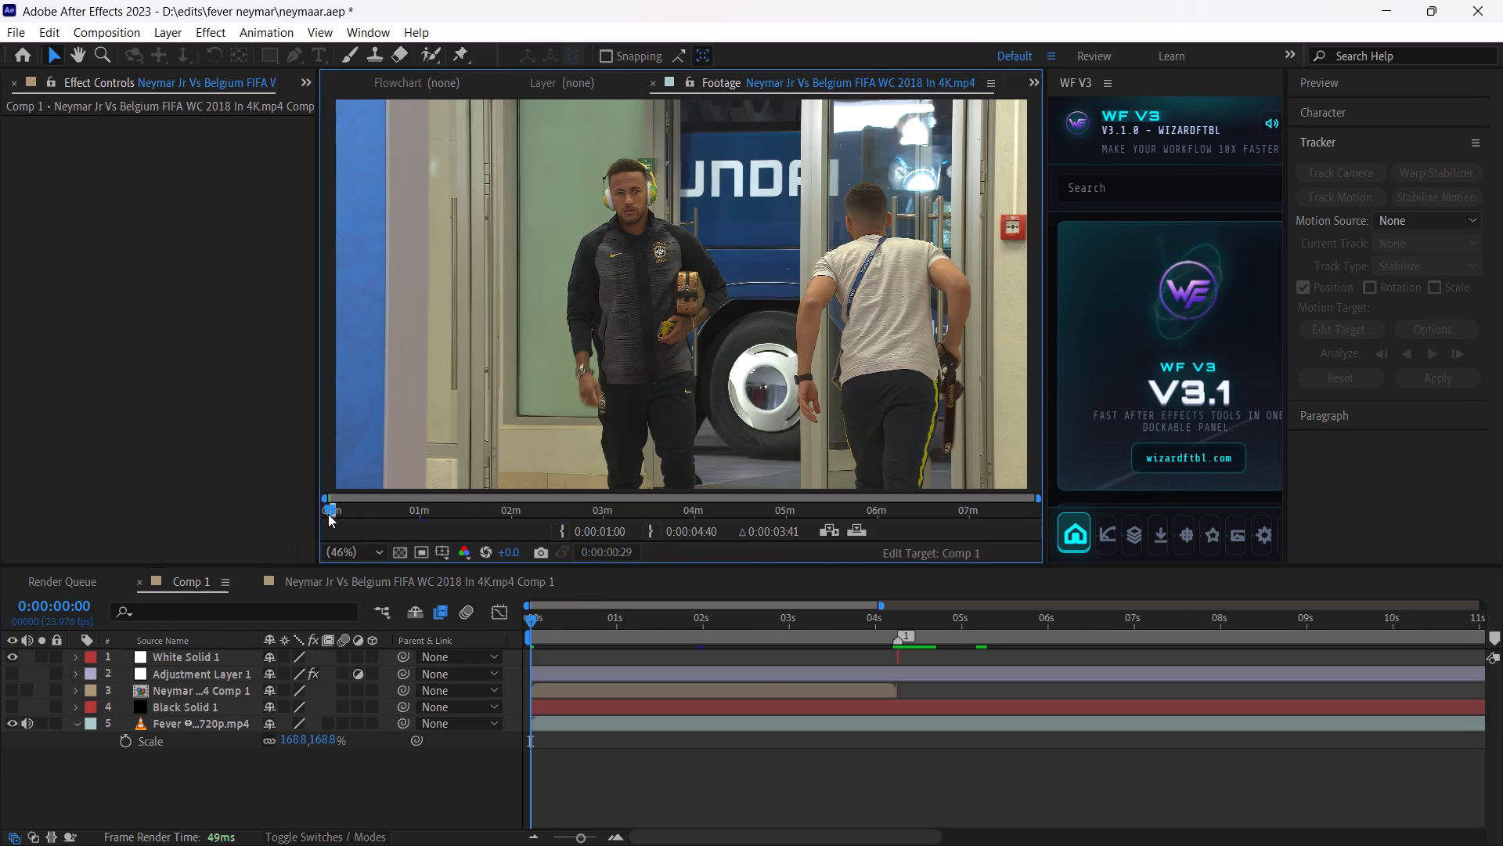
left_click_drag(328, 514, 362, 512)
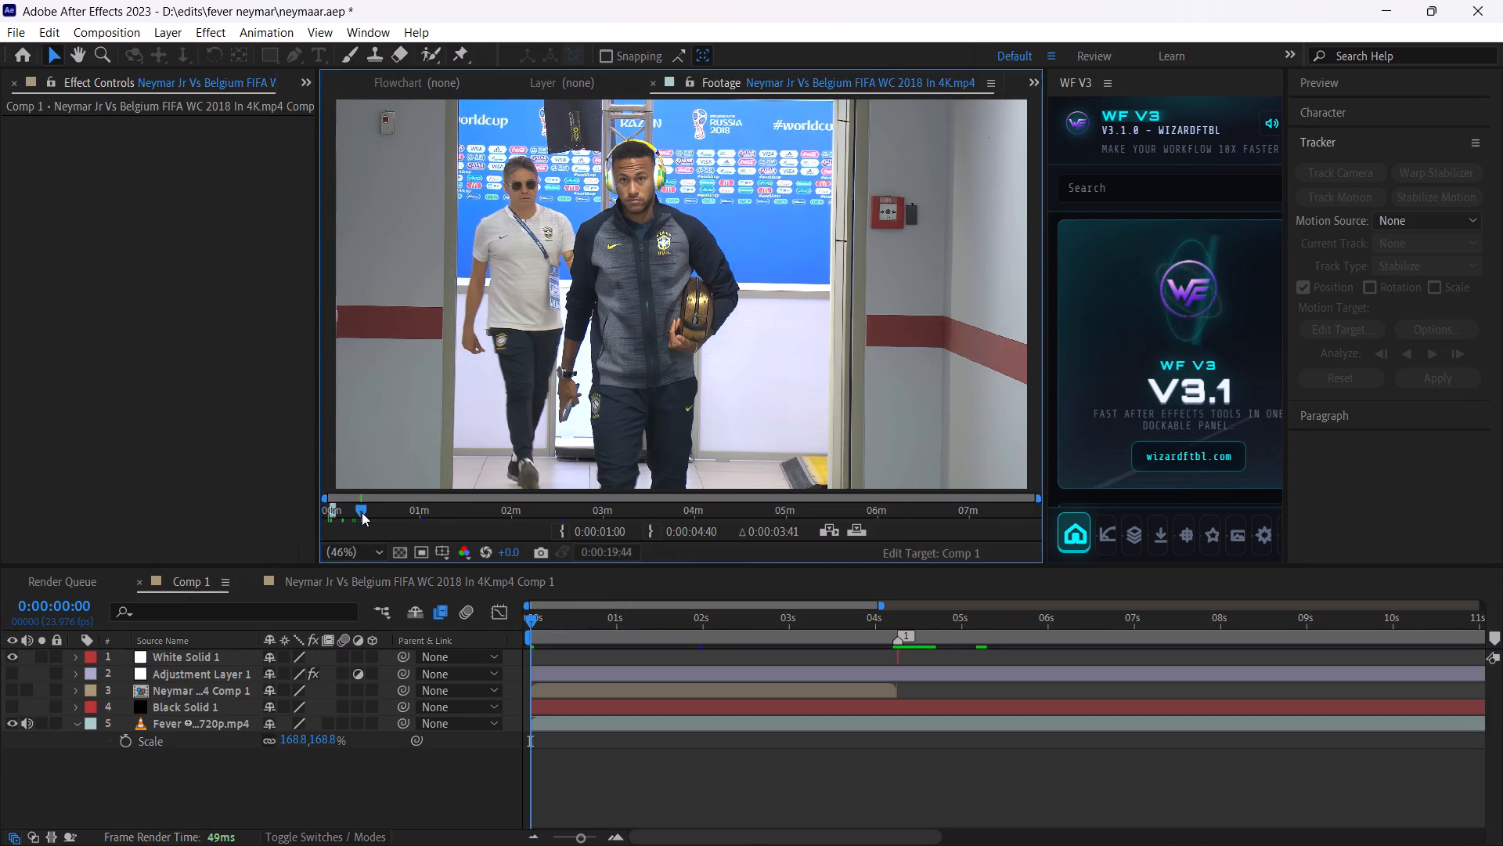
left_click_drag(362, 512, 381, 516)
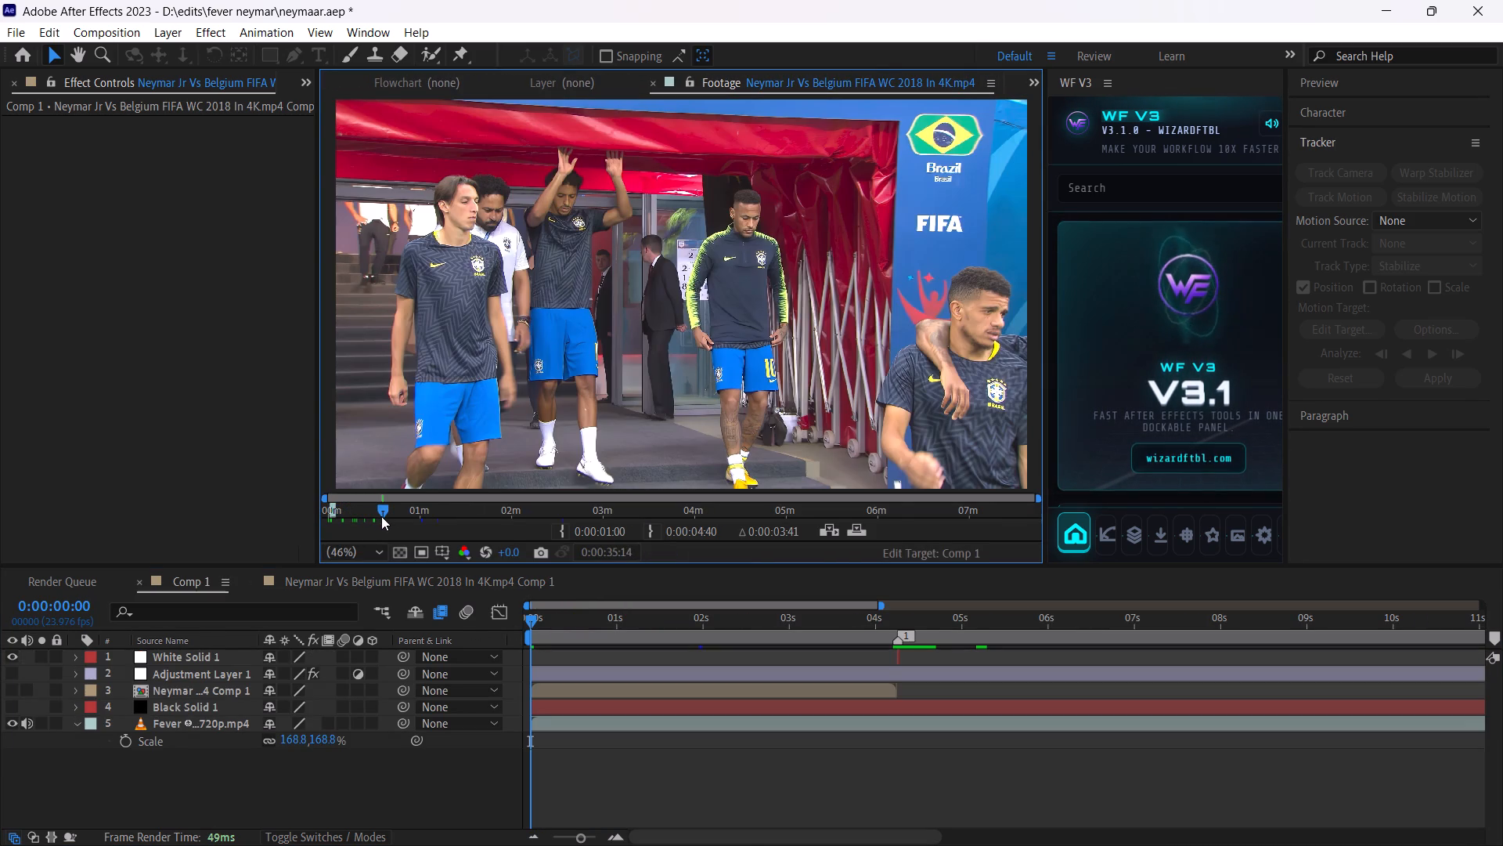
left_click_drag(381, 516, 385, 516)
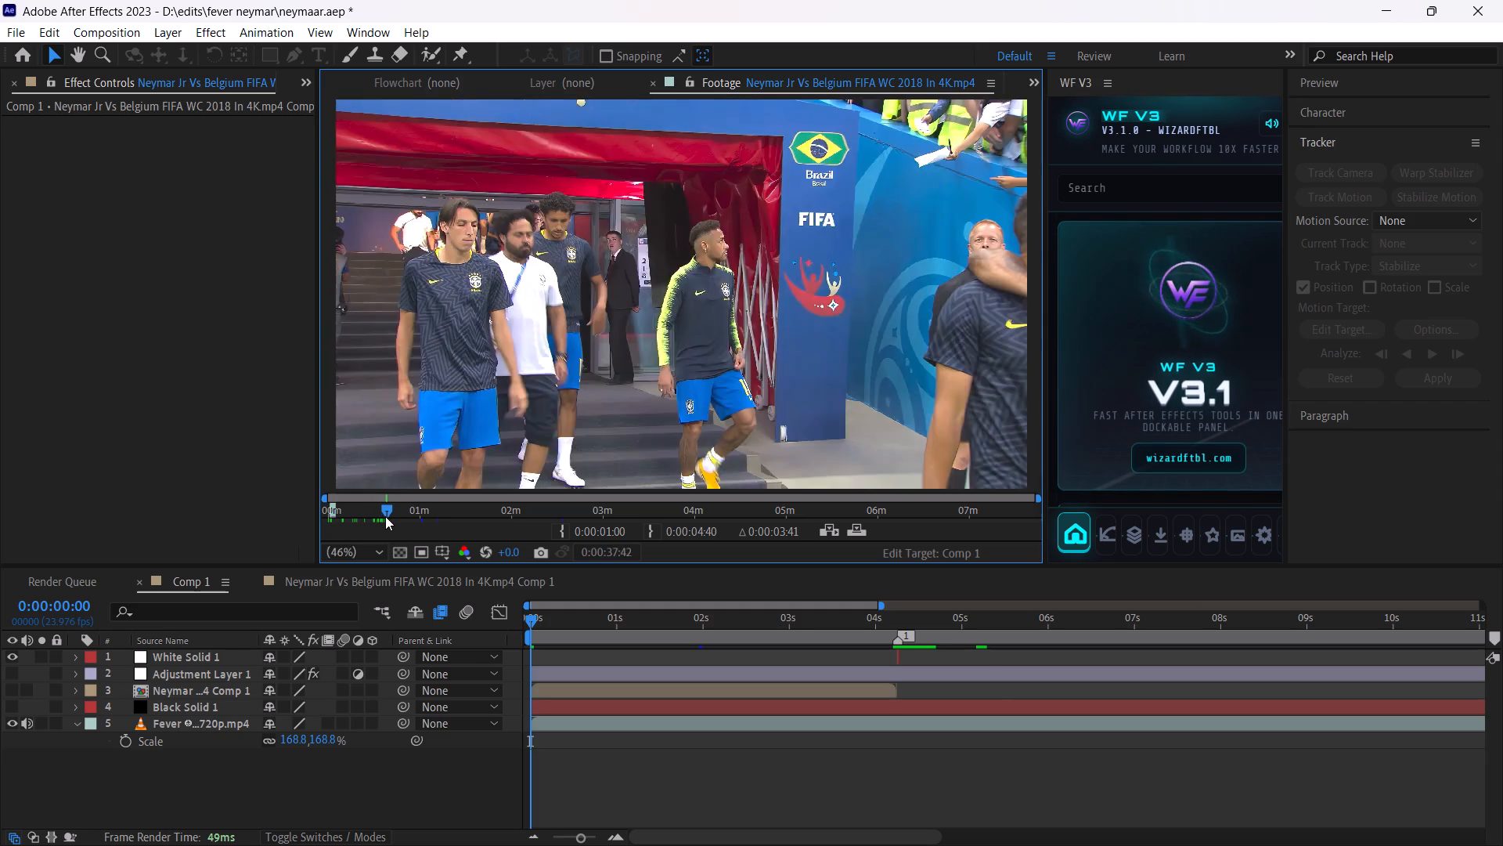
left_click_drag(385, 516, 393, 516)
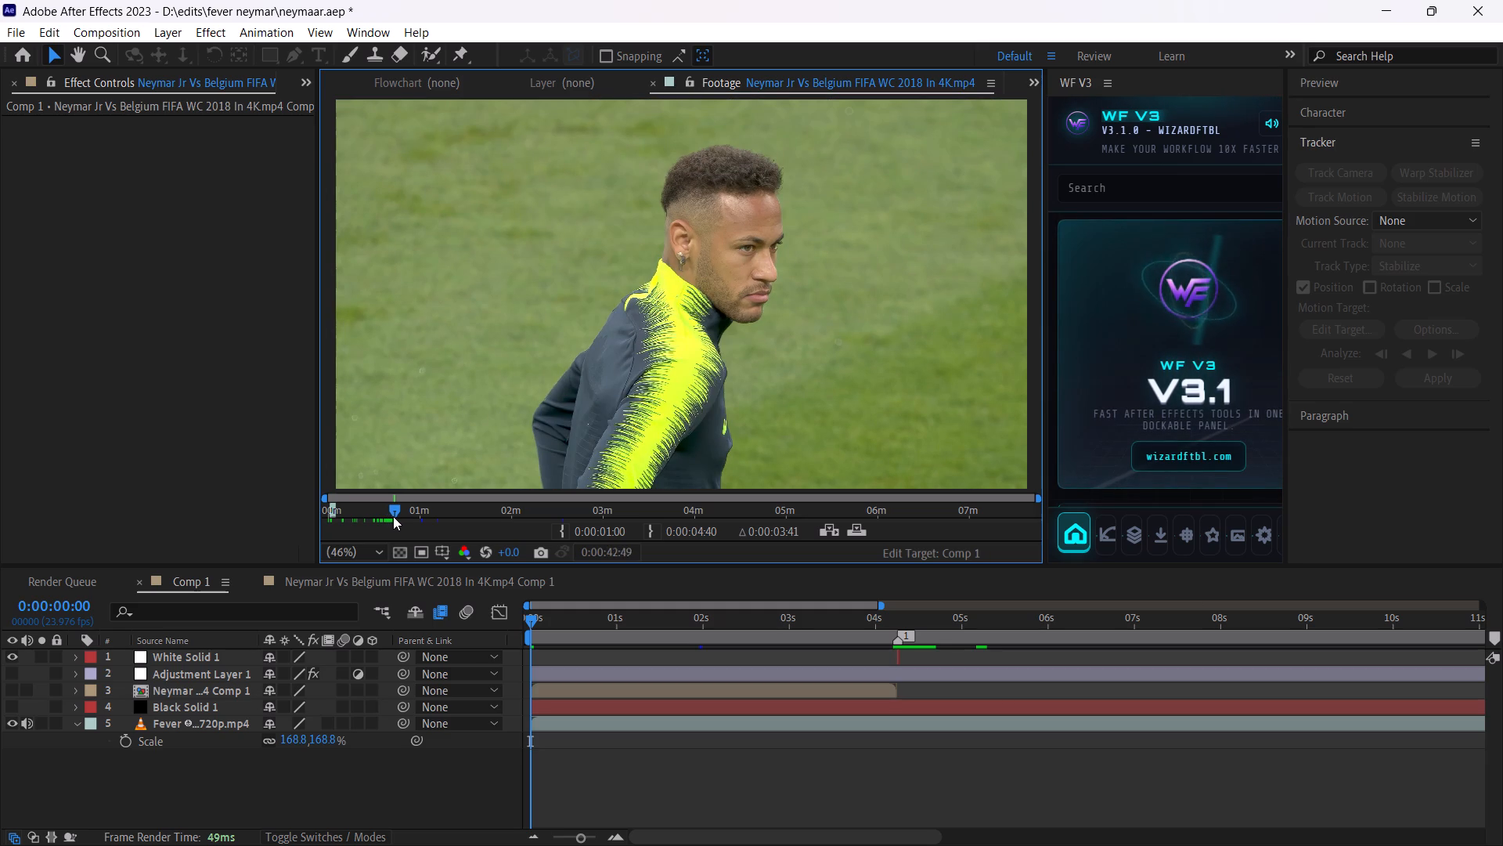
left_click_drag(393, 516, 402, 516)
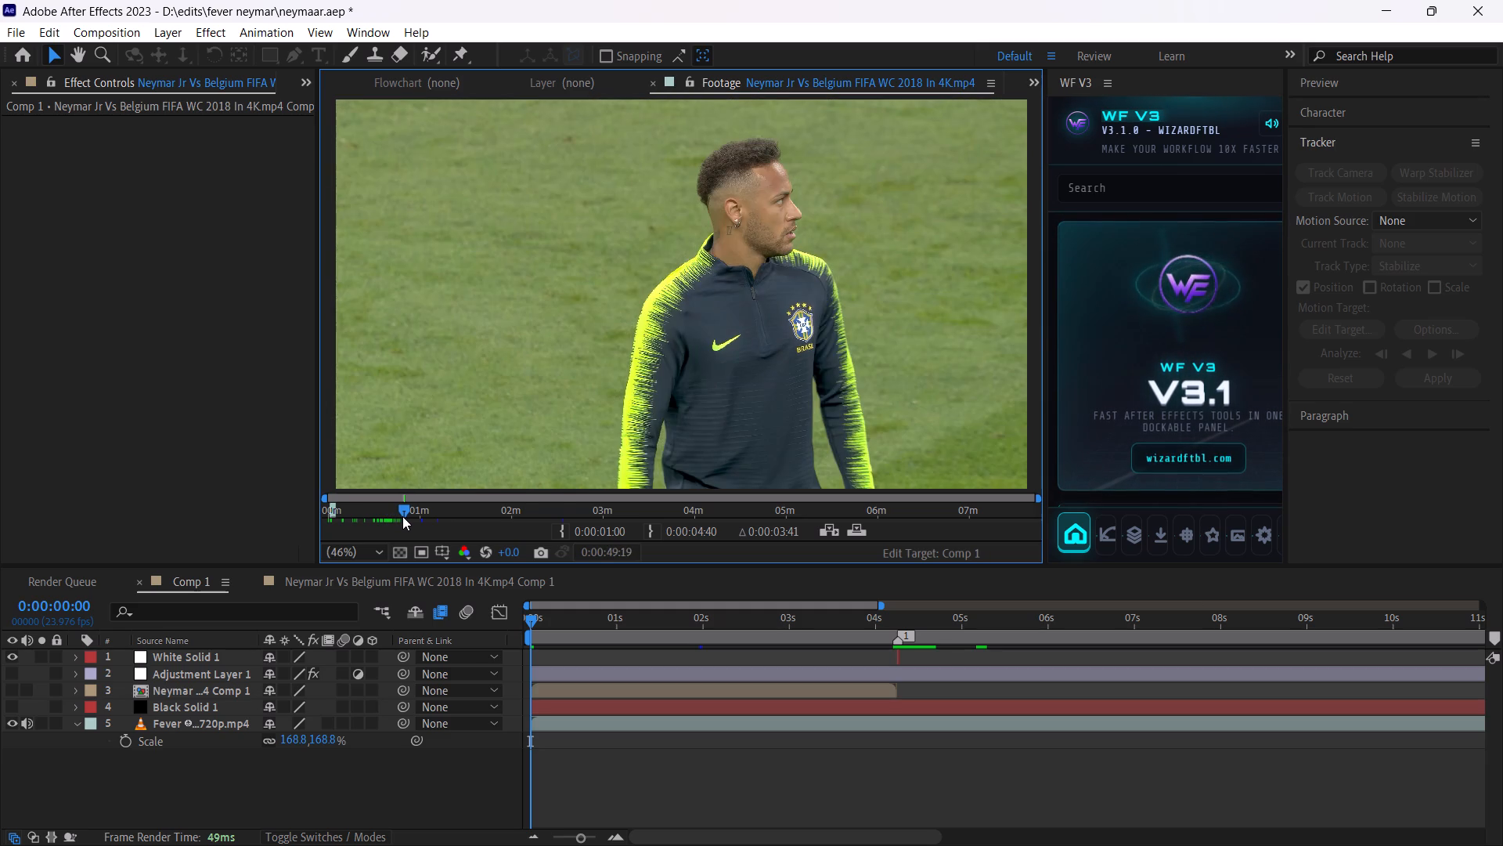
left_click_drag(402, 516, 424, 516)
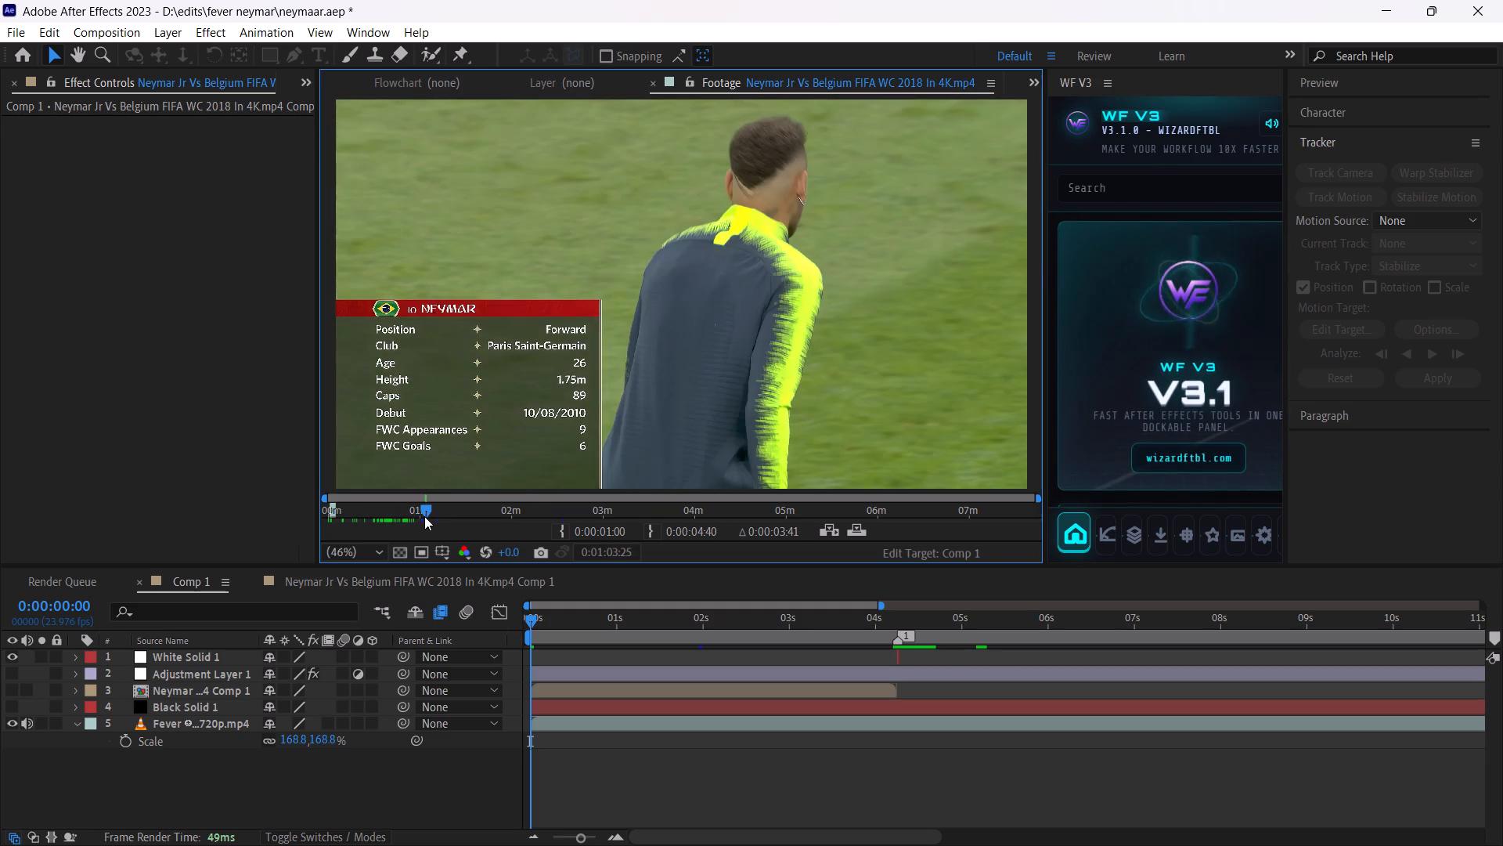
left_click_drag(424, 516, 411, 516)
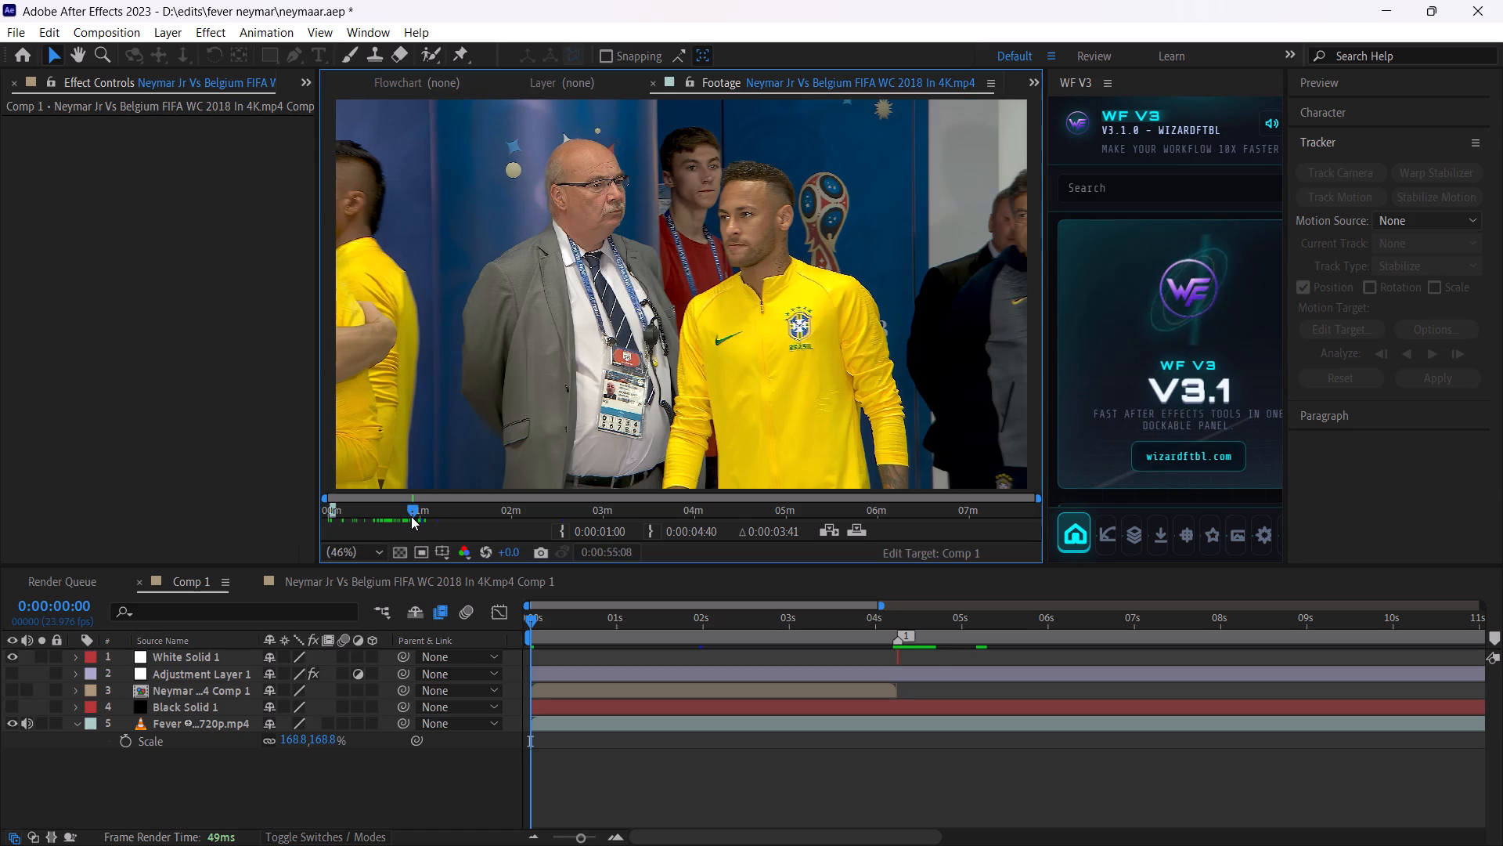
left_click_drag(411, 516, 384, 516)
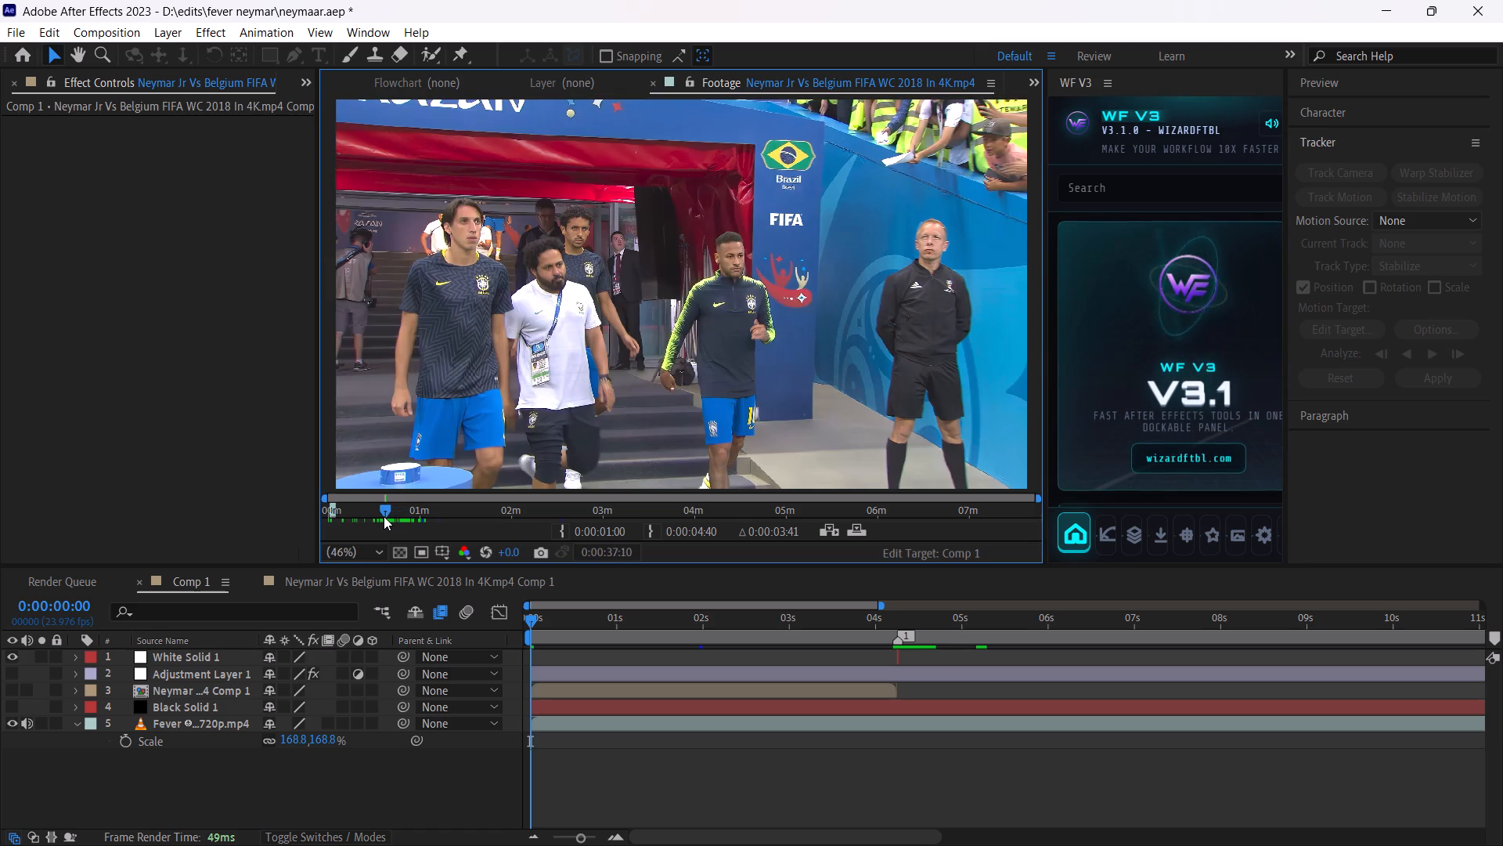
left_click_drag(384, 516, 406, 516)
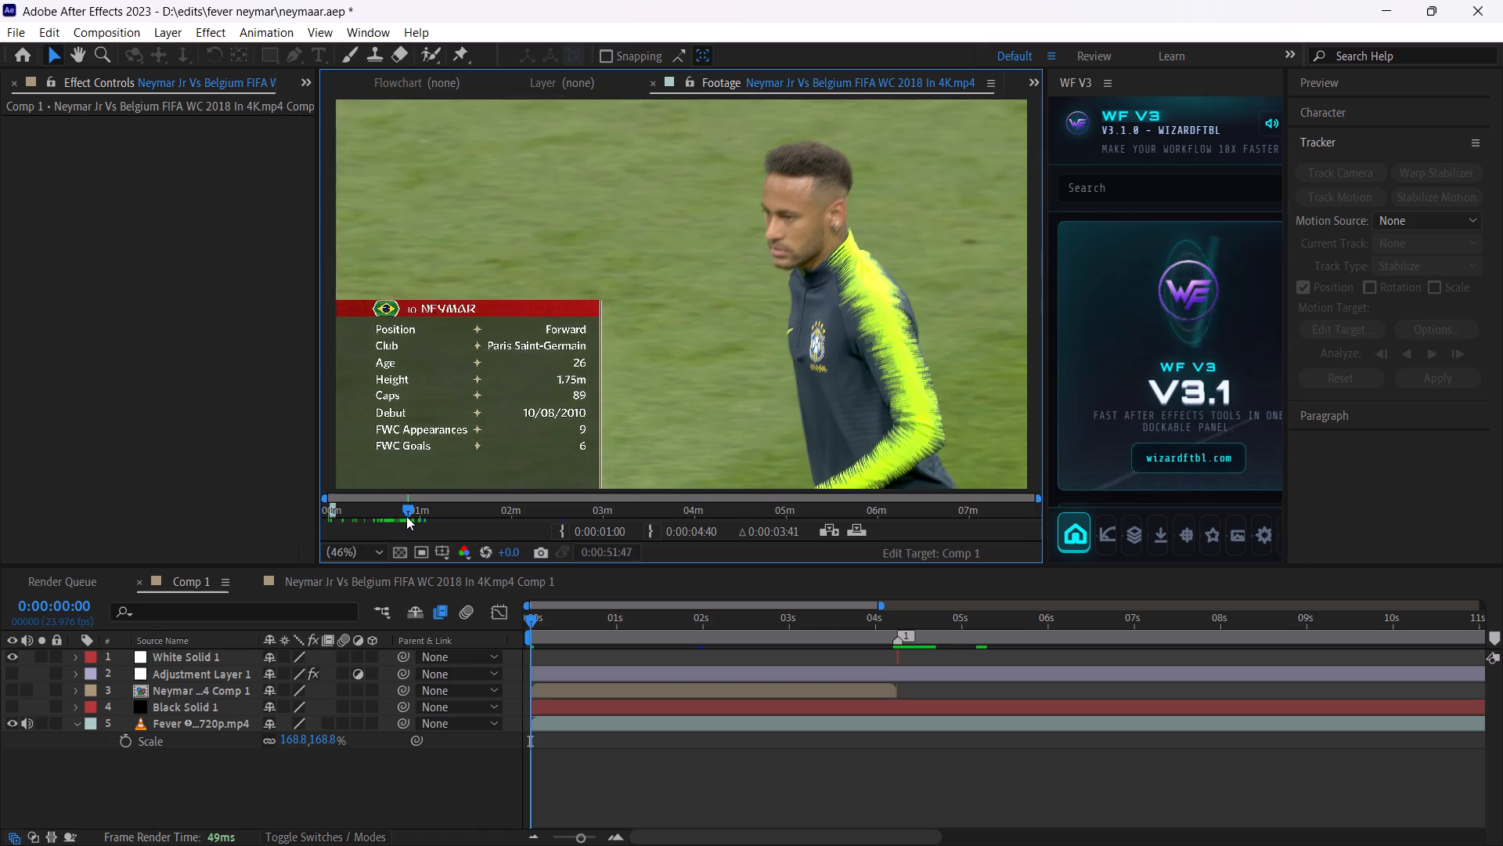
left_click_drag(406, 516, 393, 511)
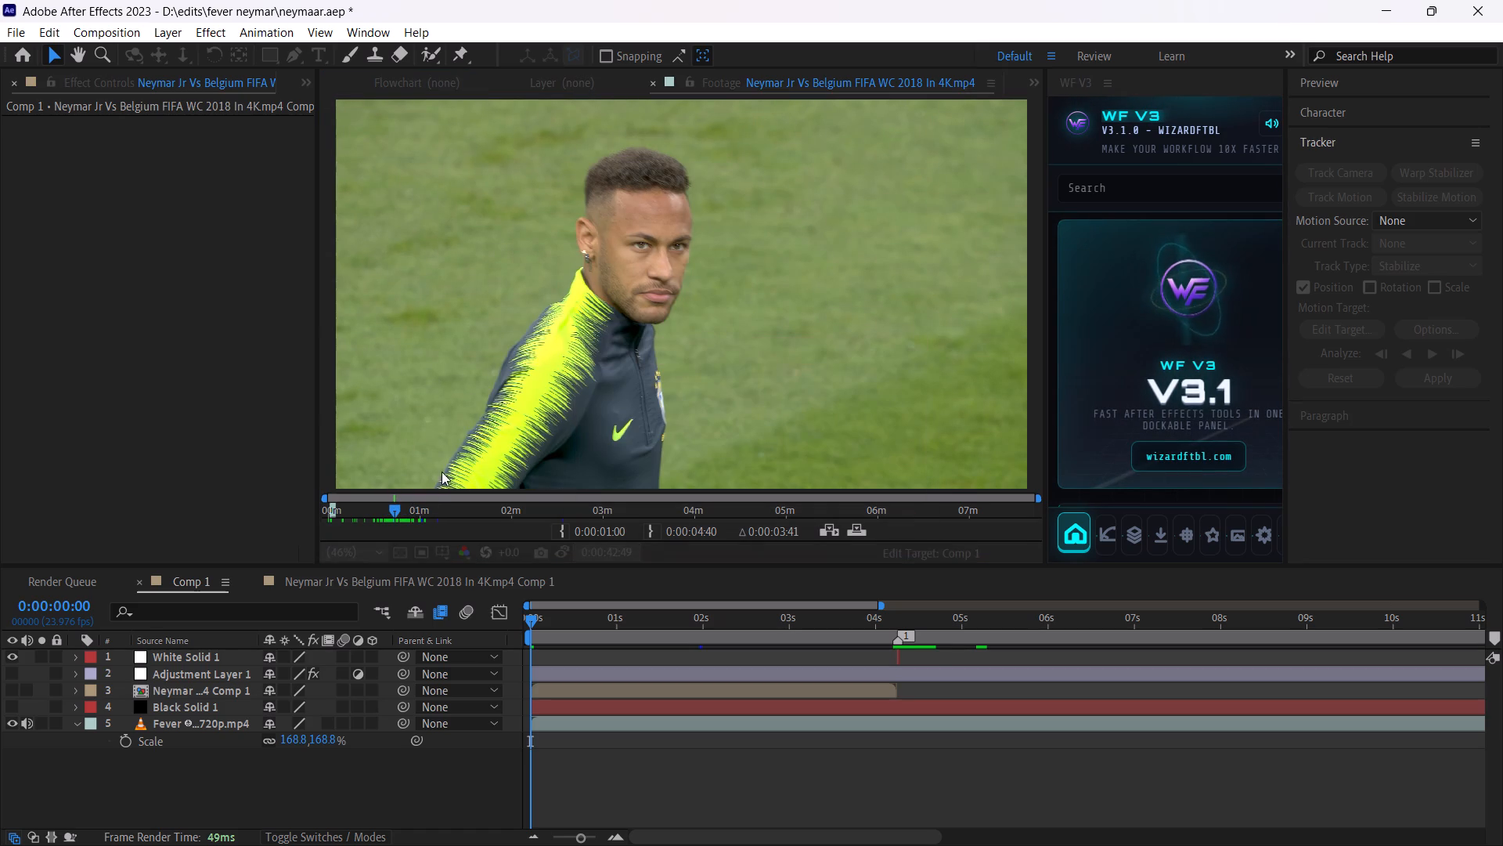
Set the footage's in point to 0:00:41:32, in the close-up of Neymar in the navy and yellow training top.
key("space")
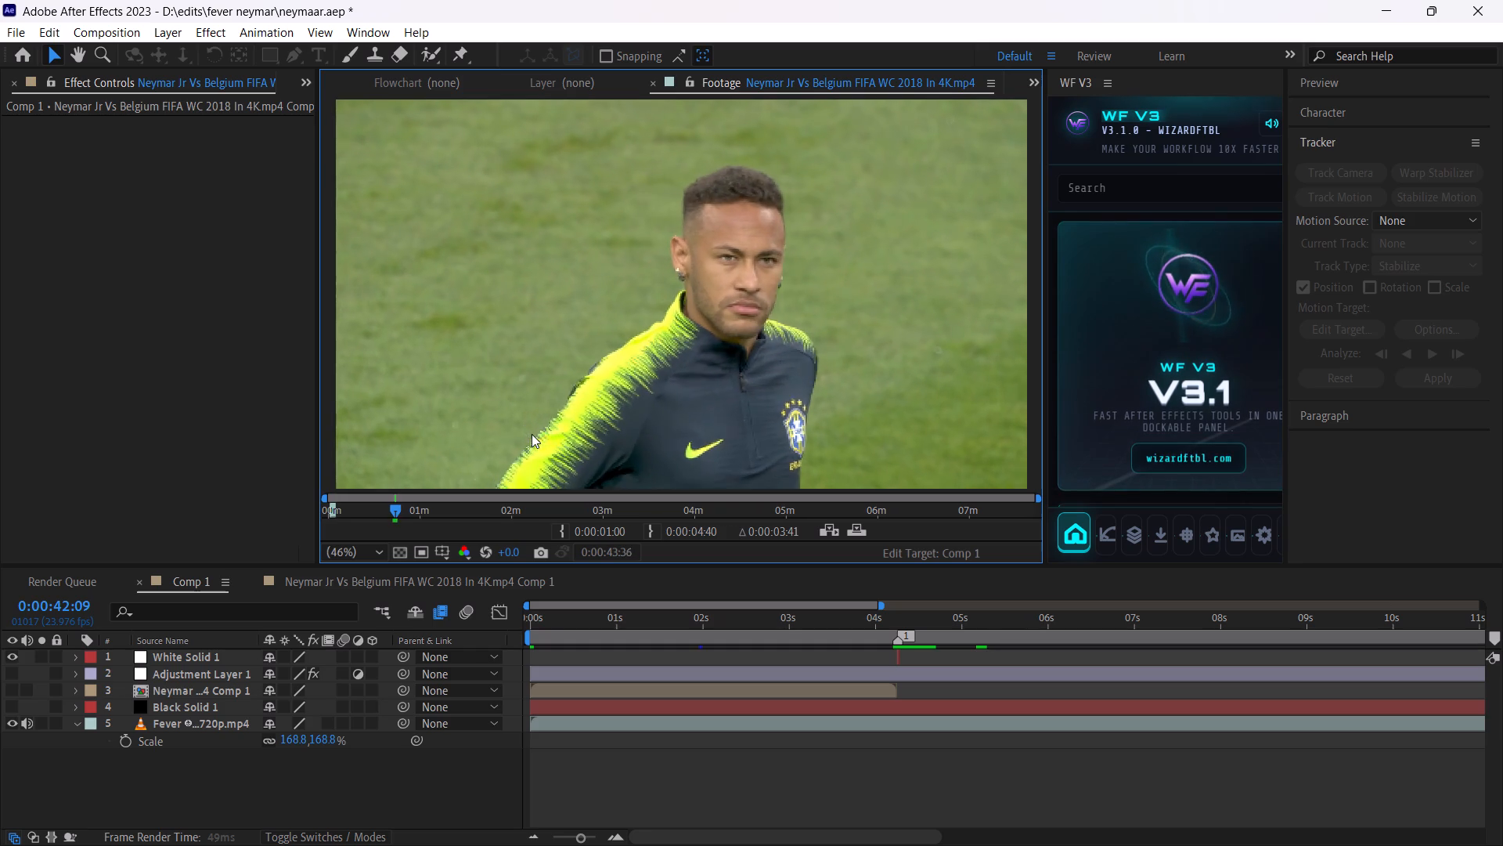
key("space")
key("ctrl+shift+Left")
key("ctrl+shift+Left")
key("ctrl+shift+Left")
key("ctrl+shift+Left")
key("ctrl+shift+Left")
key("ctrl+shift+Left")
key("ctrl+shift+Left")
key("ctrl+shift+Left")
key("ctrl+shift+Left")
key("ctrl+shift+Left")
key("ctrl+shift+Left")
key("ctrl+shift+Left")
key("ctrl+shift+Left")
key("ctrl+shift+Left")
key("ctrl+shift+Left")
key("ctrl+shift+Left")
key("ctrl+shift+Left")
key("ctrl+shift+Left")
key("ctrl+shift+Left")
key("ctrl+shift+Left")
key("ctrl+shift+Left")
key("ctrl+shift+Left")
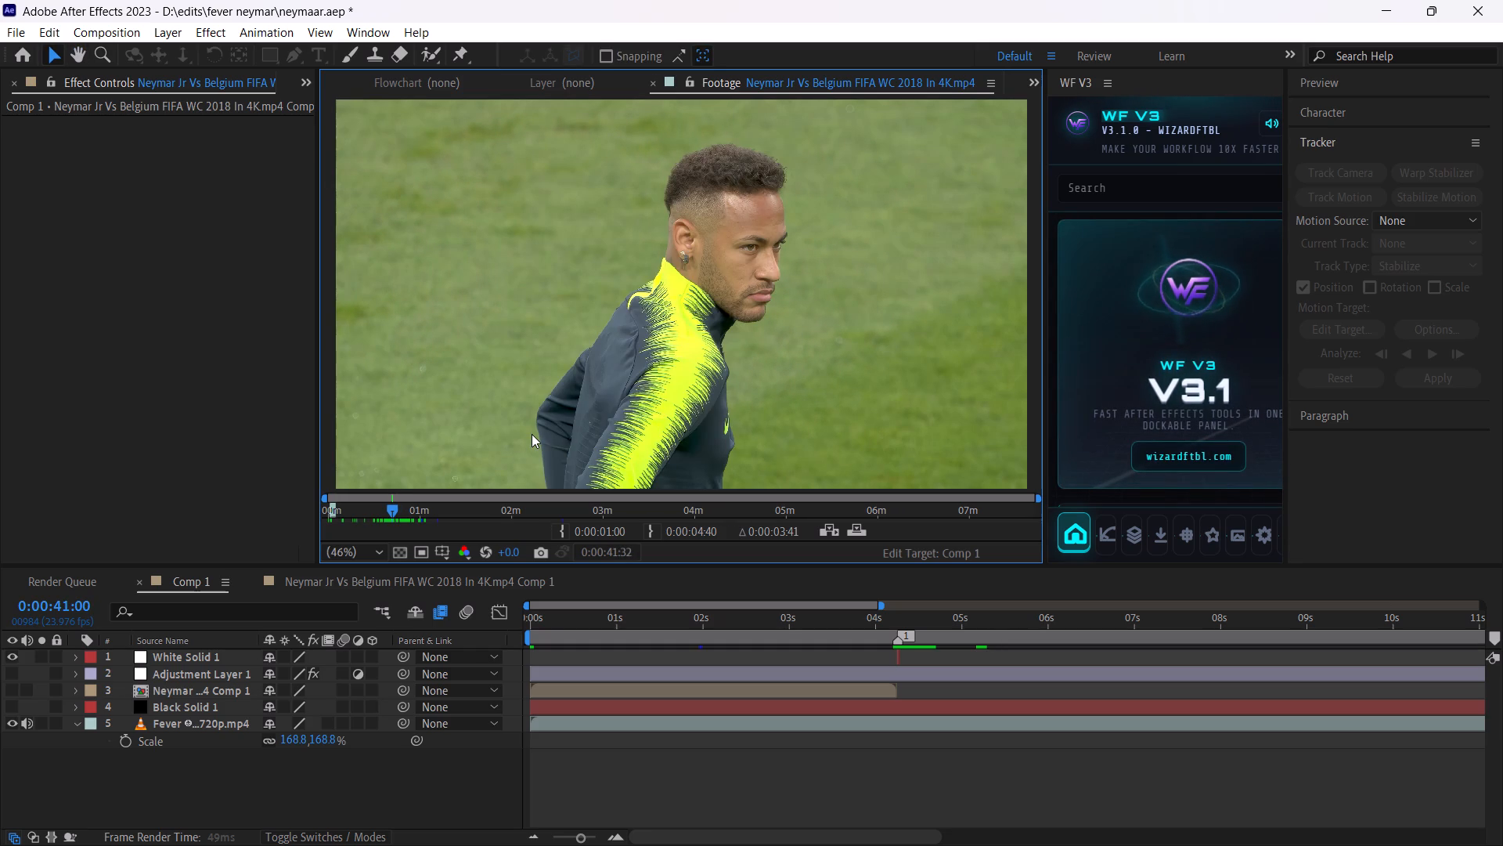
left_click(565, 540)
left_click(655, 524)
left_click(560, 532)
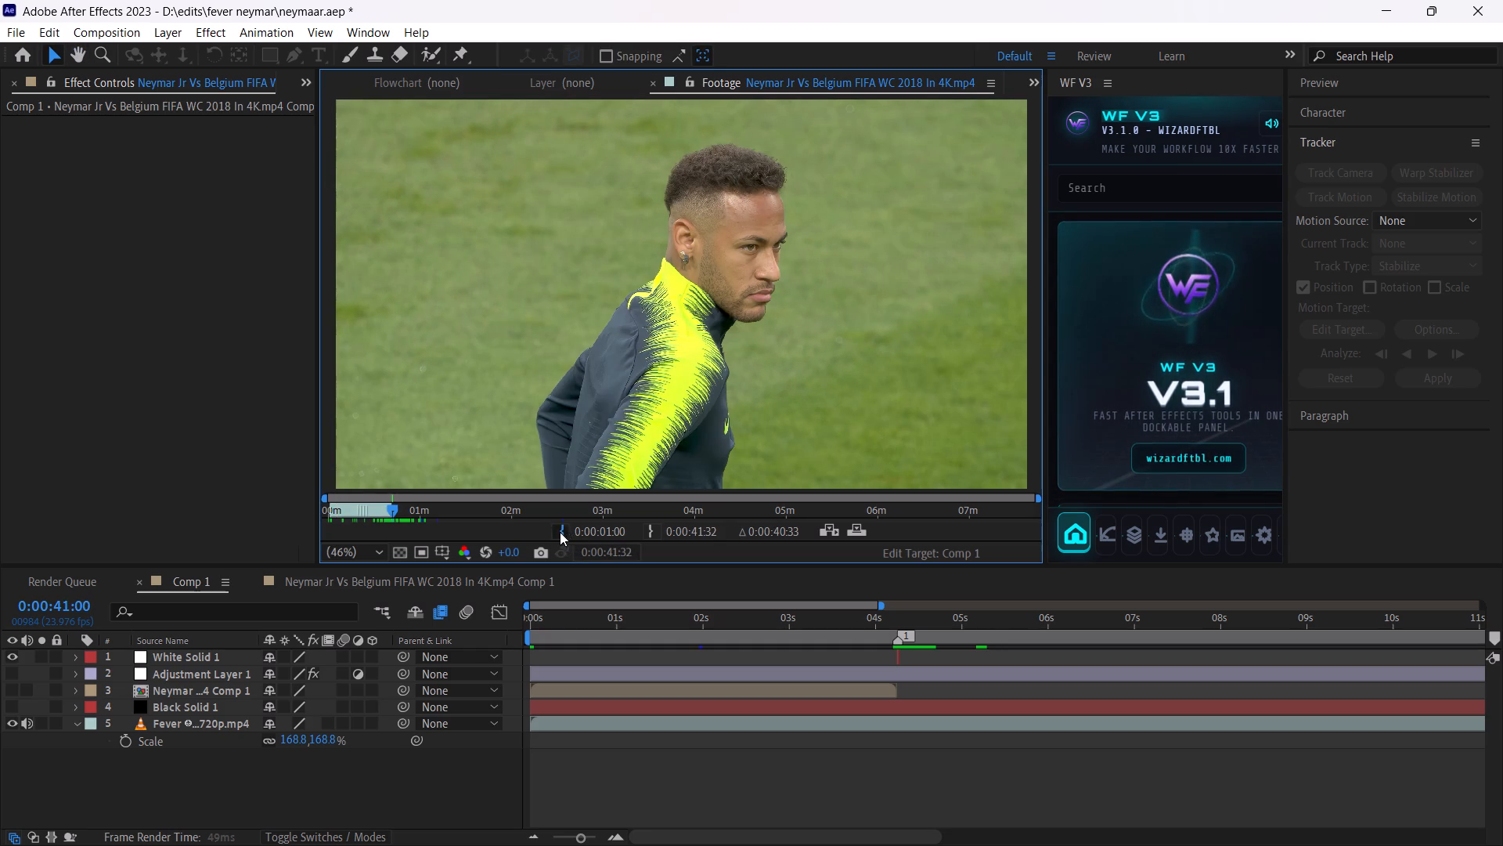
Set the footage's out point to 0:00:42:02.
key("ctrl+shift+Right")
key("ctrl+shift+Right")
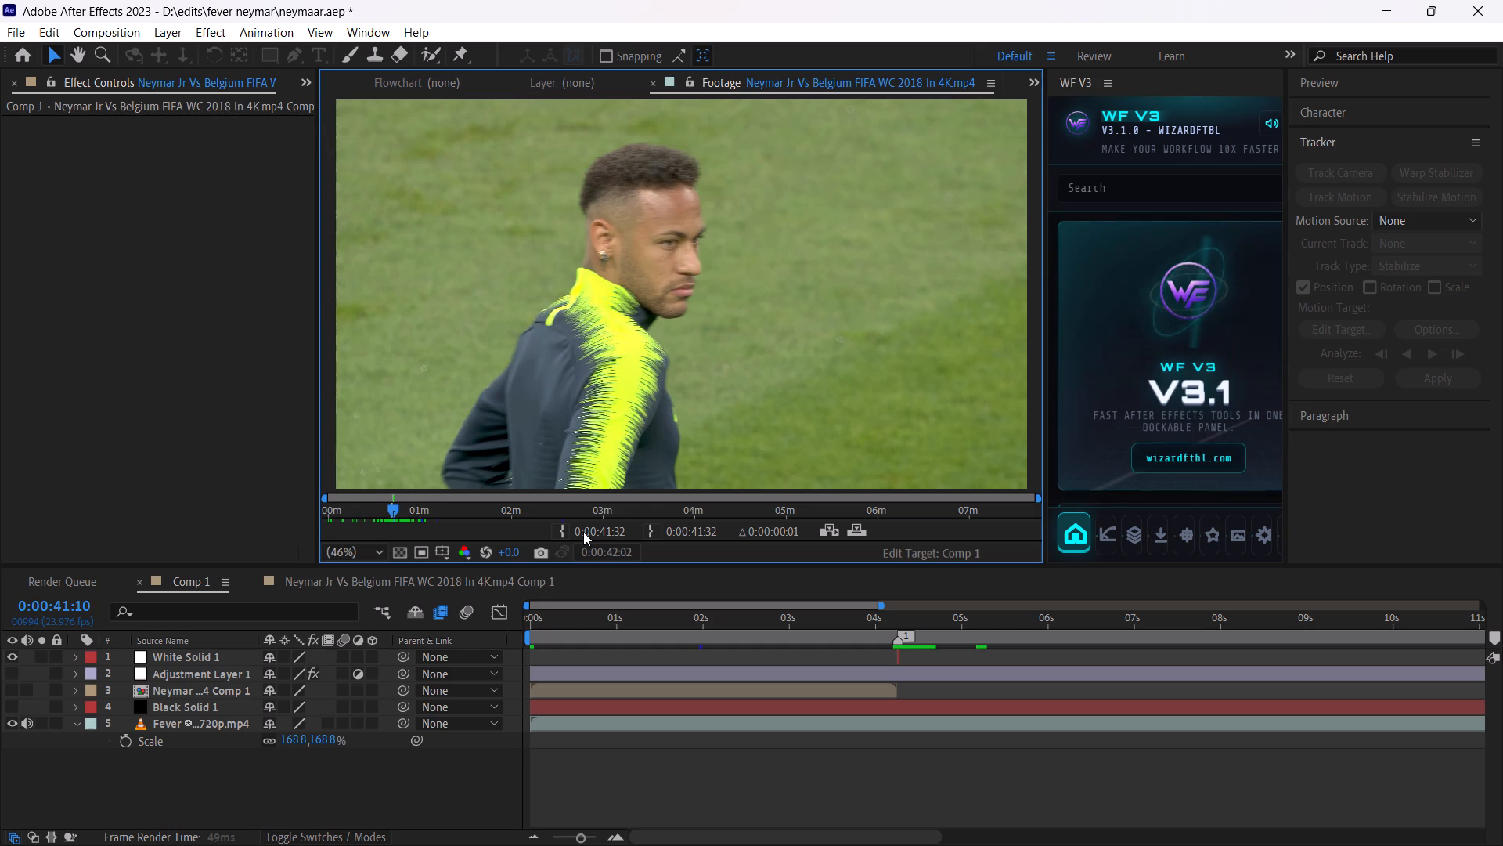
left_click(651, 526)
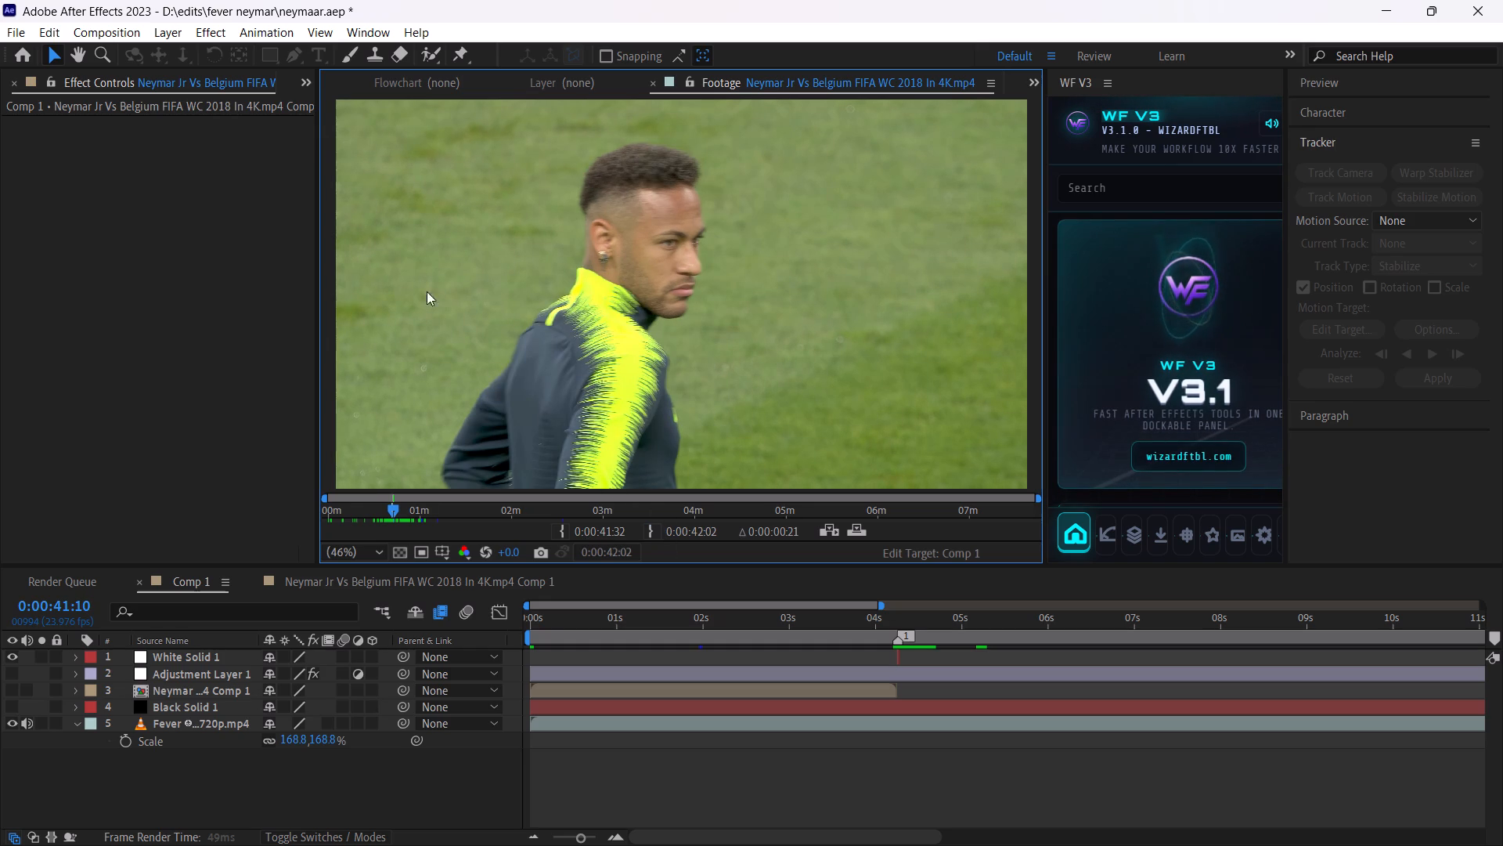
Step back through the Fever reference in Comp 1 from about 0:00:05:20 to locate the cut into the gloved close-up.
left_click(319, 85)
left_click(295, 87)
left_click(332, 101)
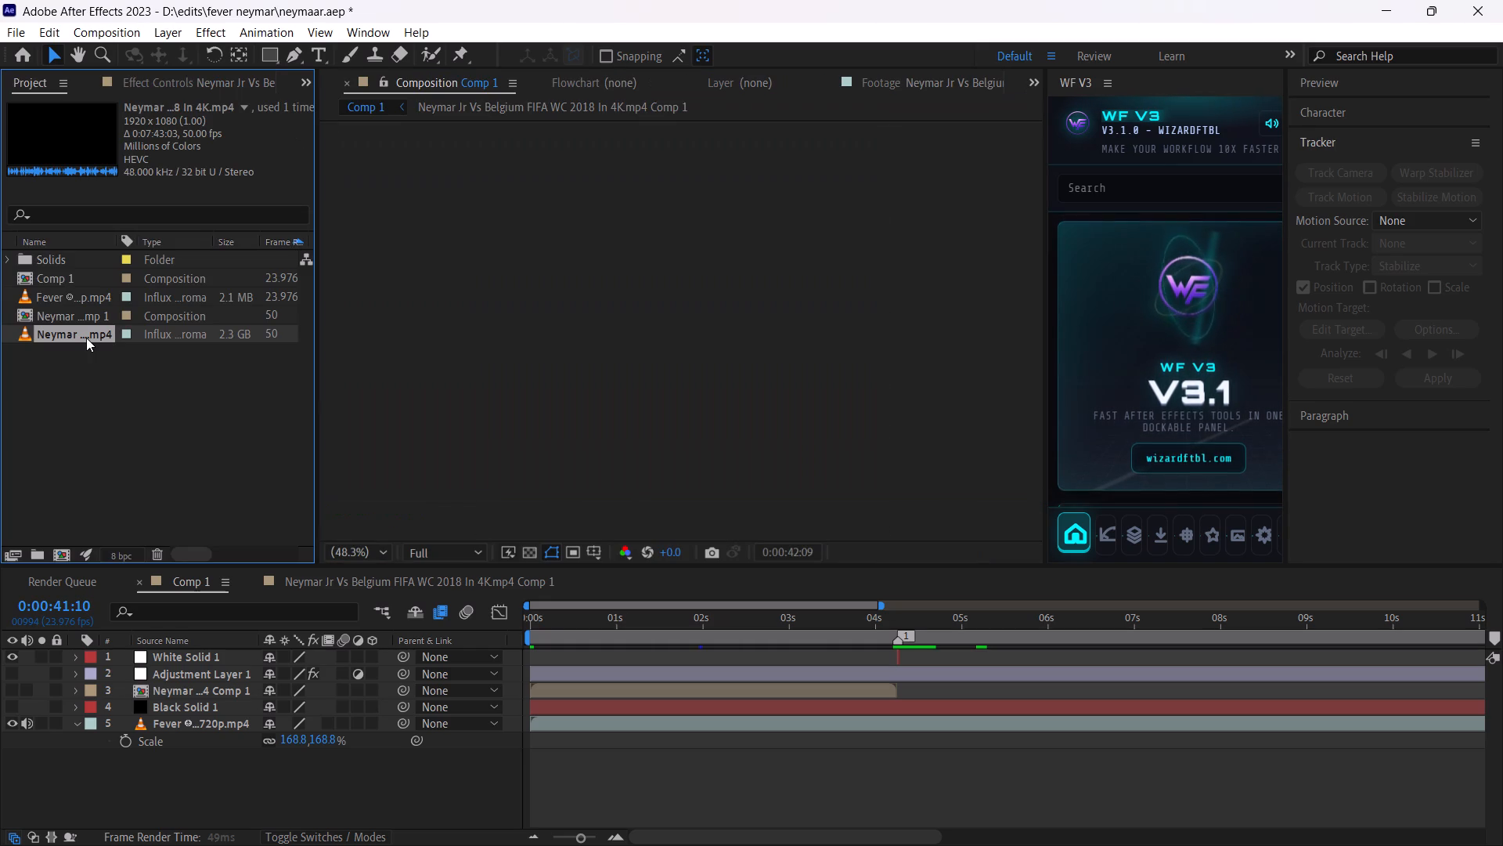
left_click_drag(898, 620, 1040, 627)
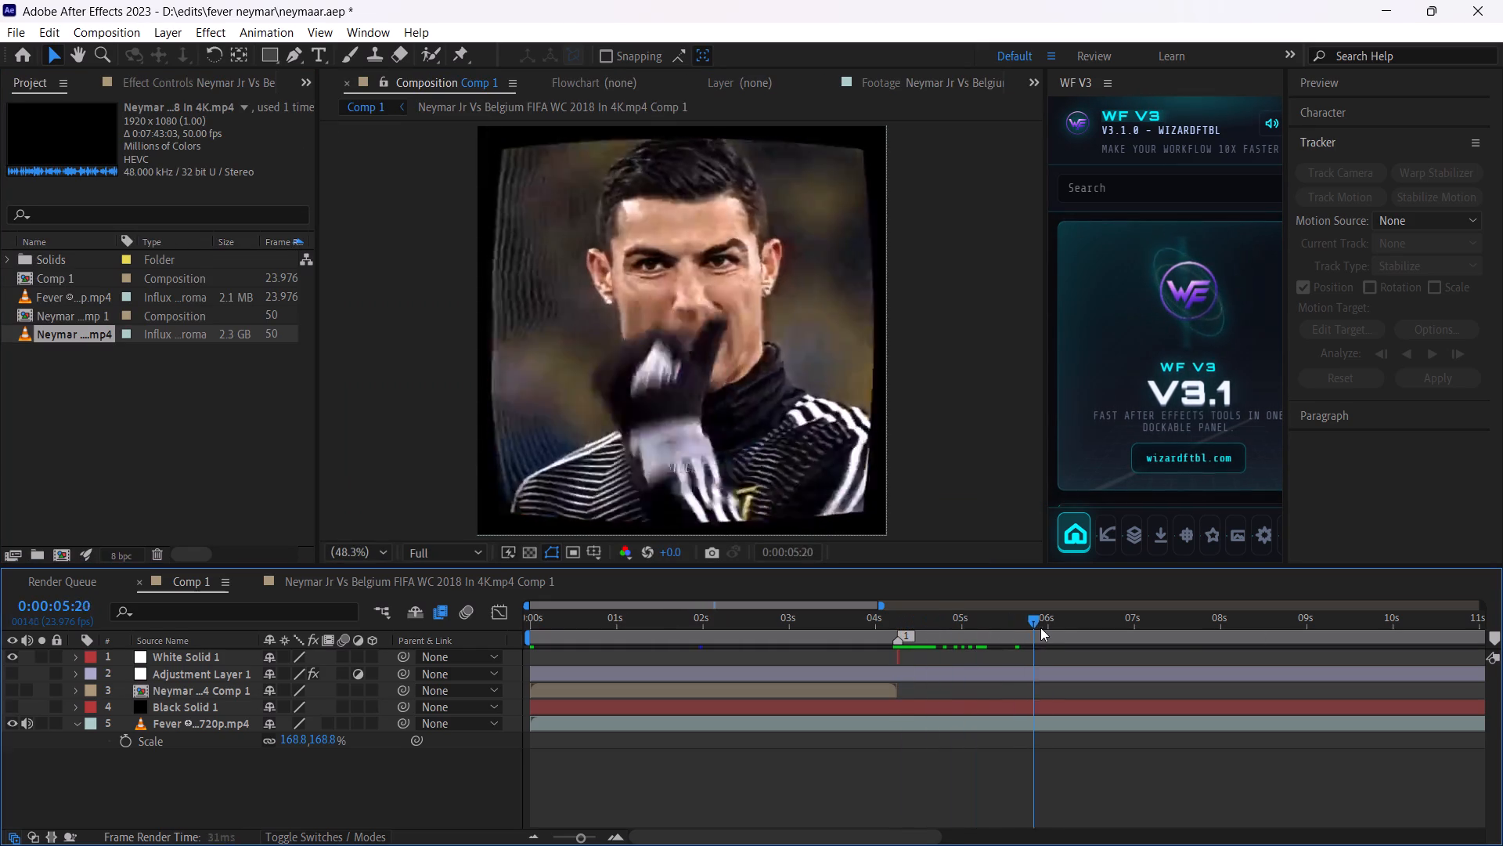
left_click_drag(1040, 627, 1029, 627)
key("ctrl+Left")
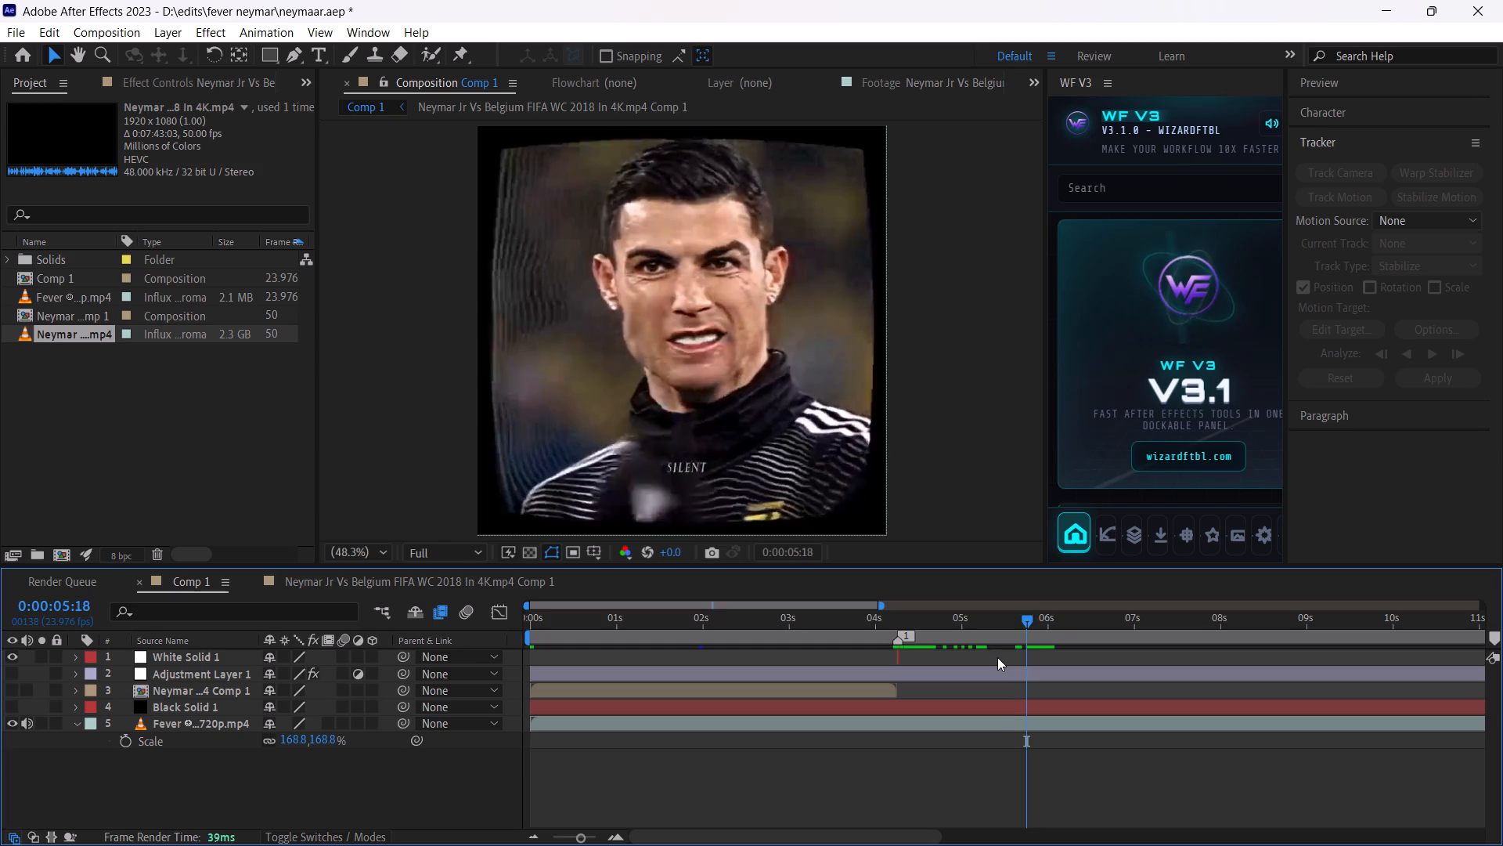
key("ctrl+Left")
key("ctrl+Left")
key("ctrl+Left")
key("ctrl+Left")
key("ctrl+Left")
key("ctrl+Left")
key("ctrl+Left")
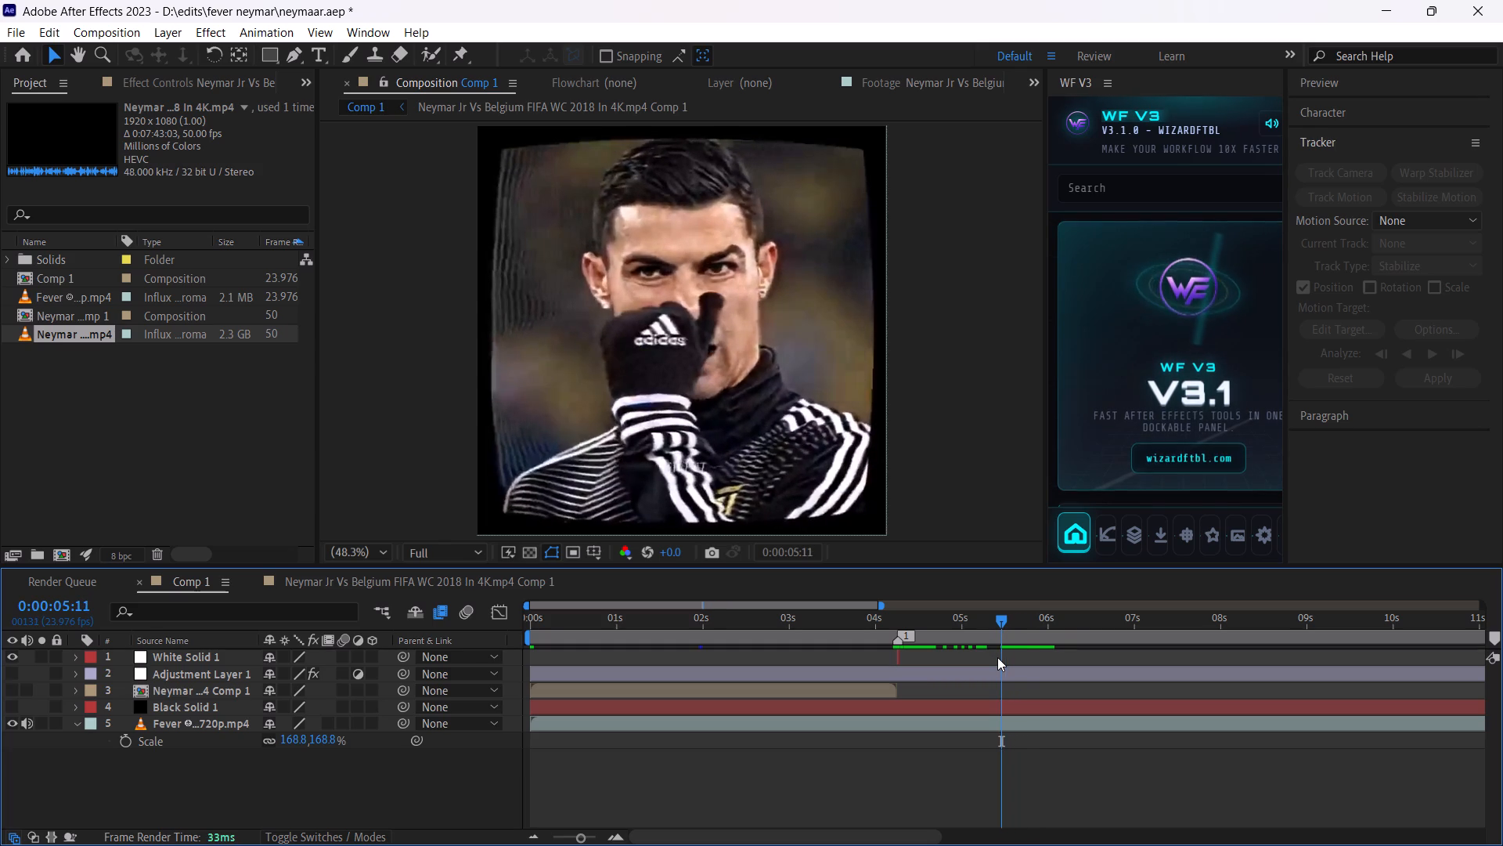
key("ctrl+Left")
key("ctrl+Left")
key("ctrl+Left")
key("ctrl+Left")
key("ctrl+Left")
key("ctrl+Left")
key("ctrl+Right")
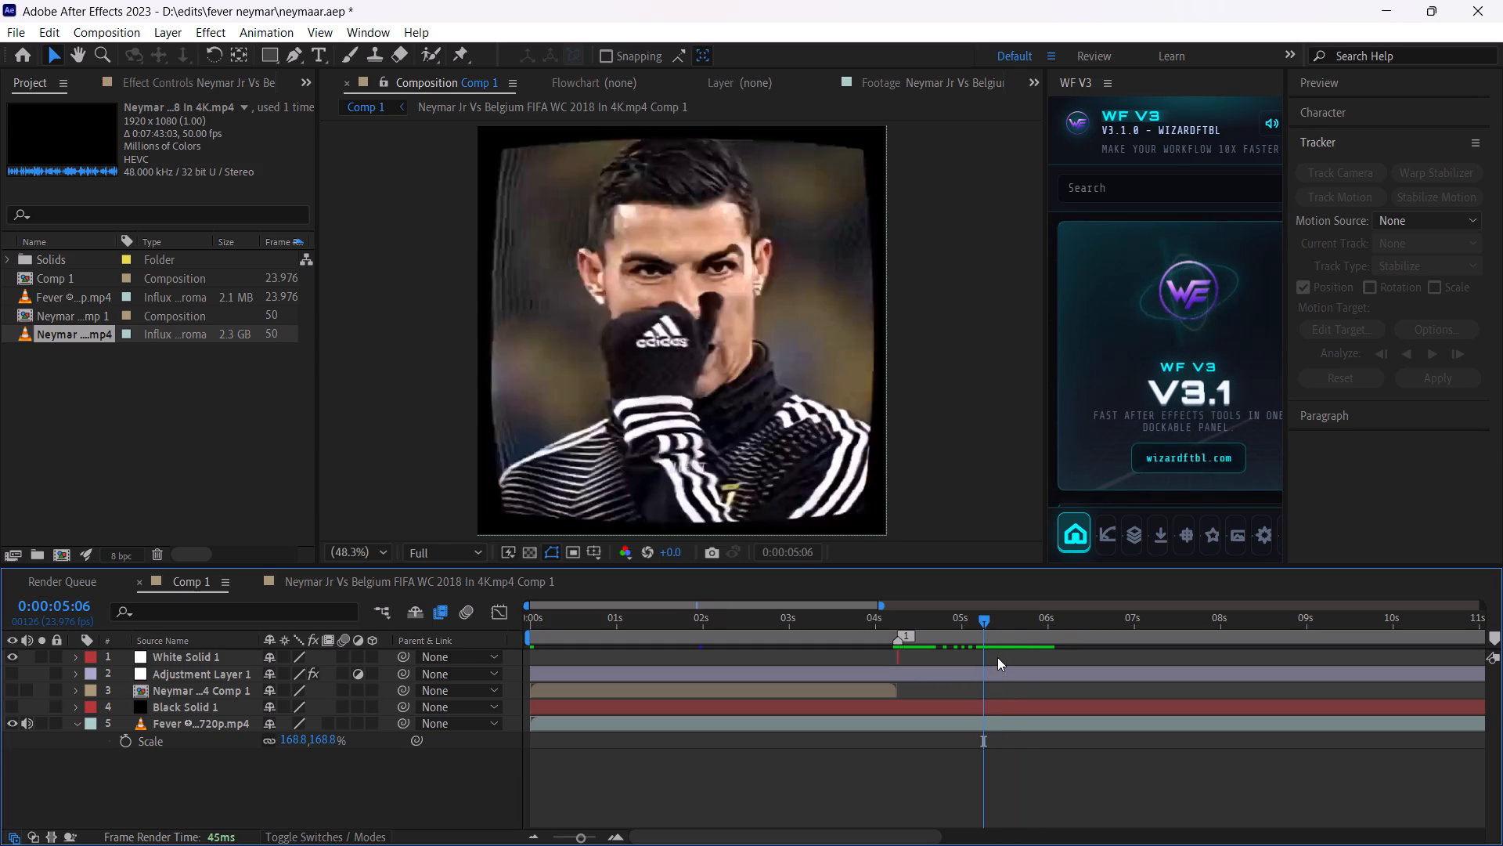
key("ctrl+Left")
Add a second composition marker at 0:00:05:06, on the first frame of the reference's close-up shot.
left_click(1497, 642)
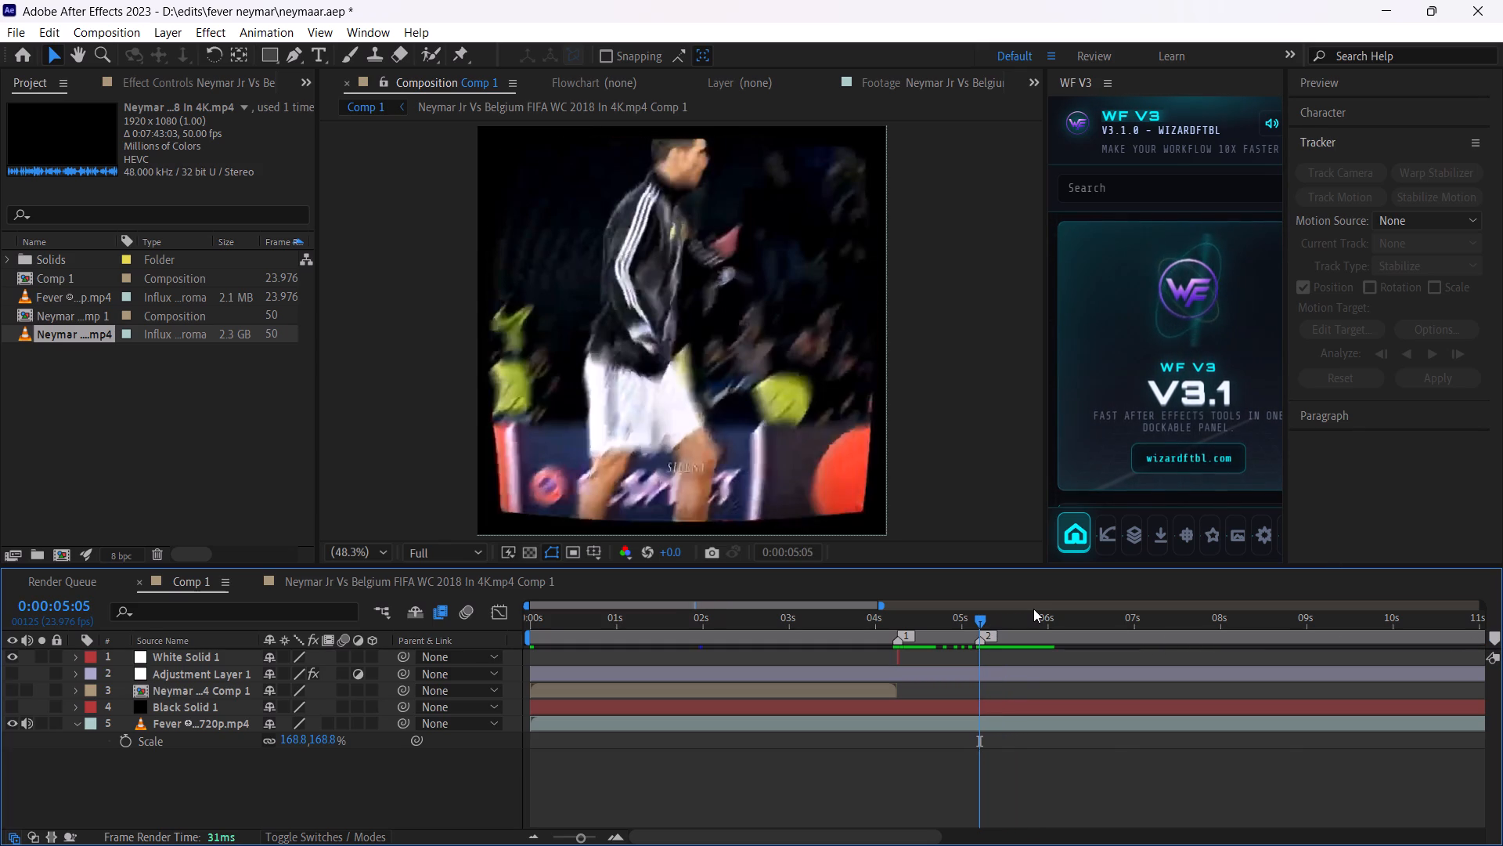
key("ctrl+Right")
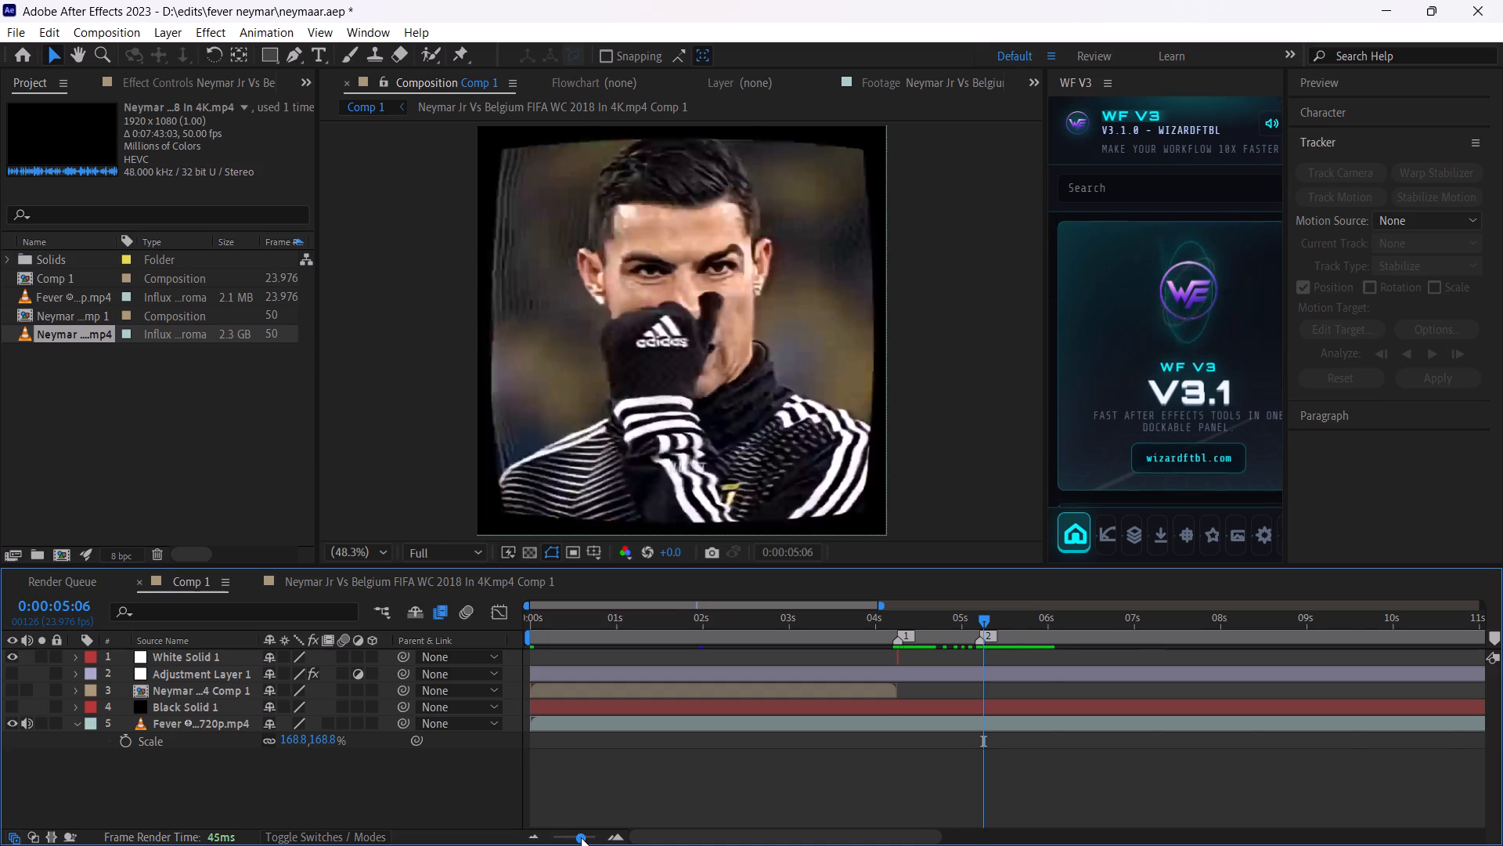
left_click_drag(581, 837, 667, 830)
left_click_drag(955, 638, 966, 639)
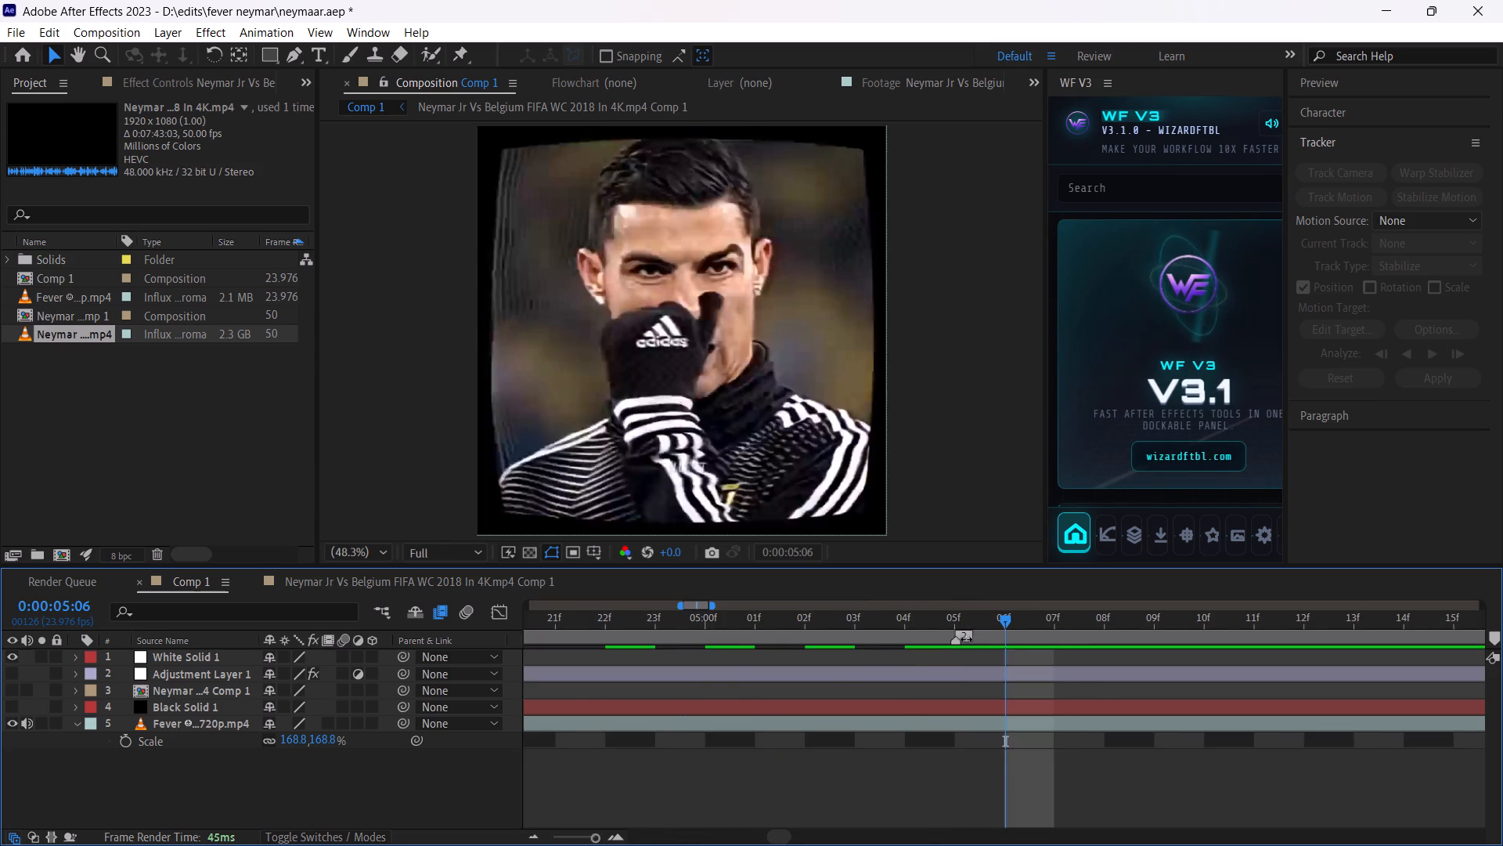
left_click_drag(966, 639, 988, 642)
Place the trimmed Neymar Jr Vs Belgium footage in Comp 1 beneath Adjustment Layer 1, starting at the first marker.
left_click_drag(66, 342, 874, 686)
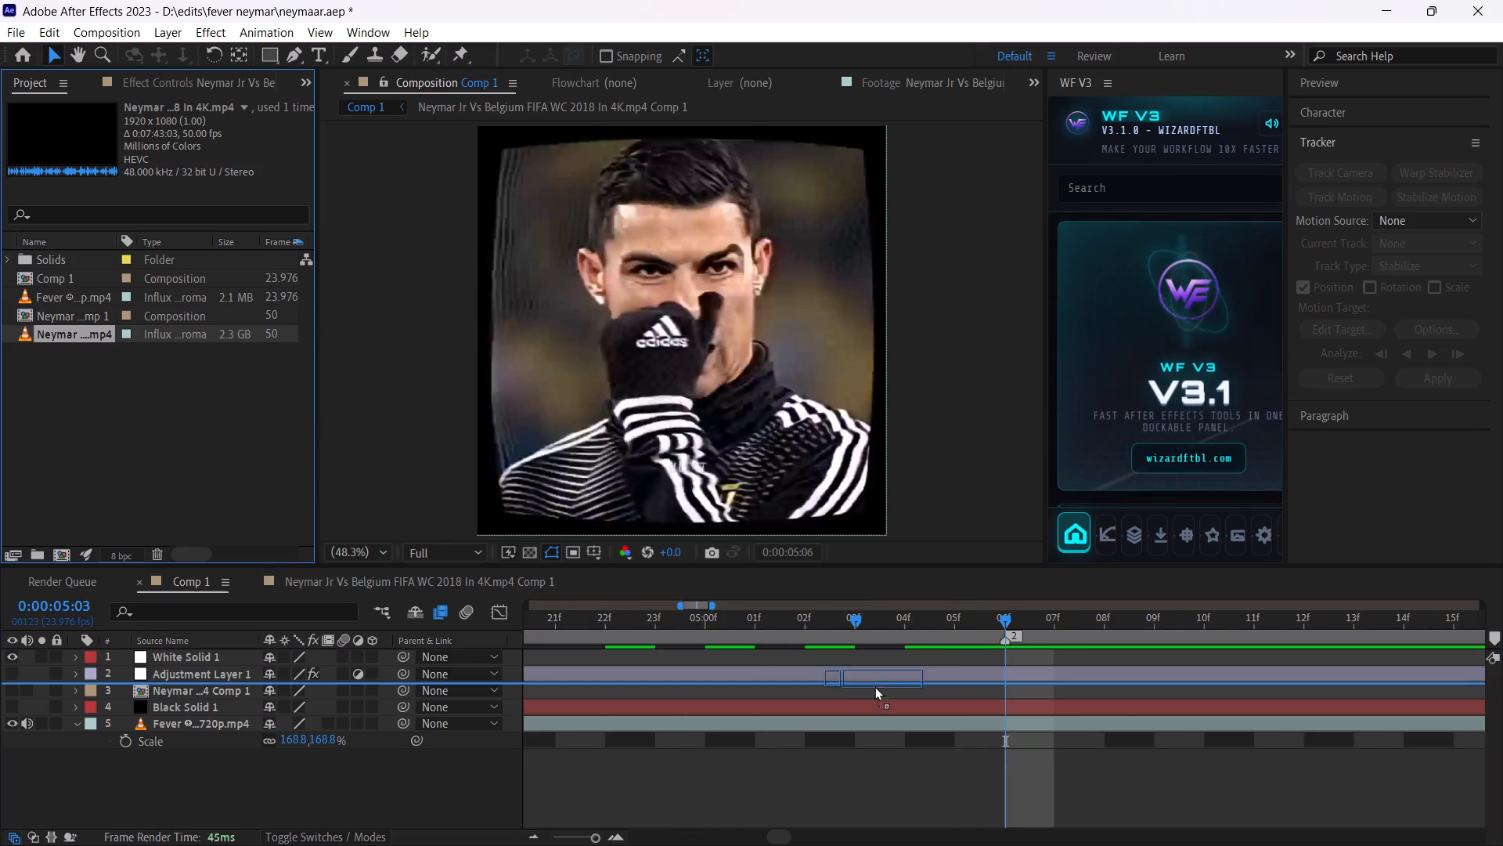
left_click_drag(874, 686, 767, 690)
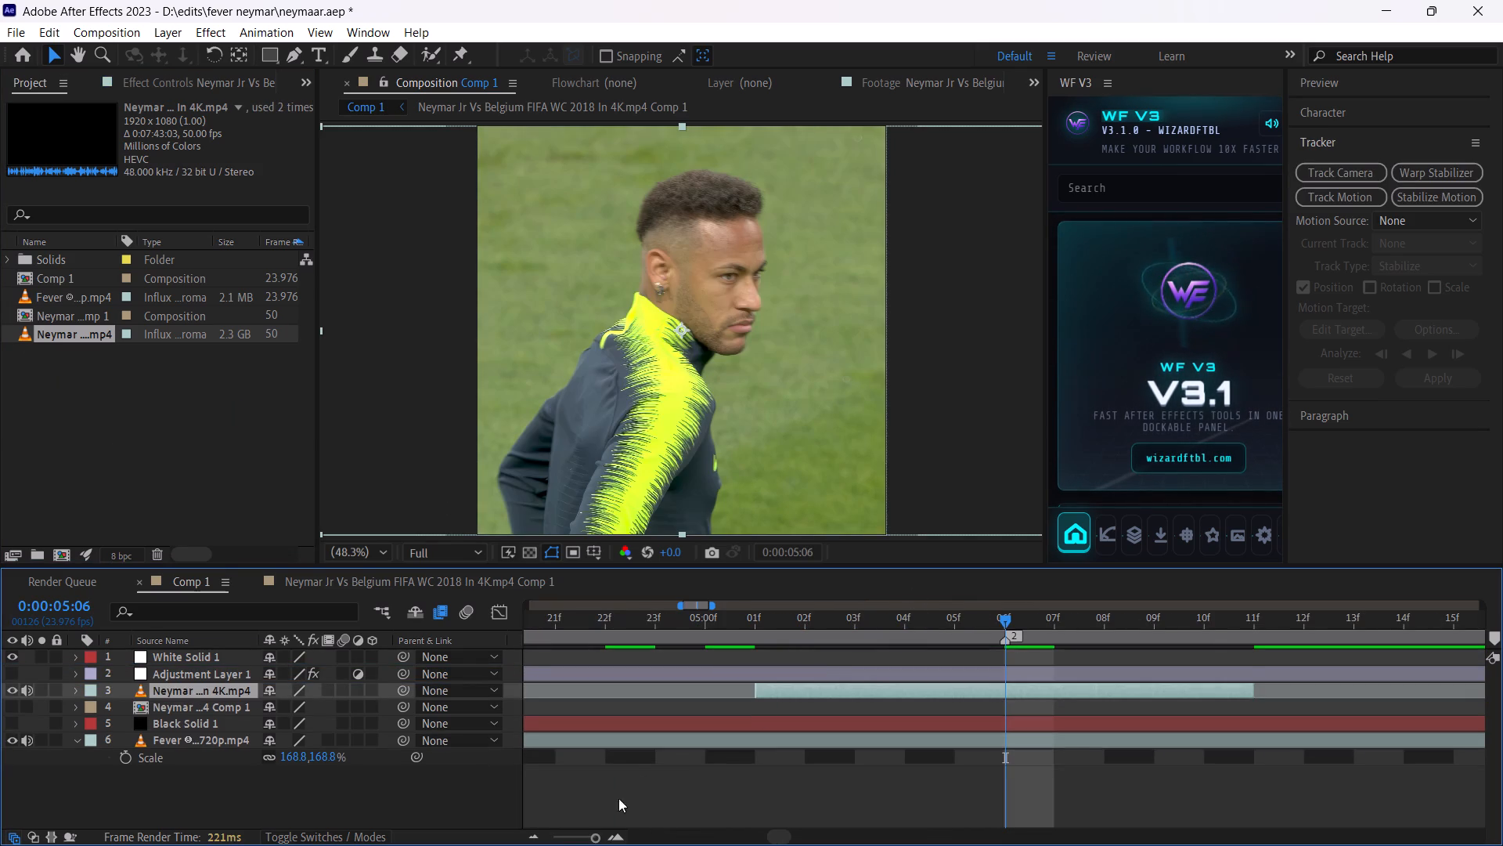
left_click_drag(585, 836, 589, 824)
left_click_drag(988, 690, 853, 692)
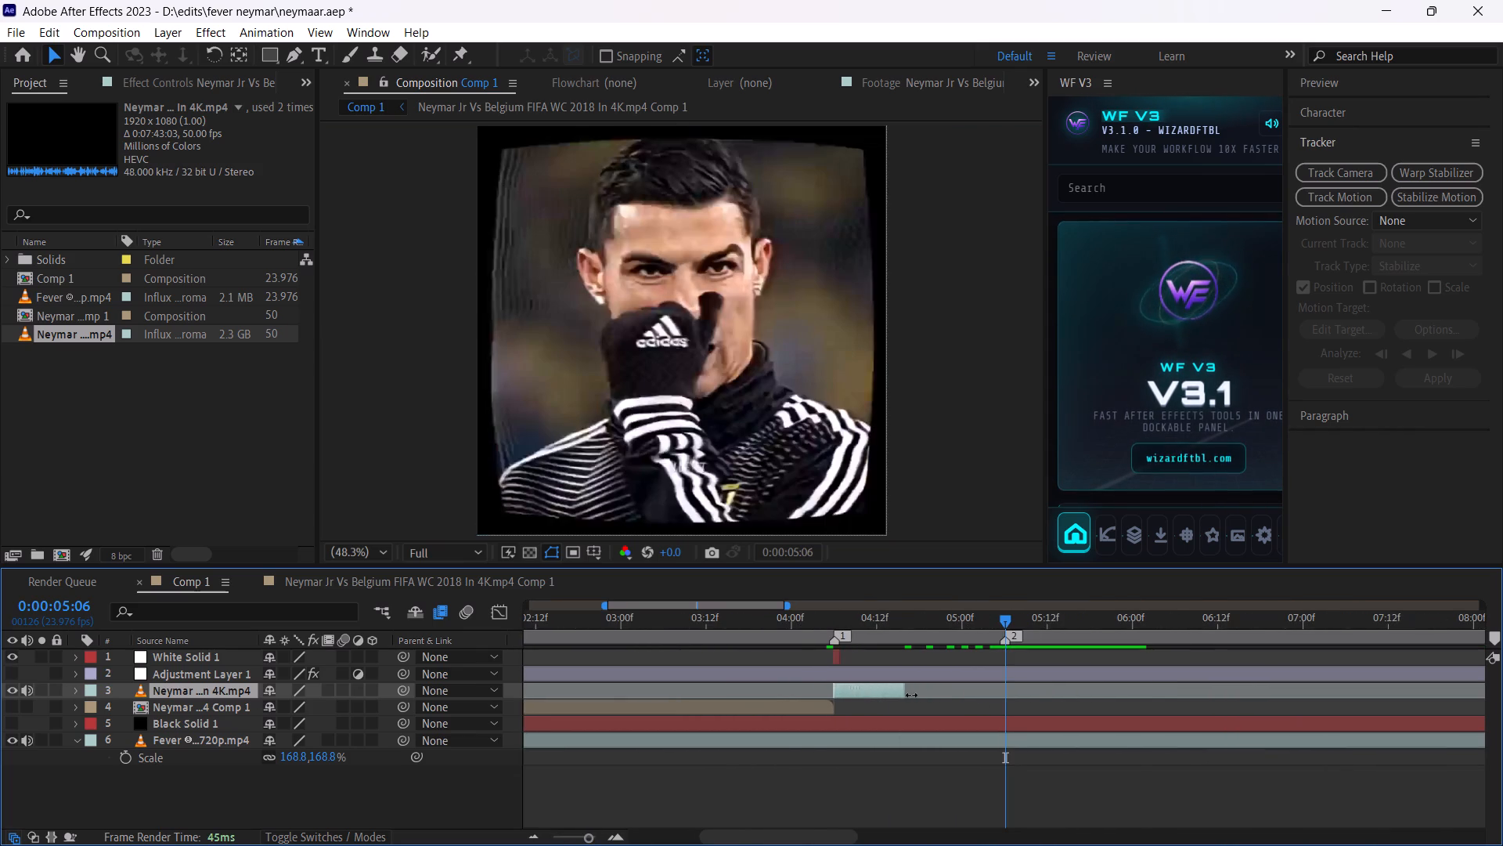
Extend the end of the new Neymar clip to the second marker at 0:00:05:06 and preview the section.
left_click(898, 692)
left_click_drag(903, 692, 1004, 704)
left_click_drag(971, 618, 845, 627)
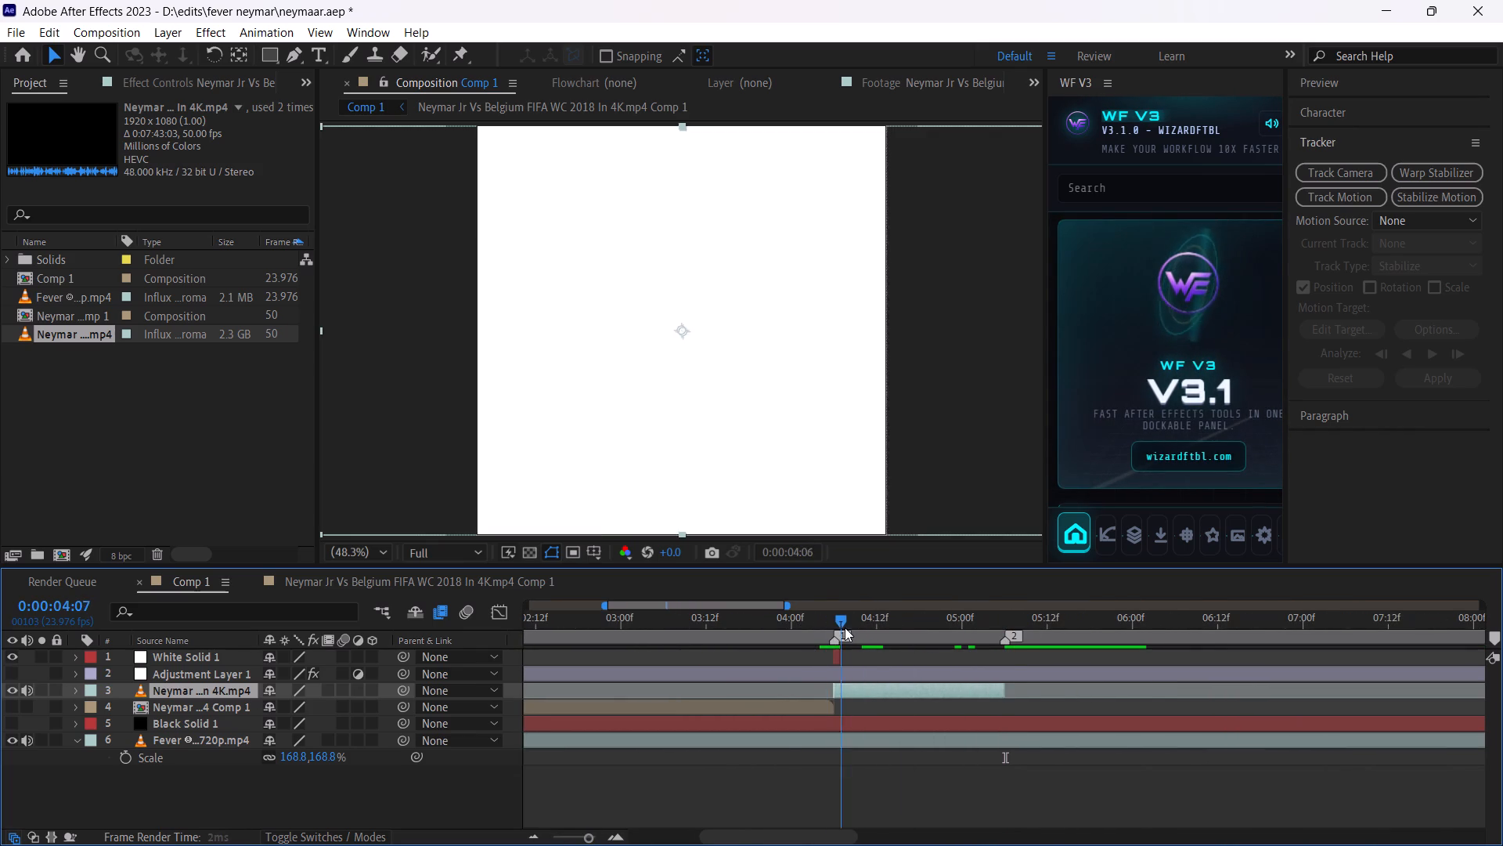
left_click_drag(845, 627, 1004, 645)
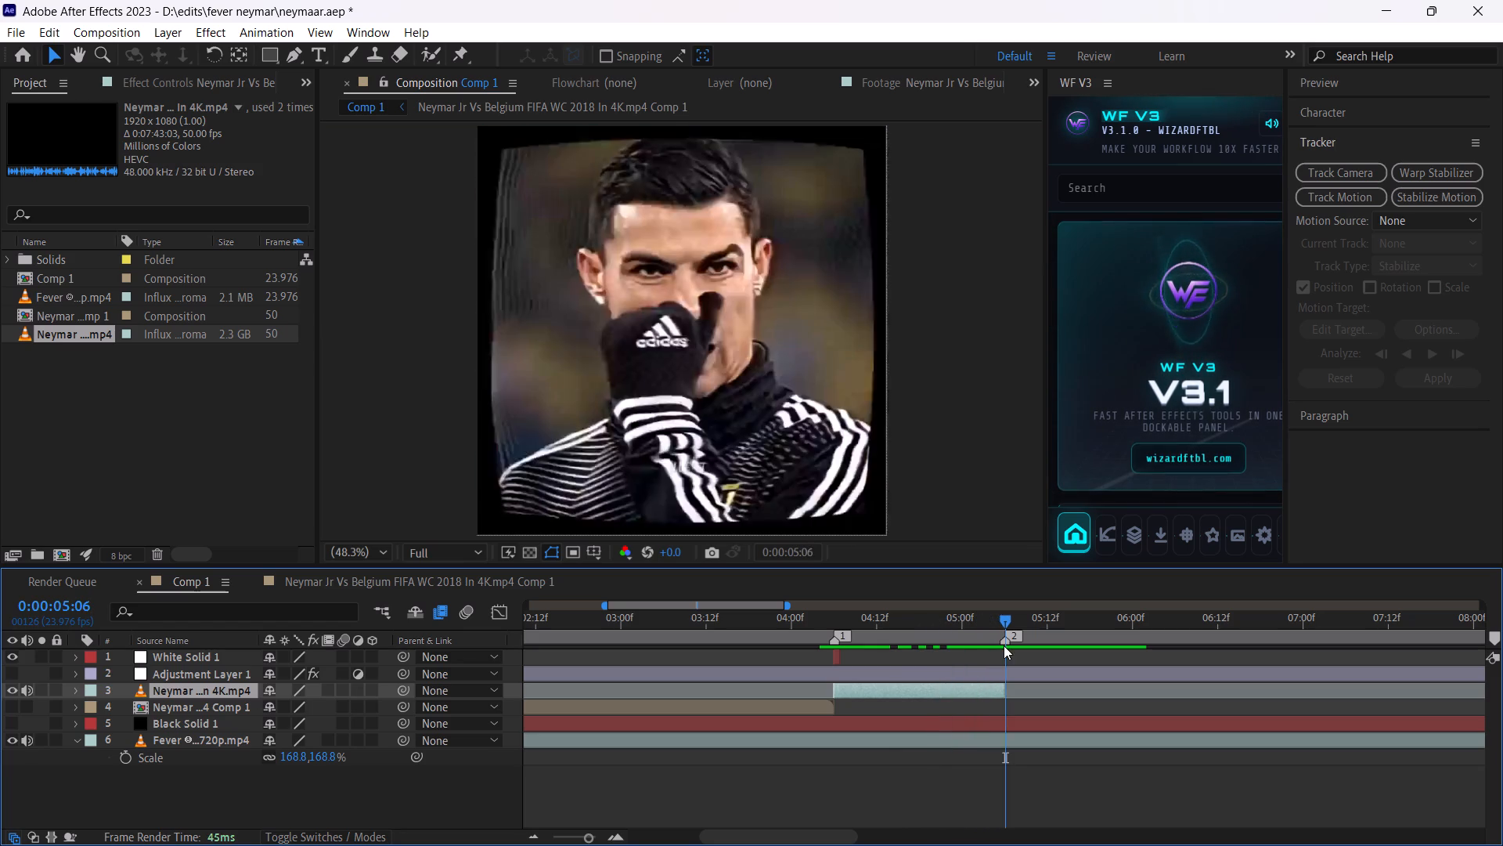
left_click_drag(1004, 645, 829, 655)
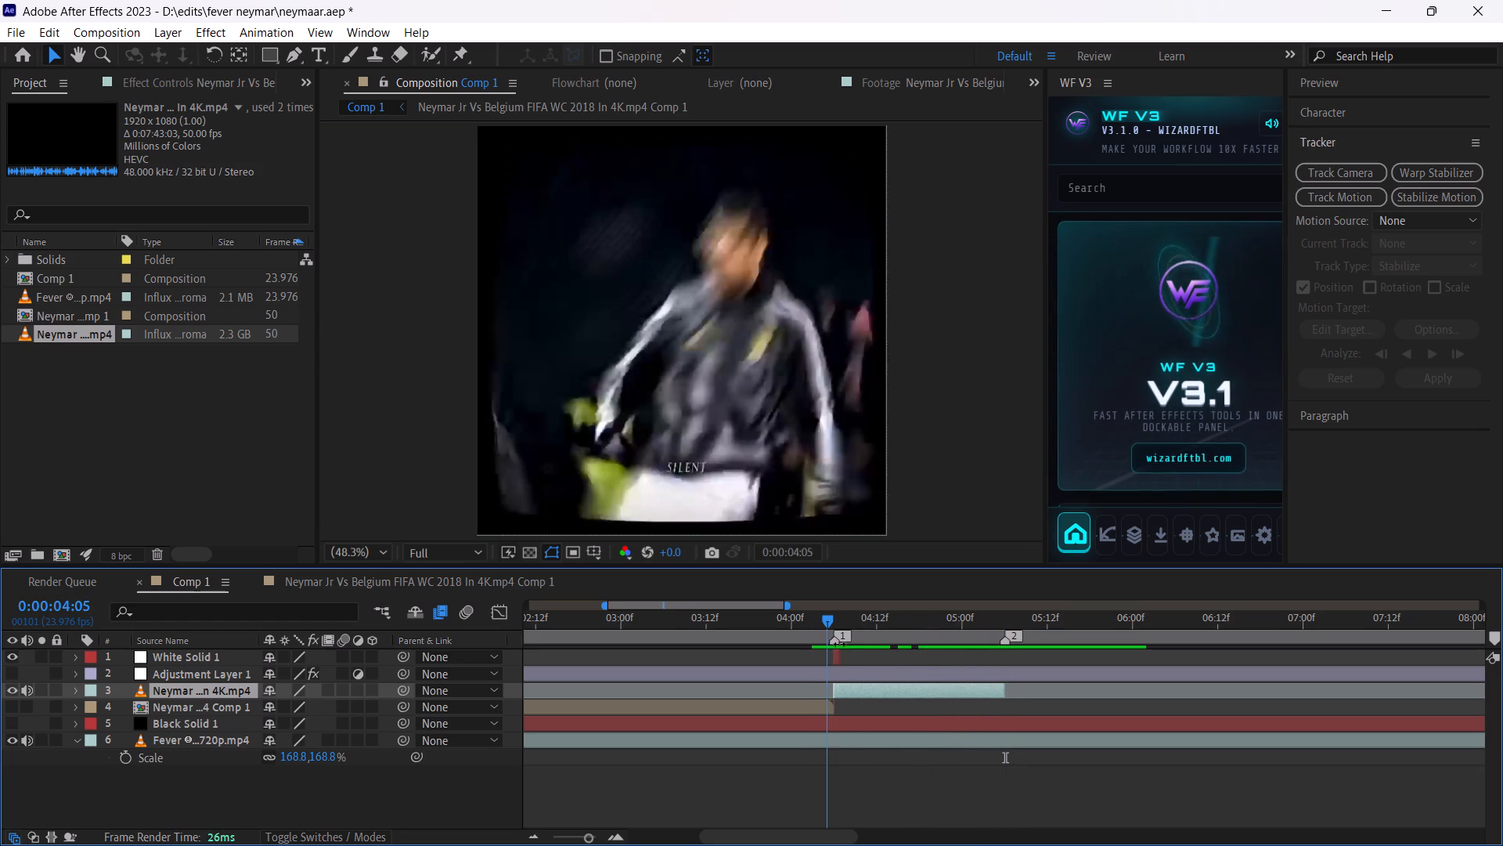
key("space")
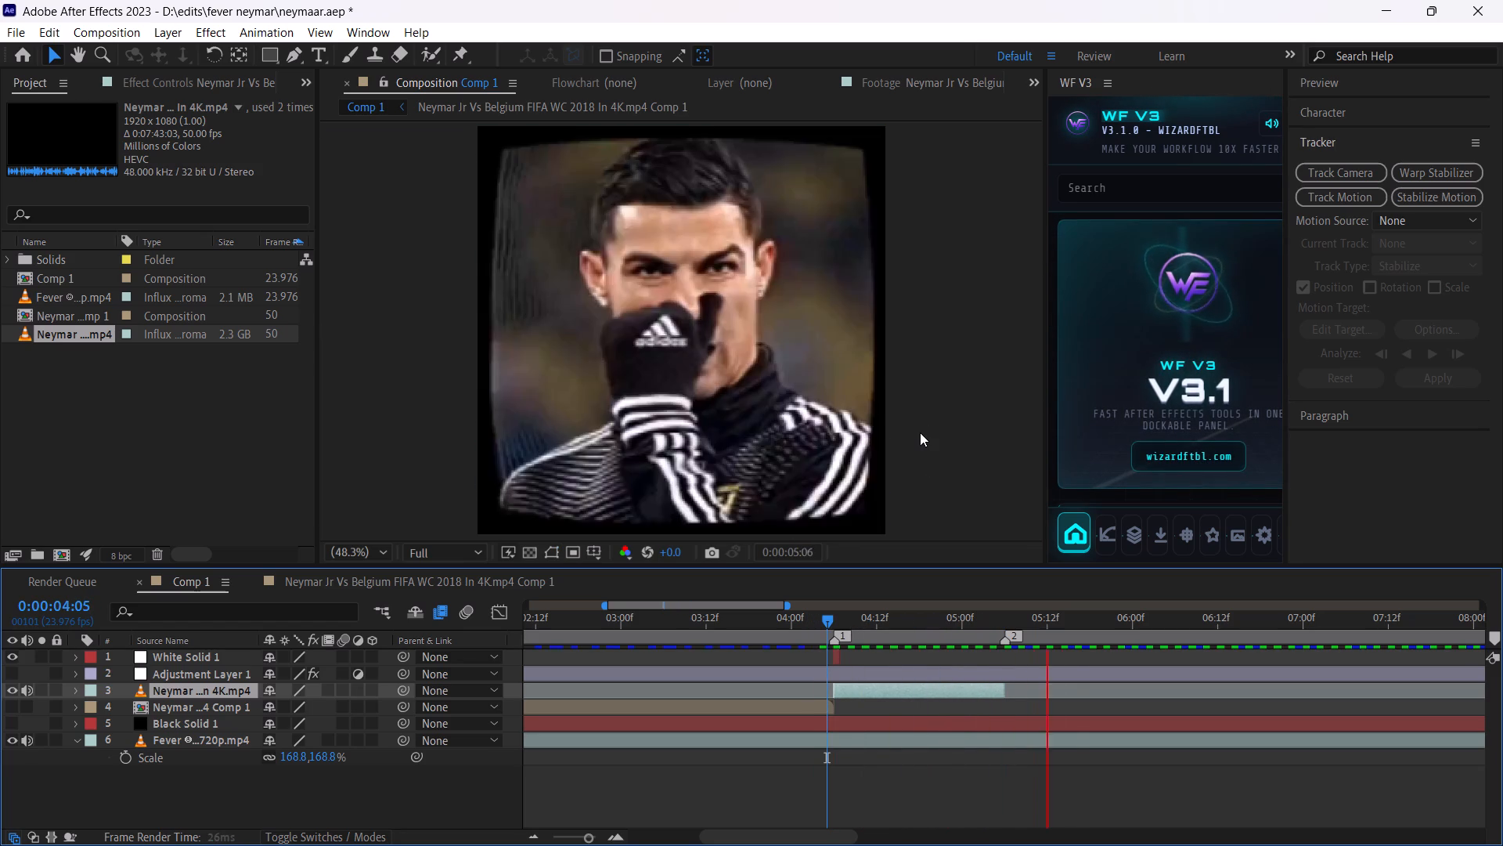
key("space")
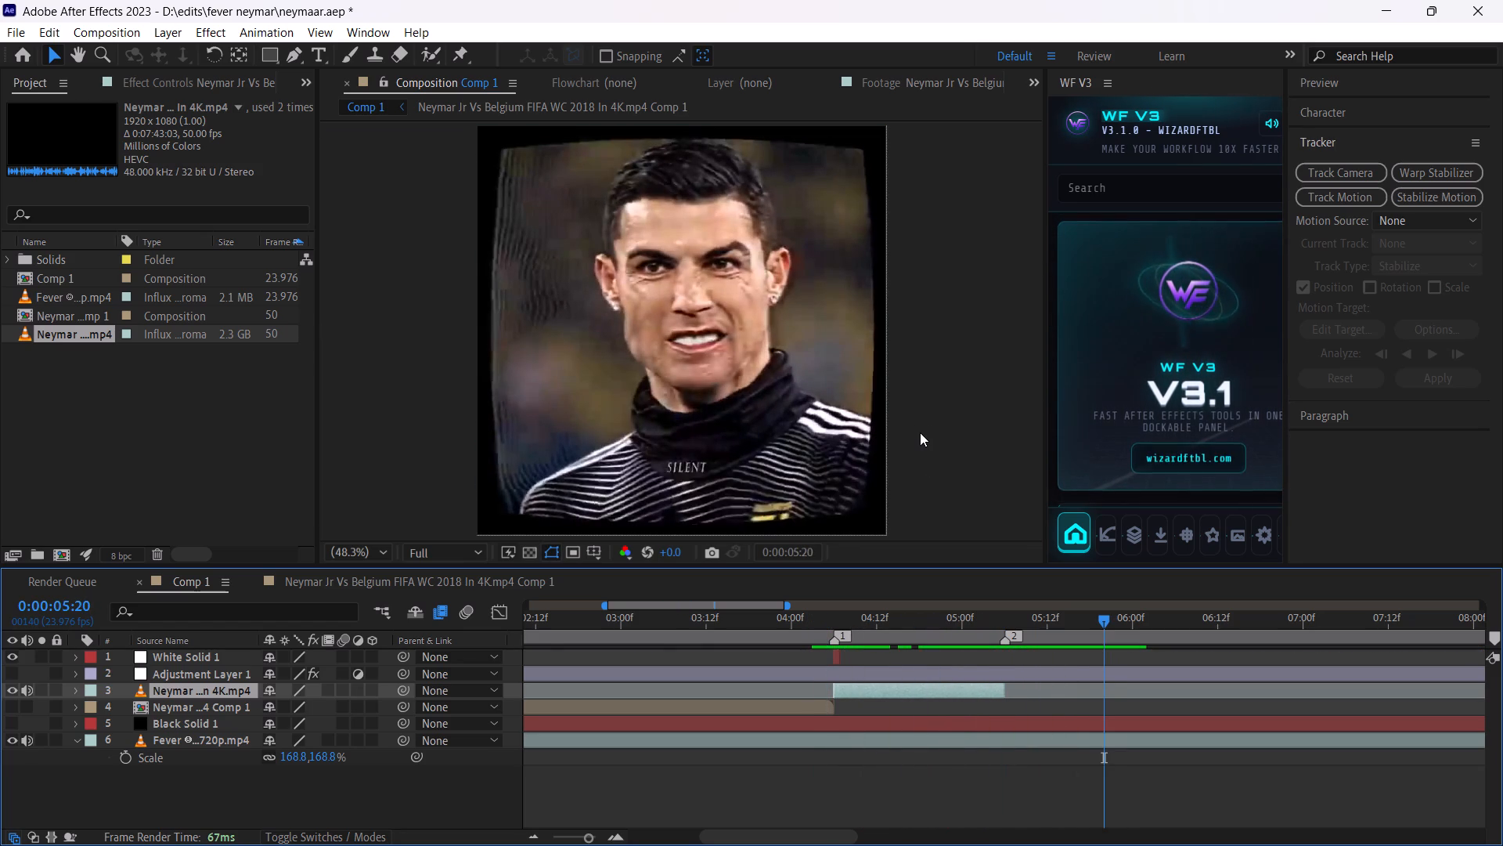
Start Stabilize Motion on the new Neymar clip and place Track Point 1 on his nose at 0:00:04:06.
left_click(898, 618)
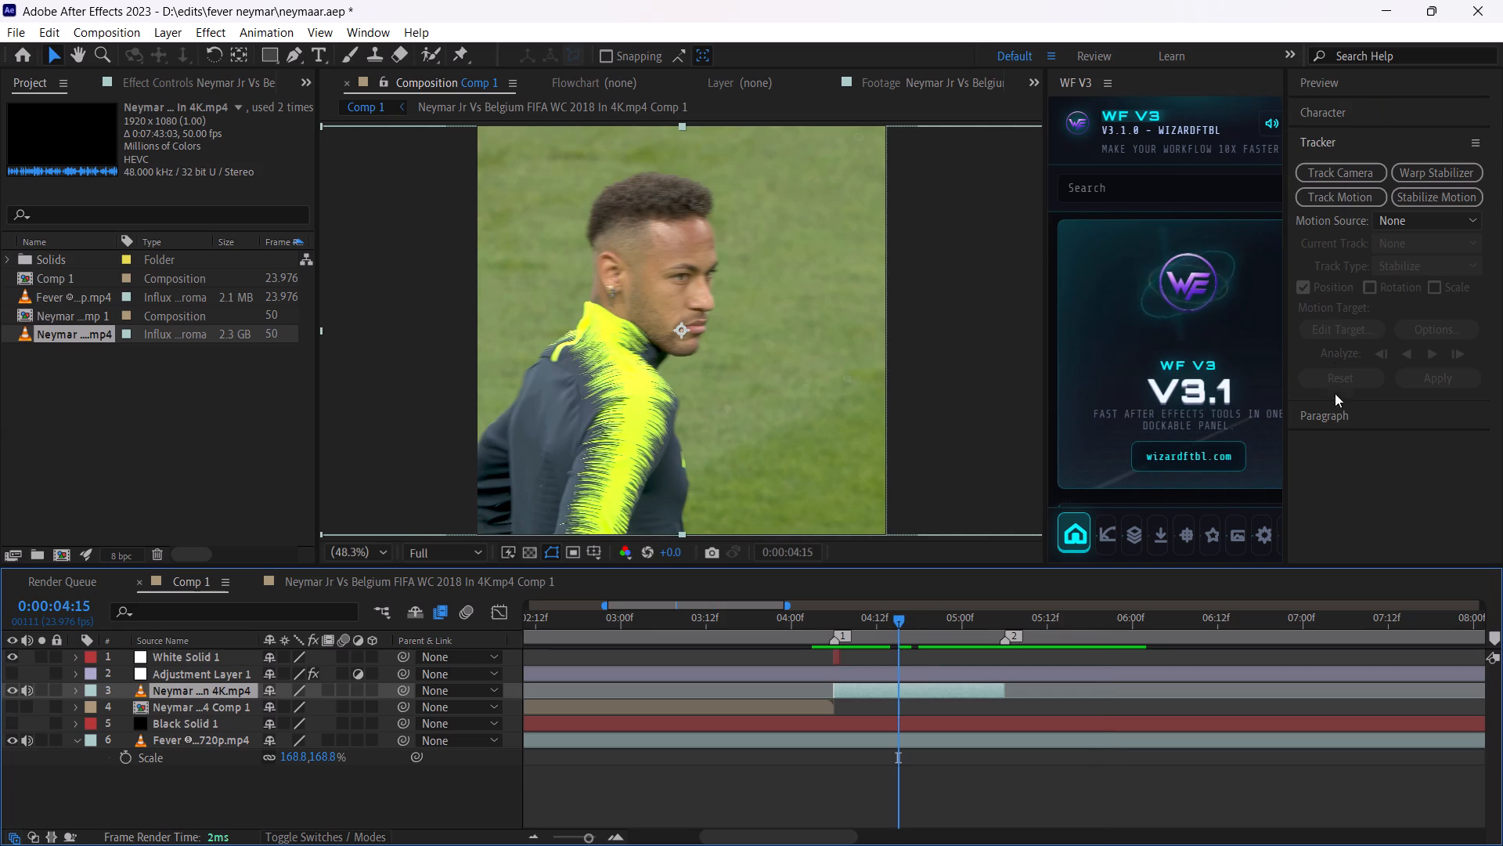
left_click(1436, 205)
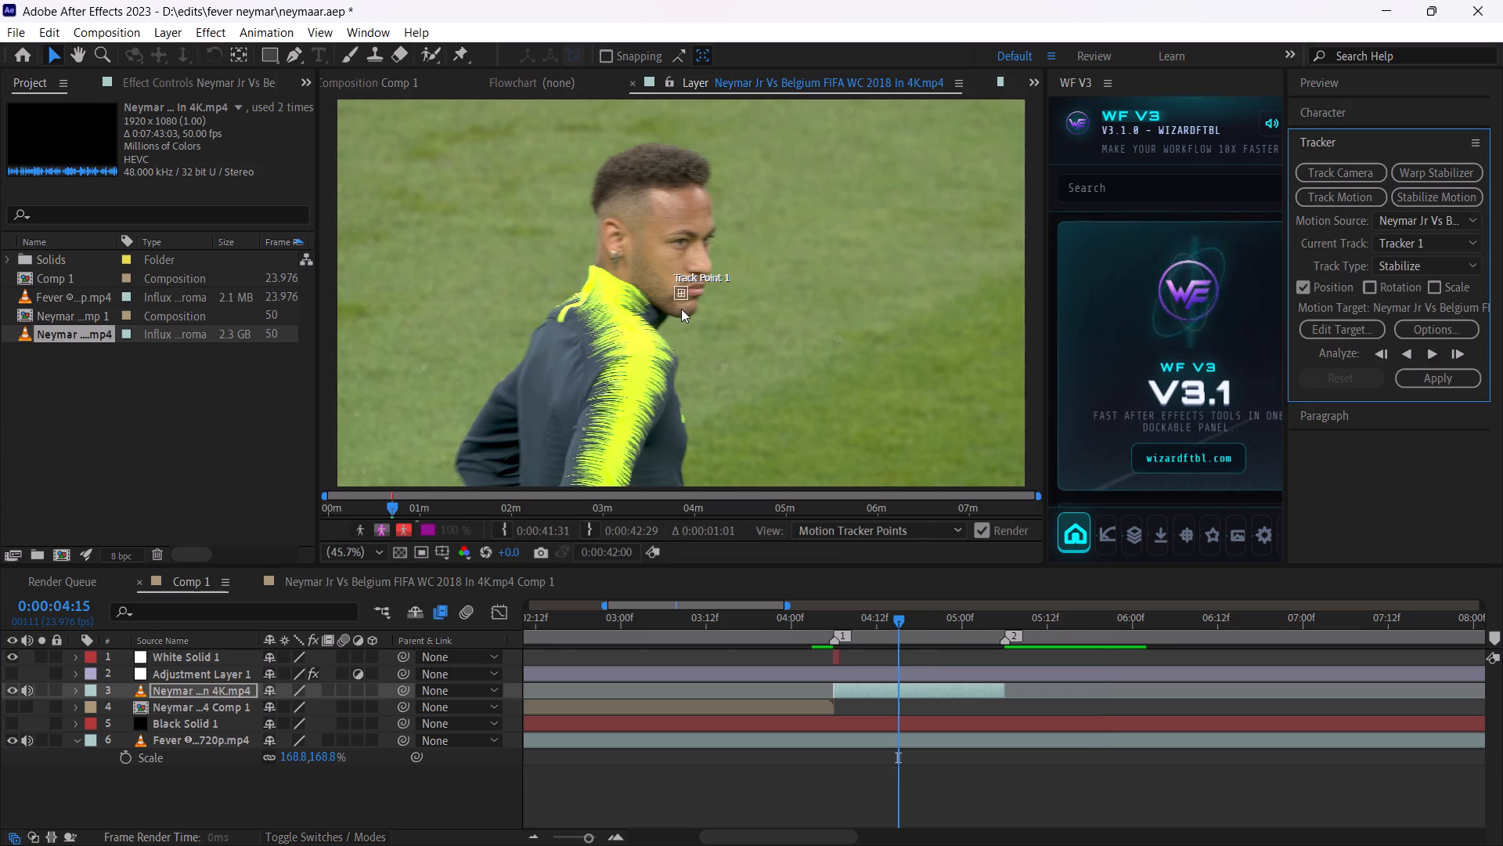
left_click_drag(867, 622, 842, 618)
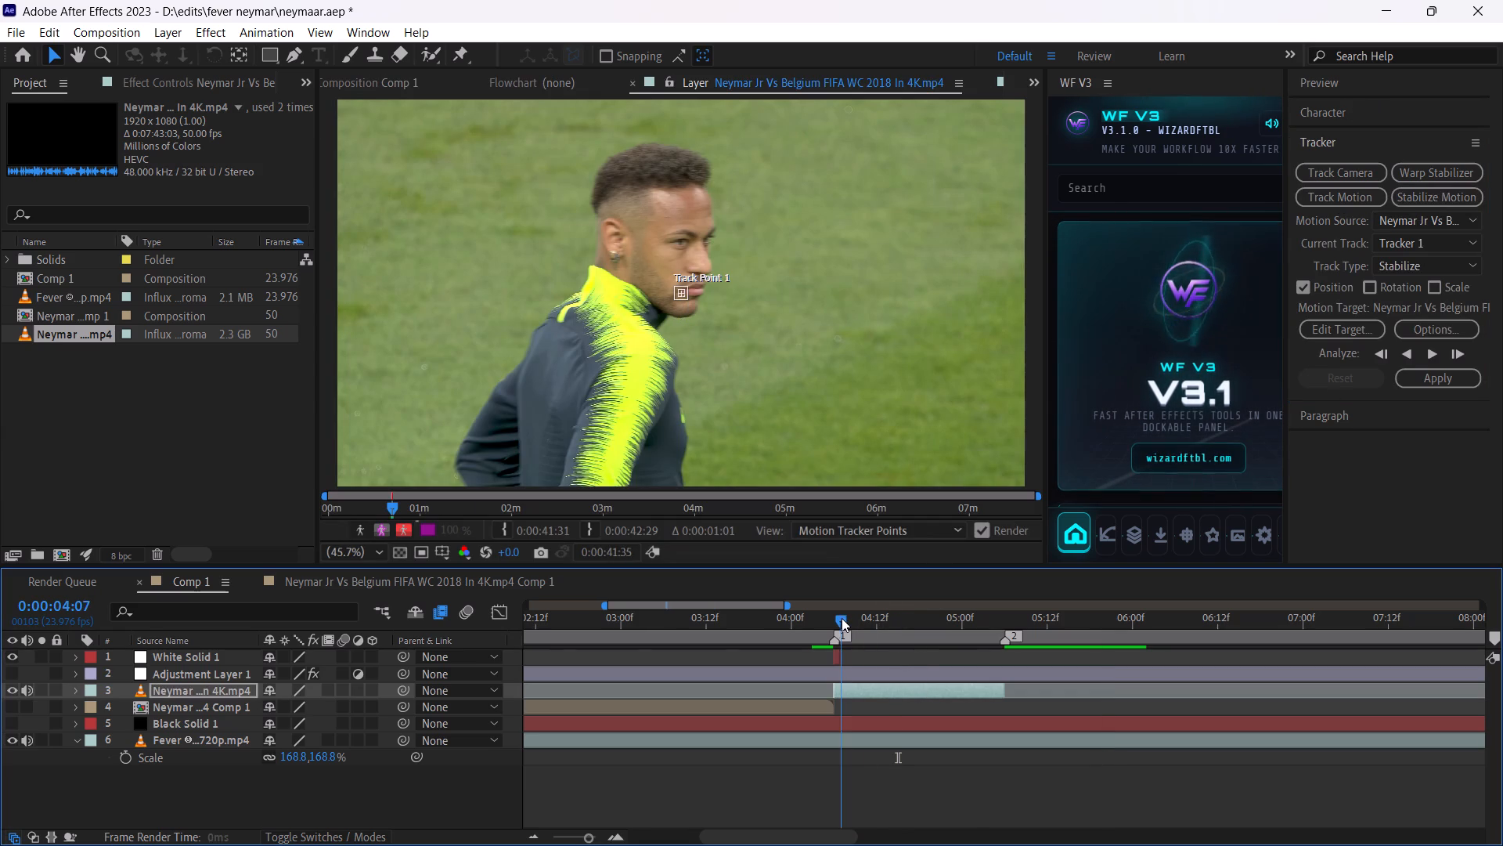
left_click_drag(842, 618, 831, 620)
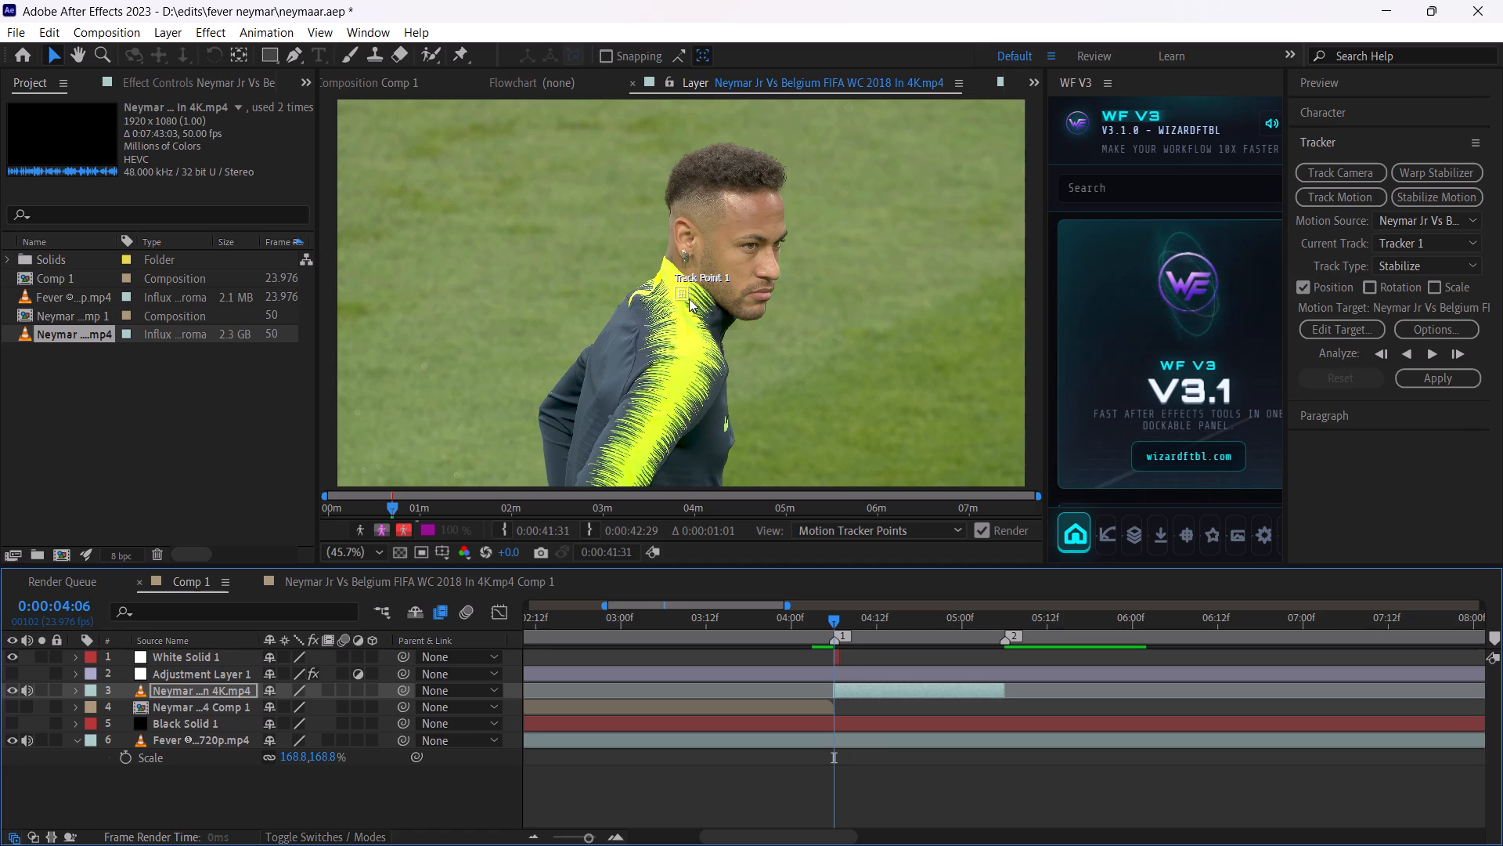
left_click_drag(687, 298, 710, 323)
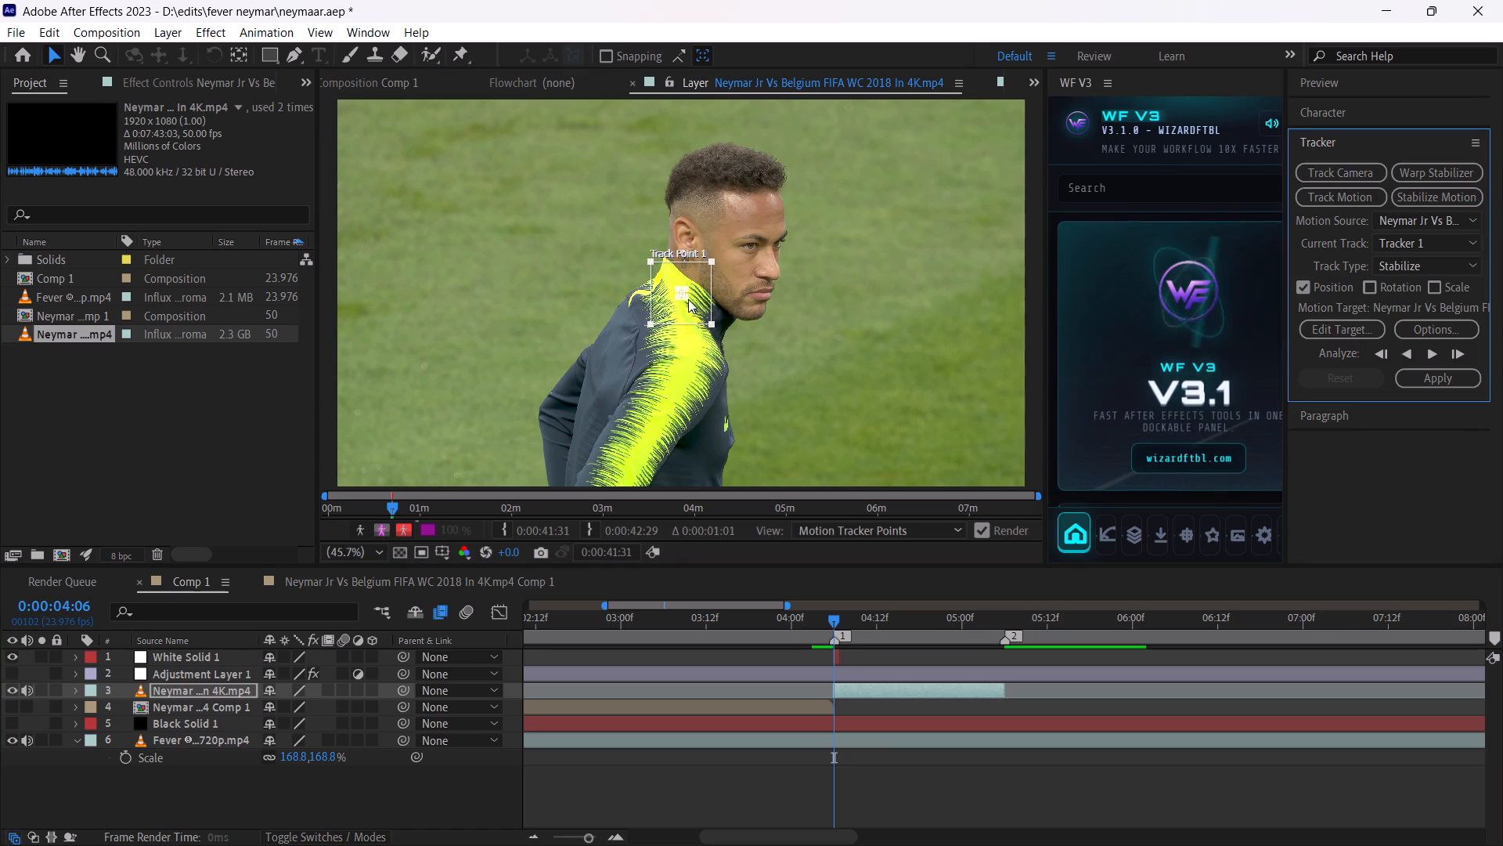
left_click_drag(688, 297, 704, 306)
left_click_drag(687, 303, 782, 277)
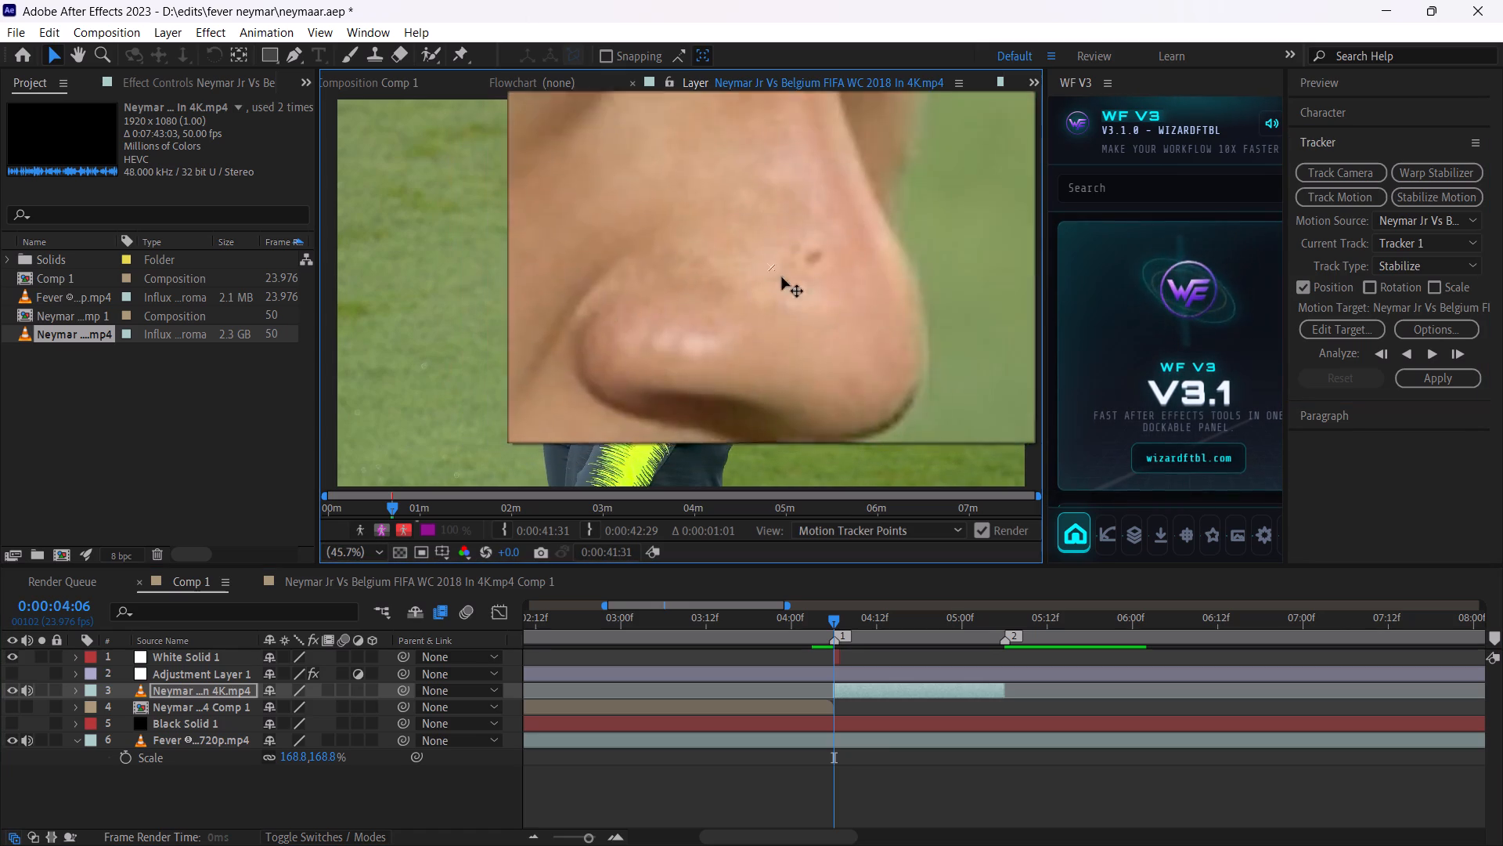
left_click_drag(782, 277, 777, 276)
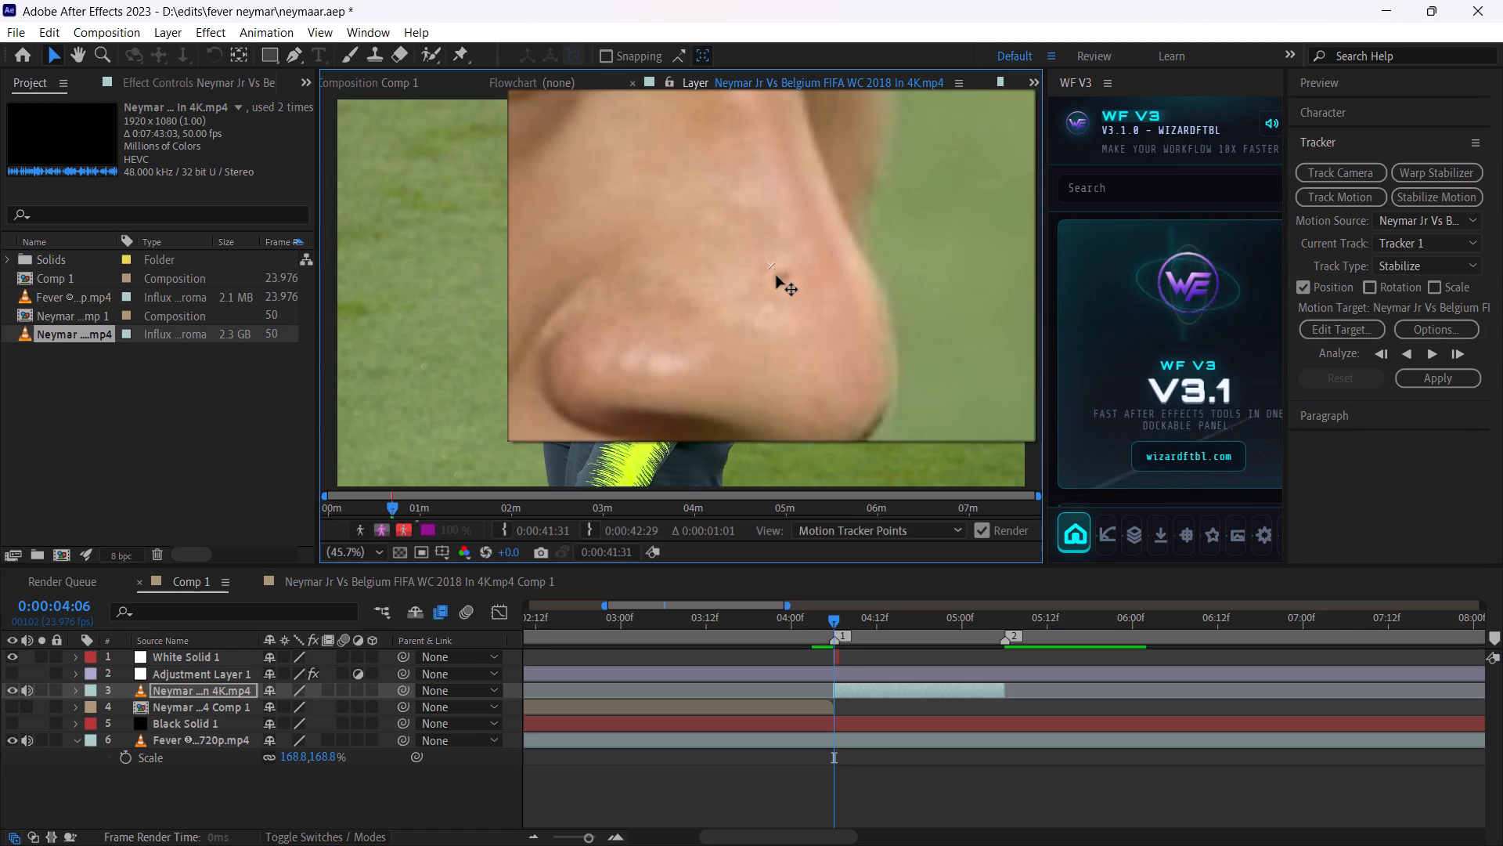
left_click_drag(777, 276, 777, 277)
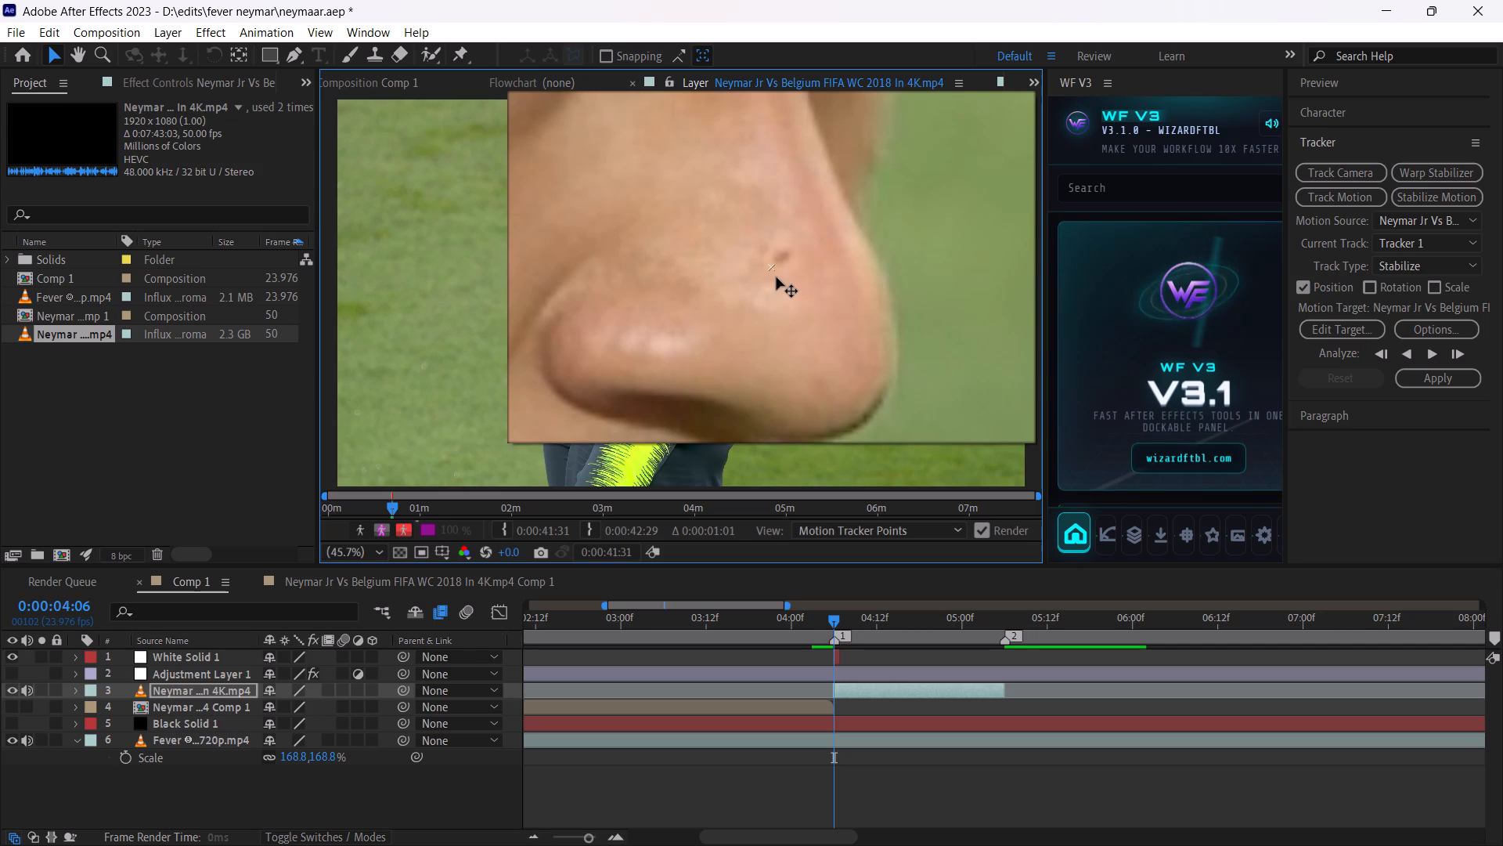
left_click_drag(777, 277, 778, 276)
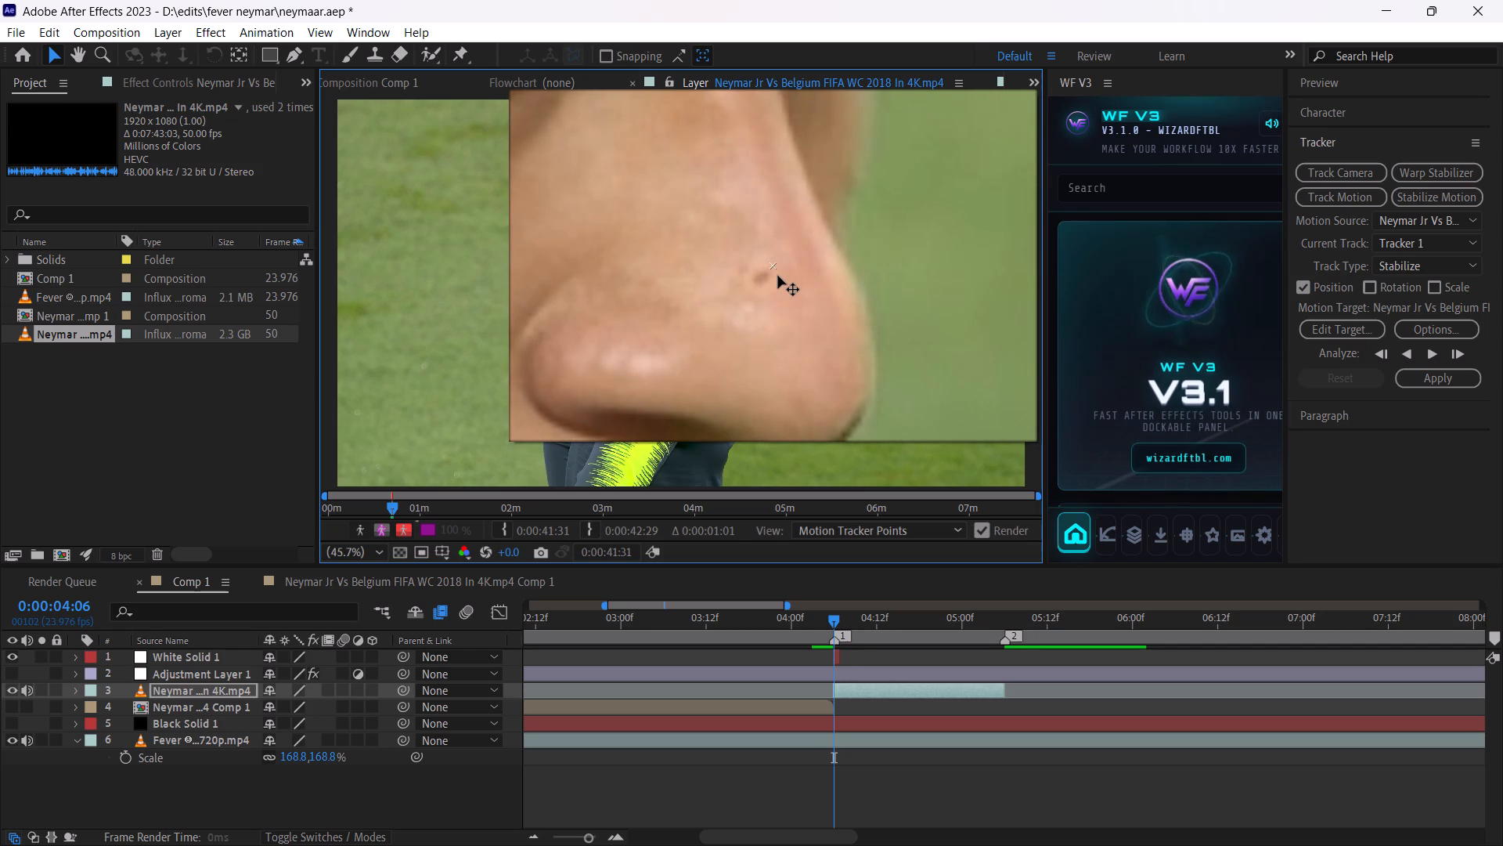
left_click_drag(778, 276, 777, 277)
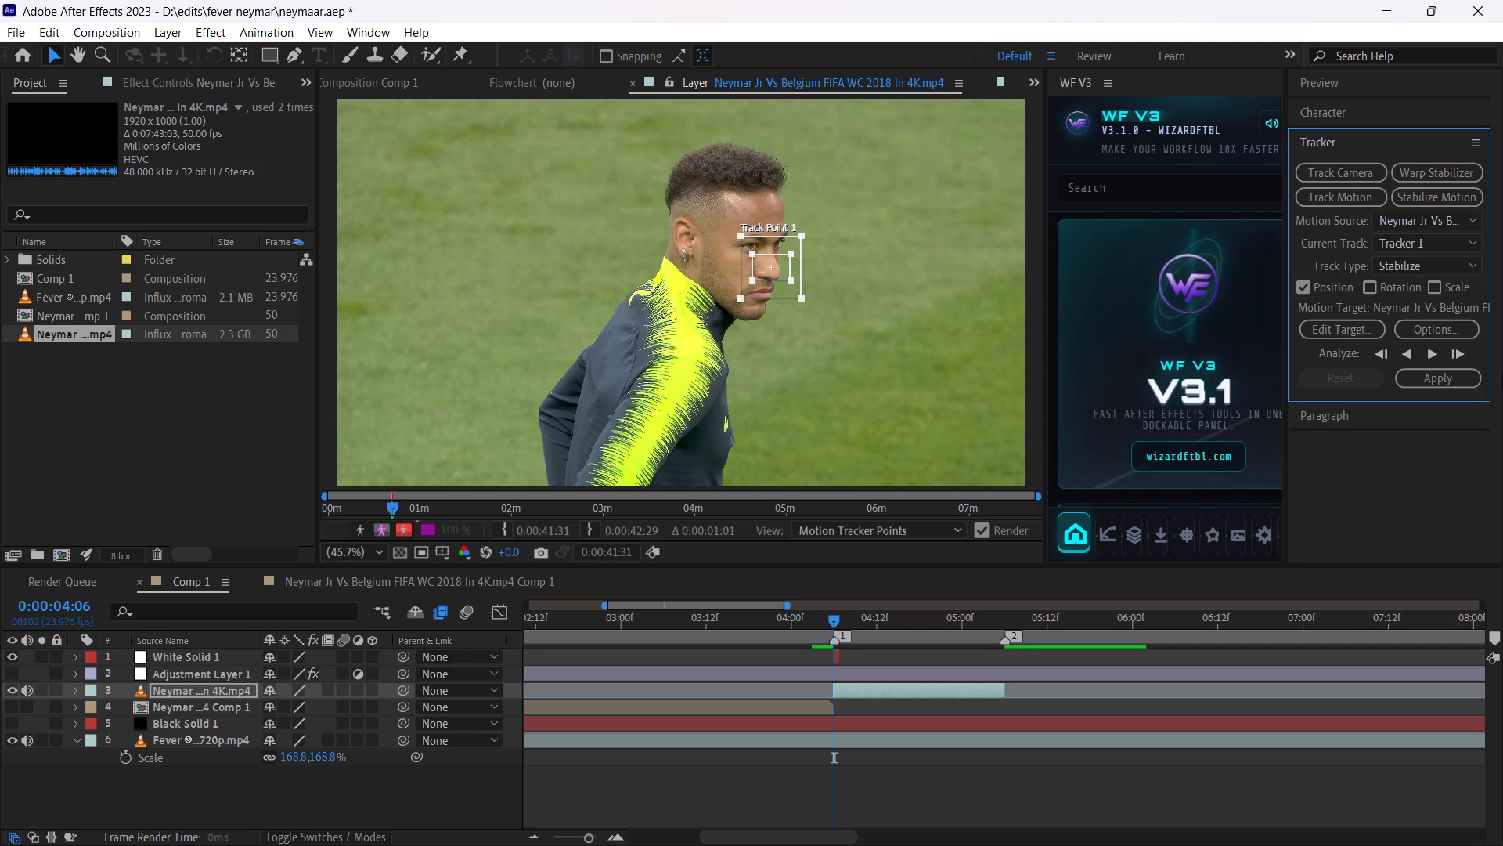
Analyze the nose track forward through the clip, stopping just past the second marker.
left_click(1440, 352)
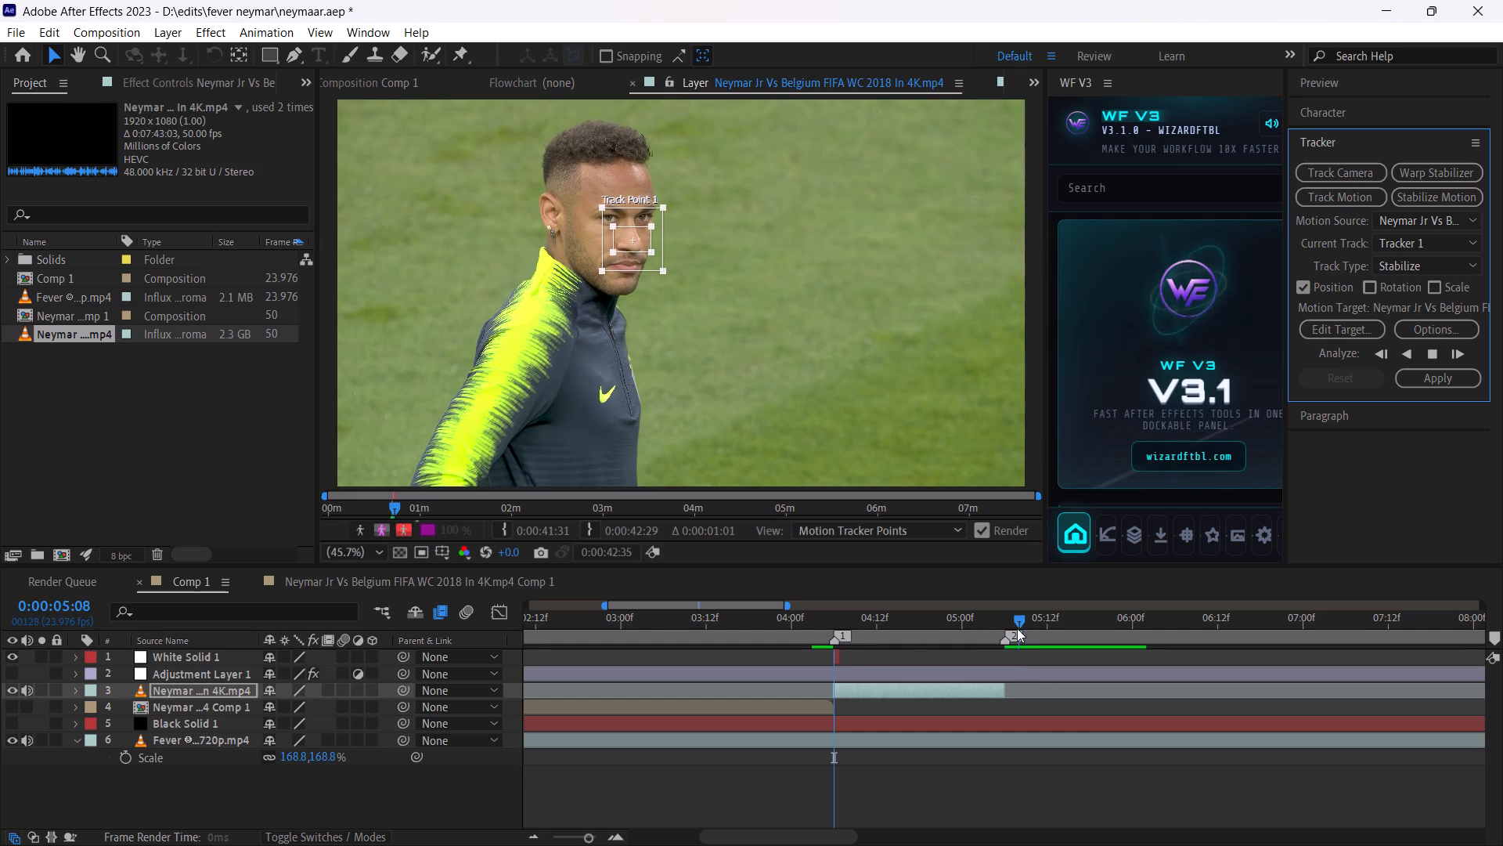
left_click(1432, 356)
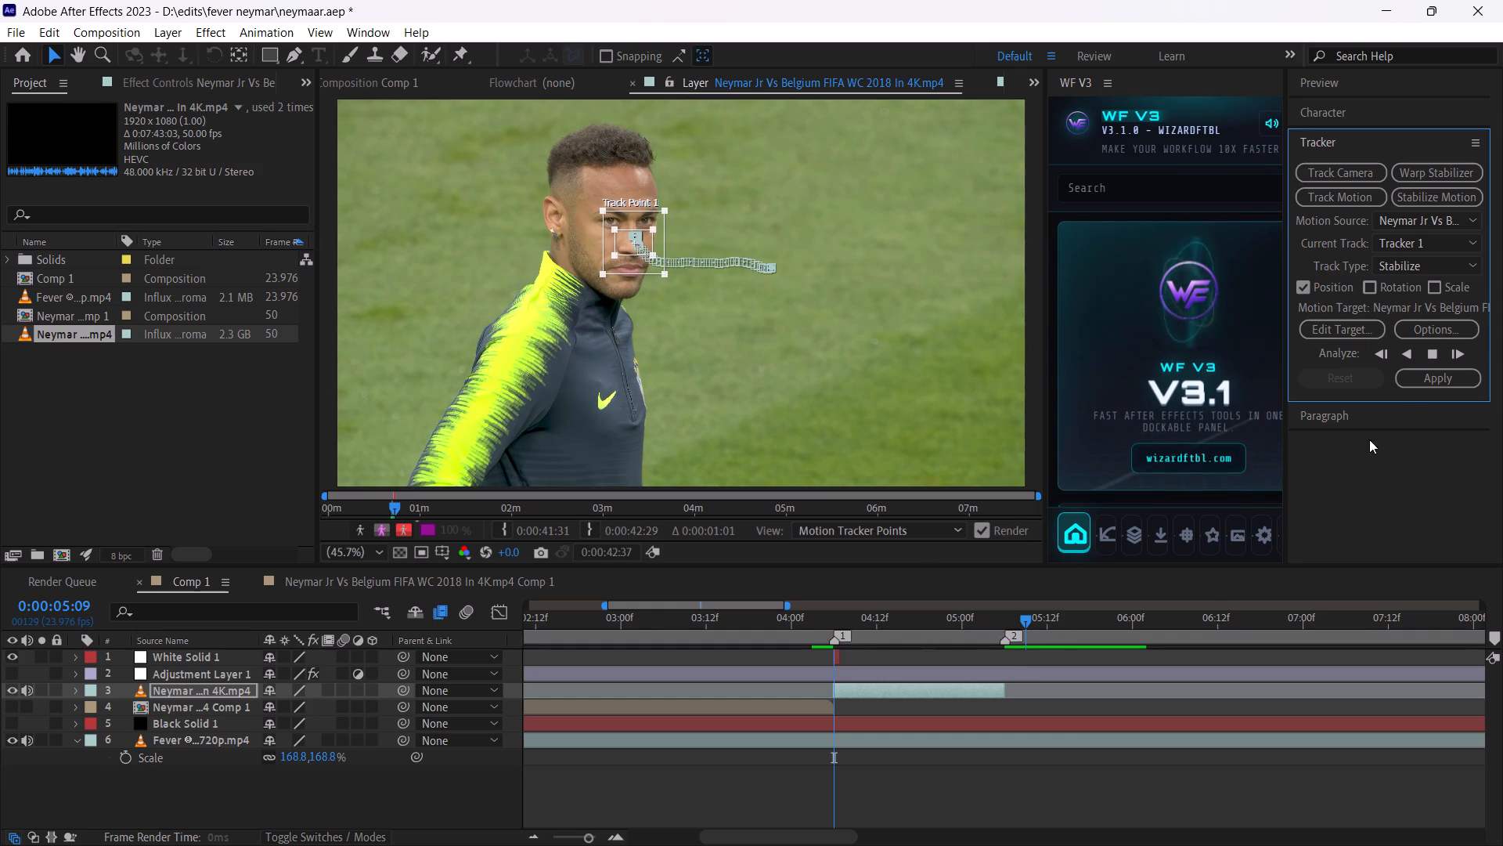
Apply the stabilization track to the Neymar clip in X only and collapse its keyframed properties.
left_click_drag(1007, 616, 988, 616)
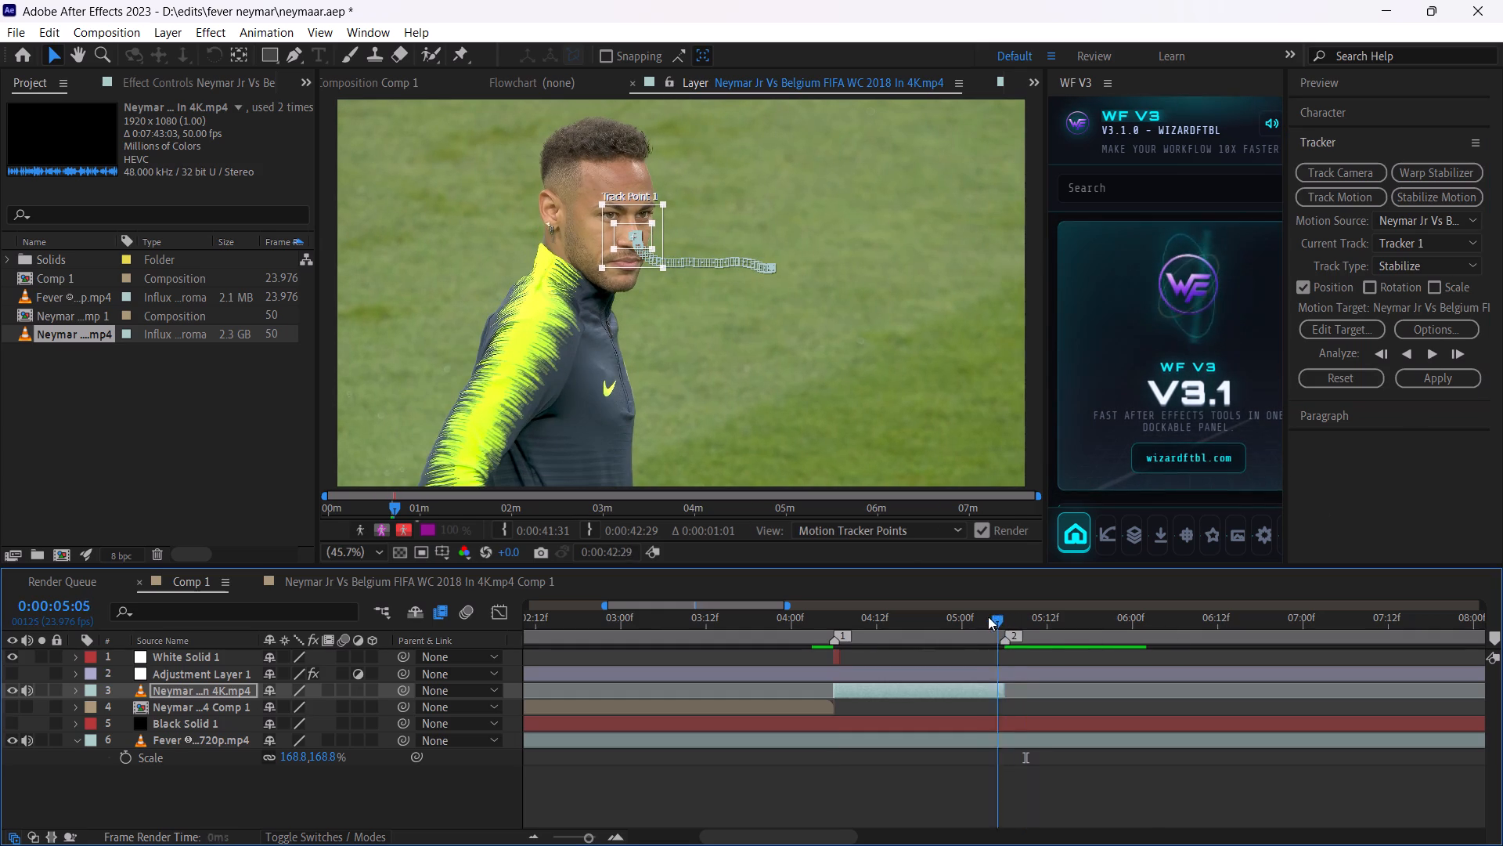
left_click_drag(988, 616, 1004, 609)
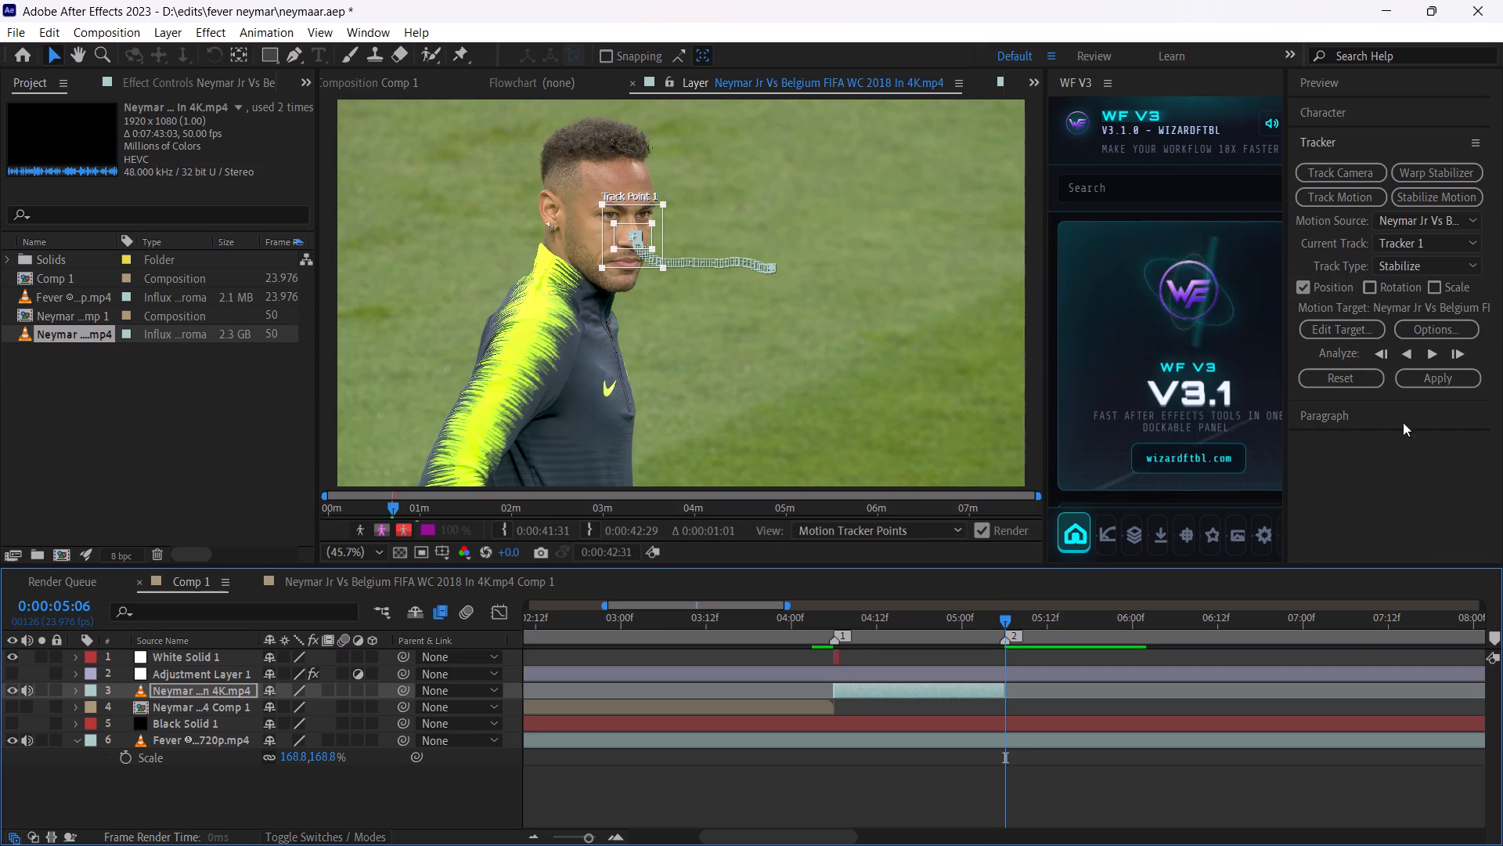
left_click(1428, 374)
left_click(759, 413)
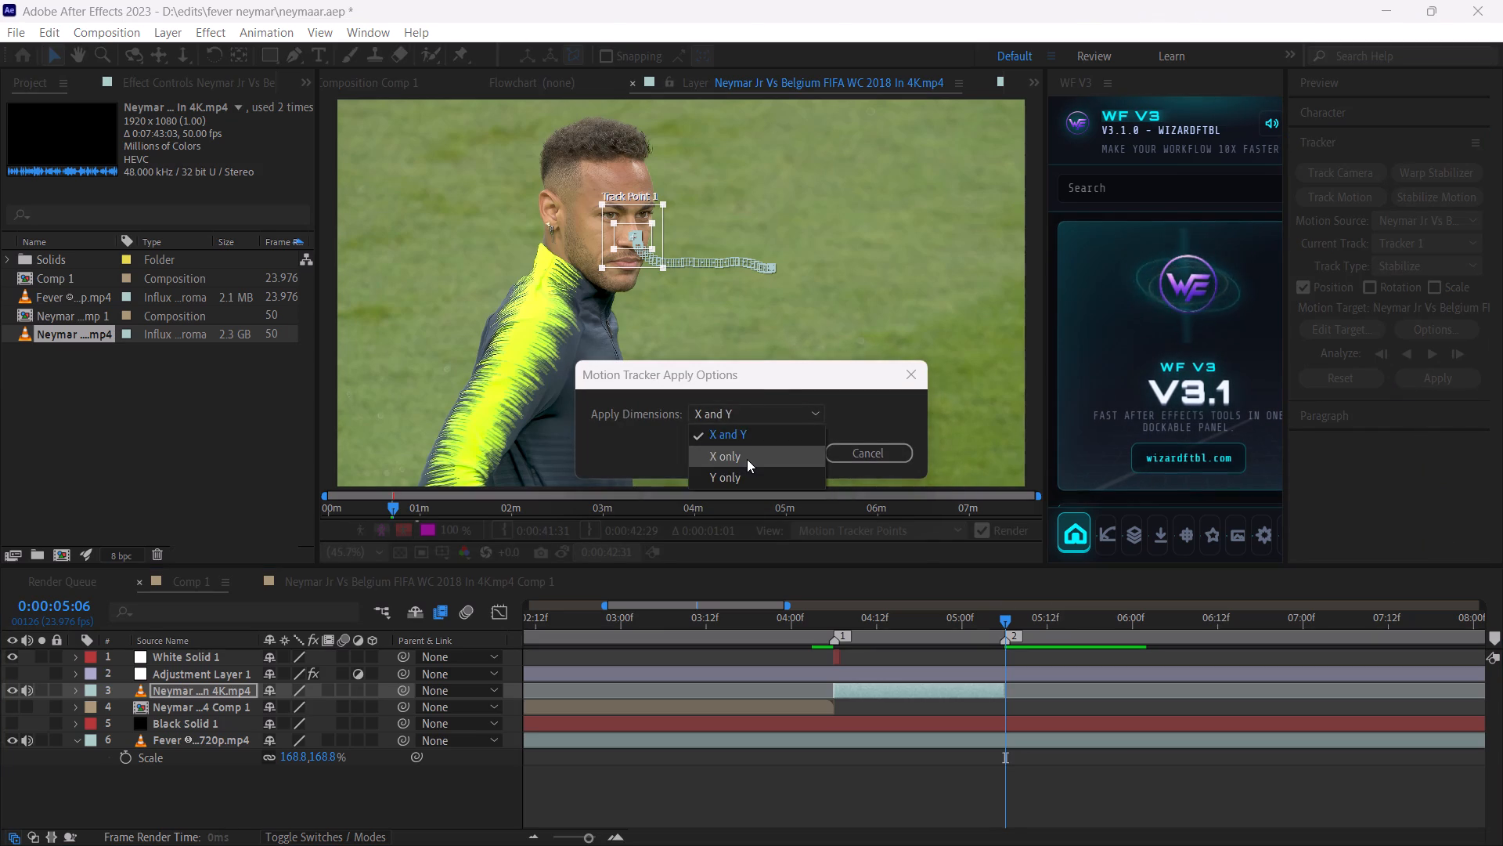
left_click(747, 459)
left_click(782, 450)
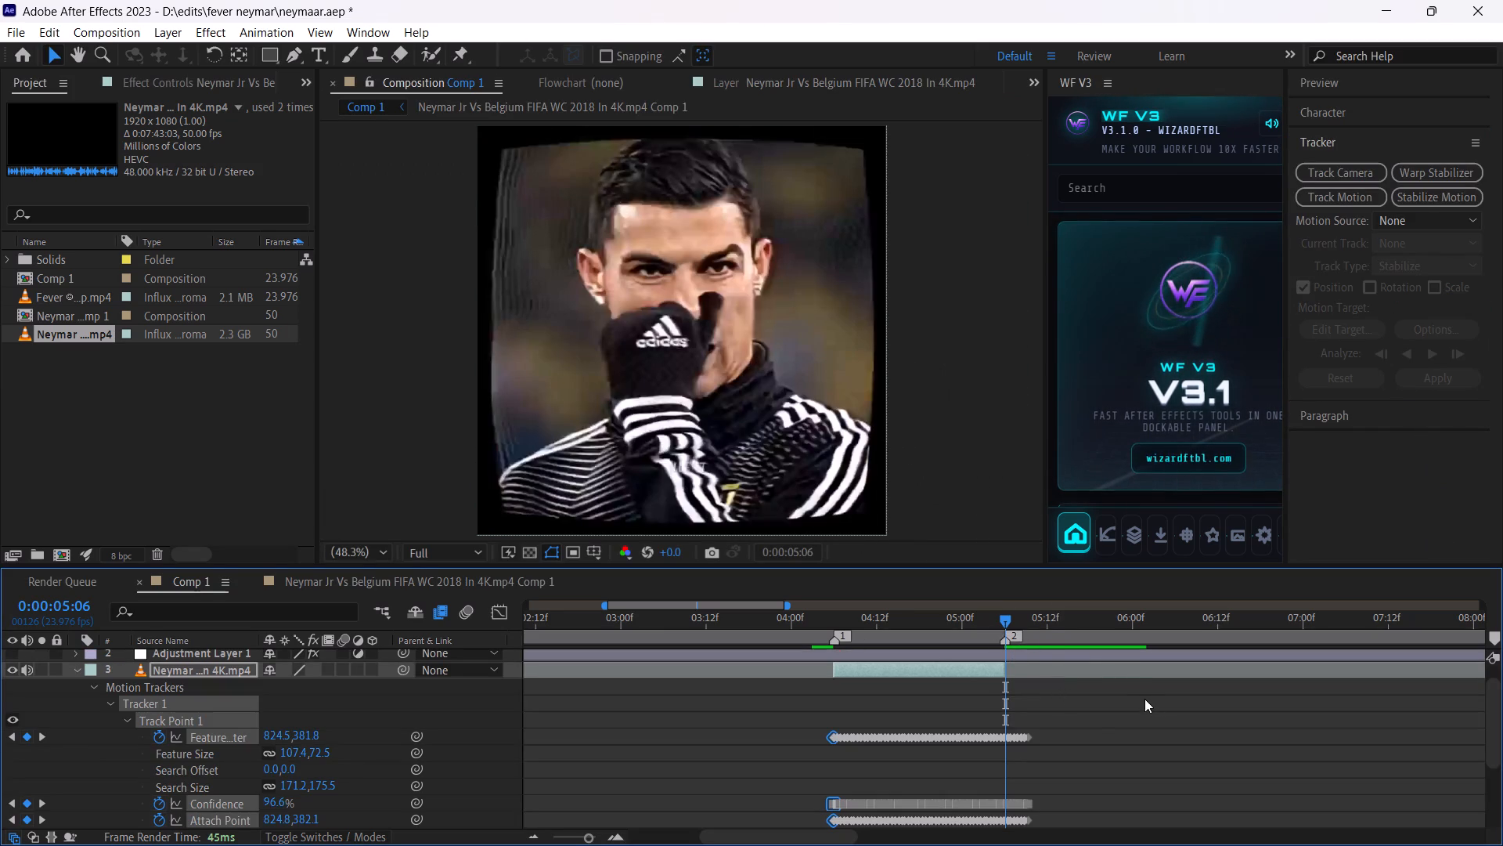
key("u")
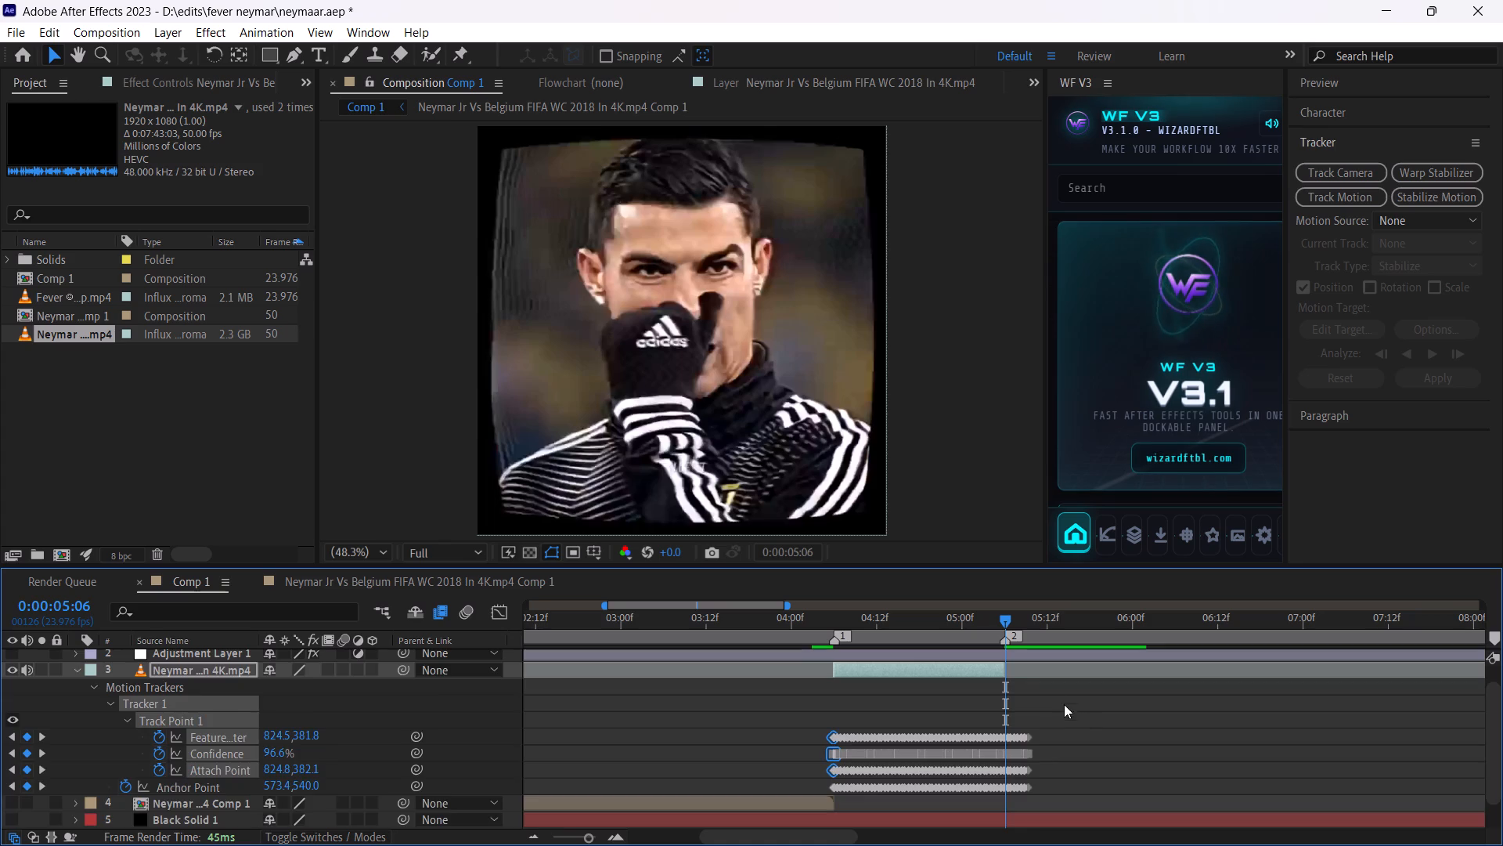
key("u")
Preview the stabilized Neymar clip and shift its Position horizontally to 446, 540, then play it back again.
left_click_drag(1005, 624, 859, 631)
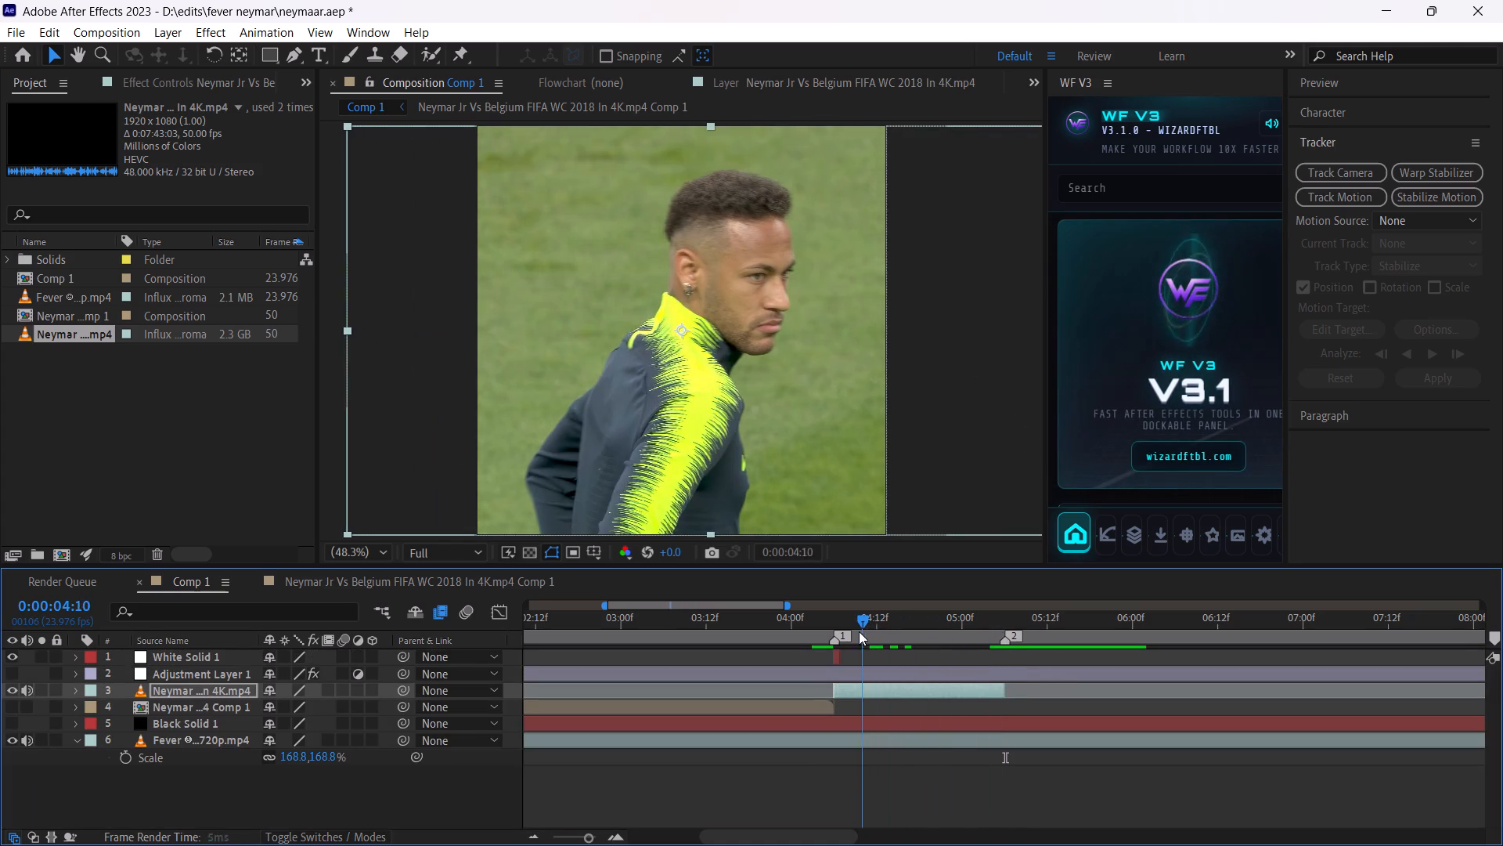
left_click_drag(859, 631, 804, 628)
key("space")
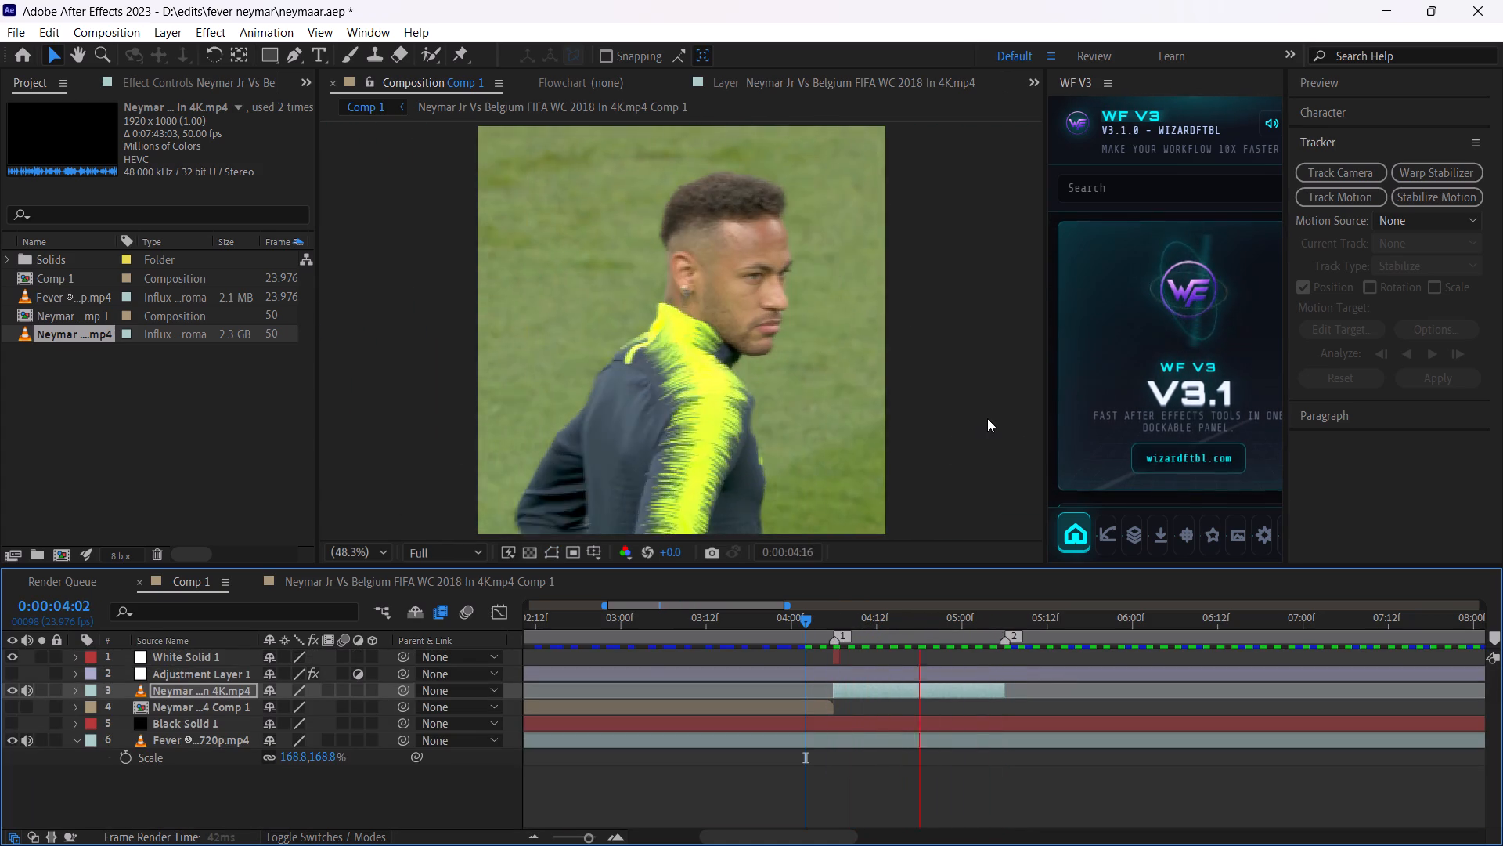
key("space")
left_click_drag(945, 614, 923, 614)
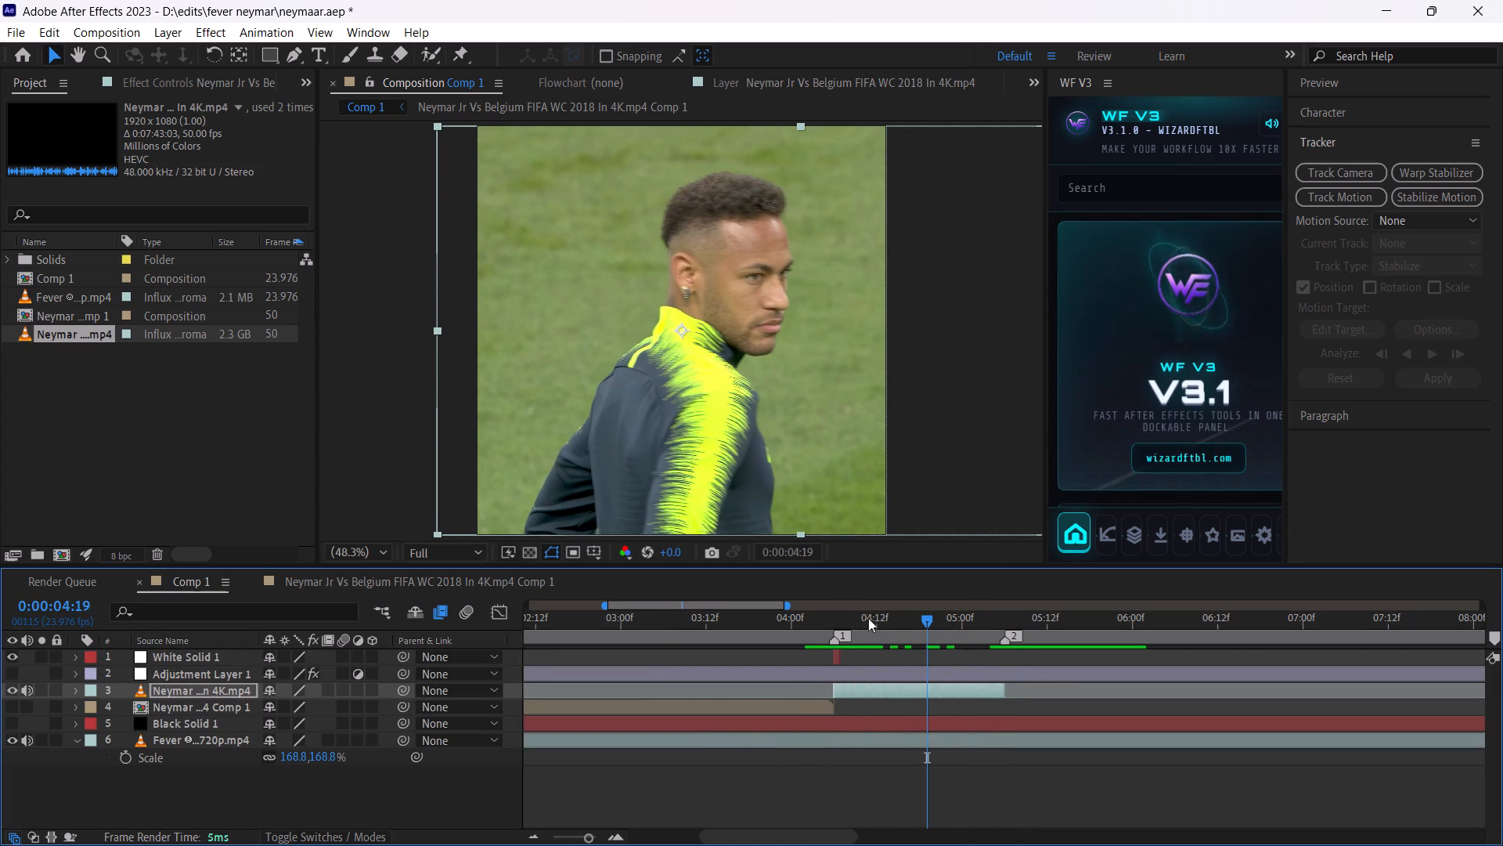
key("p")
left_click_drag(265, 707, 156, 704)
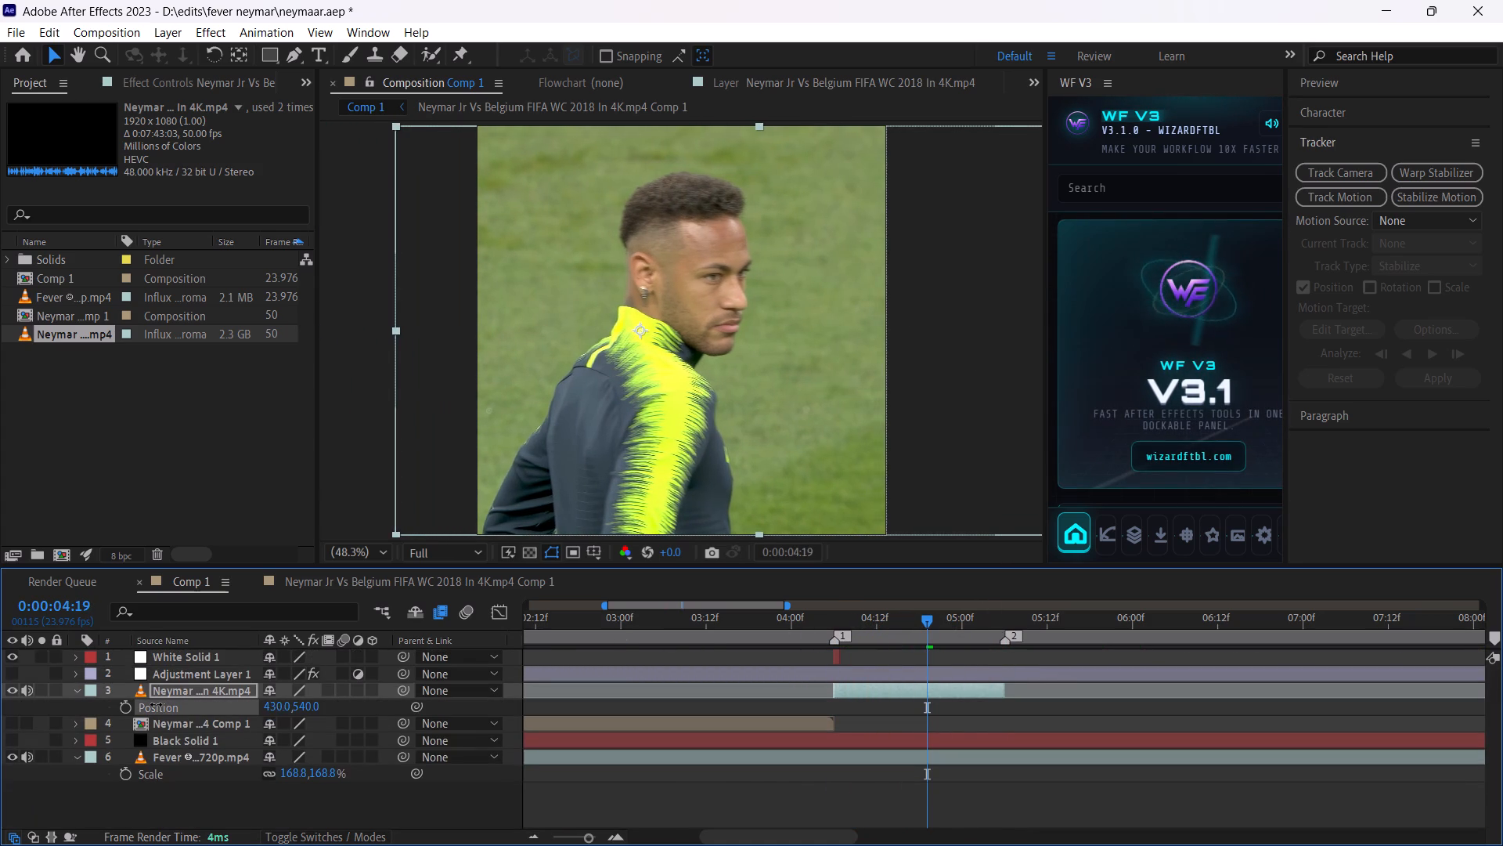
left_click_drag(156, 704, 171, 704)
left_click_drag(856, 609, 839, 609)
left_click_drag(839, 612, 827, 614)
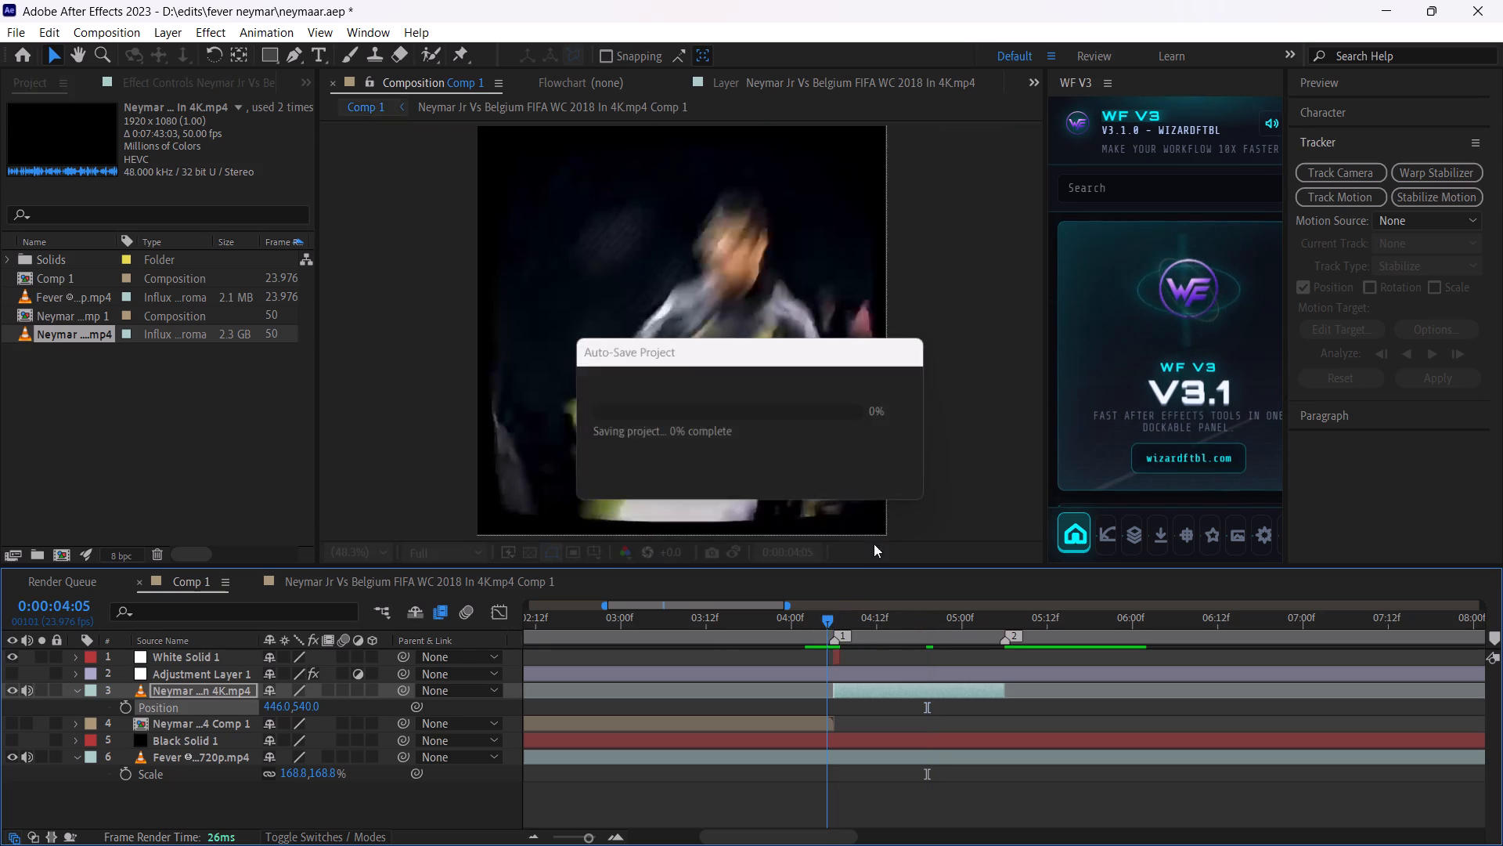
key("space")
key("space")
key("space")
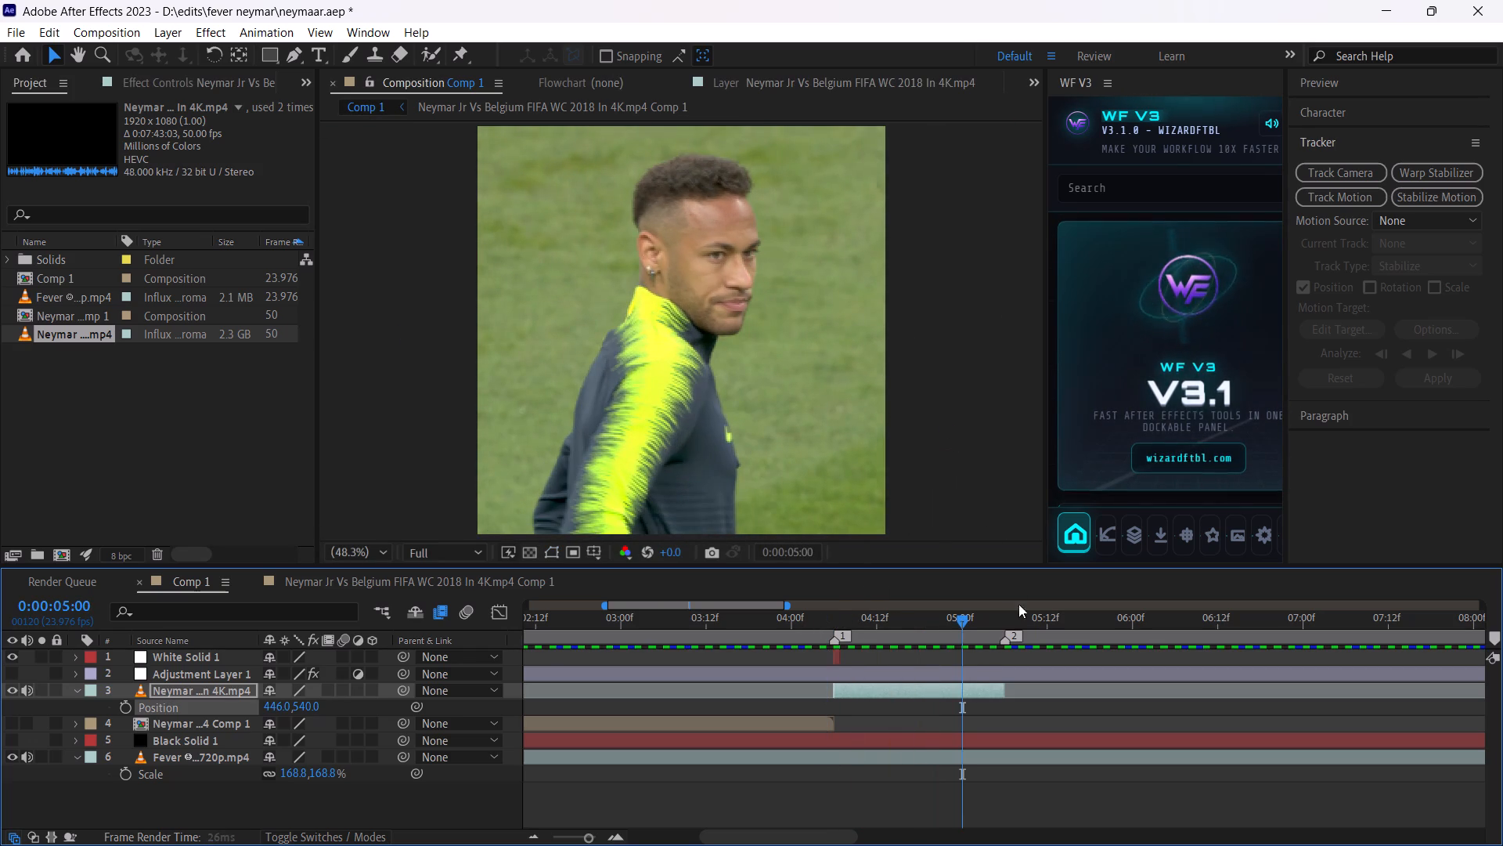
Turn on visibility for Adjustment Layer 1 and the Neymar precomp layer, scrubbing to 0:00:03:21 to check the look.
left_click(19, 669)
left_click(12, 669)
left_click(12, 669)
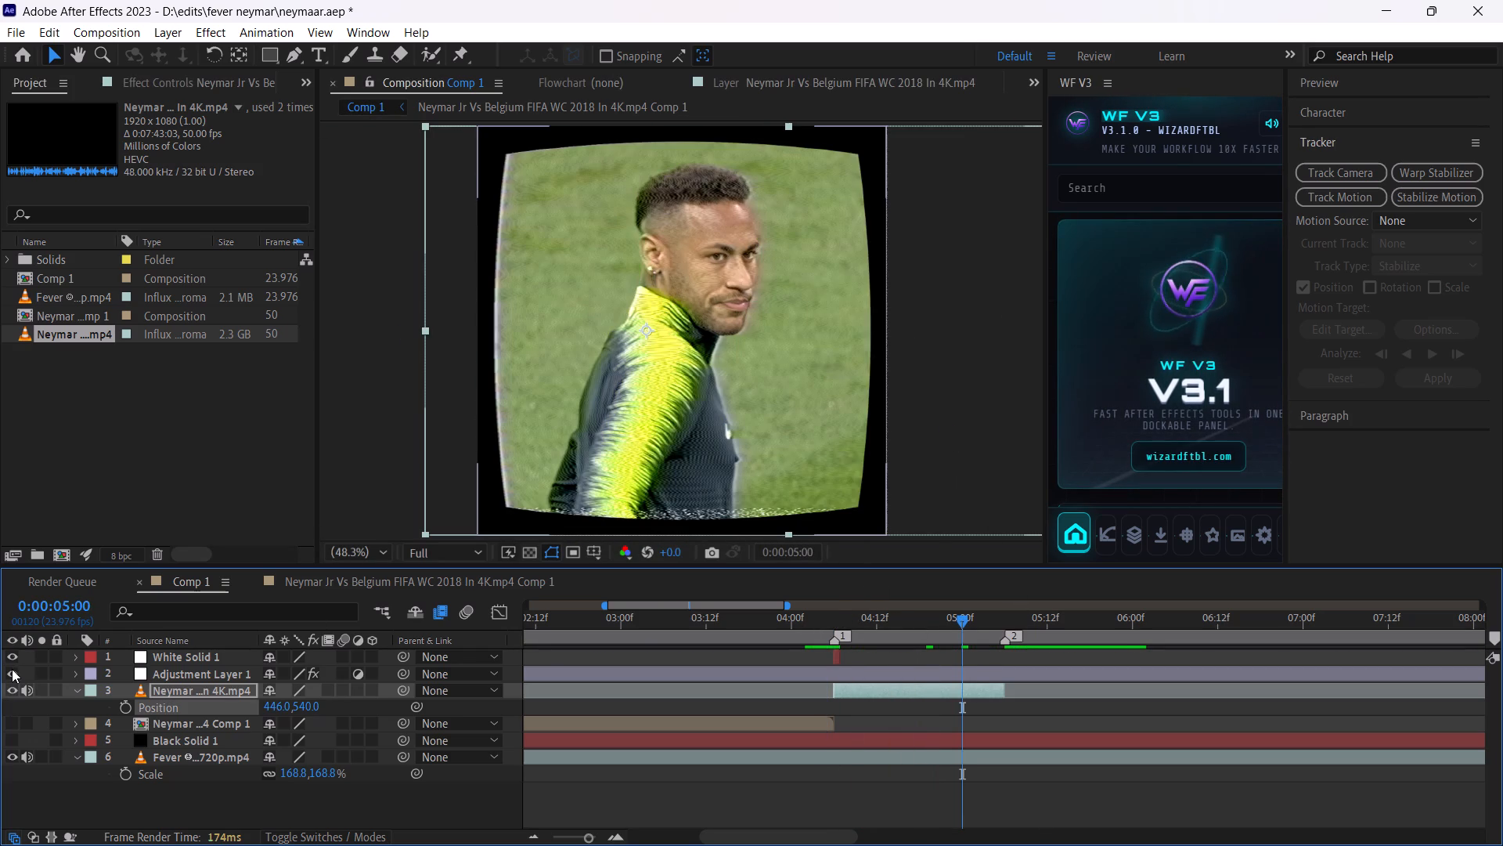
left_click_drag(974, 616, 964, 613)
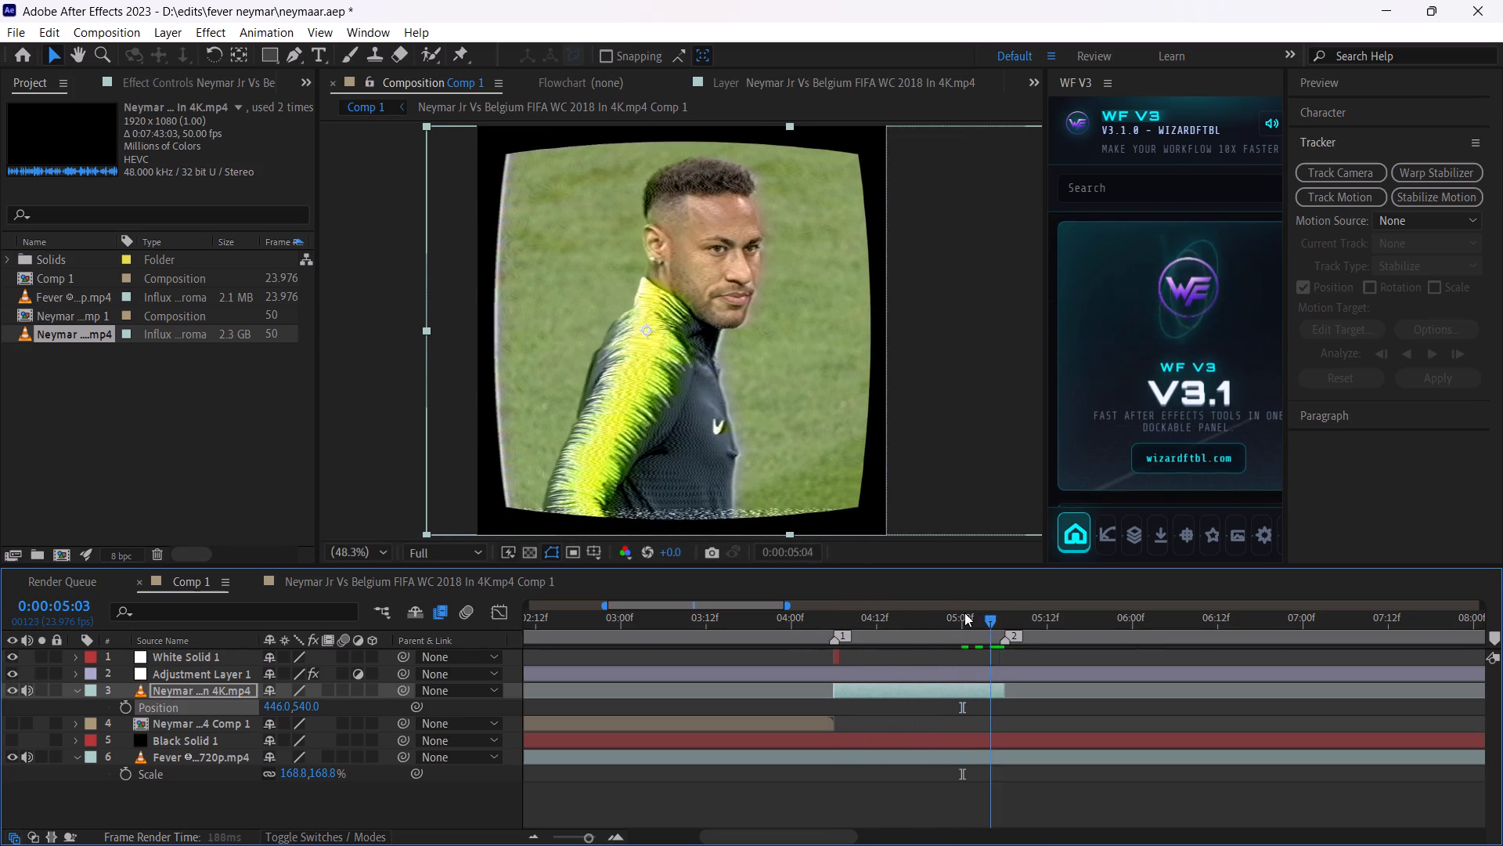
left_click_drag(964, 613, 943, 614)
left_click_drag(932, 630, 749, 631)
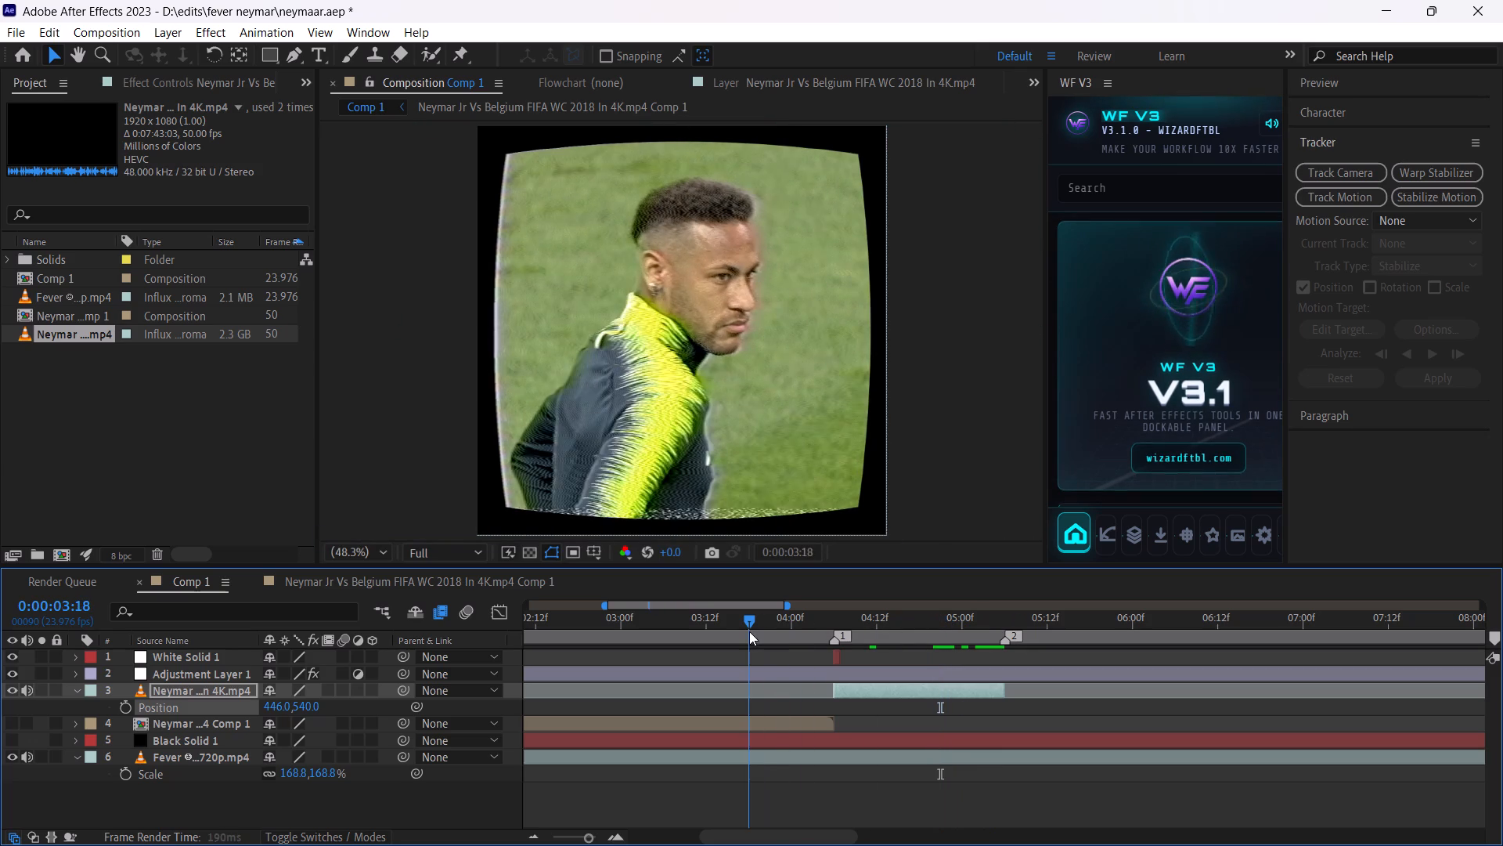
left_click_drag(749, 631, 770, 630)
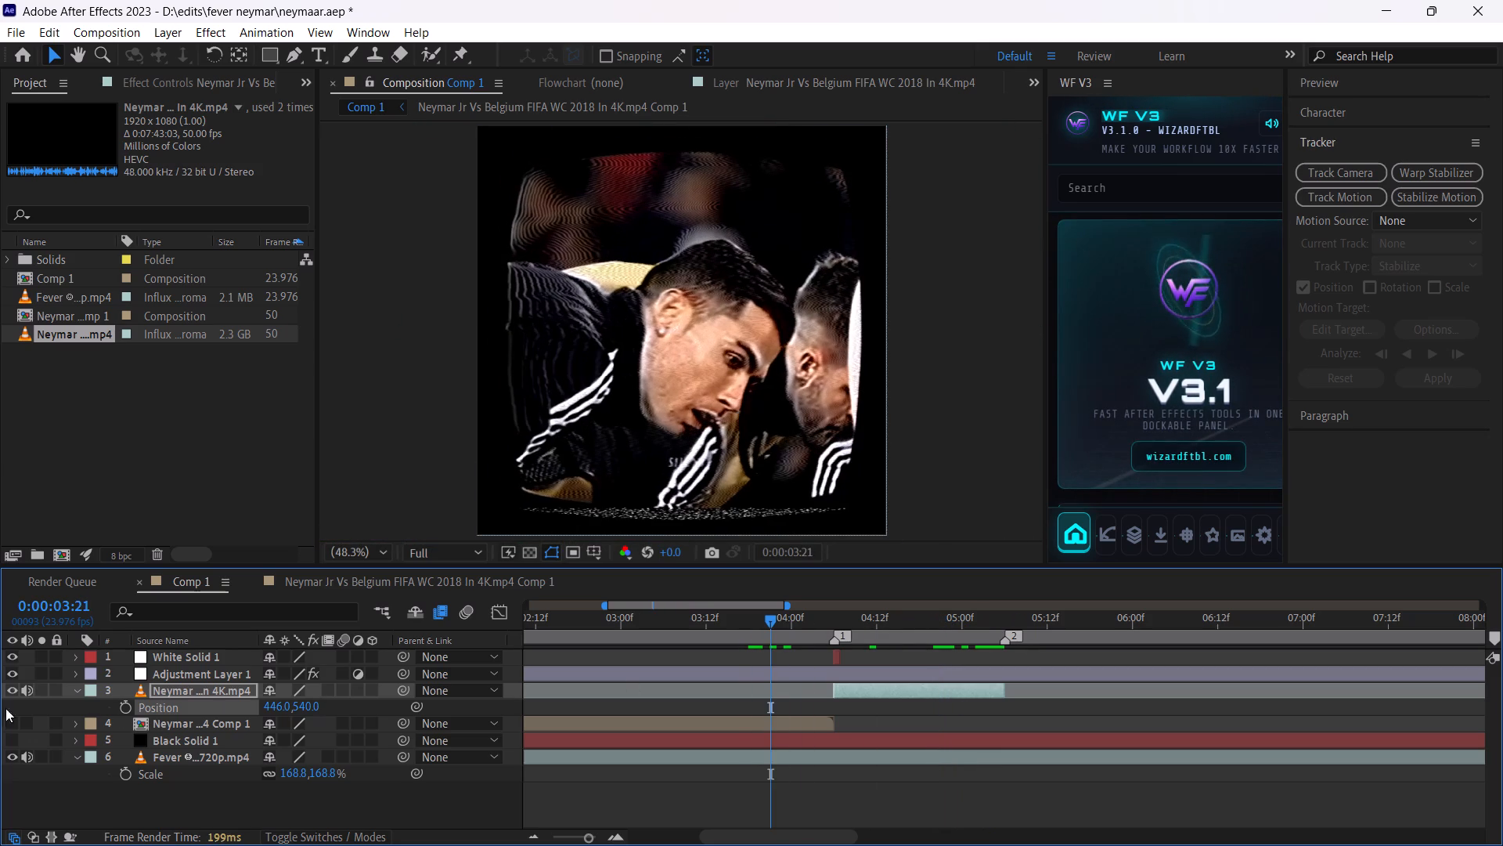
left_click(9, 728)
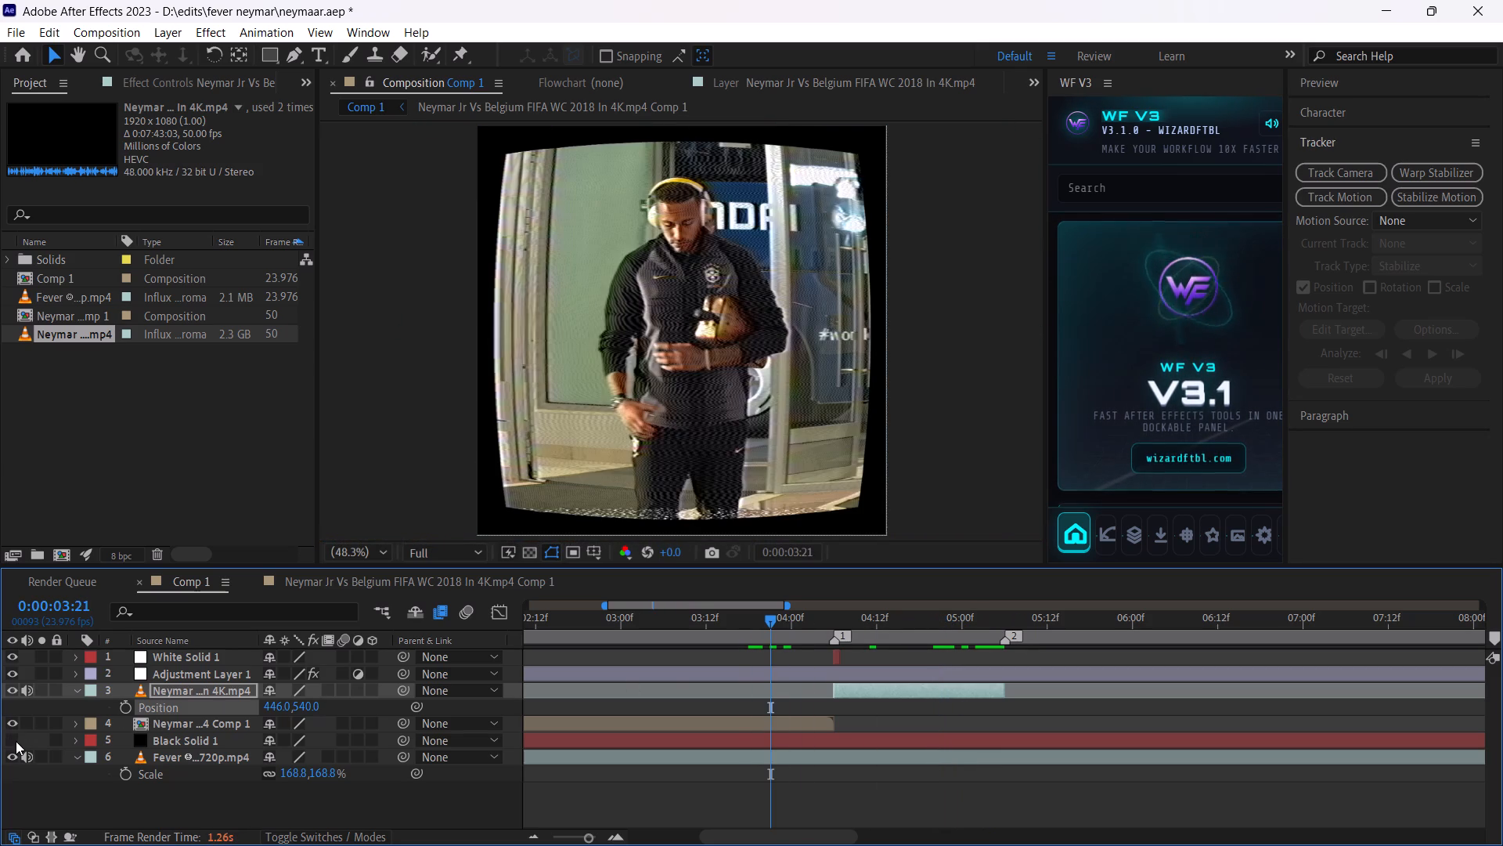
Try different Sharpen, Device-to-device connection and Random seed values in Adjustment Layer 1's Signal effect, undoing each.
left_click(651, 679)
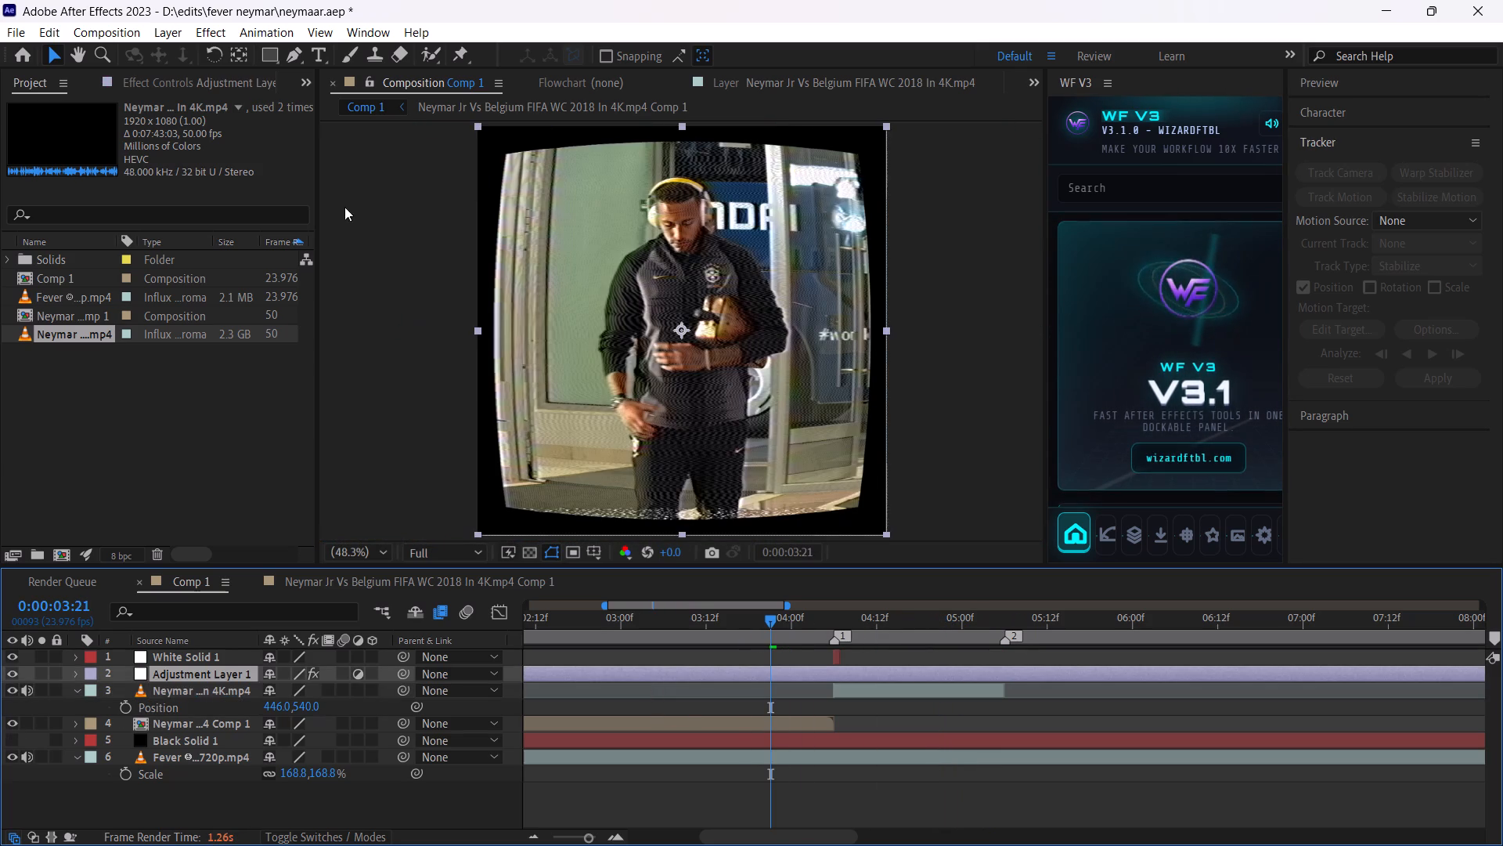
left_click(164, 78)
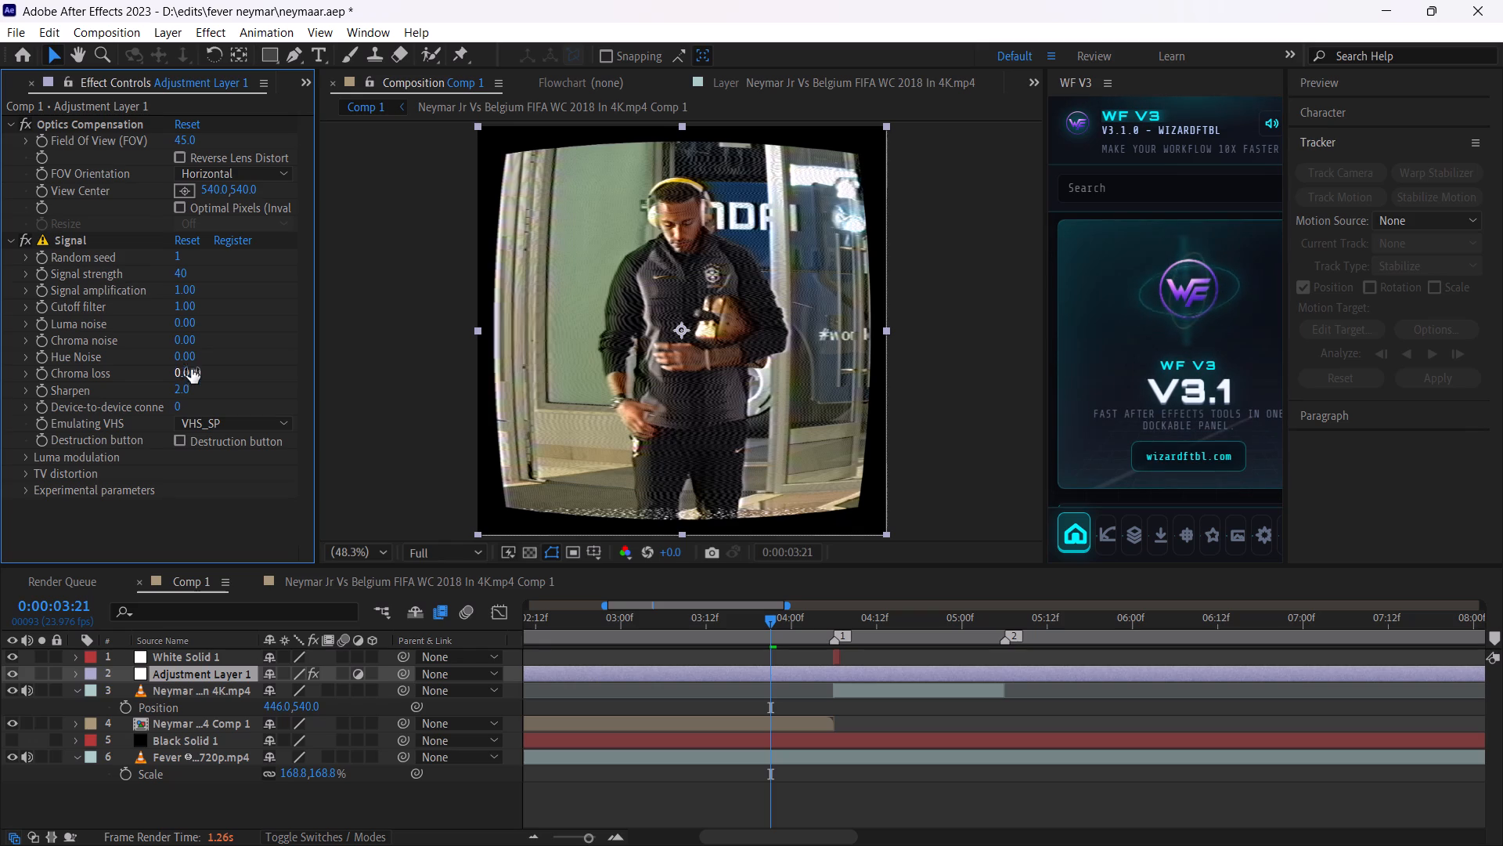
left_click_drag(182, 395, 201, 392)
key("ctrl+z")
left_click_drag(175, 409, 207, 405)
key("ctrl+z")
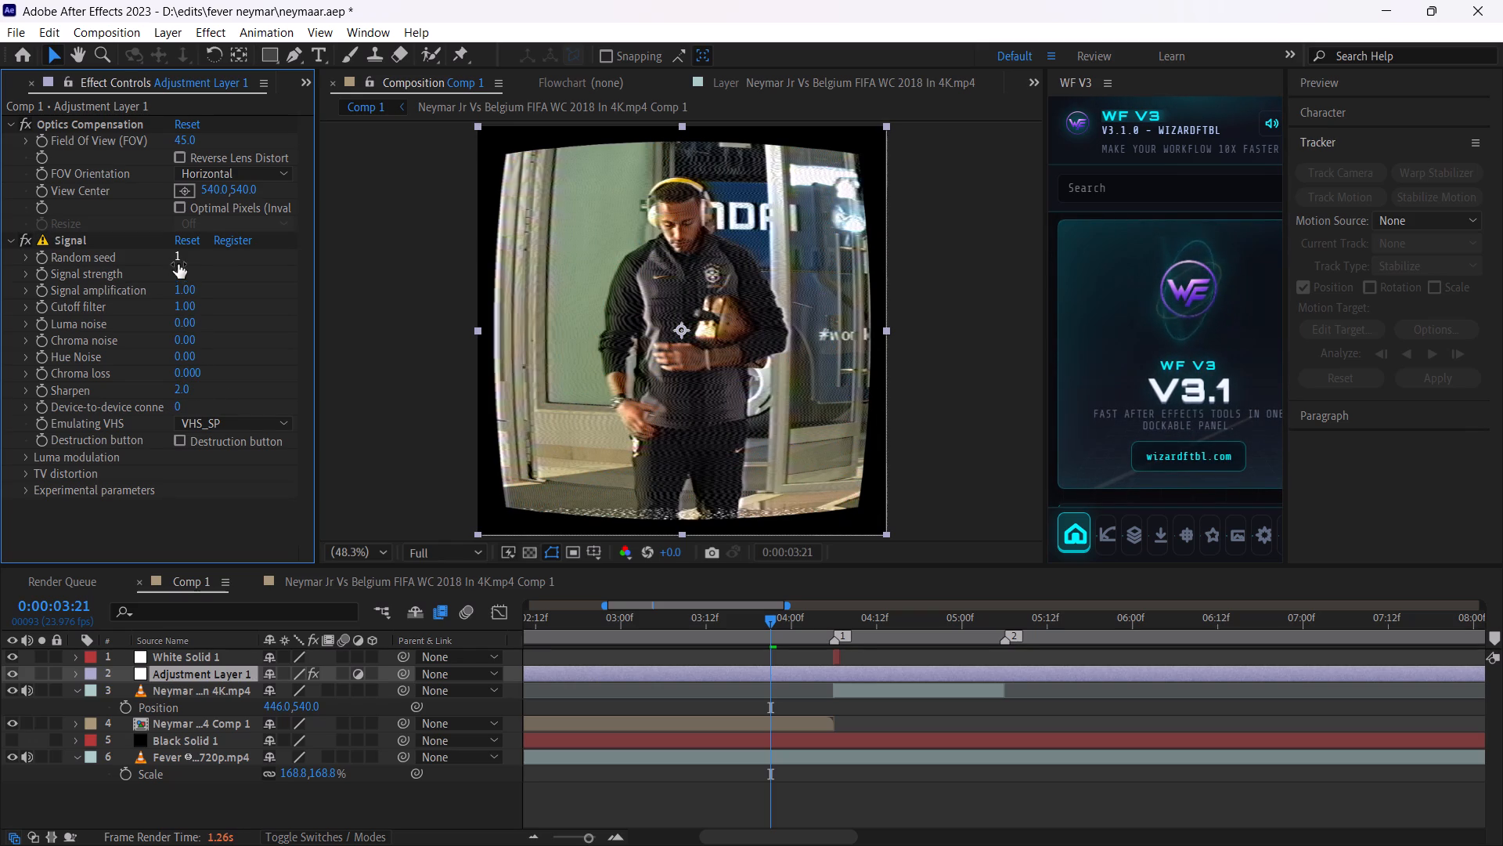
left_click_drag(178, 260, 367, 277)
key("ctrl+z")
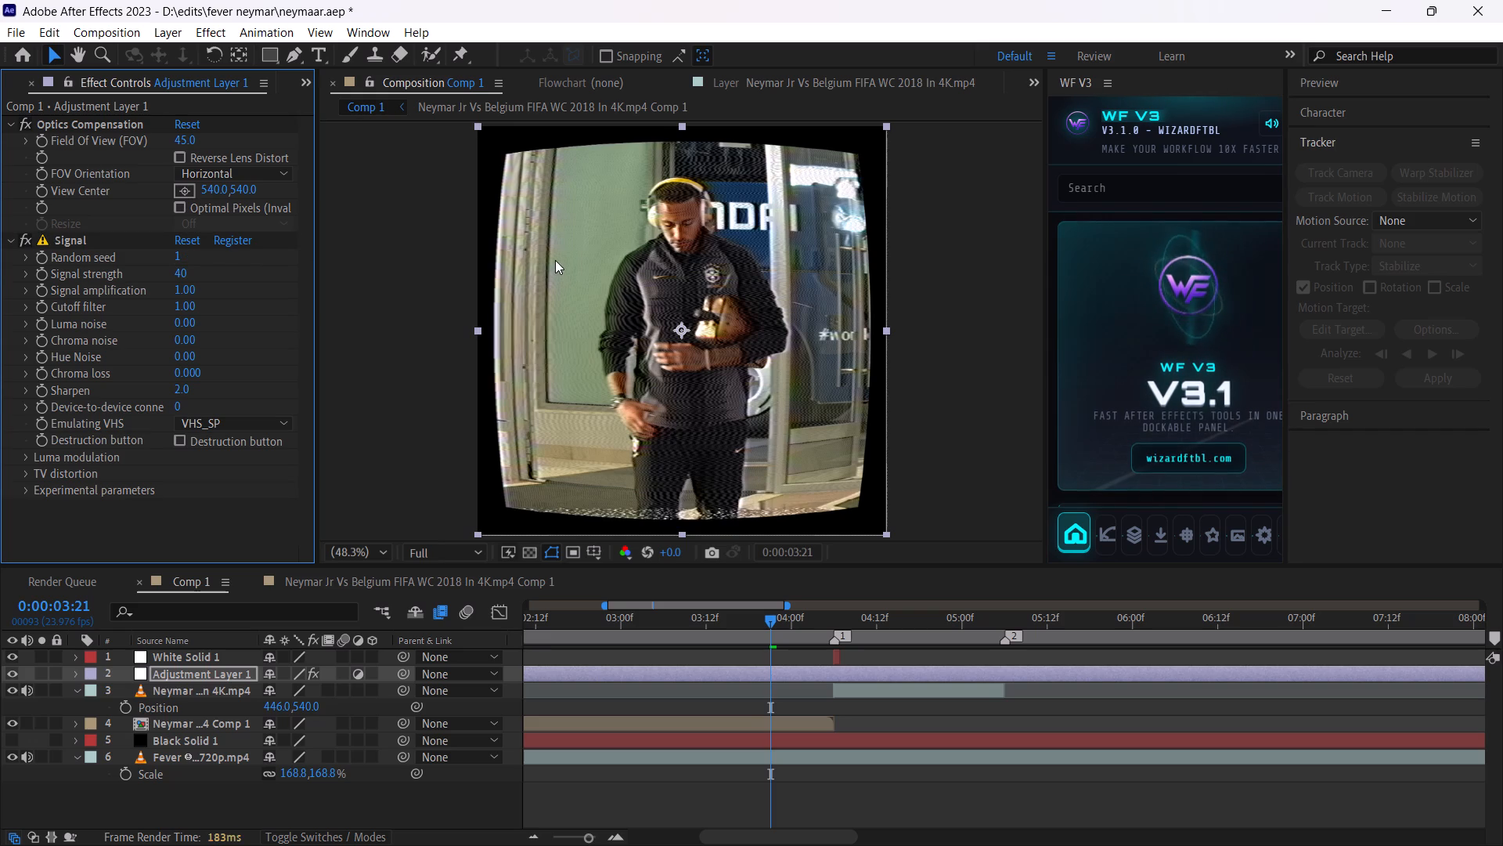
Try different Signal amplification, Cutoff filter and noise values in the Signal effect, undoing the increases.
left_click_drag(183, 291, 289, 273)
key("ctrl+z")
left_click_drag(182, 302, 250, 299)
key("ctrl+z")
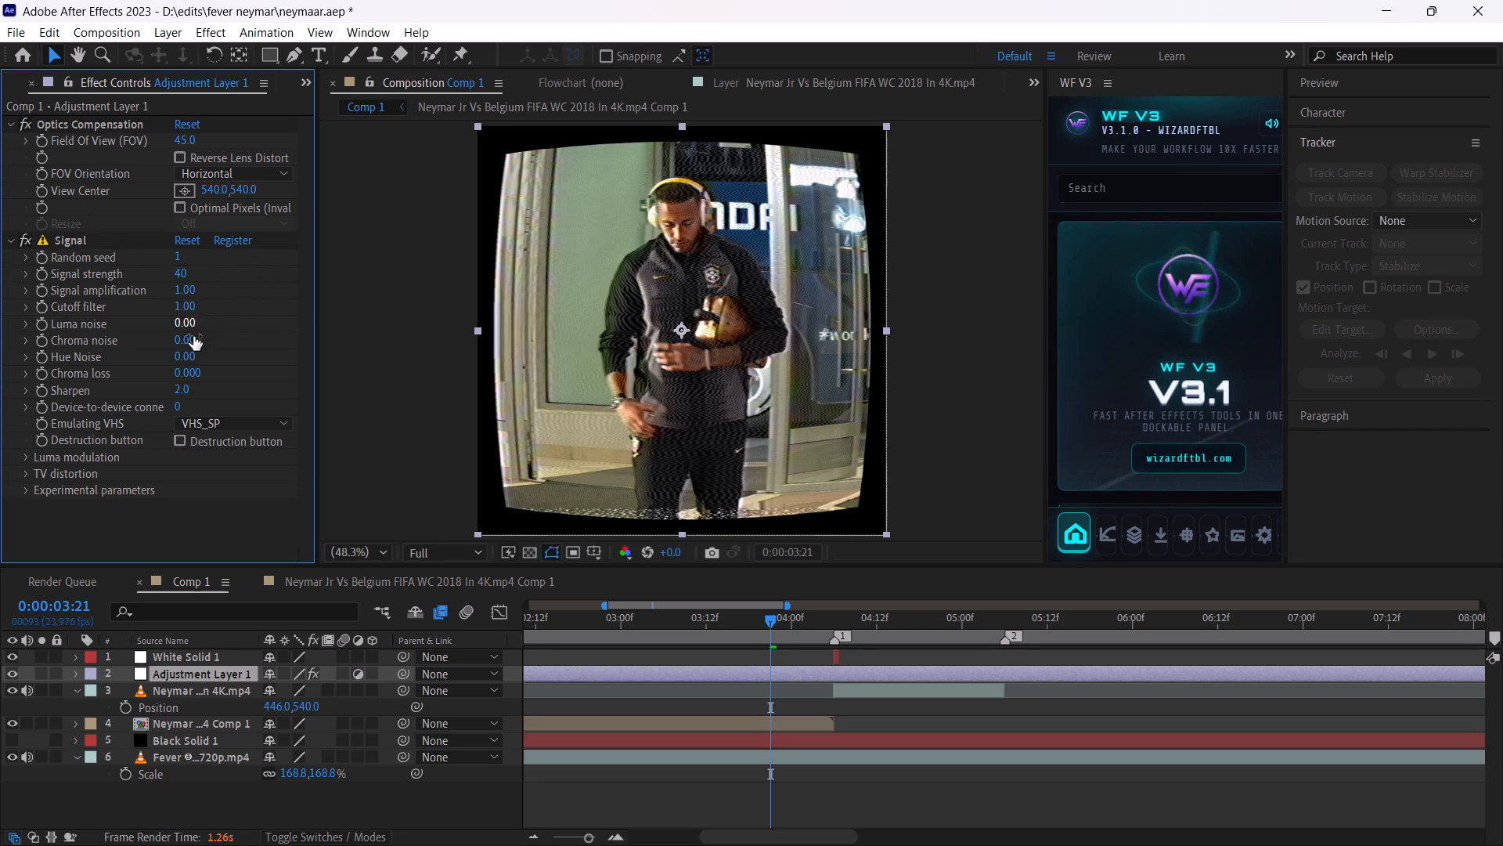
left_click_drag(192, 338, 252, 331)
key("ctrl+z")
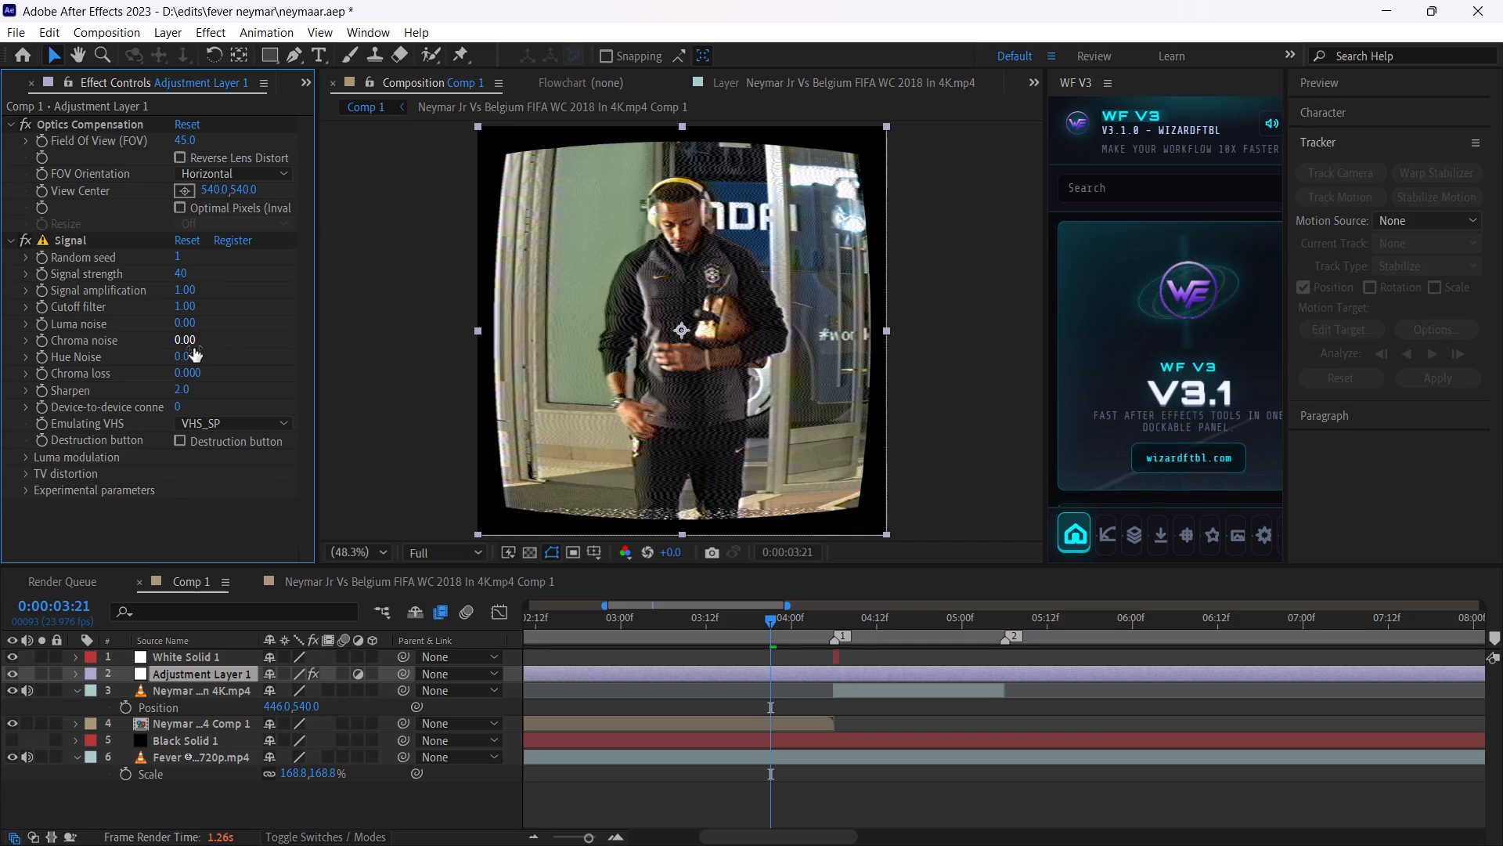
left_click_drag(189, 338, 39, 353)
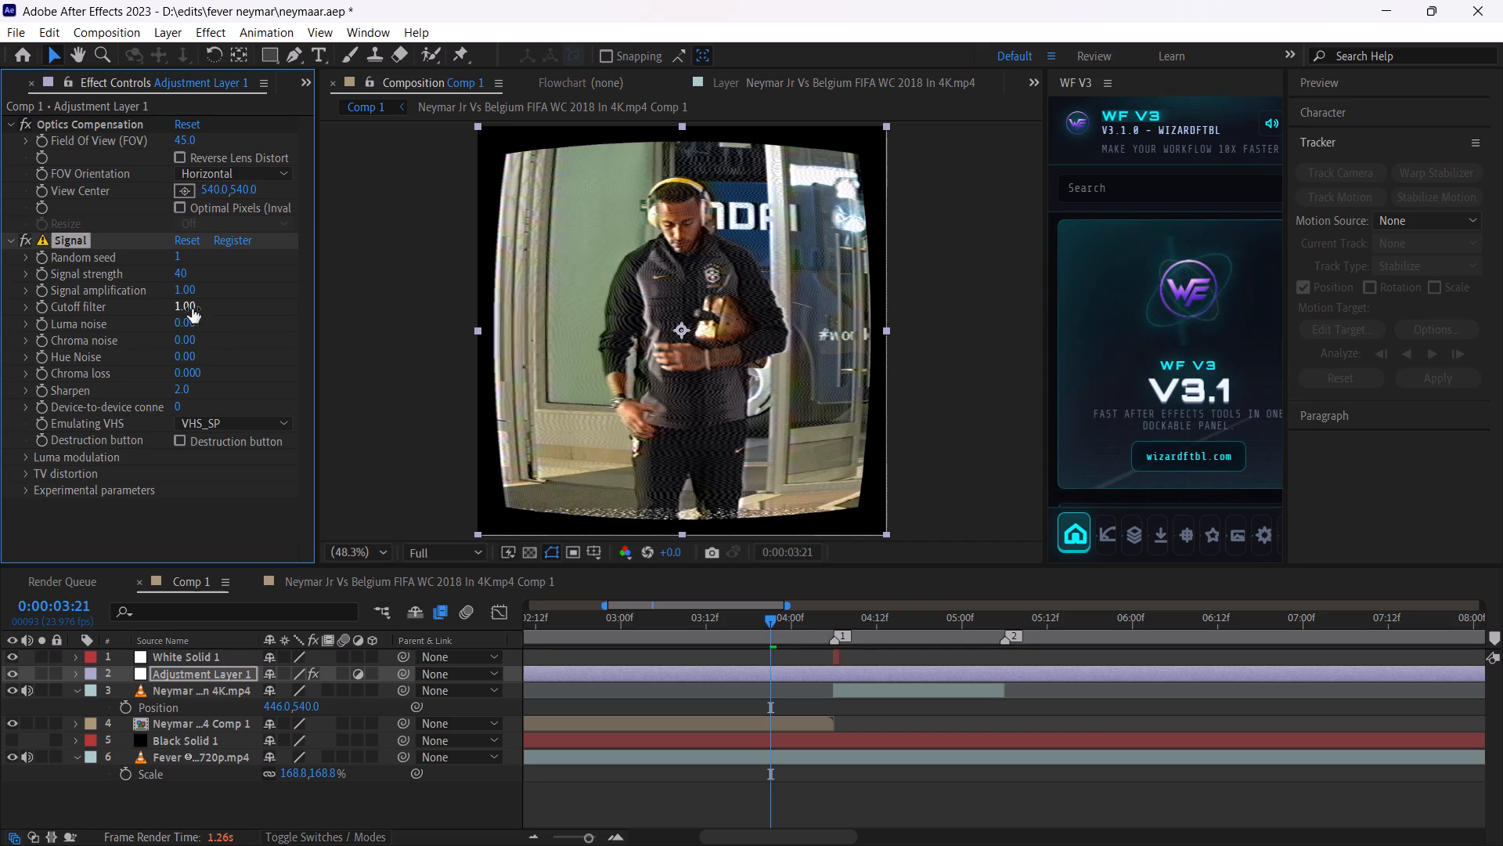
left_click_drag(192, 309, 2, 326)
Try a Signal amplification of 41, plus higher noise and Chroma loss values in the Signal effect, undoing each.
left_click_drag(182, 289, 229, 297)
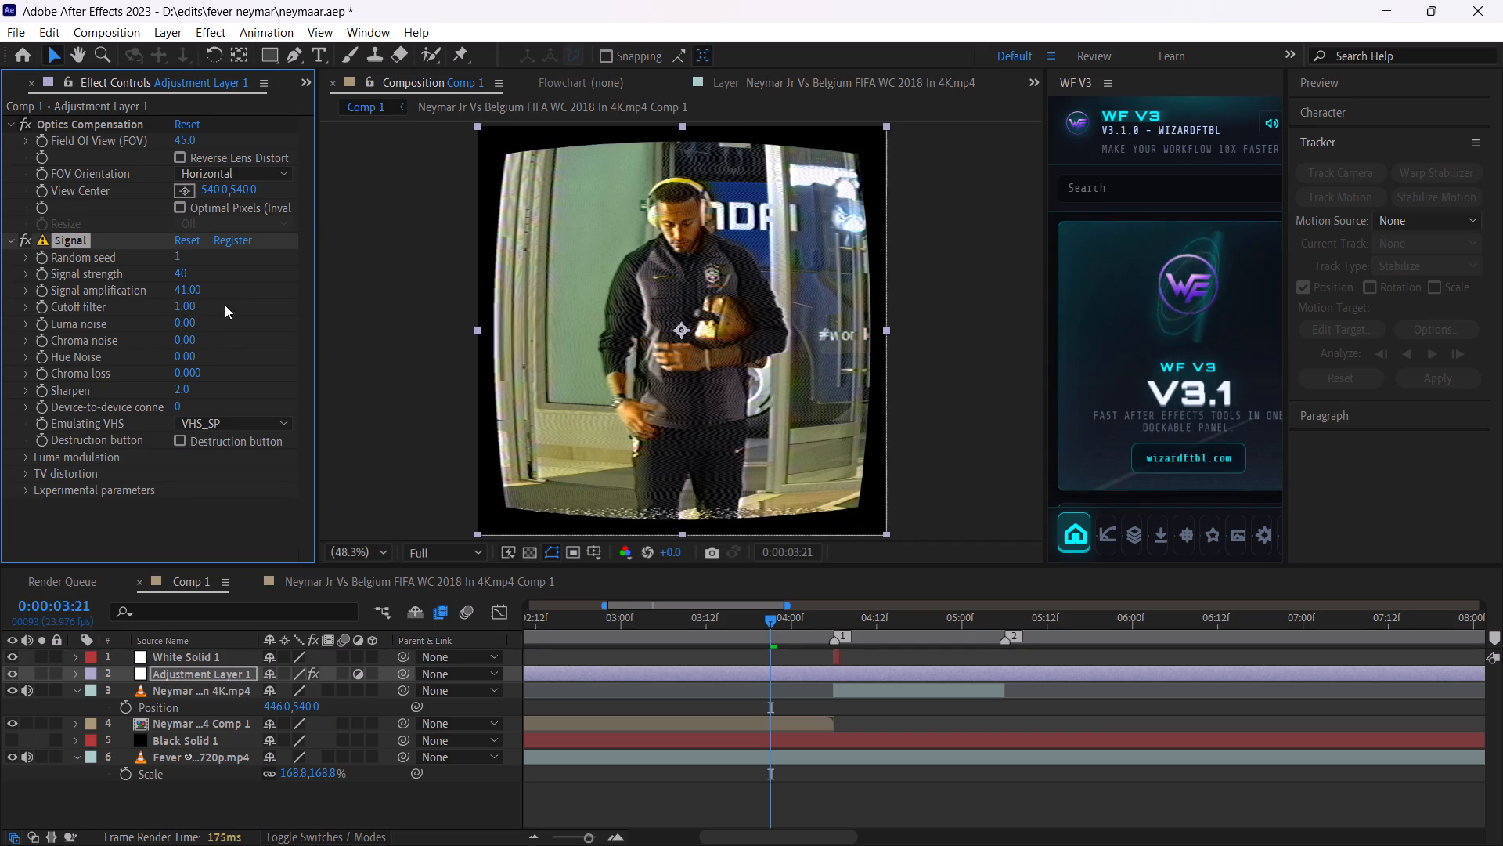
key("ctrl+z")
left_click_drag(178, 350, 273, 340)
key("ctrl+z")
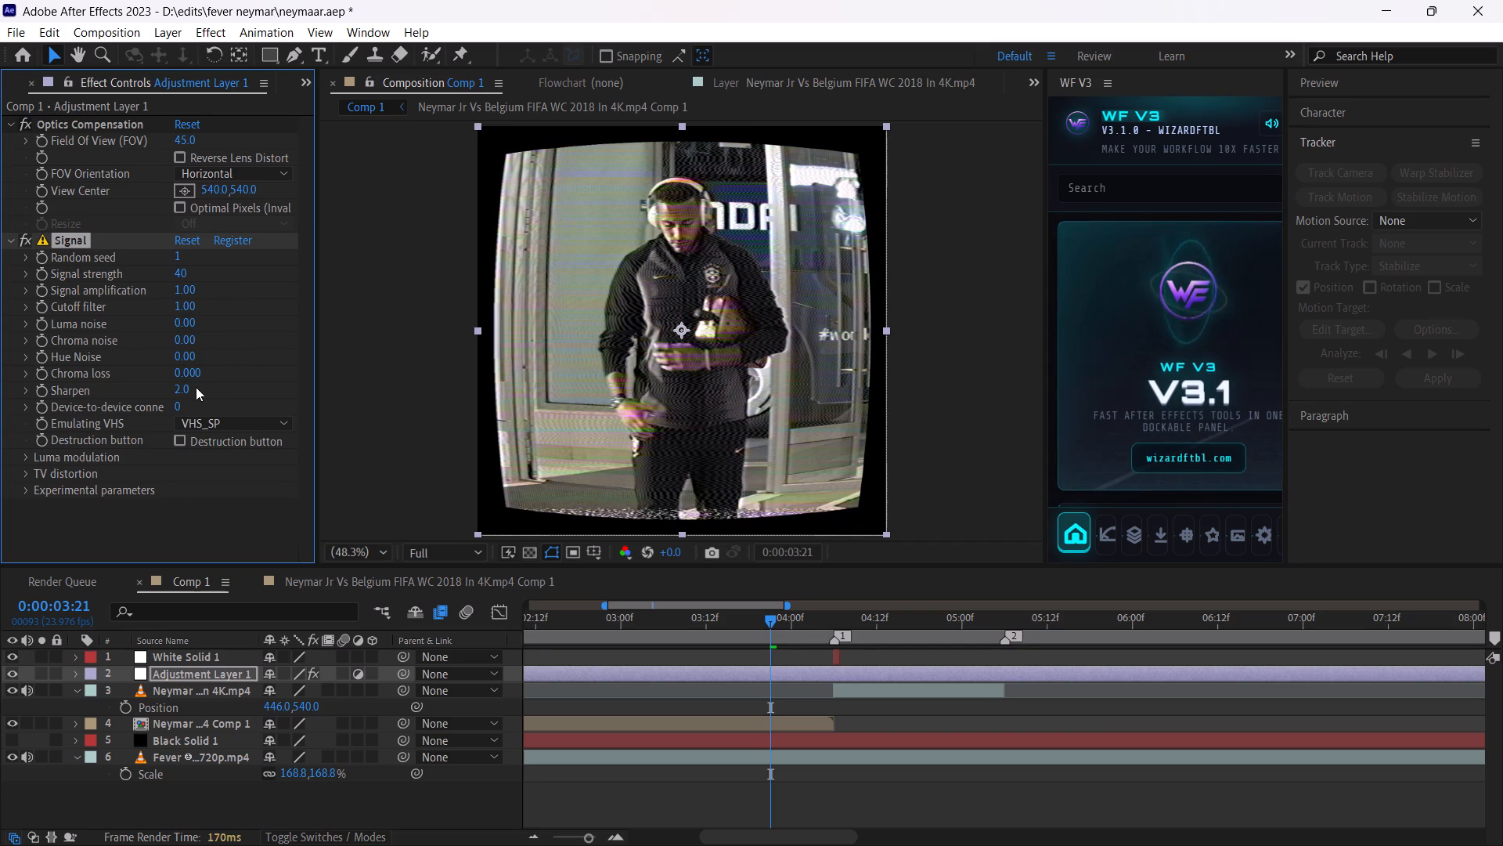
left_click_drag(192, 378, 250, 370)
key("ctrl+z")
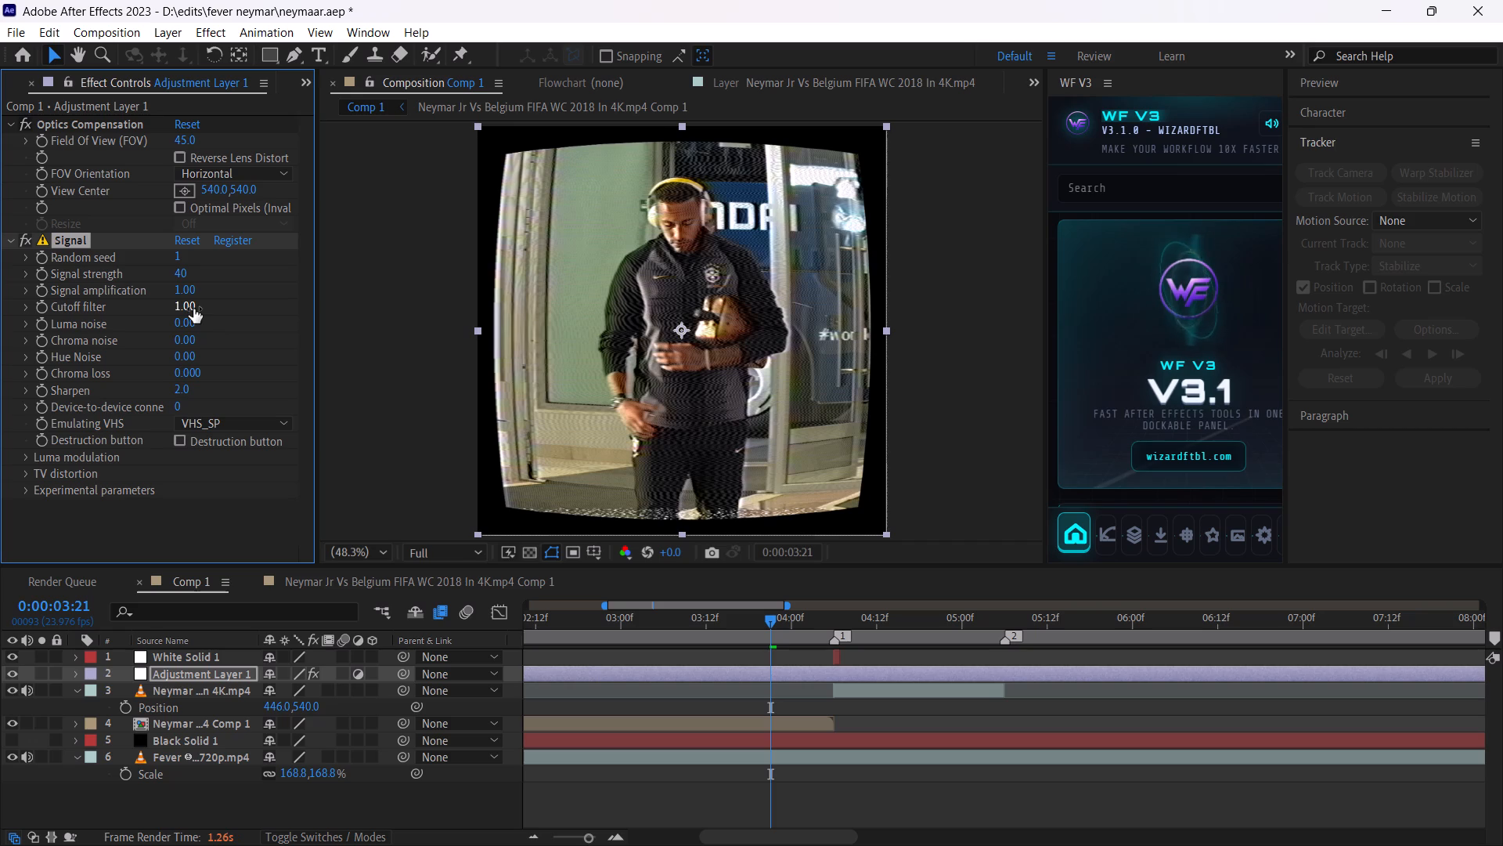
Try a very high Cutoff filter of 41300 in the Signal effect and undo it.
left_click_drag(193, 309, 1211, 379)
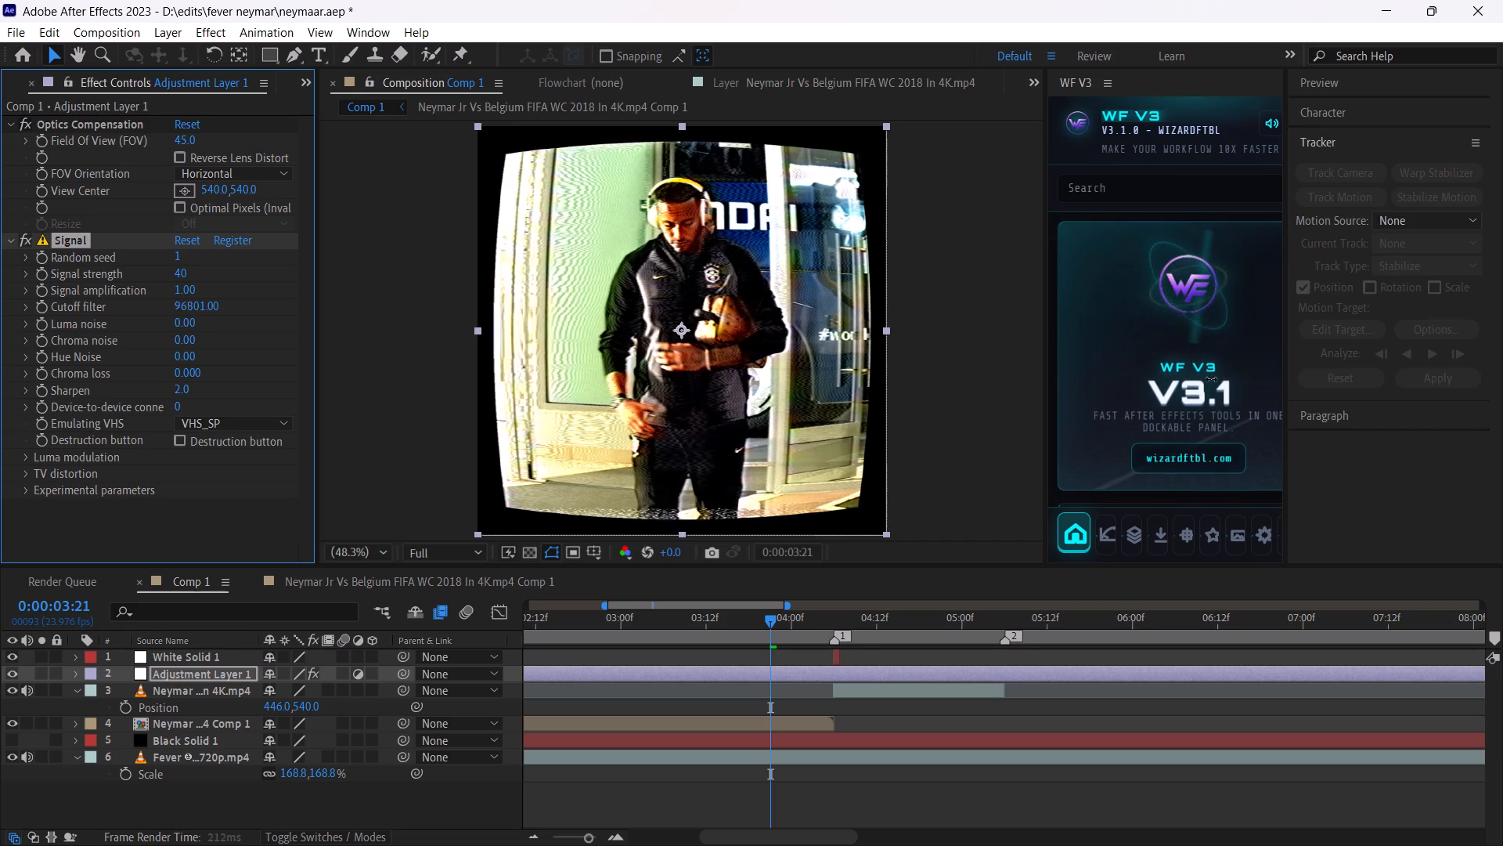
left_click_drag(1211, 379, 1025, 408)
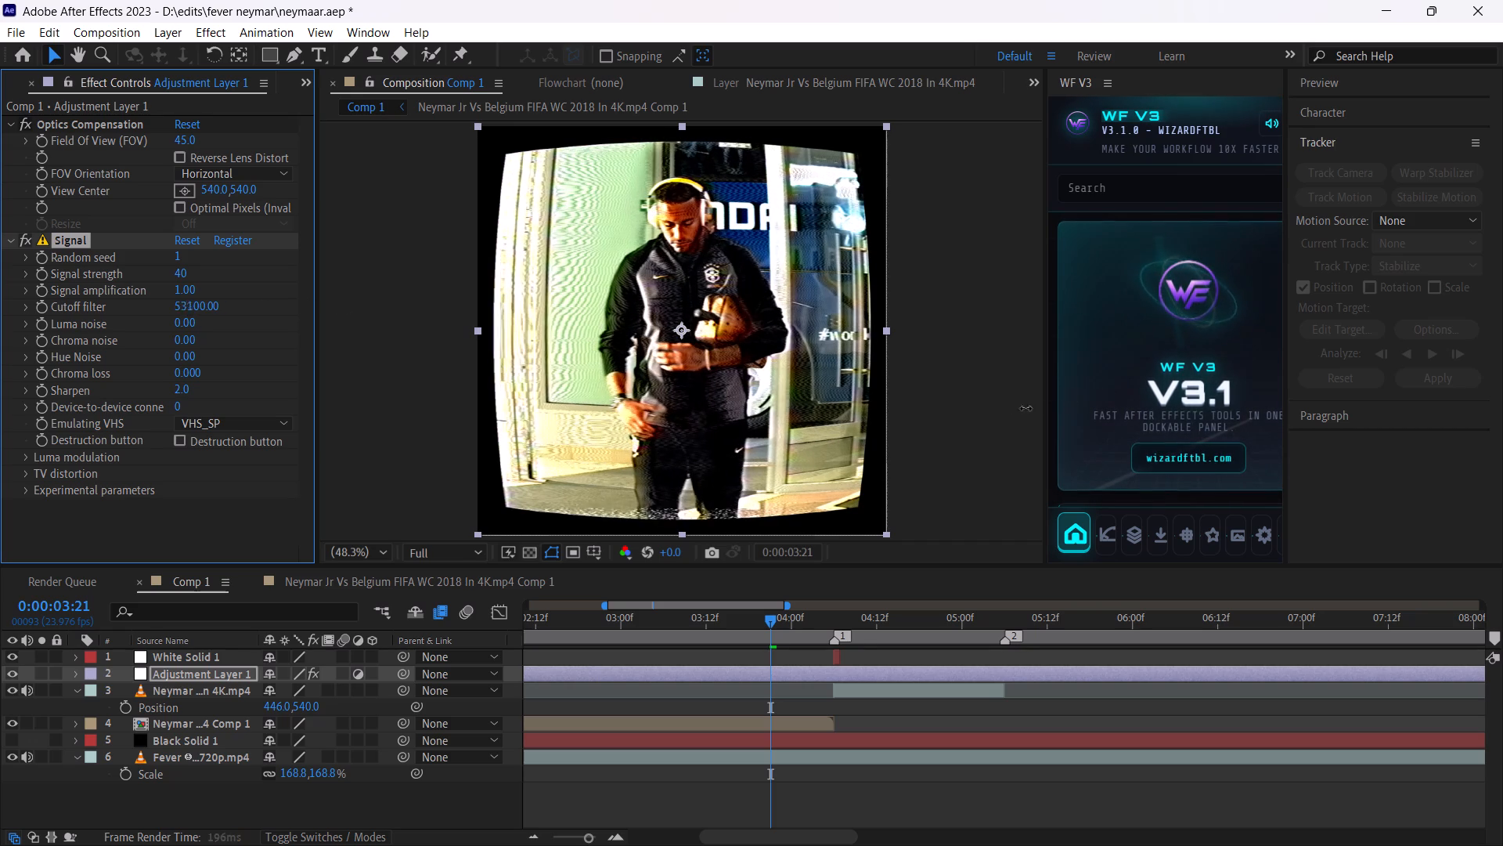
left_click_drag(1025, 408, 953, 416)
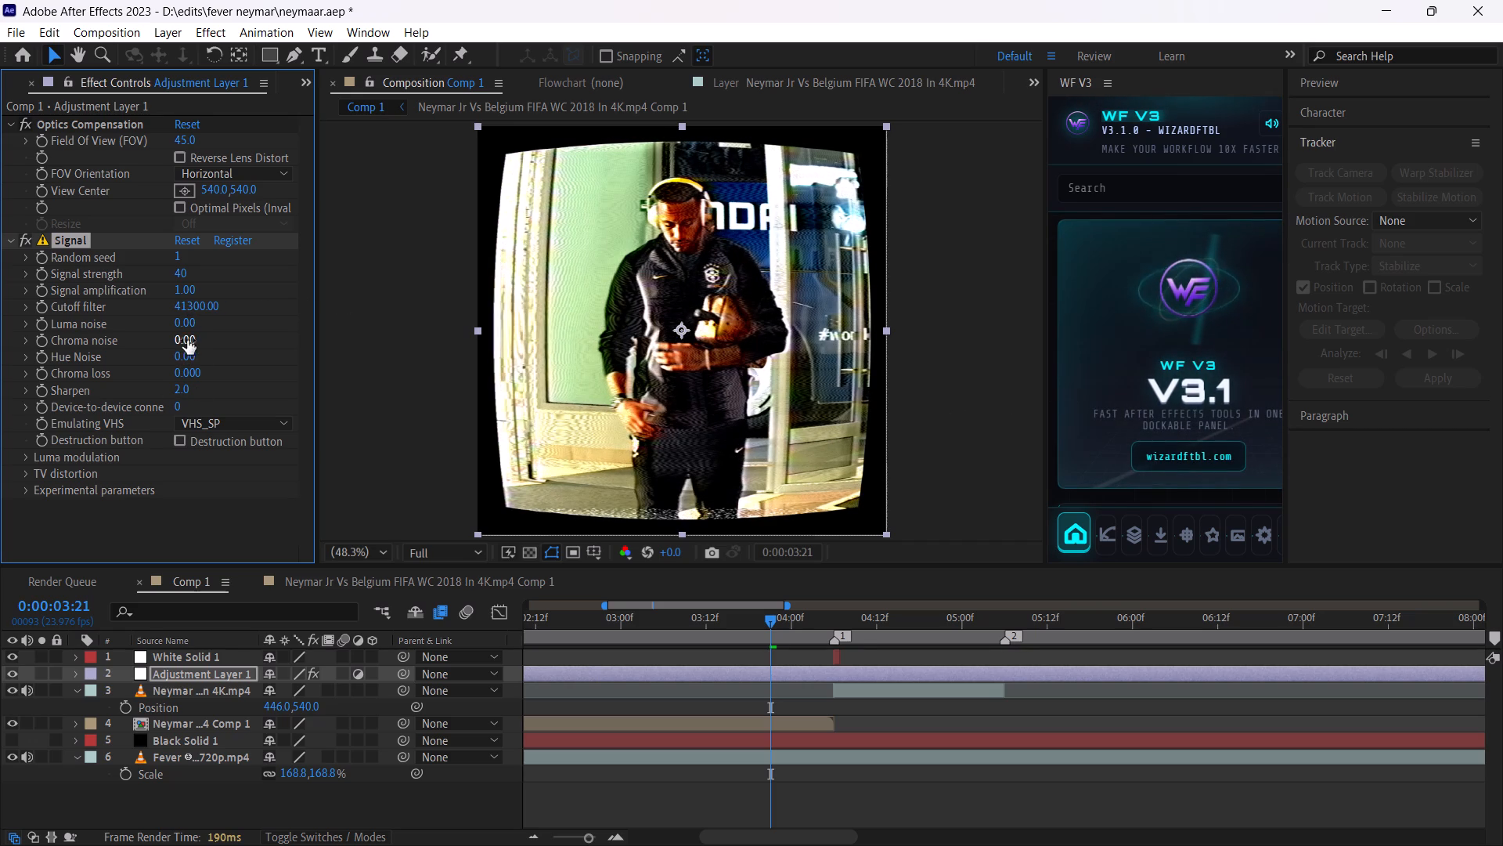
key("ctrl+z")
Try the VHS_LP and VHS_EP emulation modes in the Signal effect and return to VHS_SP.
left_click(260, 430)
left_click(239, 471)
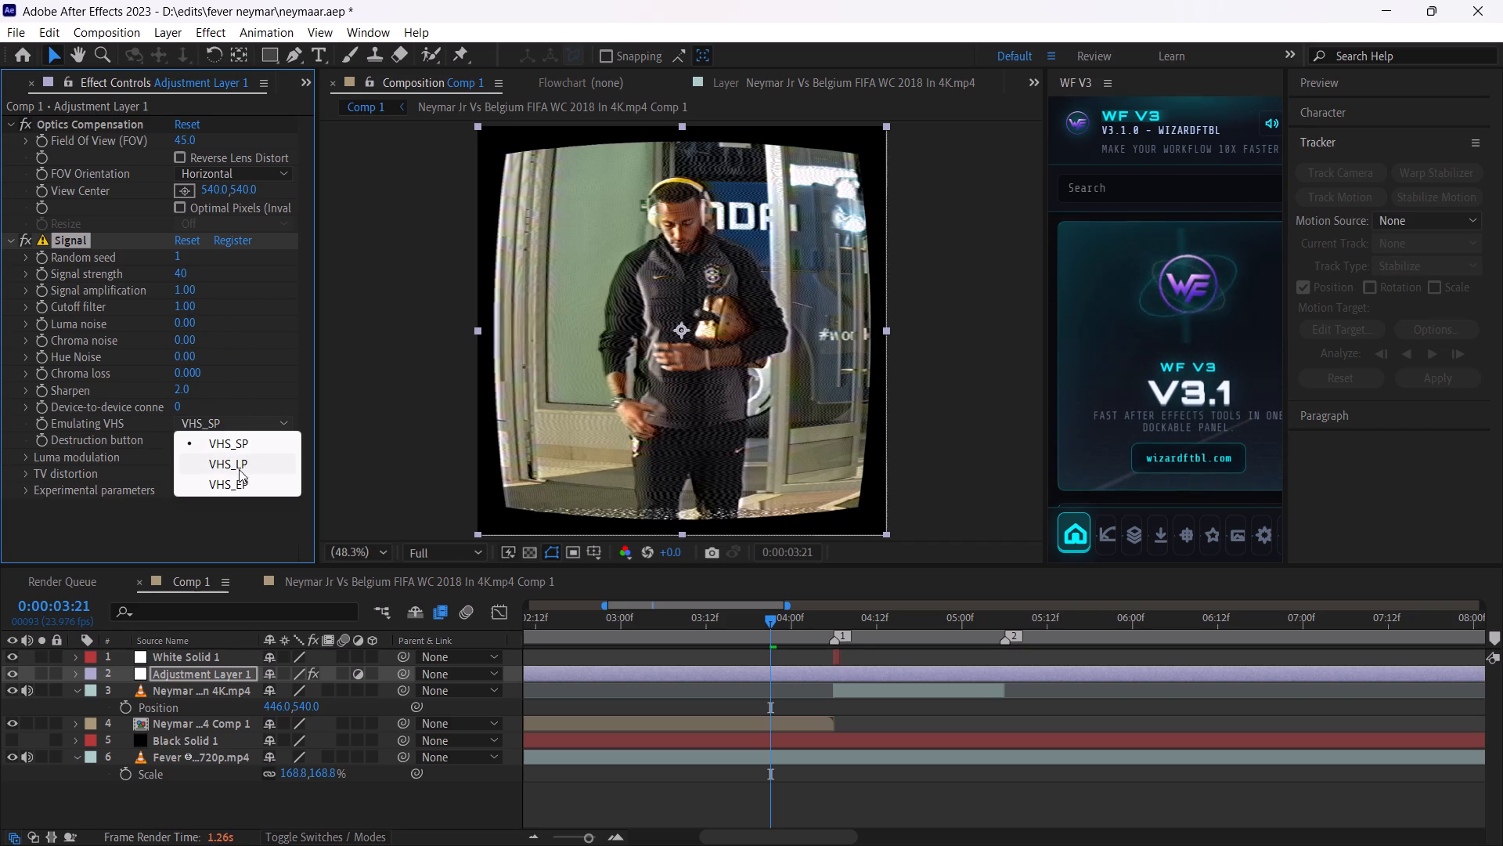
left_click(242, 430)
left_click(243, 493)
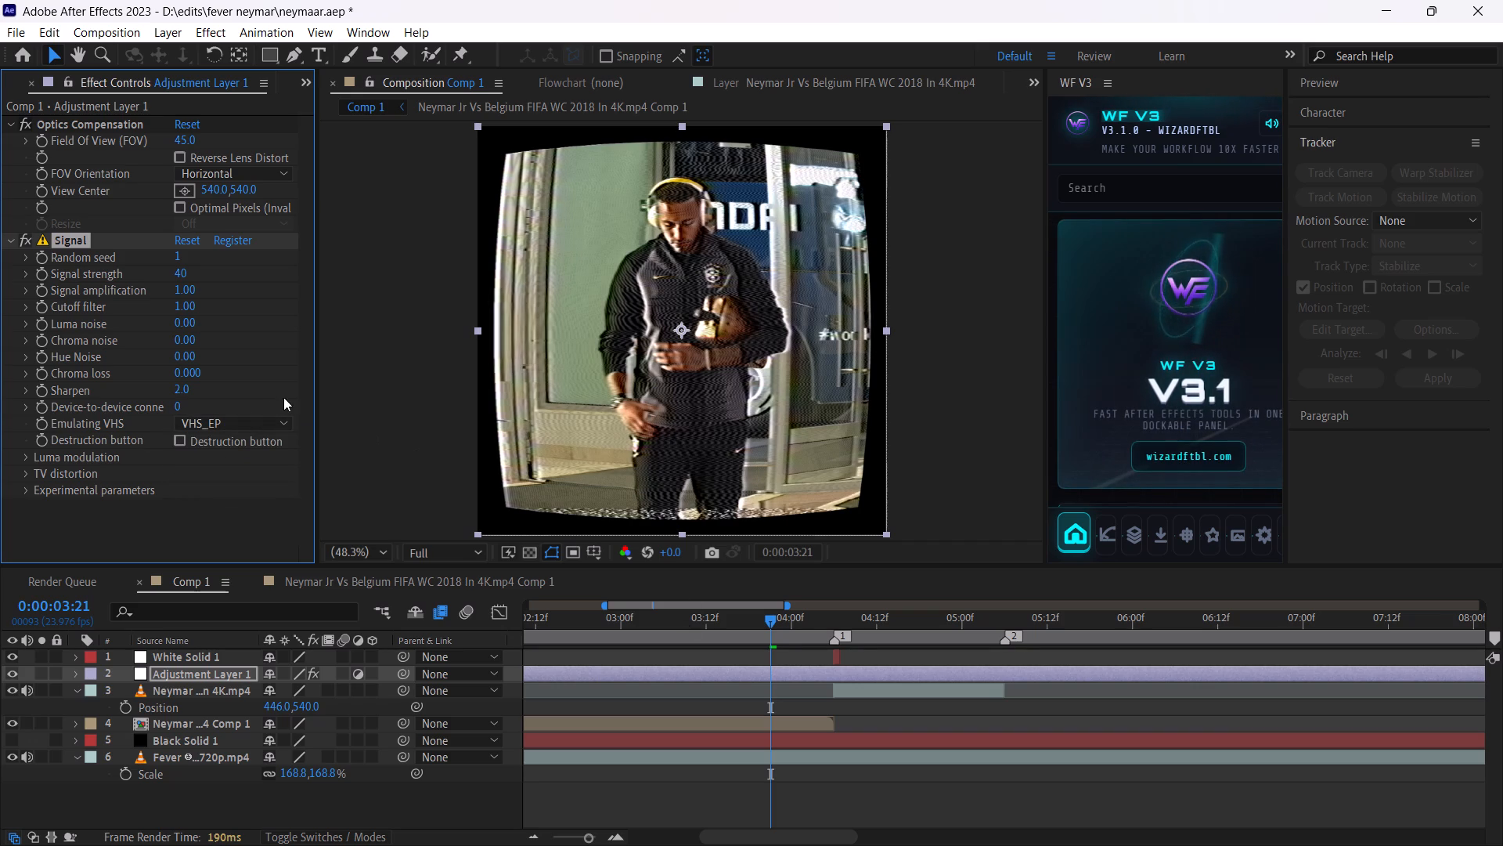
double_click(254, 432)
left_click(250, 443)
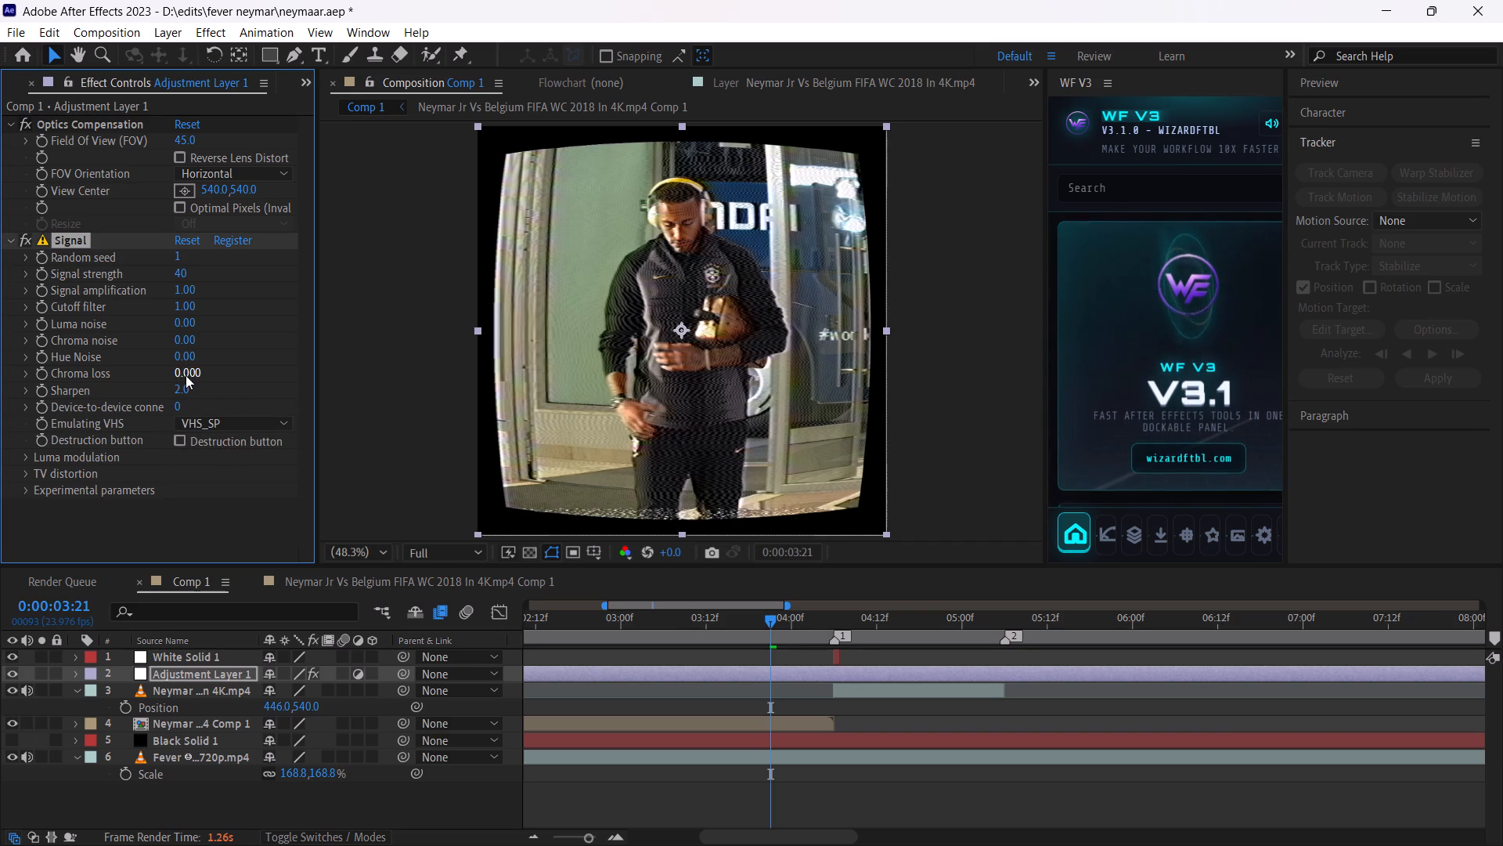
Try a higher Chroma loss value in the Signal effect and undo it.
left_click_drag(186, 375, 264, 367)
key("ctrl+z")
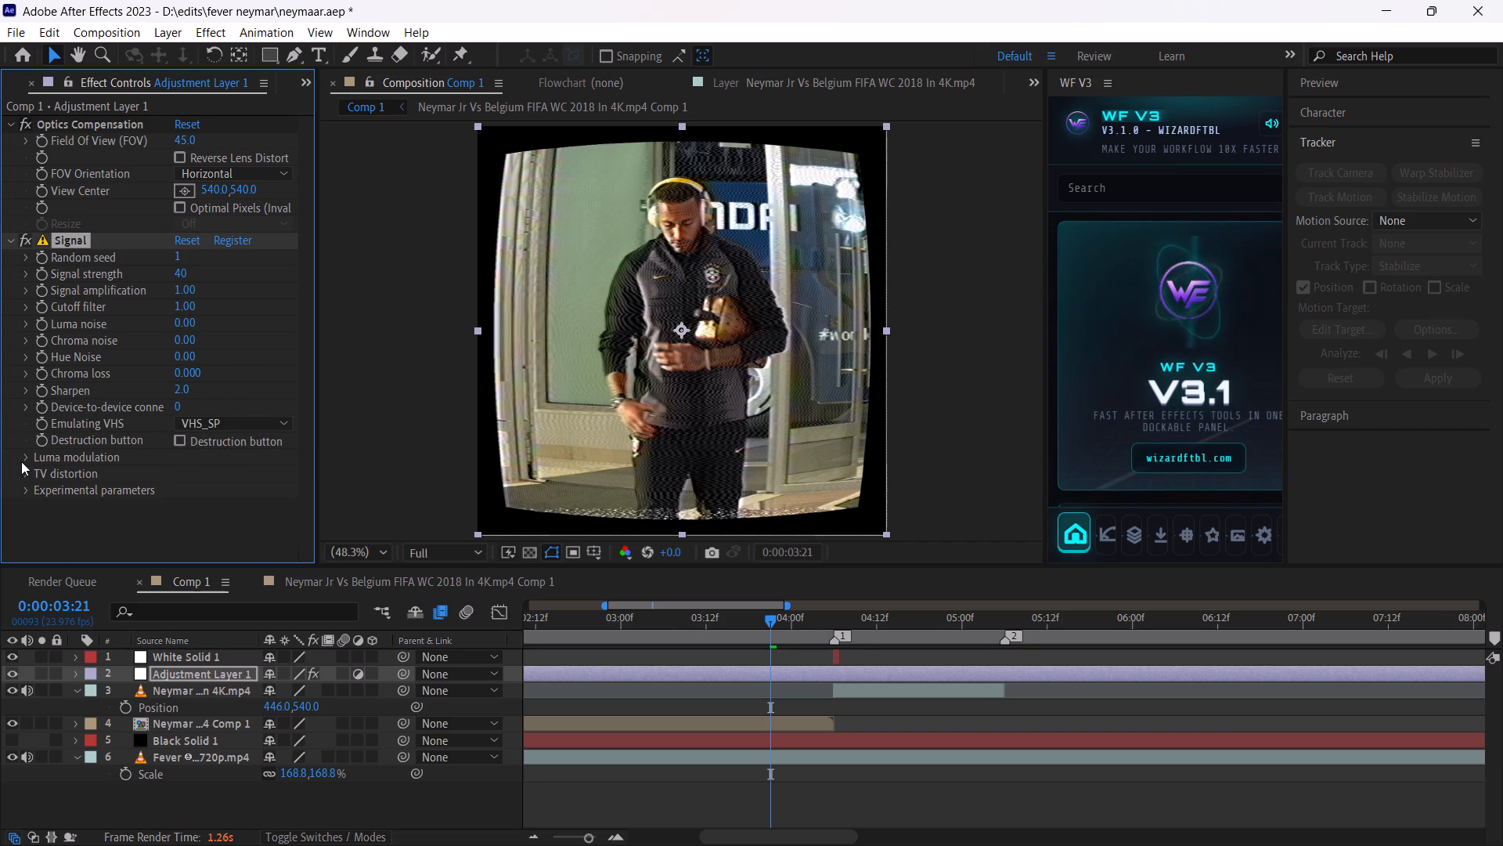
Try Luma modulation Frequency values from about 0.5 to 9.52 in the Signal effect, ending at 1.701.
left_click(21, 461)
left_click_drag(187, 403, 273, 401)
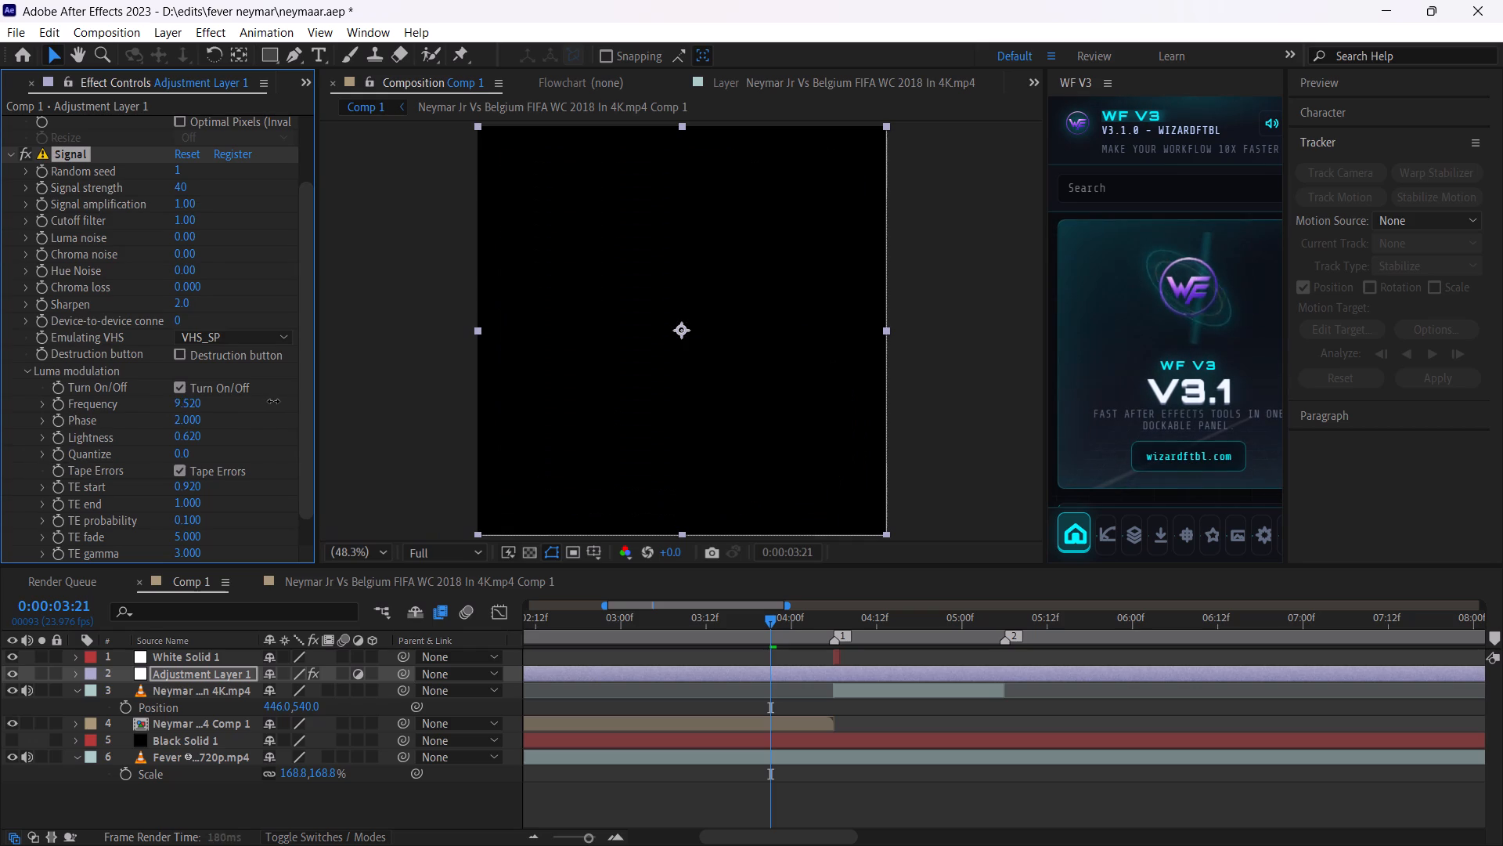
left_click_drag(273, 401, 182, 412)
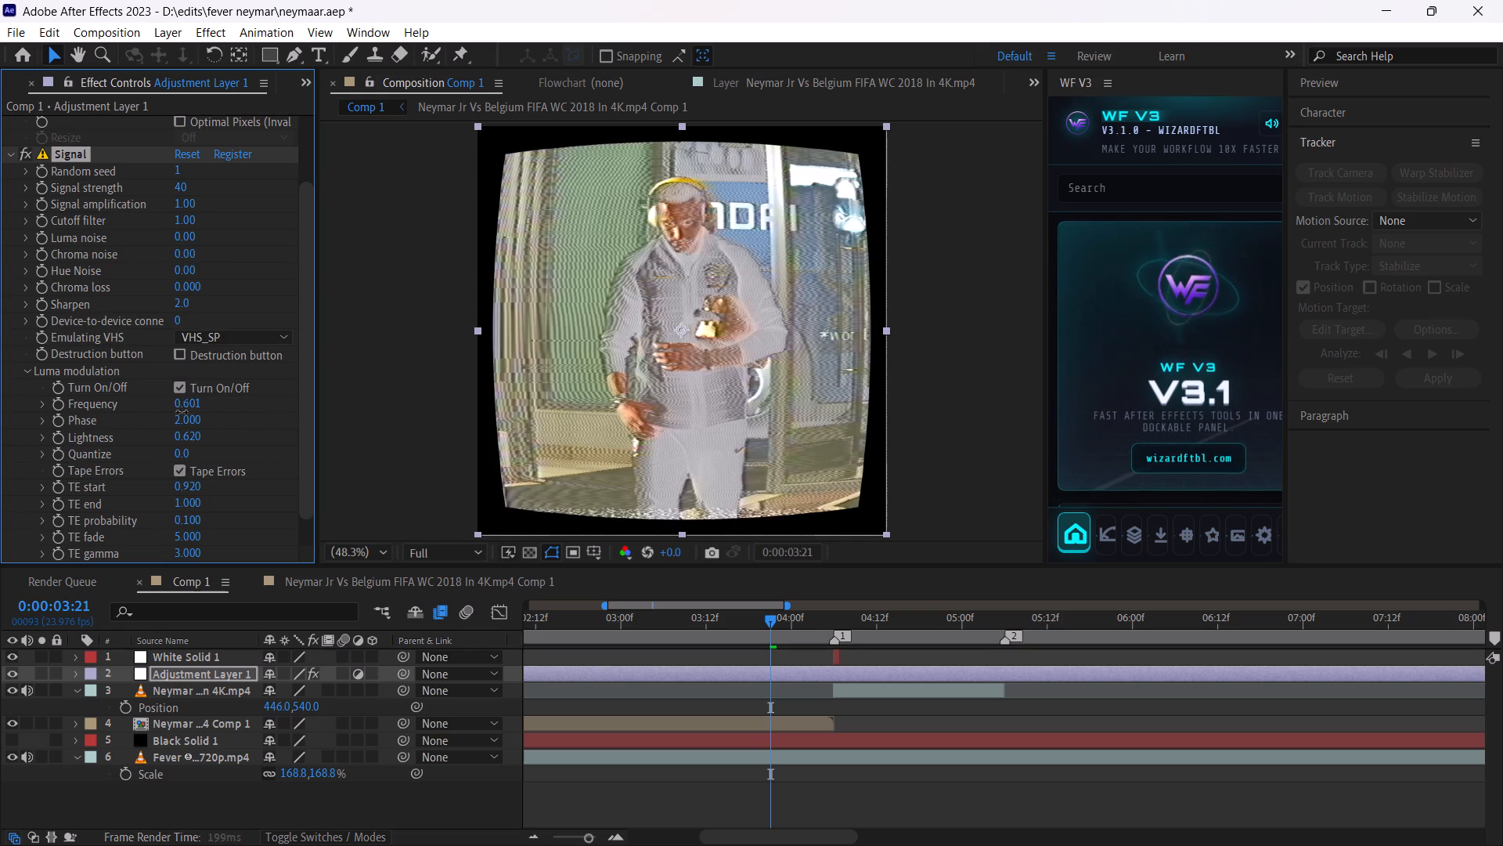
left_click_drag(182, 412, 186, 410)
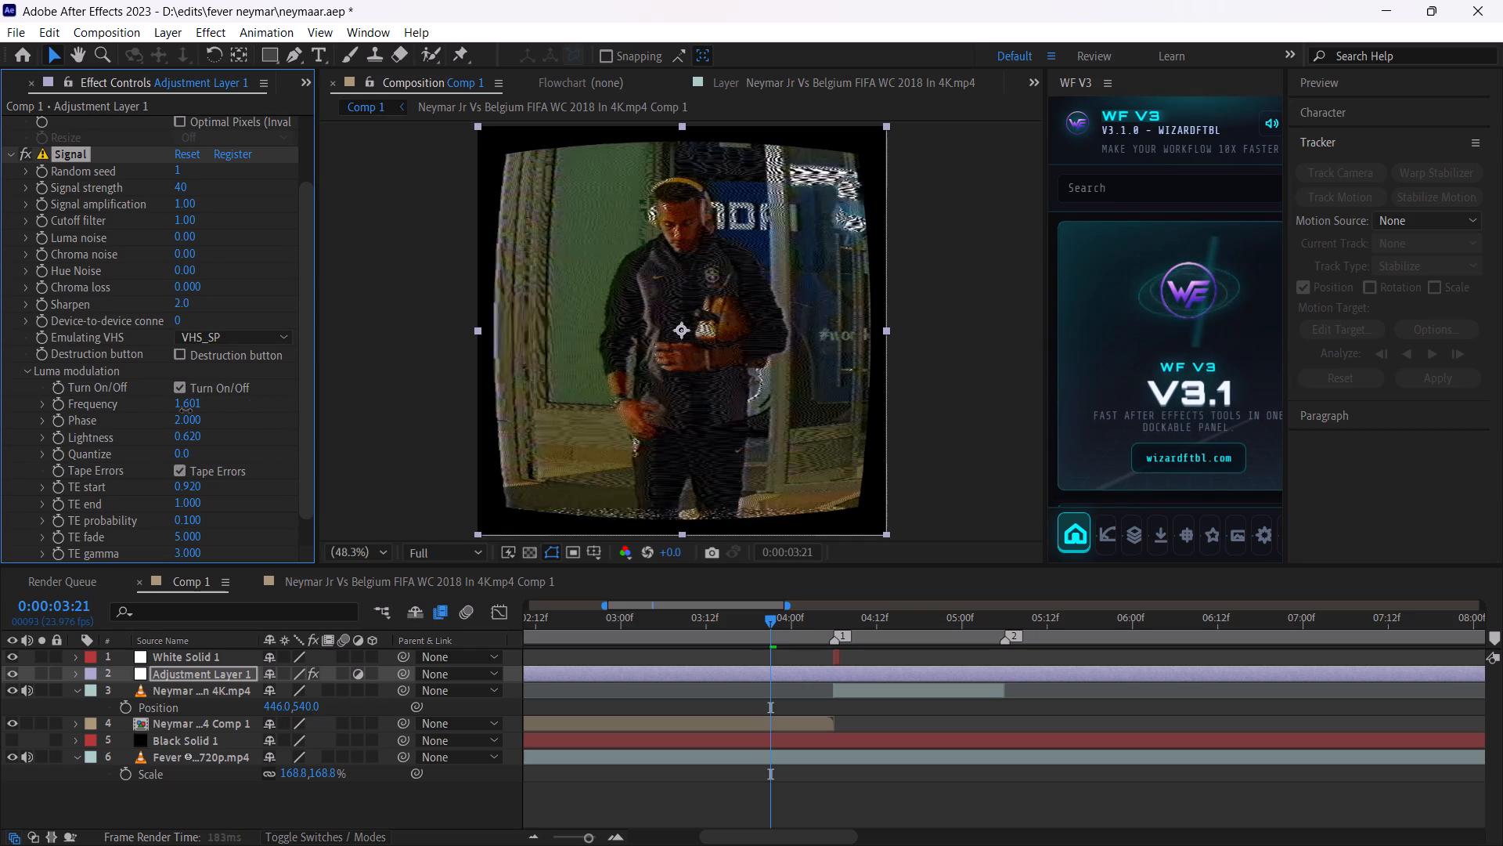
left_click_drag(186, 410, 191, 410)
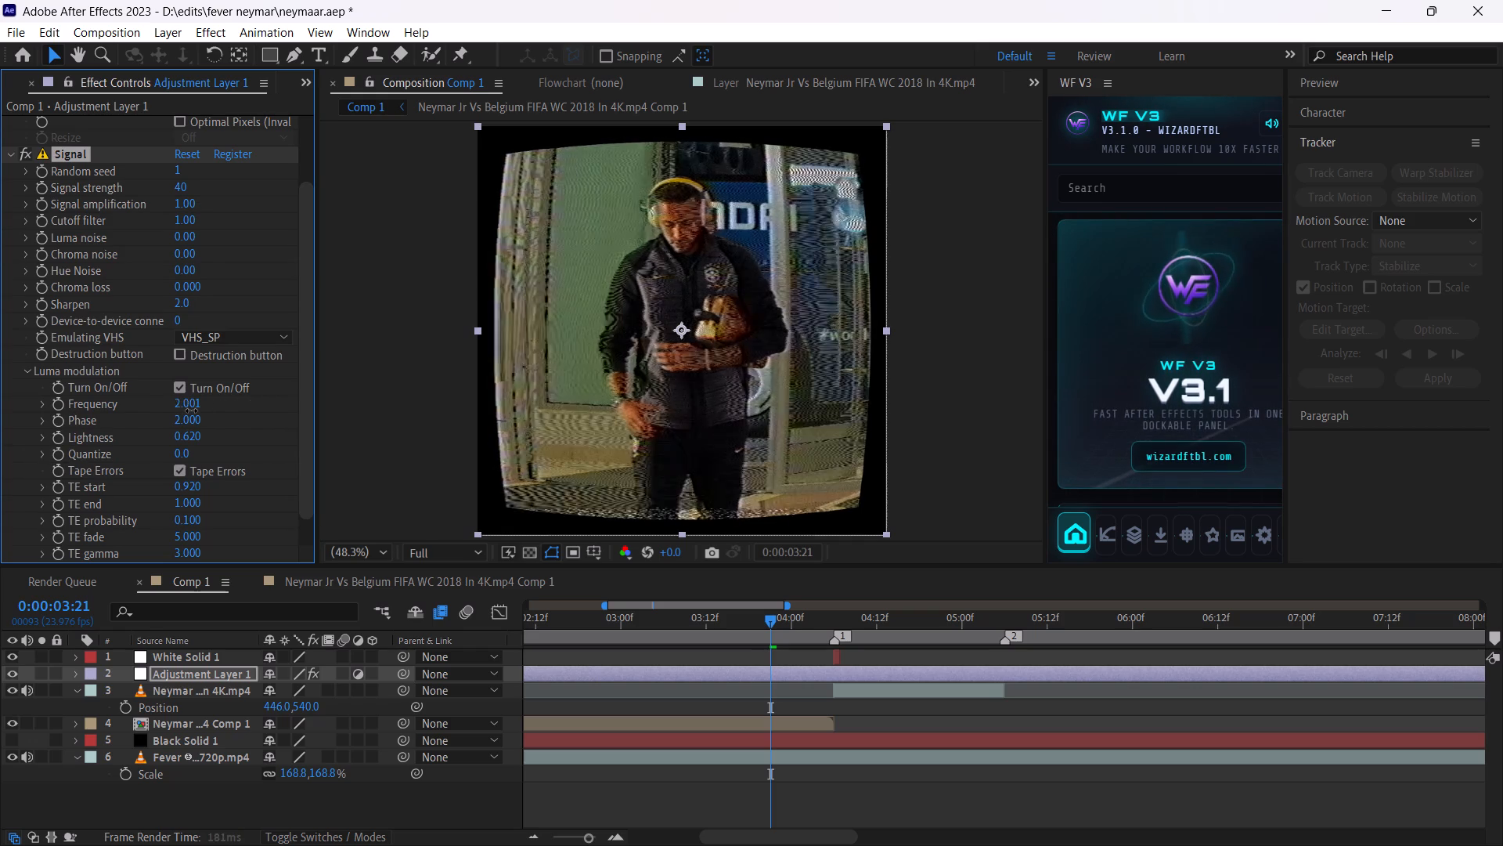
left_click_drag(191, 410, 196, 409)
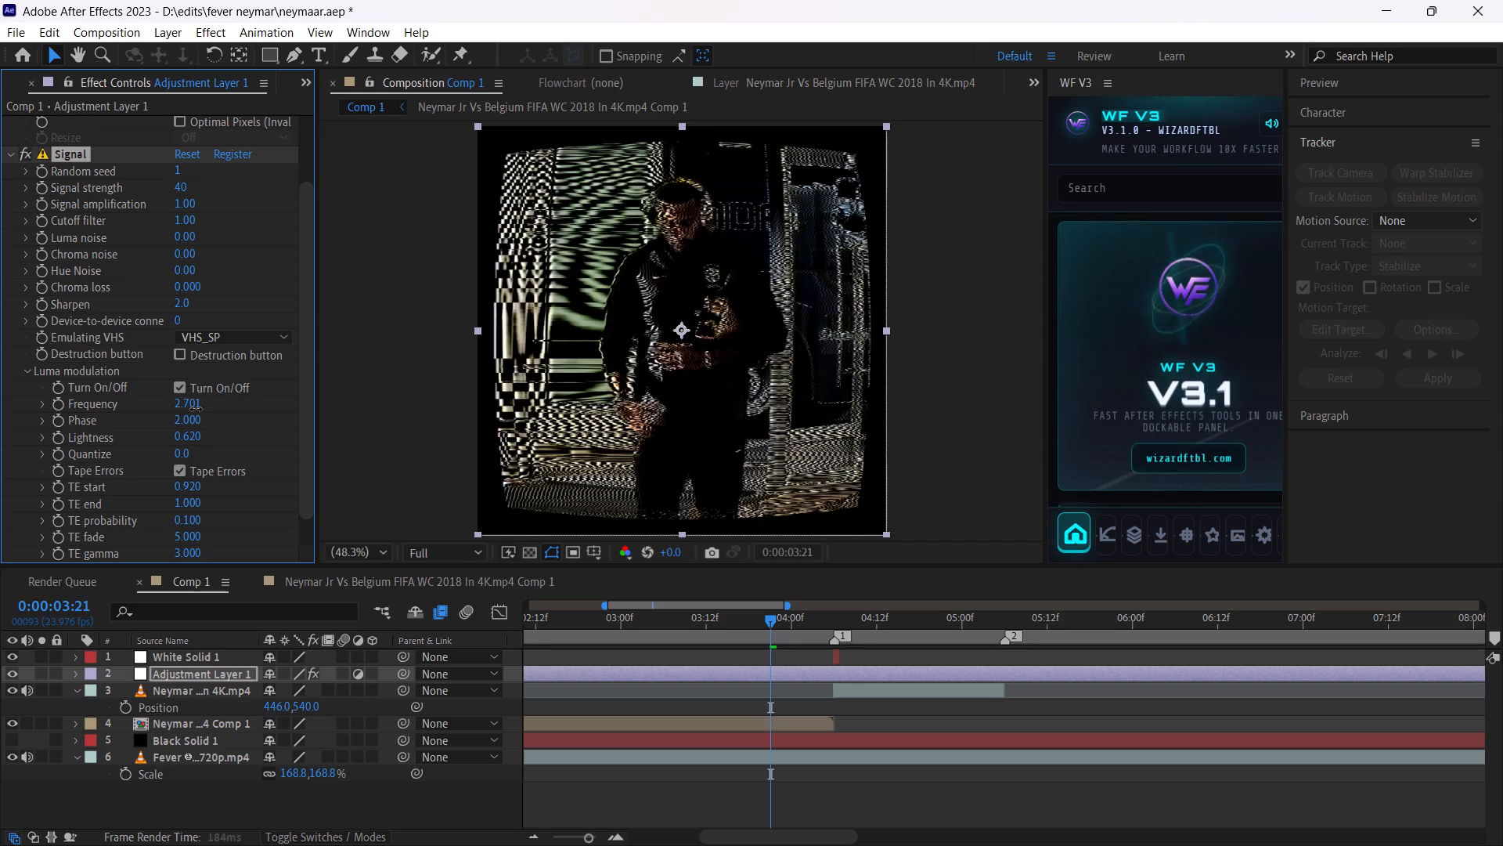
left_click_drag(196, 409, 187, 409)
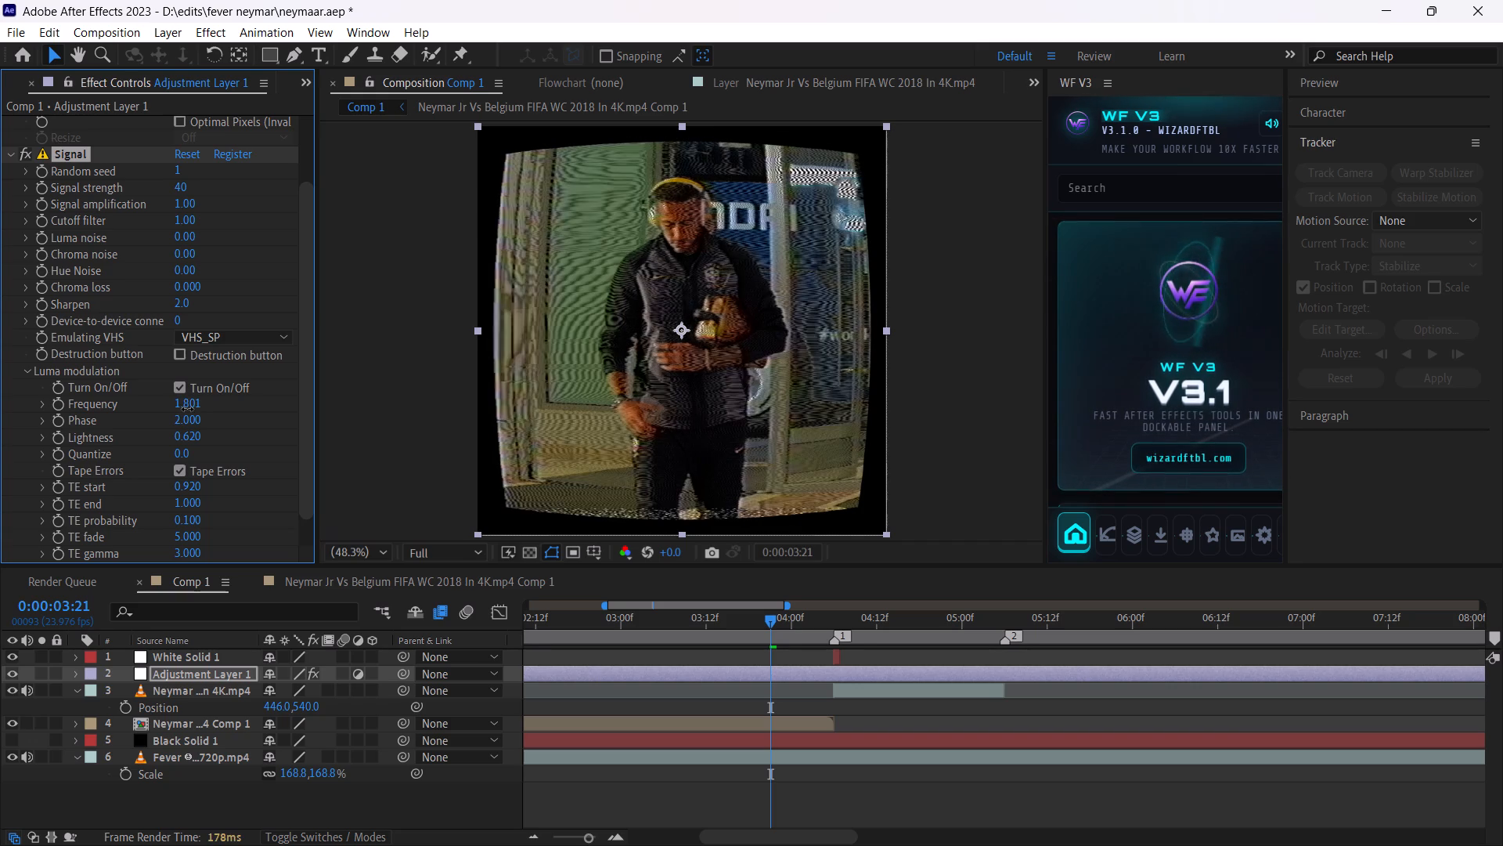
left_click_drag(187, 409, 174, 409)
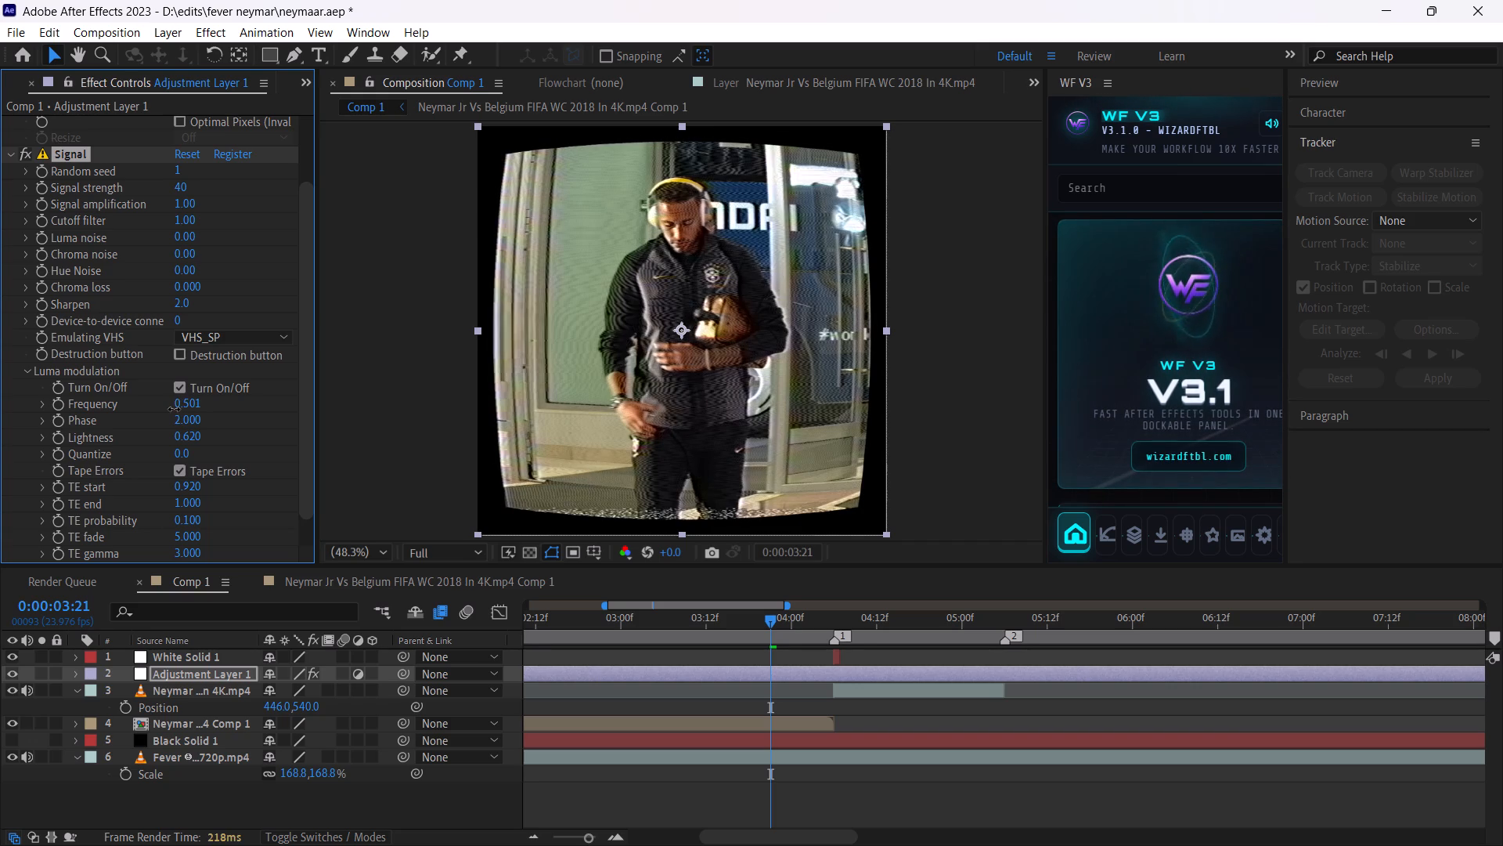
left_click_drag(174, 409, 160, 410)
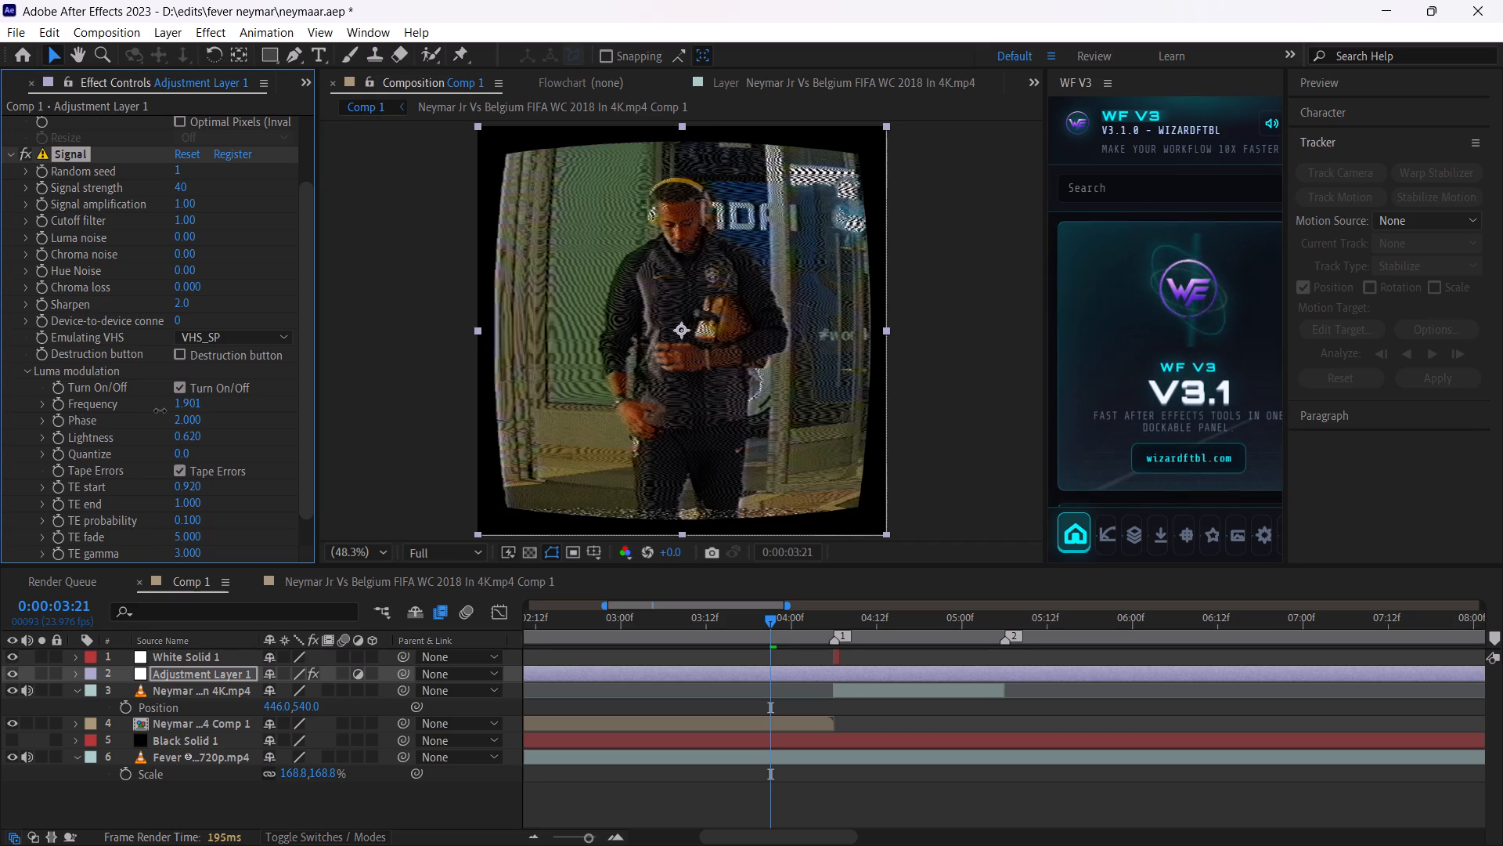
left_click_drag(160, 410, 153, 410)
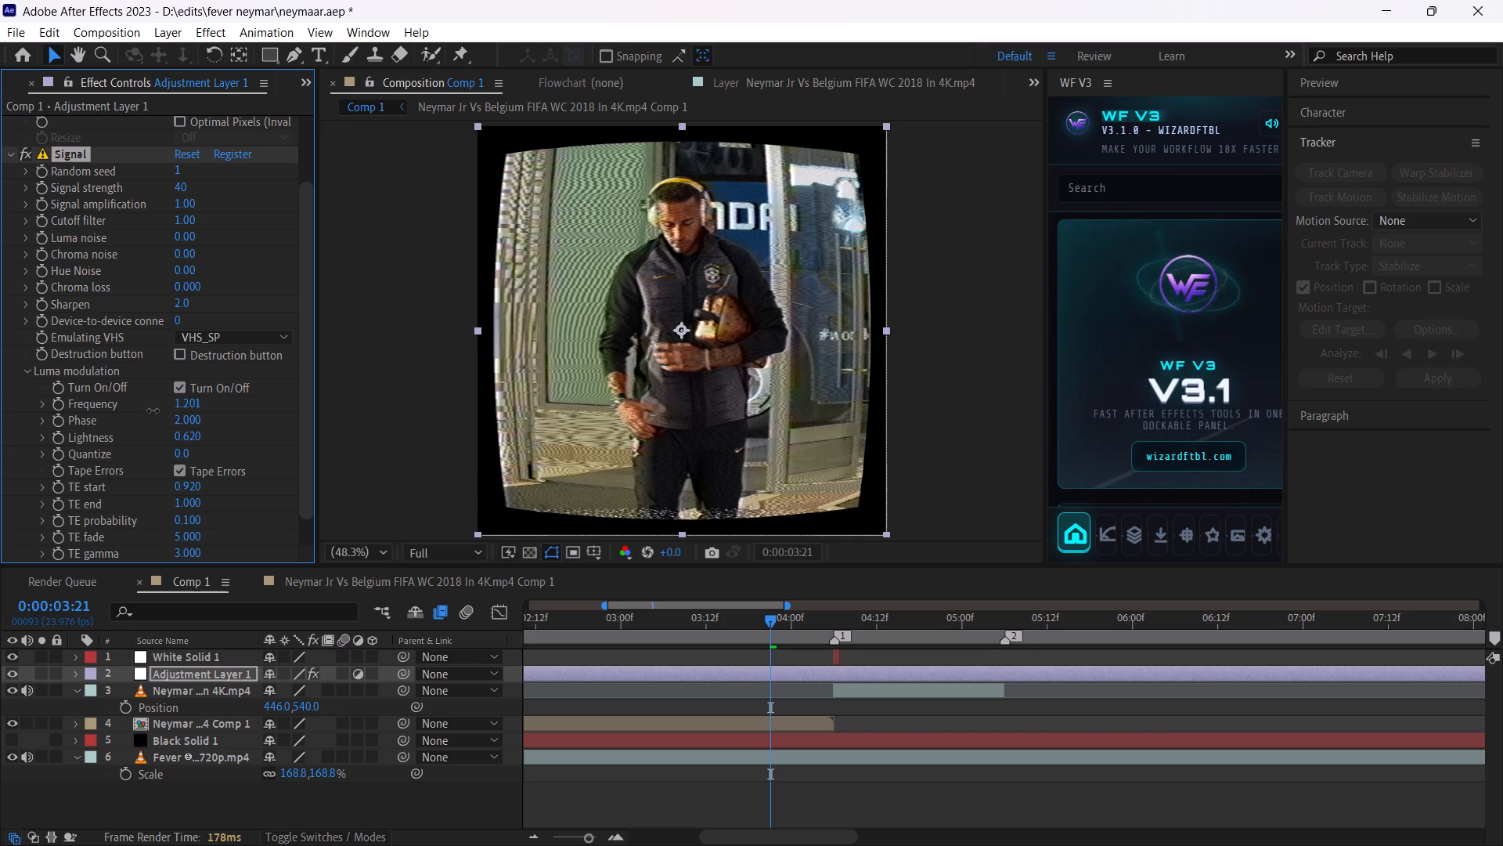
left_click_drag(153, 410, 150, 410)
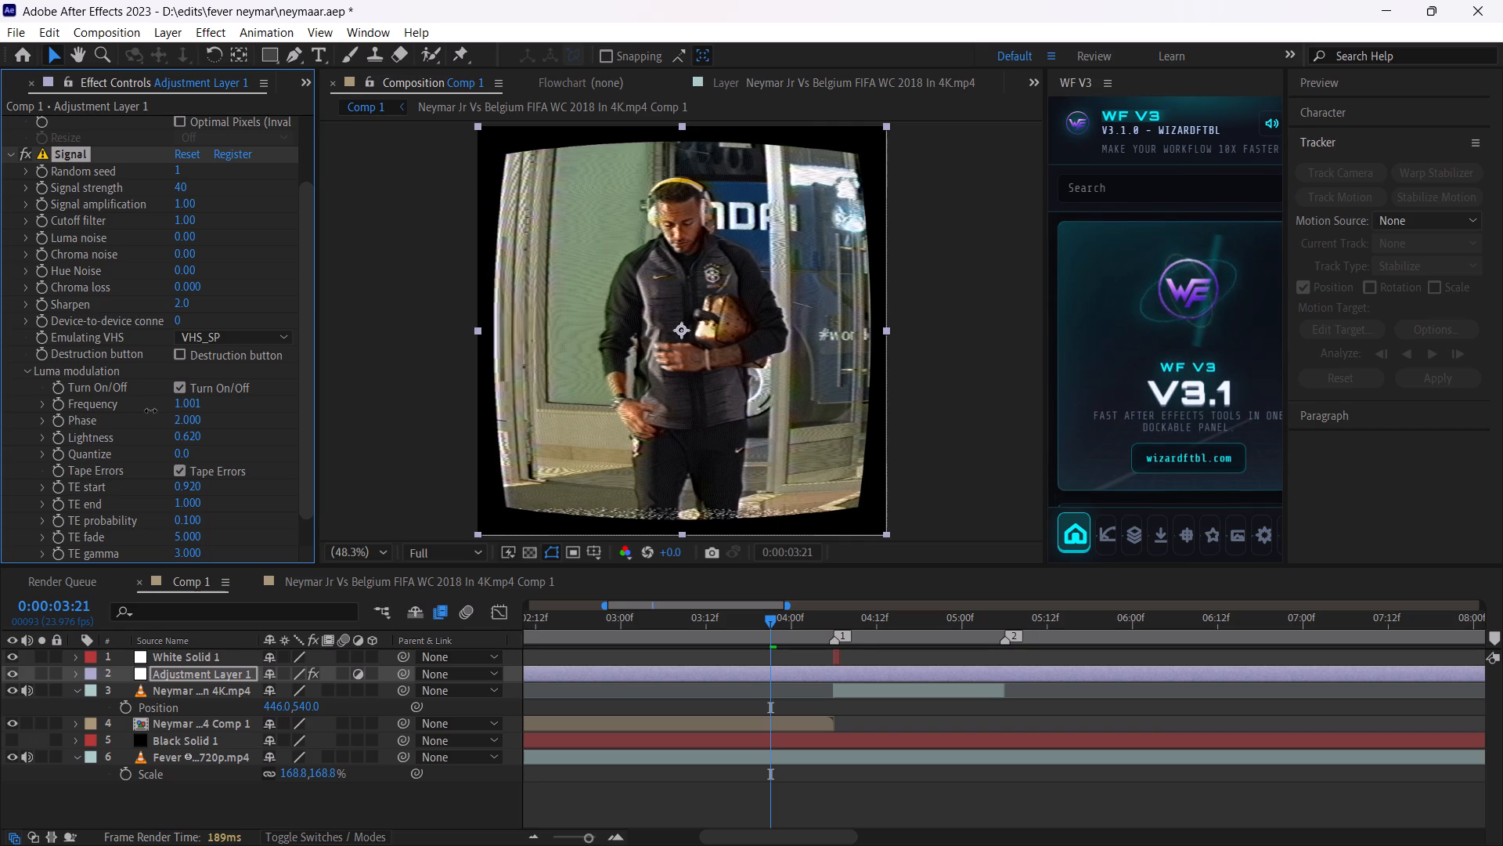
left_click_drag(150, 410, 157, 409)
Preview the Signal look in Comp 1 and return to the composition's first frame.
key("space")
key("space")
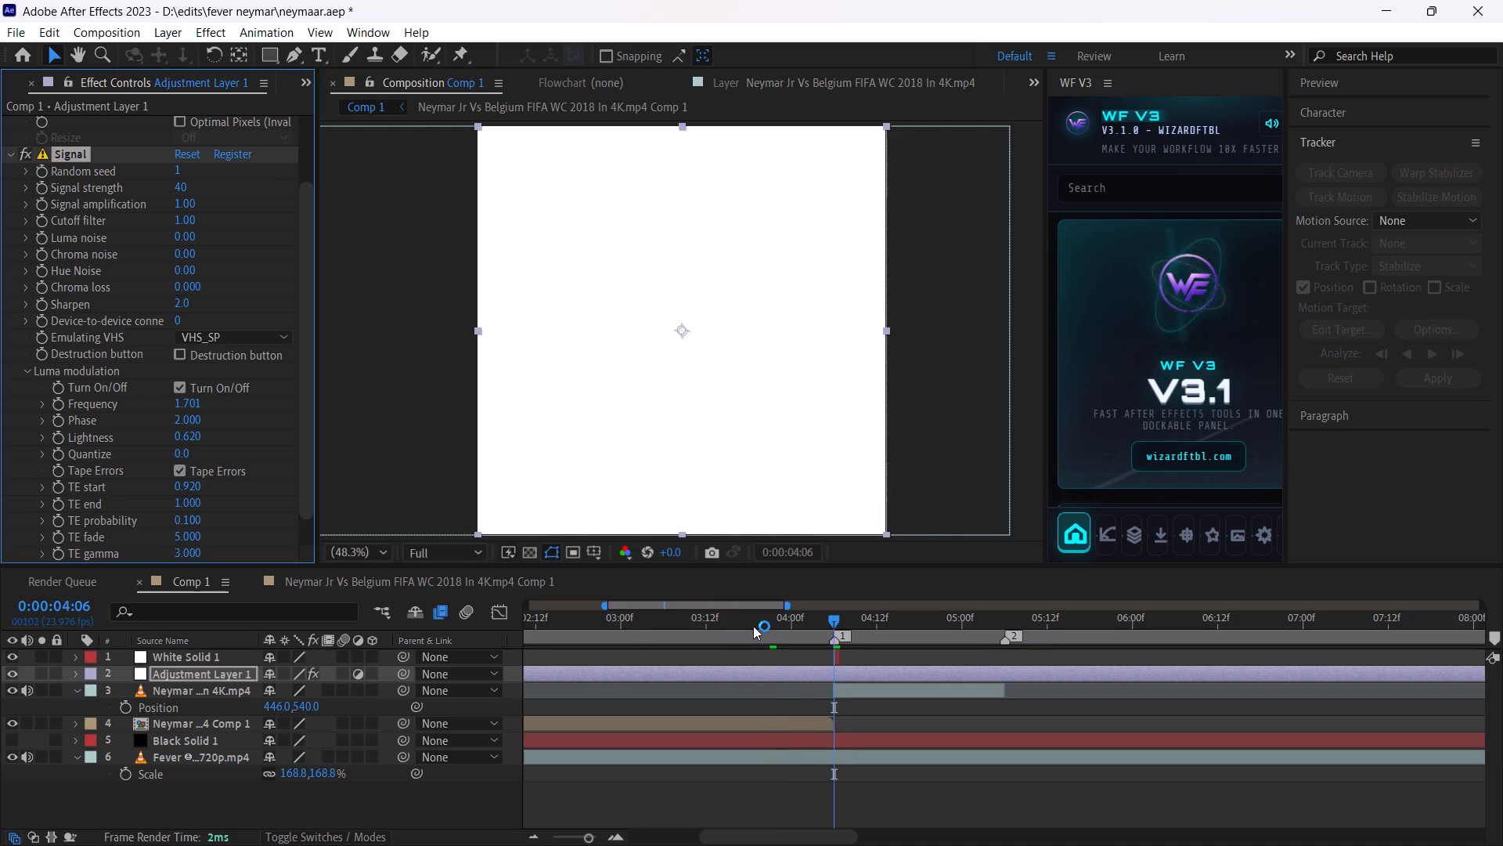
left_click_drag(753, 626, 373, 622)
left_click_drag(543, 608, 458, 614)
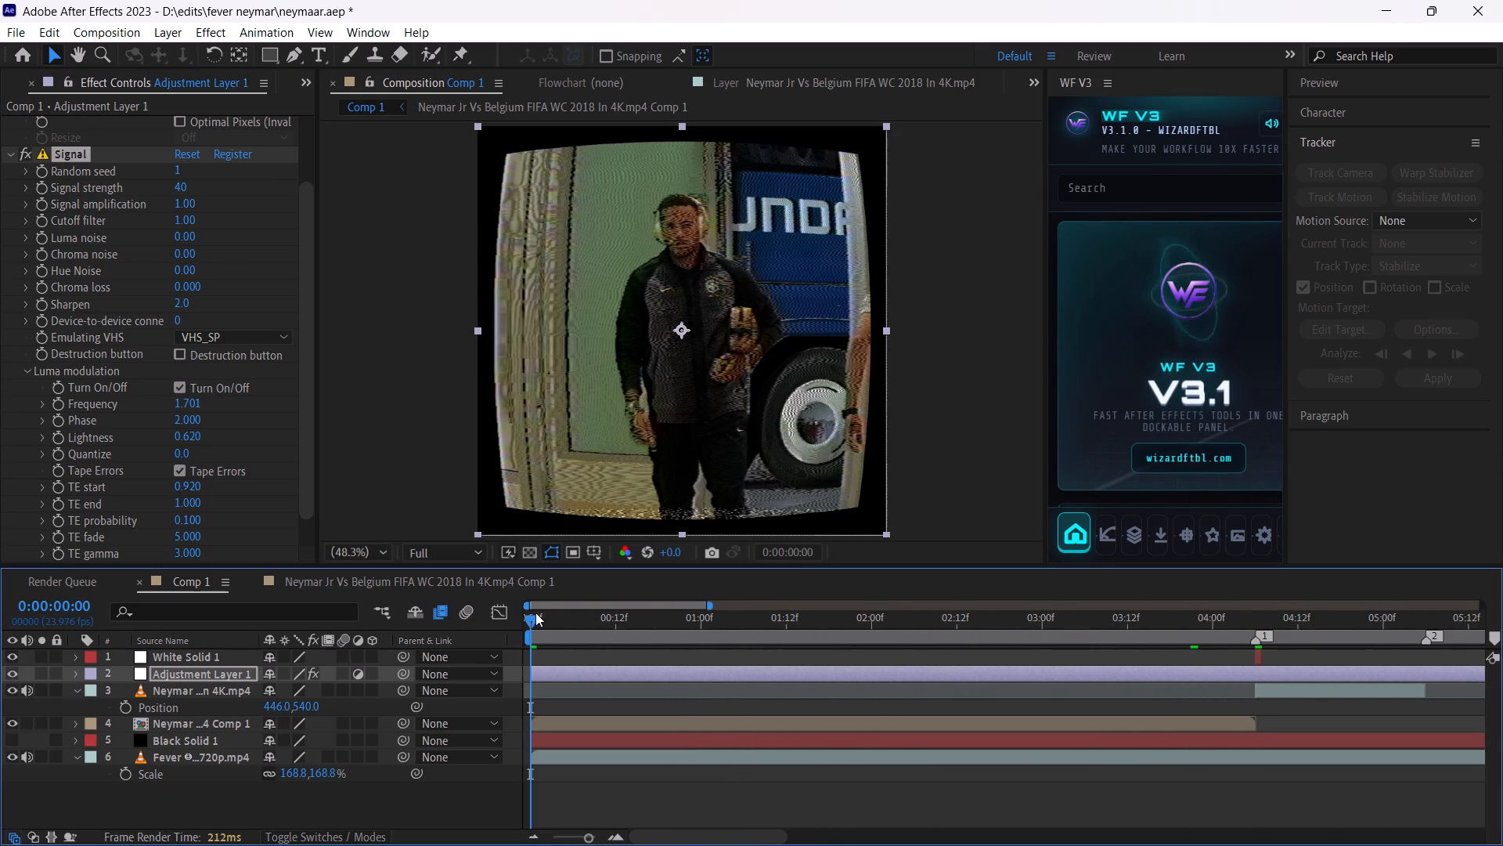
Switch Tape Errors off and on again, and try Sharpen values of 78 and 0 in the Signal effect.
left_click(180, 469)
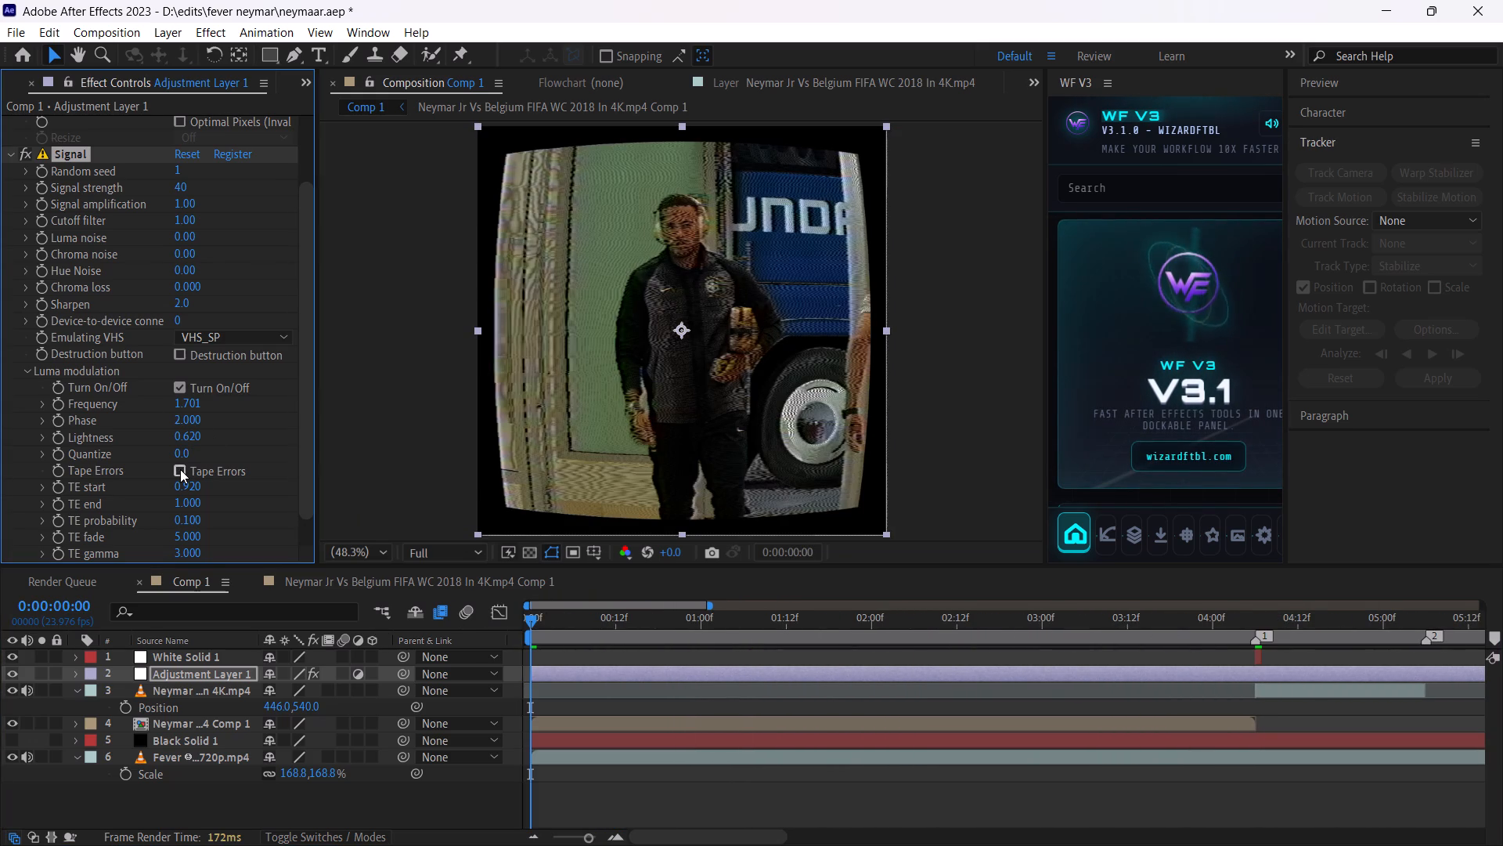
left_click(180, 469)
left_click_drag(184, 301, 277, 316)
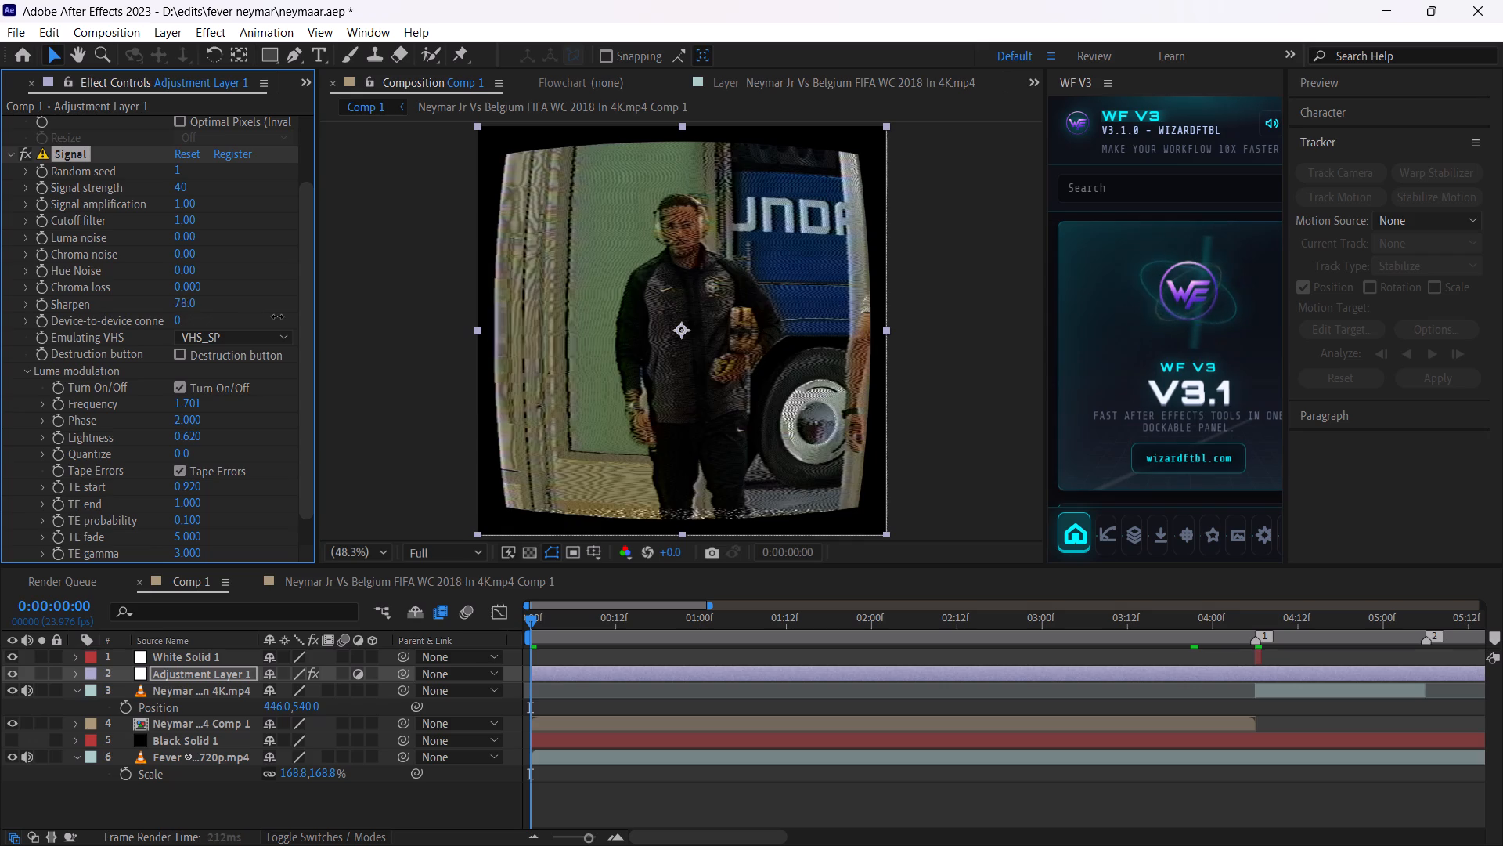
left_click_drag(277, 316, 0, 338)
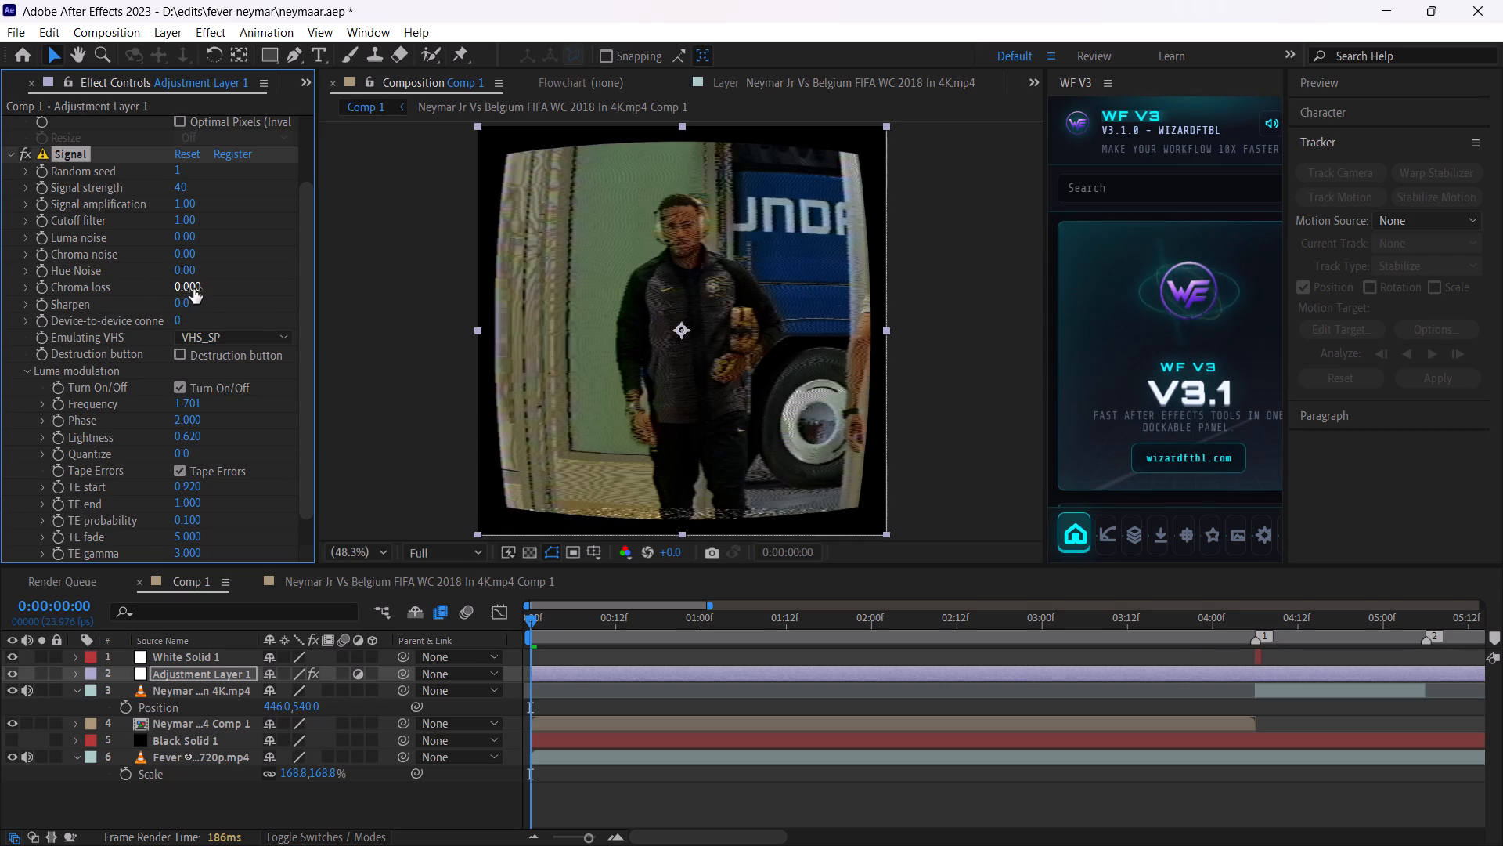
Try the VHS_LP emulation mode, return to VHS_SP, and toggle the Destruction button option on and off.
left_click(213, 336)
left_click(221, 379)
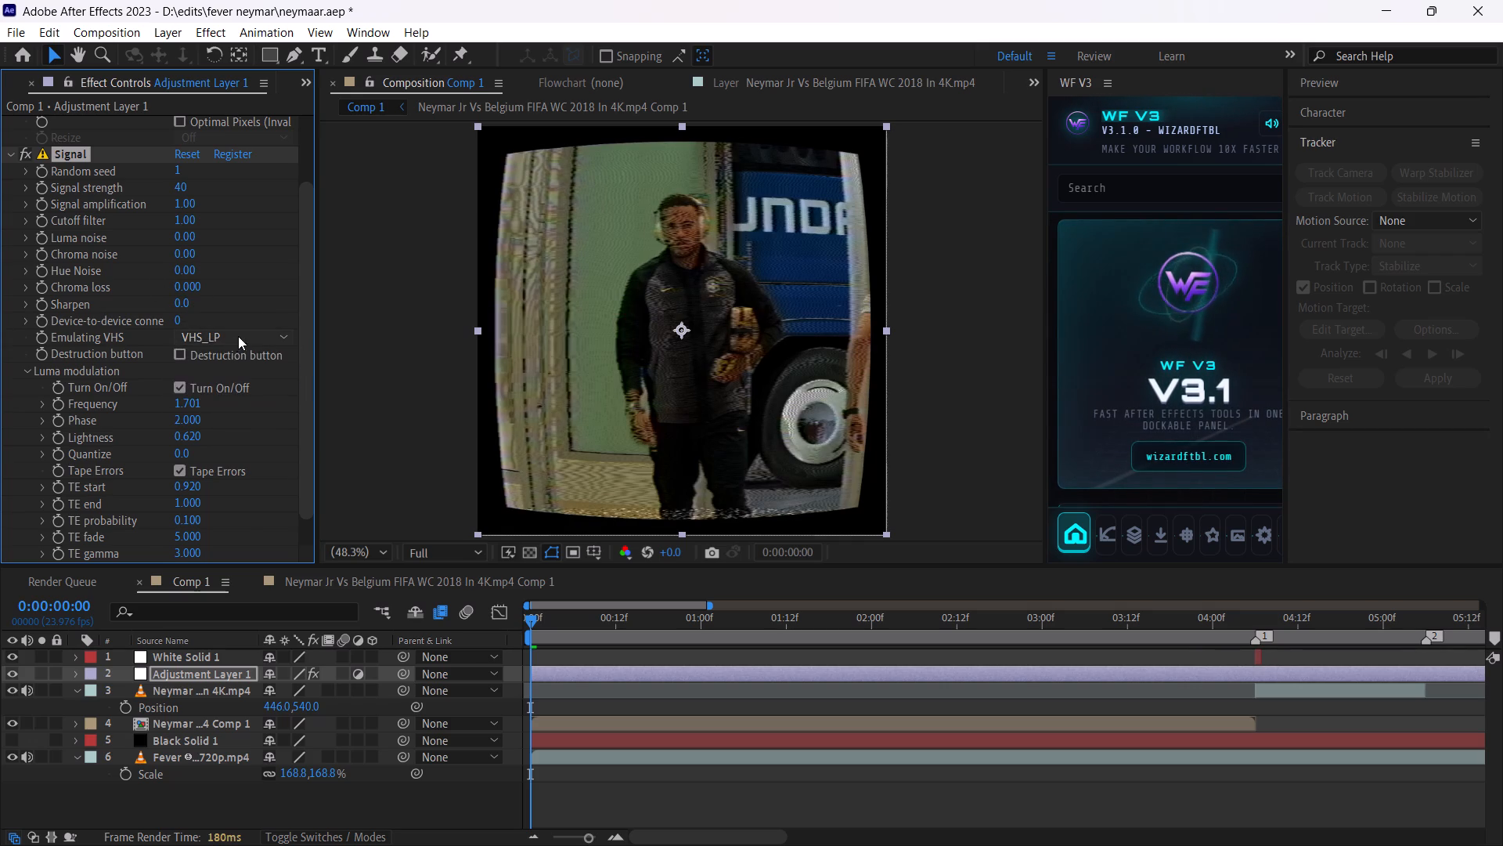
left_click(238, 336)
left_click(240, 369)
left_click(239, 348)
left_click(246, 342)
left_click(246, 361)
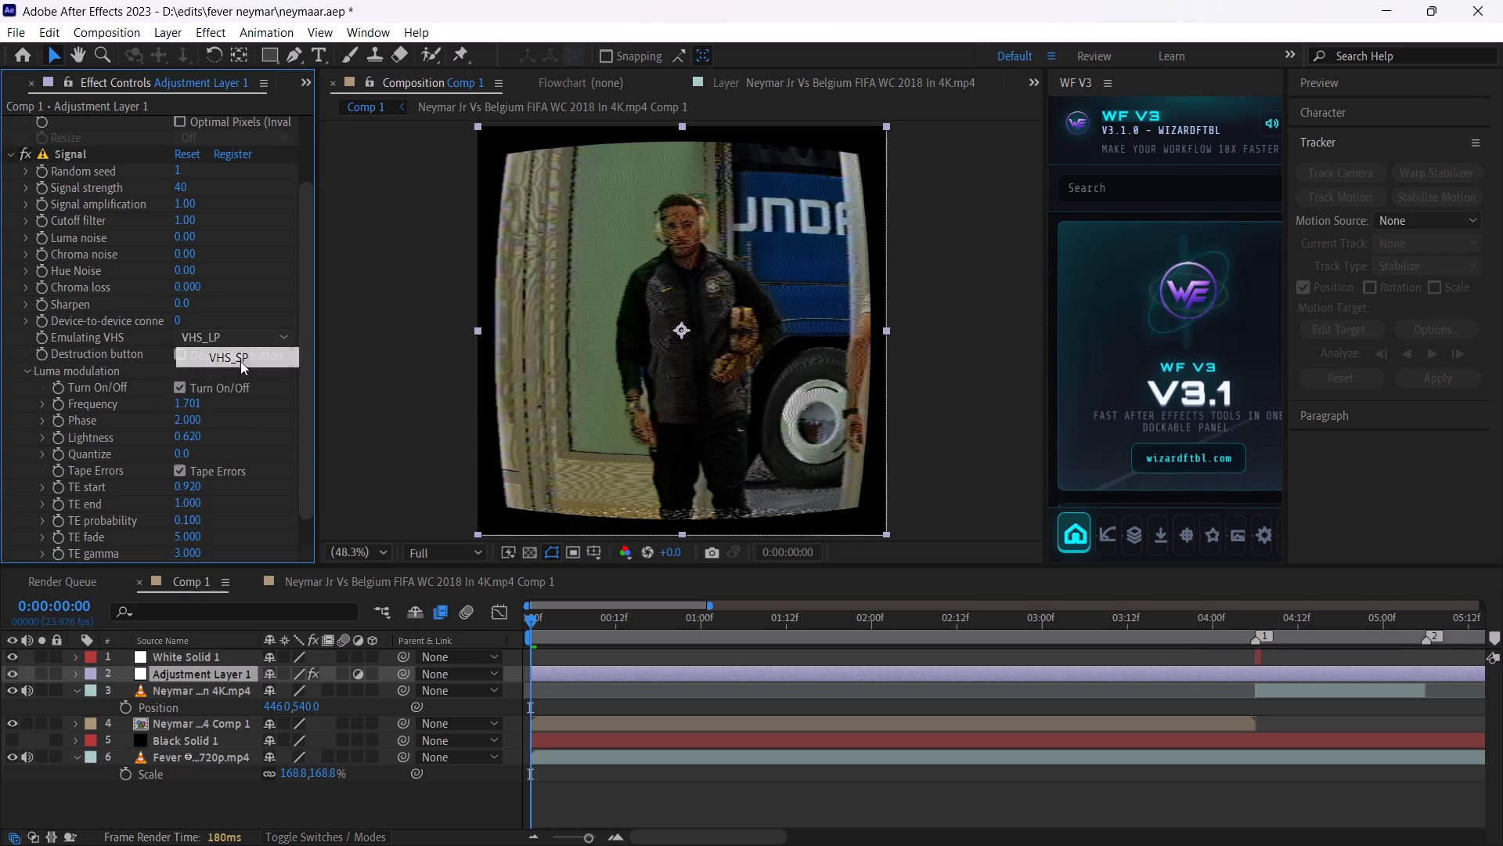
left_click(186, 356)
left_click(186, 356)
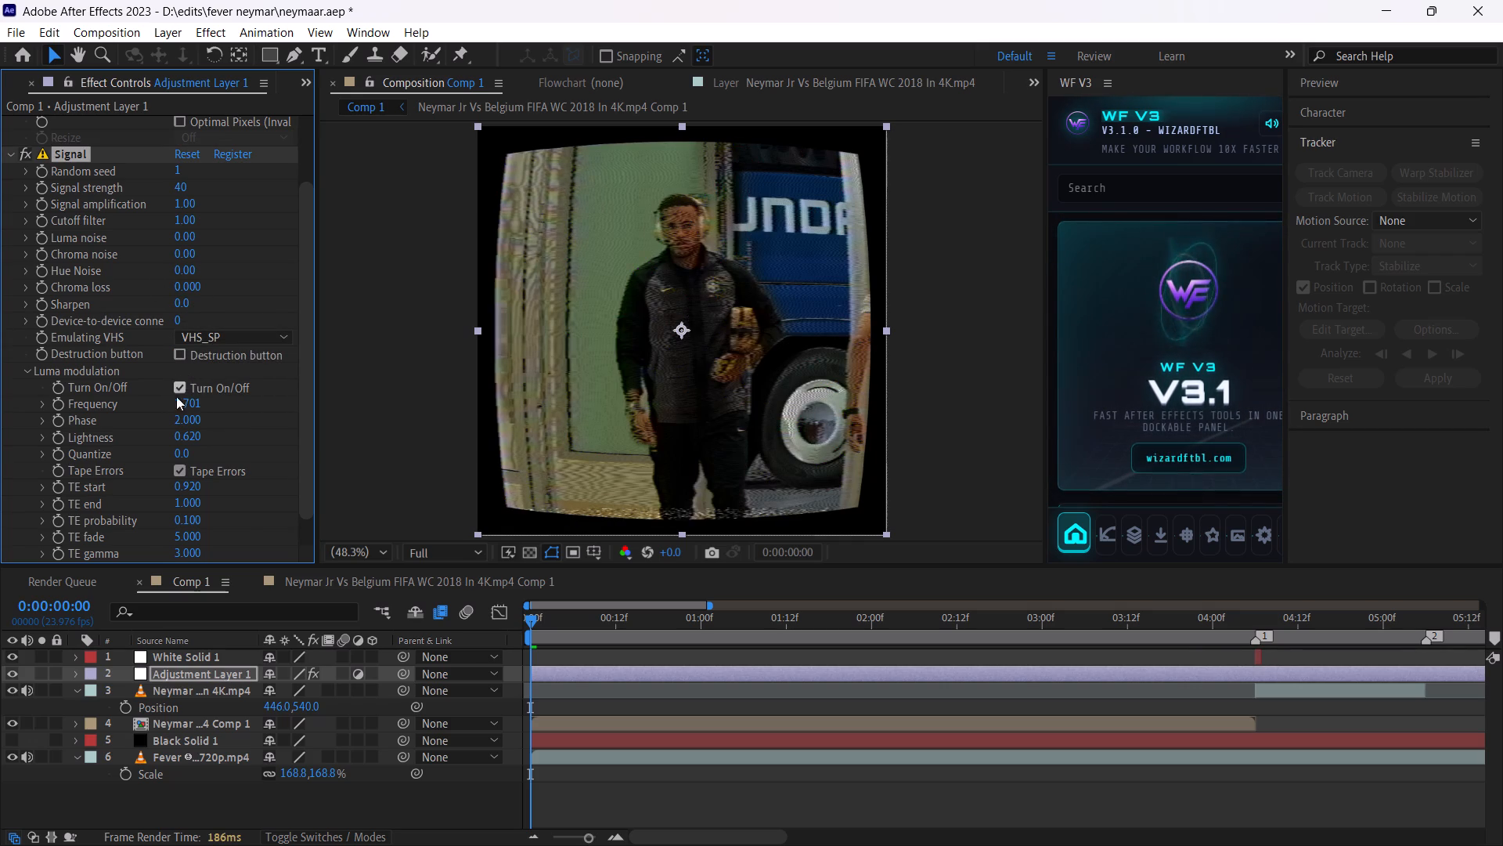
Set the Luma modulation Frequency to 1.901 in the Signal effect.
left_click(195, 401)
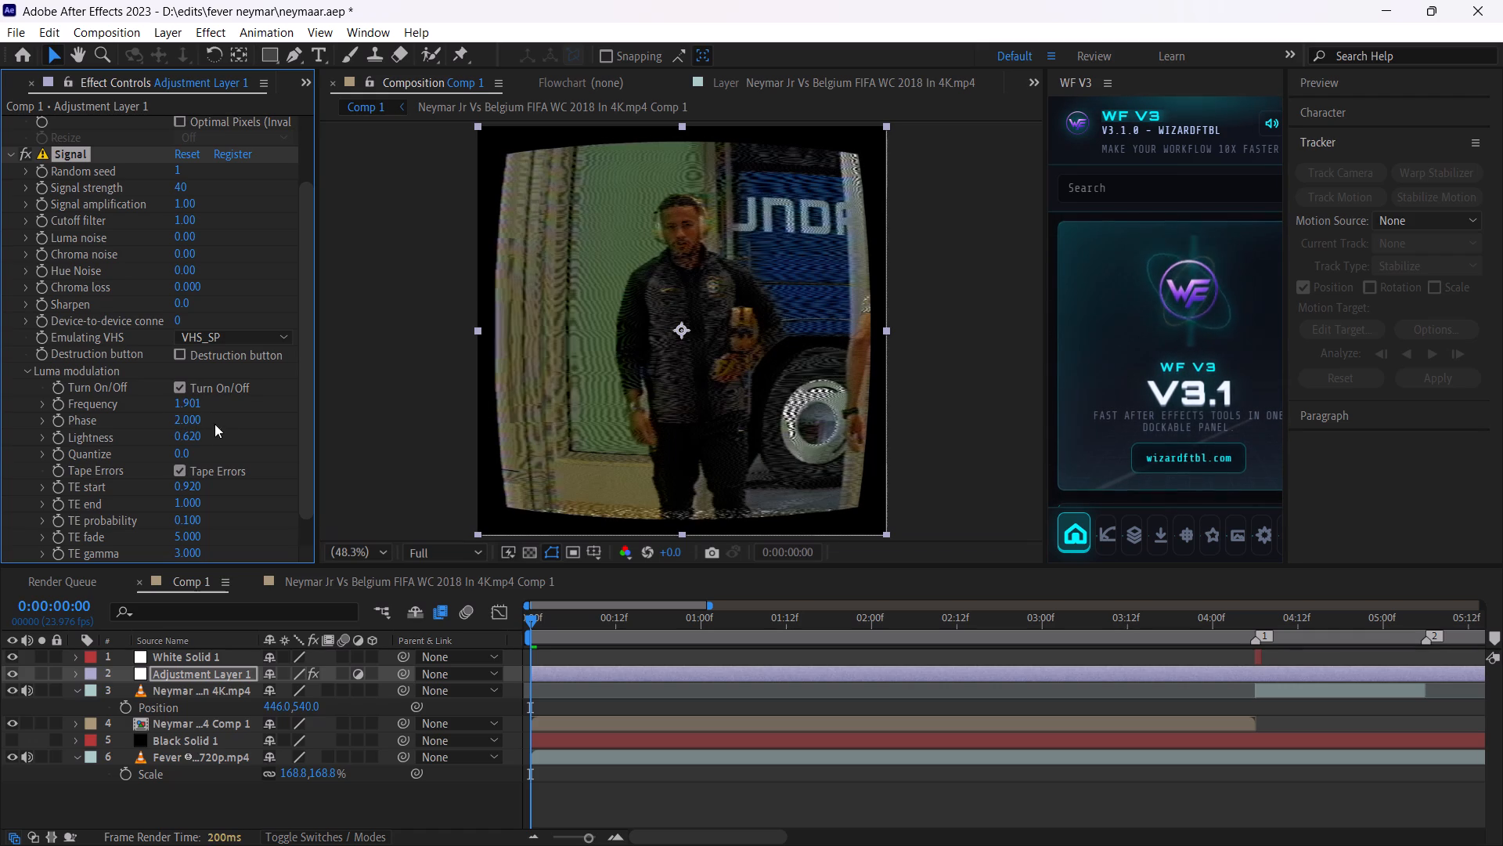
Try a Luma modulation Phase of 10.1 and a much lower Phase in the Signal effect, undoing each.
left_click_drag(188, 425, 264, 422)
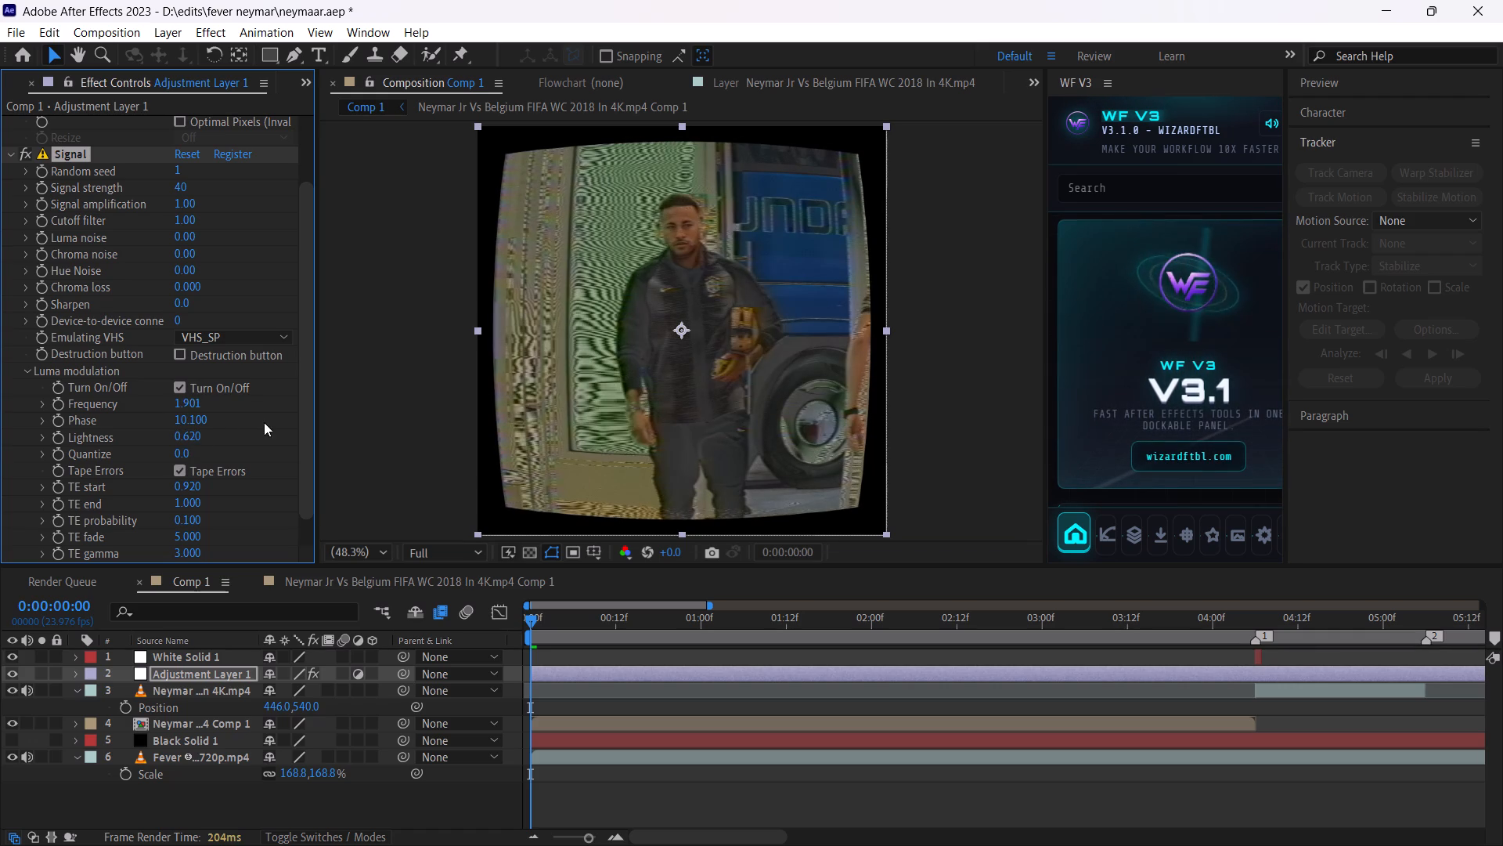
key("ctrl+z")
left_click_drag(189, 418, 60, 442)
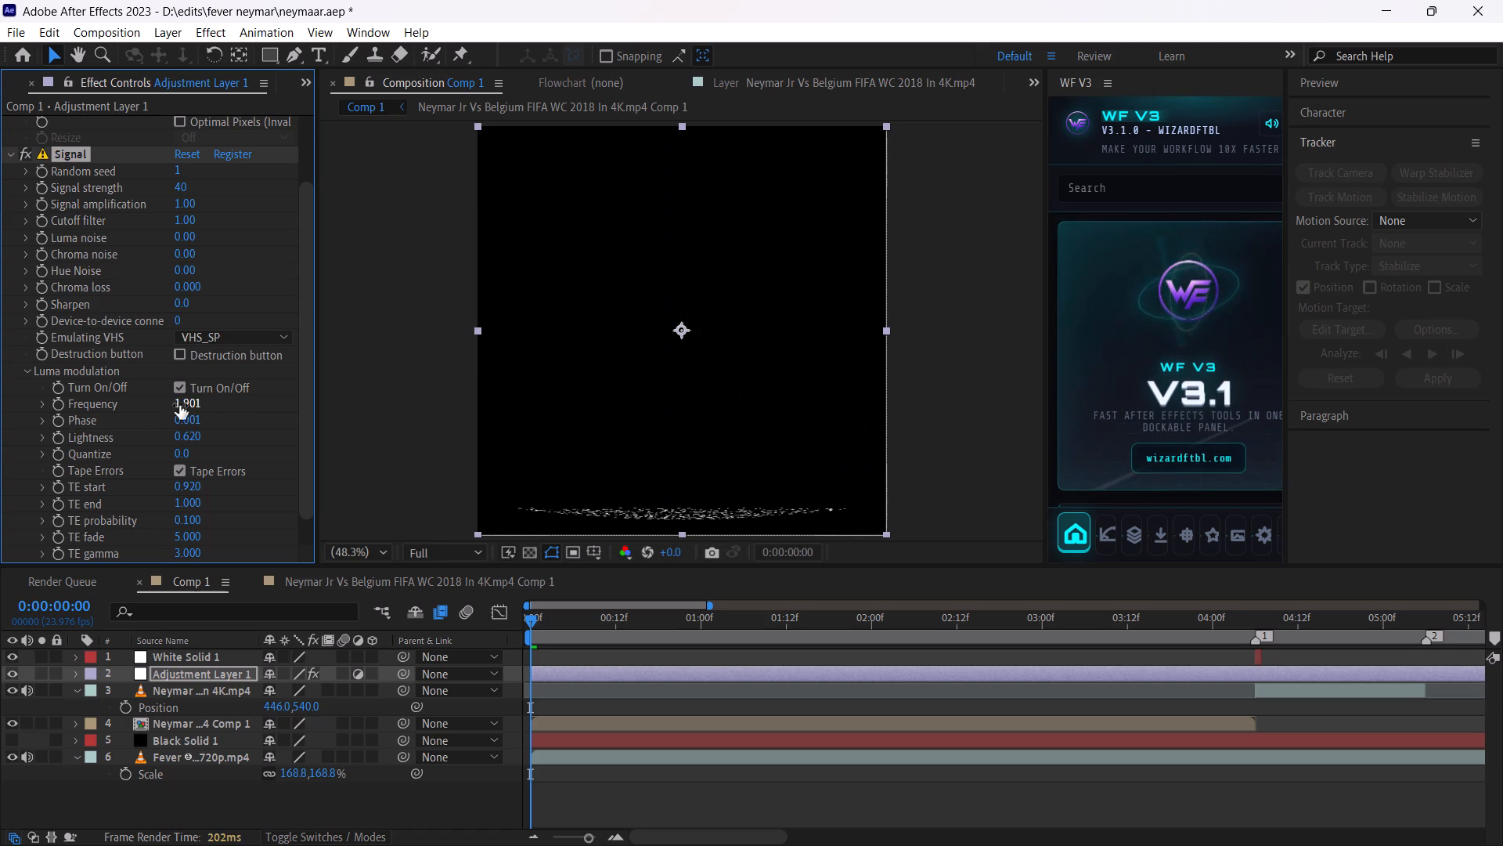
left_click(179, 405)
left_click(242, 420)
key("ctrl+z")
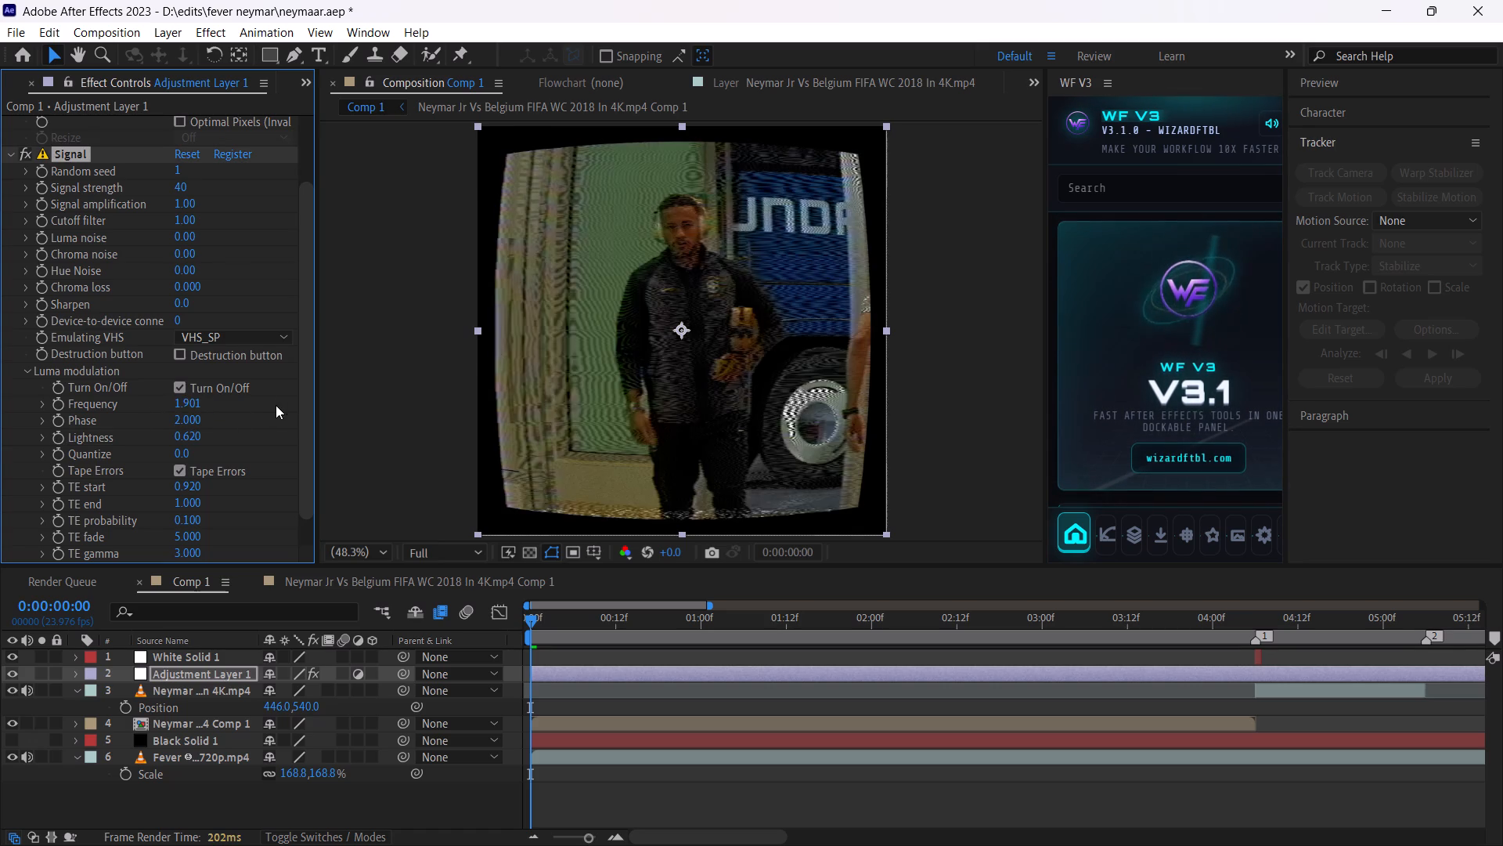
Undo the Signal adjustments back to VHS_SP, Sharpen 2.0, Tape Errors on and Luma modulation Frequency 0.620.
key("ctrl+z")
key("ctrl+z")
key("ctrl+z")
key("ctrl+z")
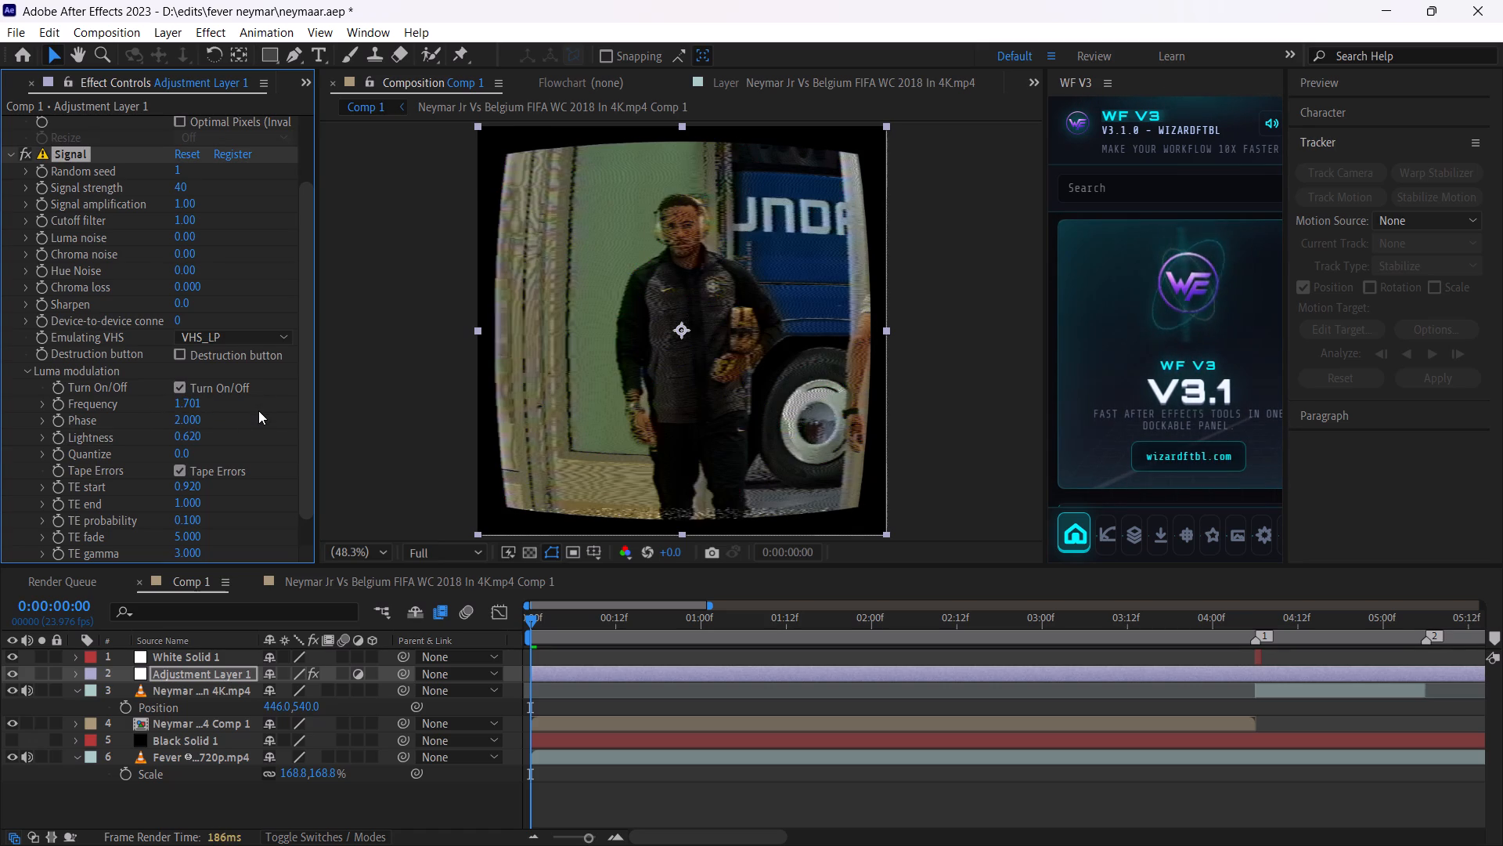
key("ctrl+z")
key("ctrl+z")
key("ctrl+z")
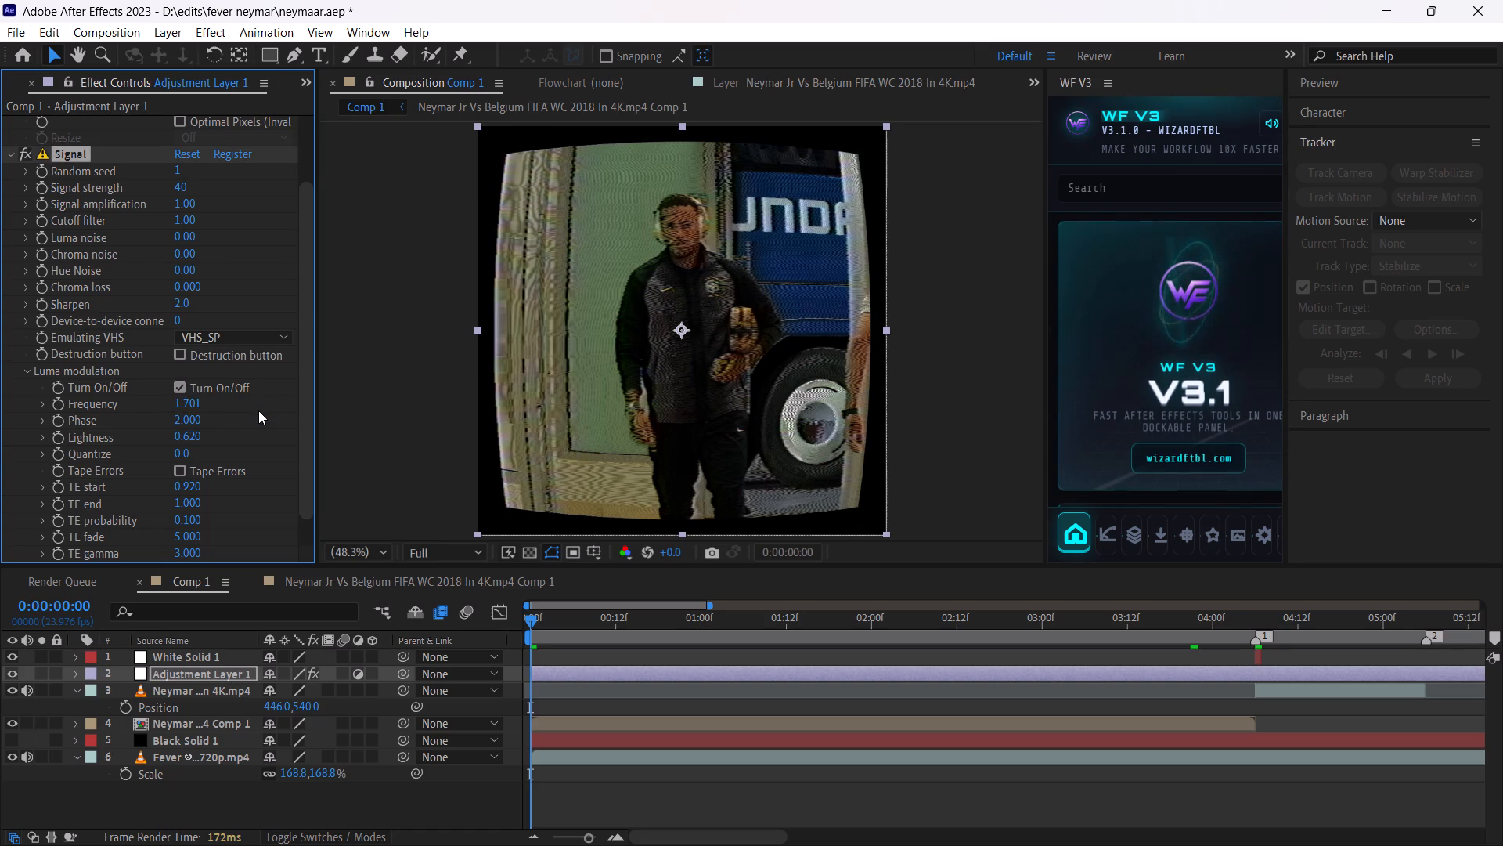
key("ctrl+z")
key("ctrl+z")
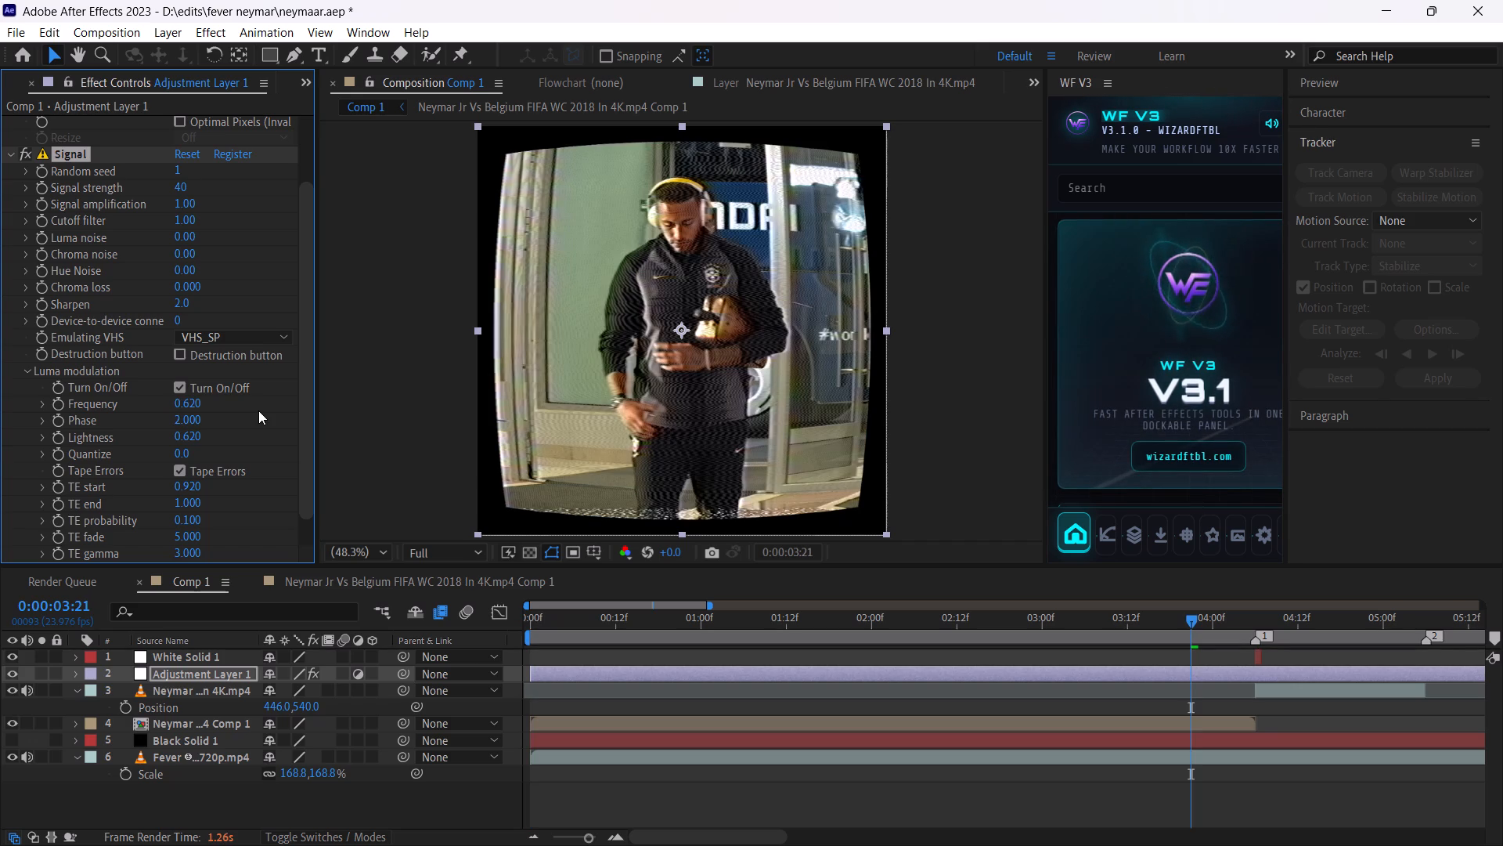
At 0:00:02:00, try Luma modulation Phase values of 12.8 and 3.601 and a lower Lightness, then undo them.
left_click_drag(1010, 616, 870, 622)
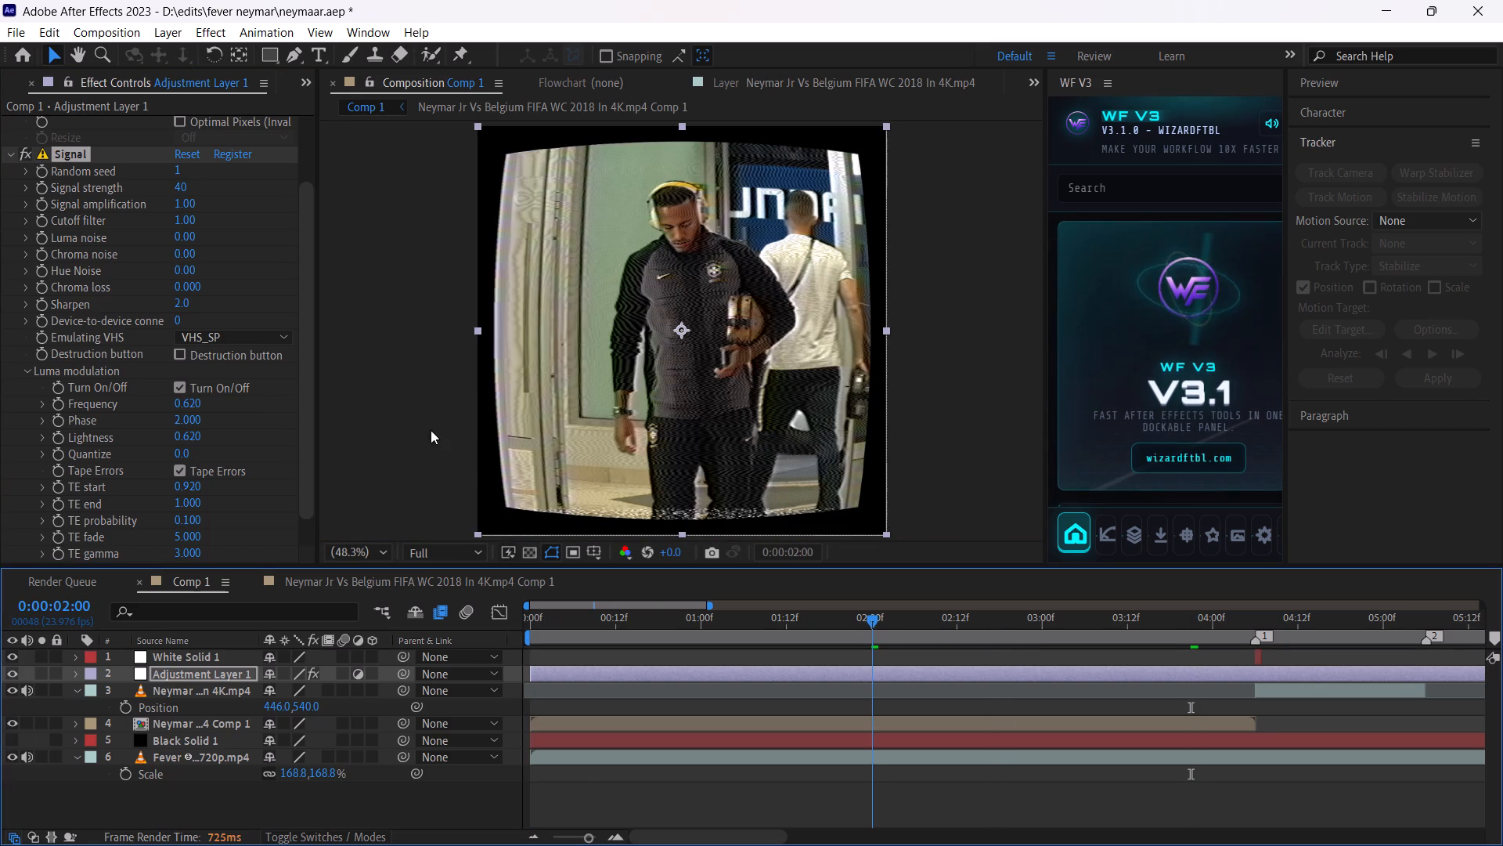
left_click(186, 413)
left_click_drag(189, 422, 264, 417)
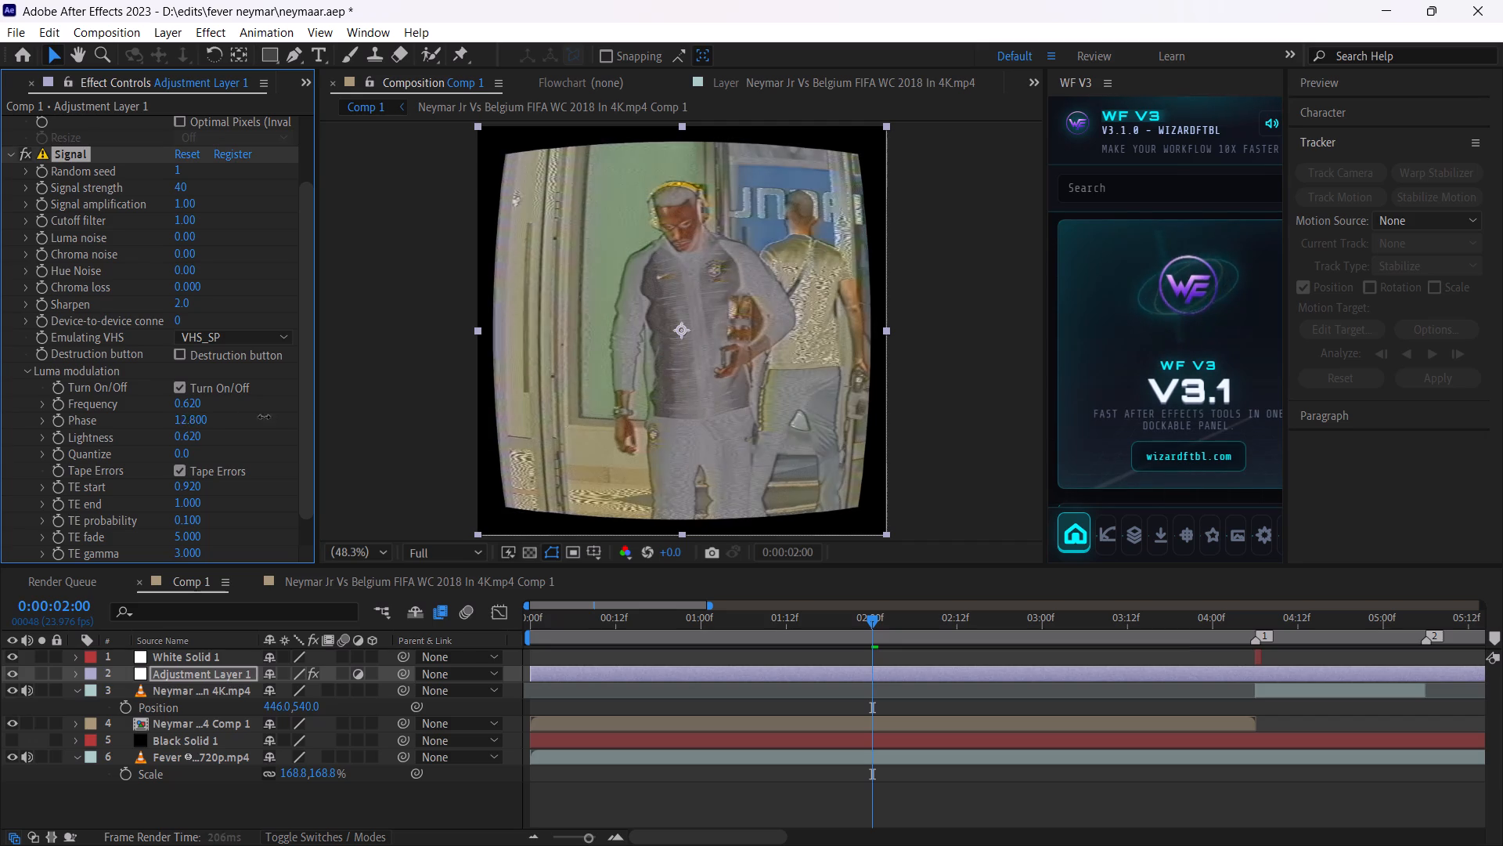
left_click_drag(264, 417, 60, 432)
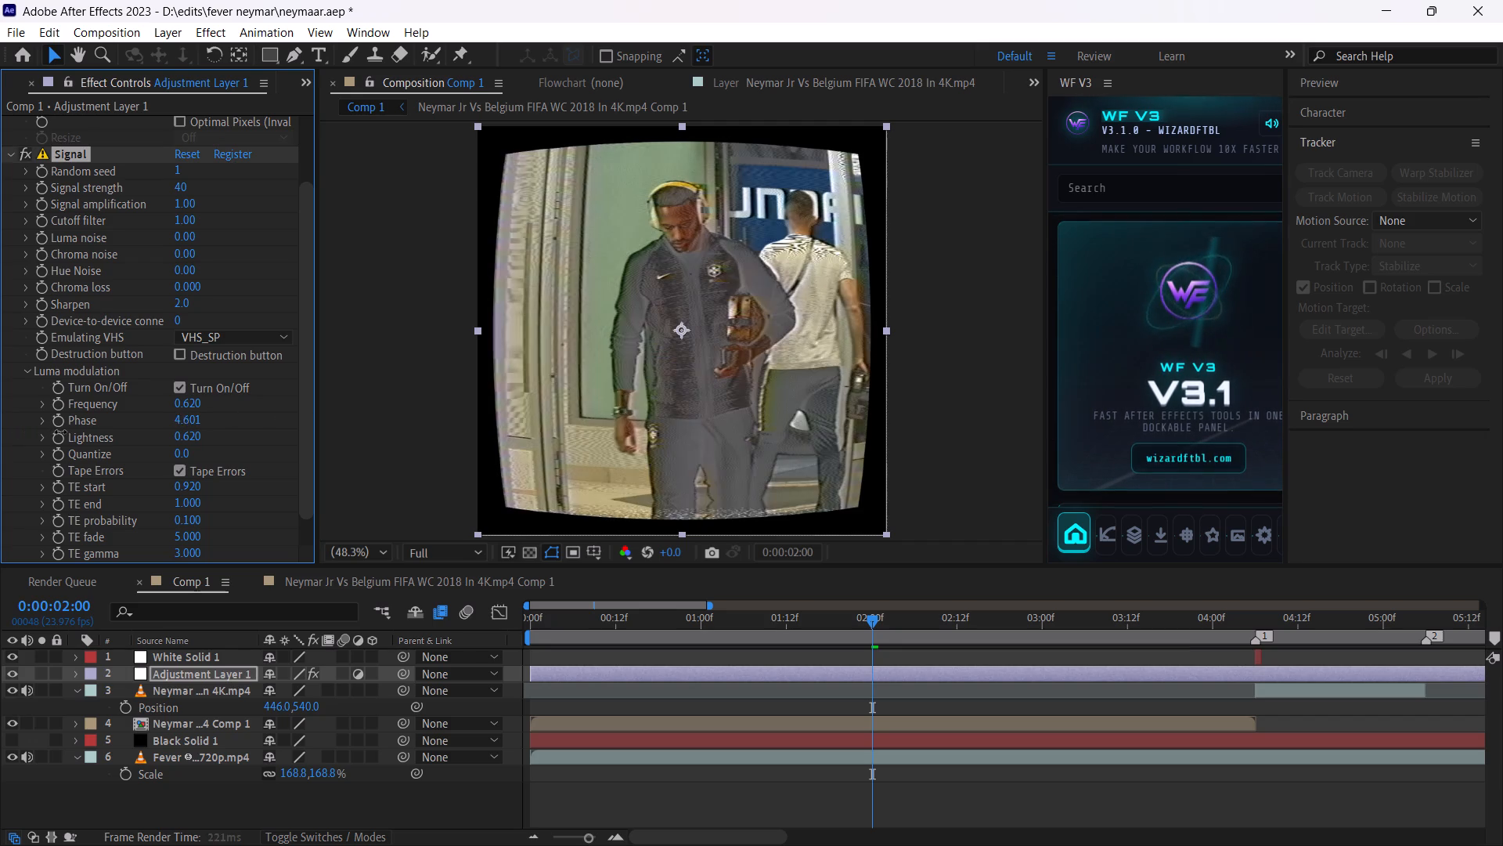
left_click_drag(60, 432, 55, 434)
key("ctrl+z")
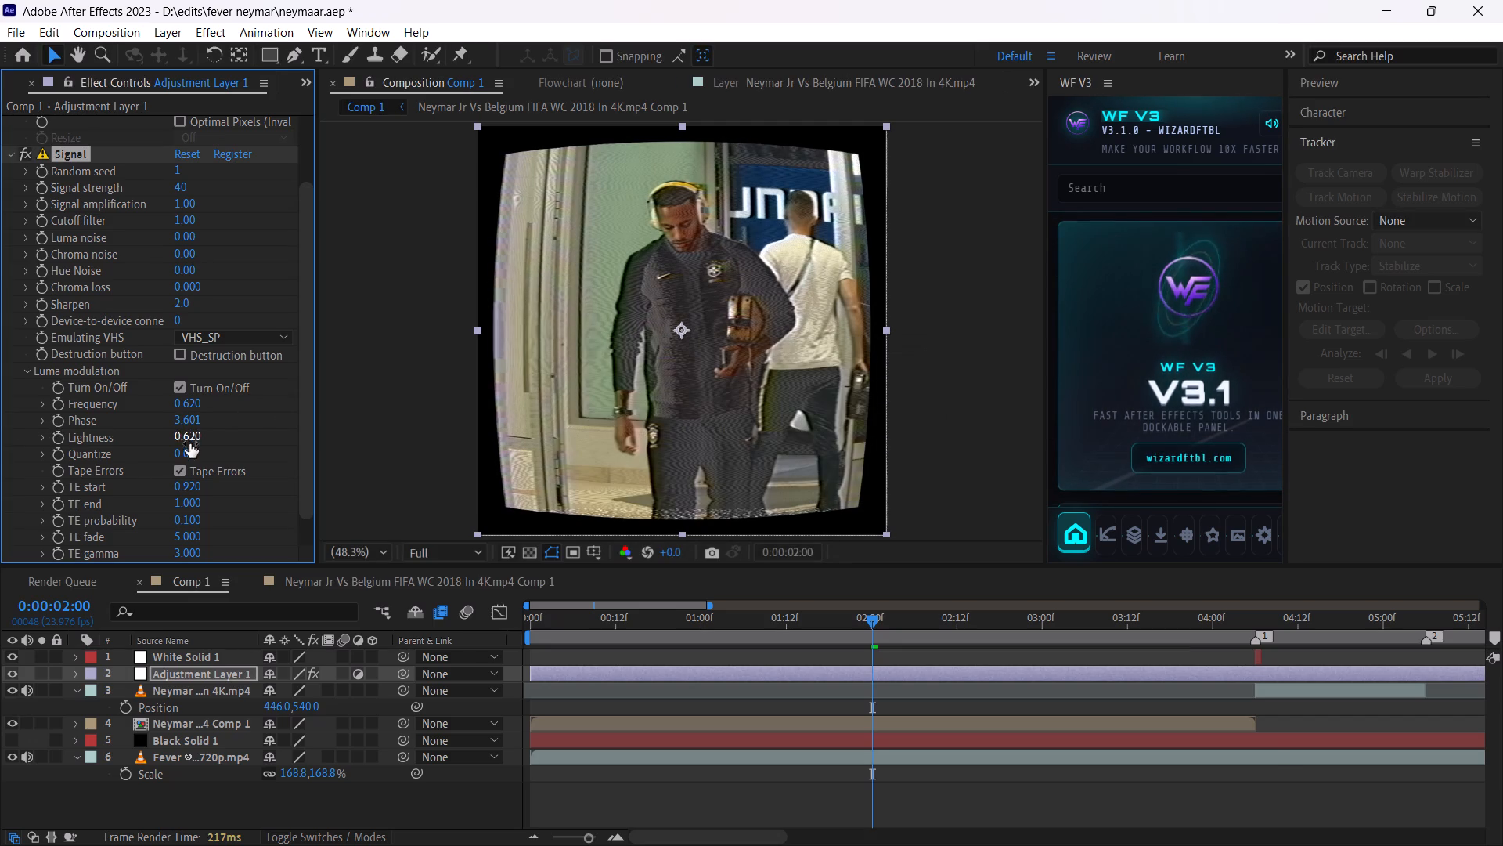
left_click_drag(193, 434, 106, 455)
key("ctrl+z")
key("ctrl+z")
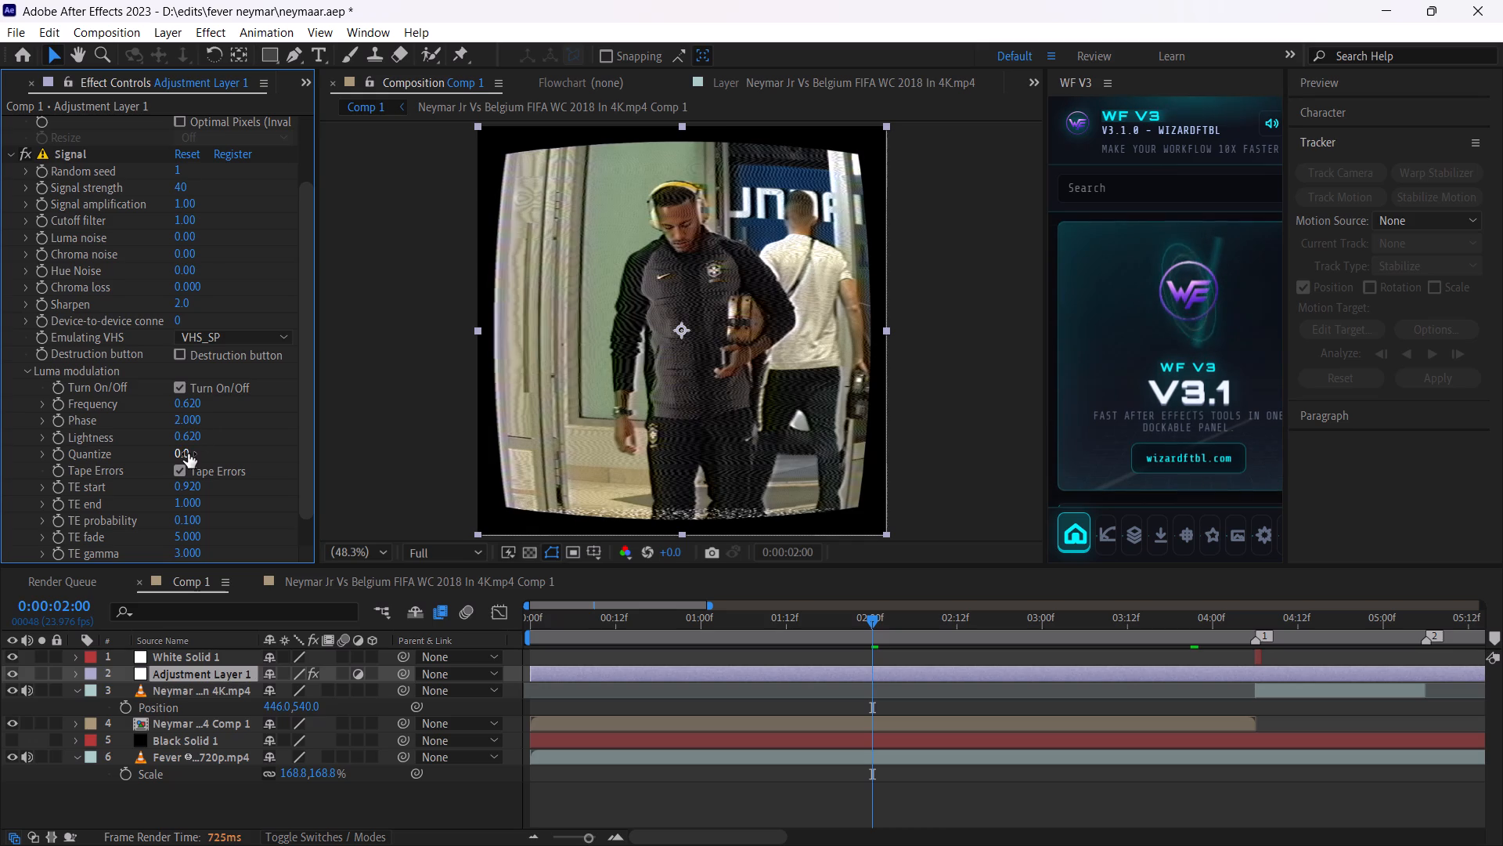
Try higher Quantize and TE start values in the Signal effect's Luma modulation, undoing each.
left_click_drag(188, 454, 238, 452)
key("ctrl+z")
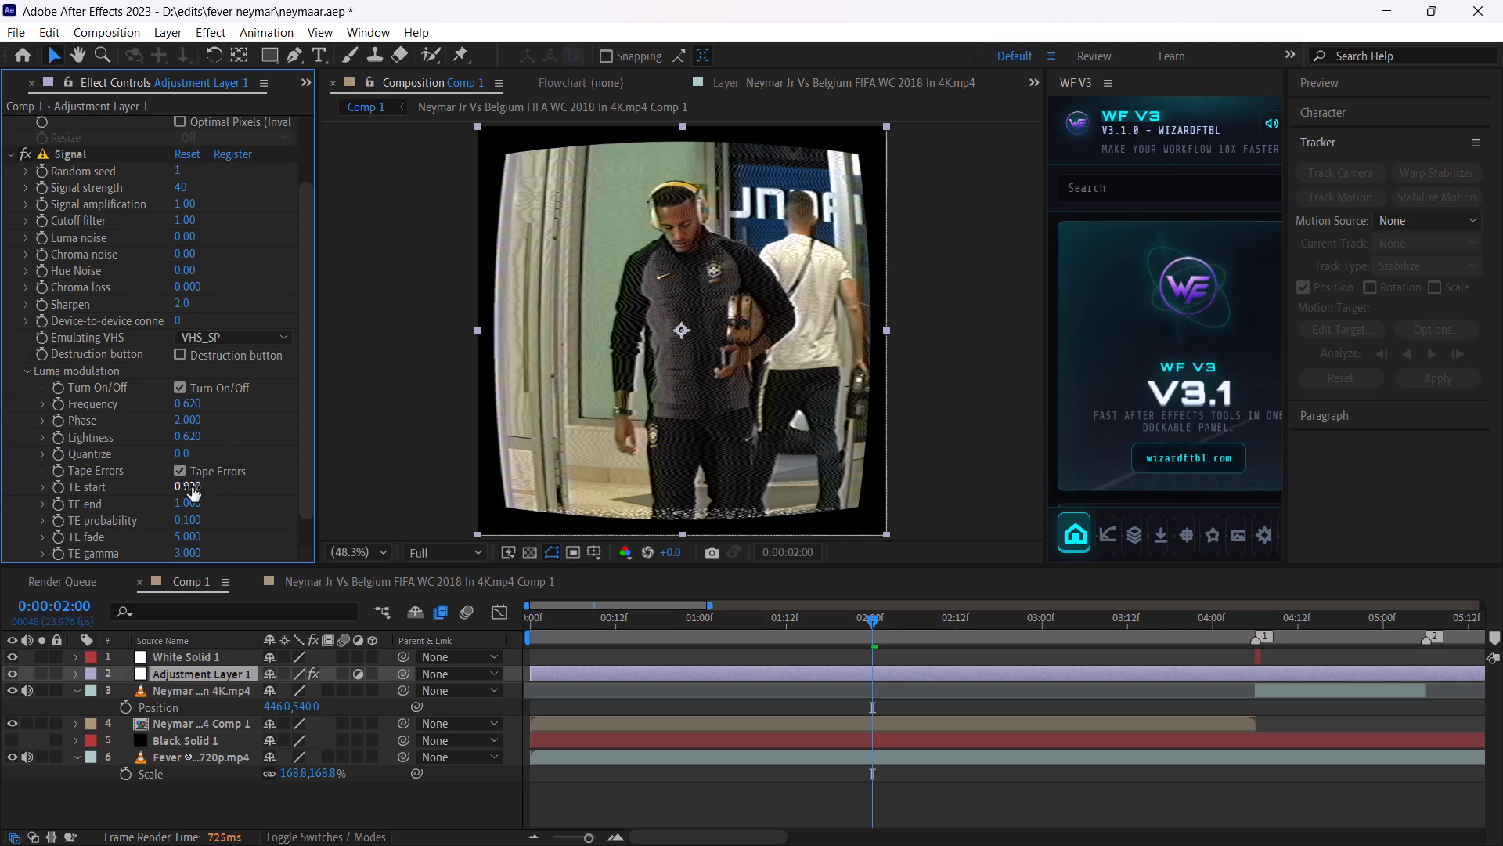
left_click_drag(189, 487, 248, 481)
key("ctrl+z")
Switch to the Signal_v1.0_Win folder window.
key("alt+Tab")
key("alt+Tab")
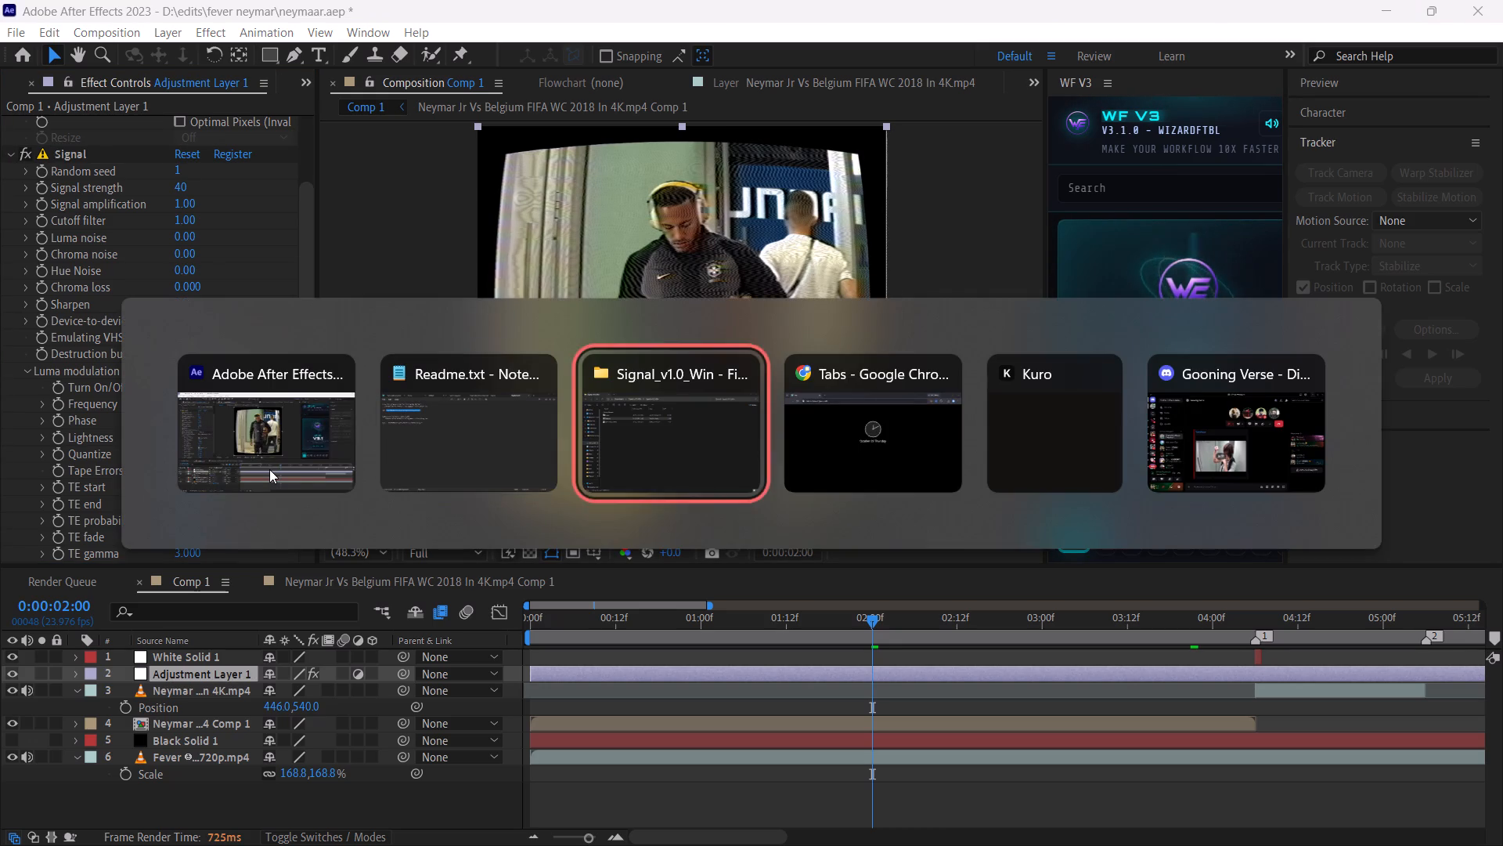
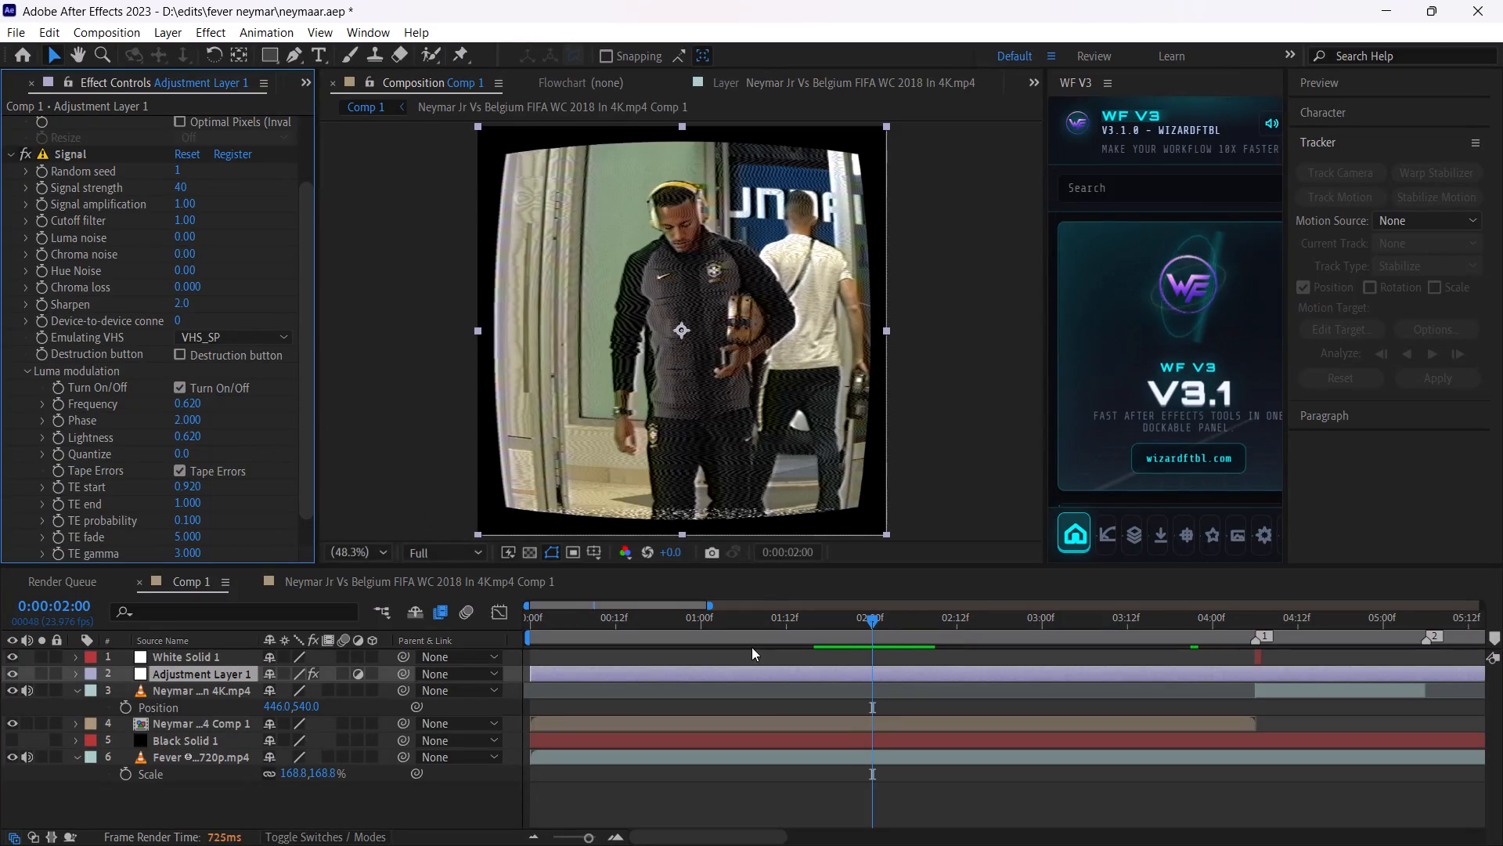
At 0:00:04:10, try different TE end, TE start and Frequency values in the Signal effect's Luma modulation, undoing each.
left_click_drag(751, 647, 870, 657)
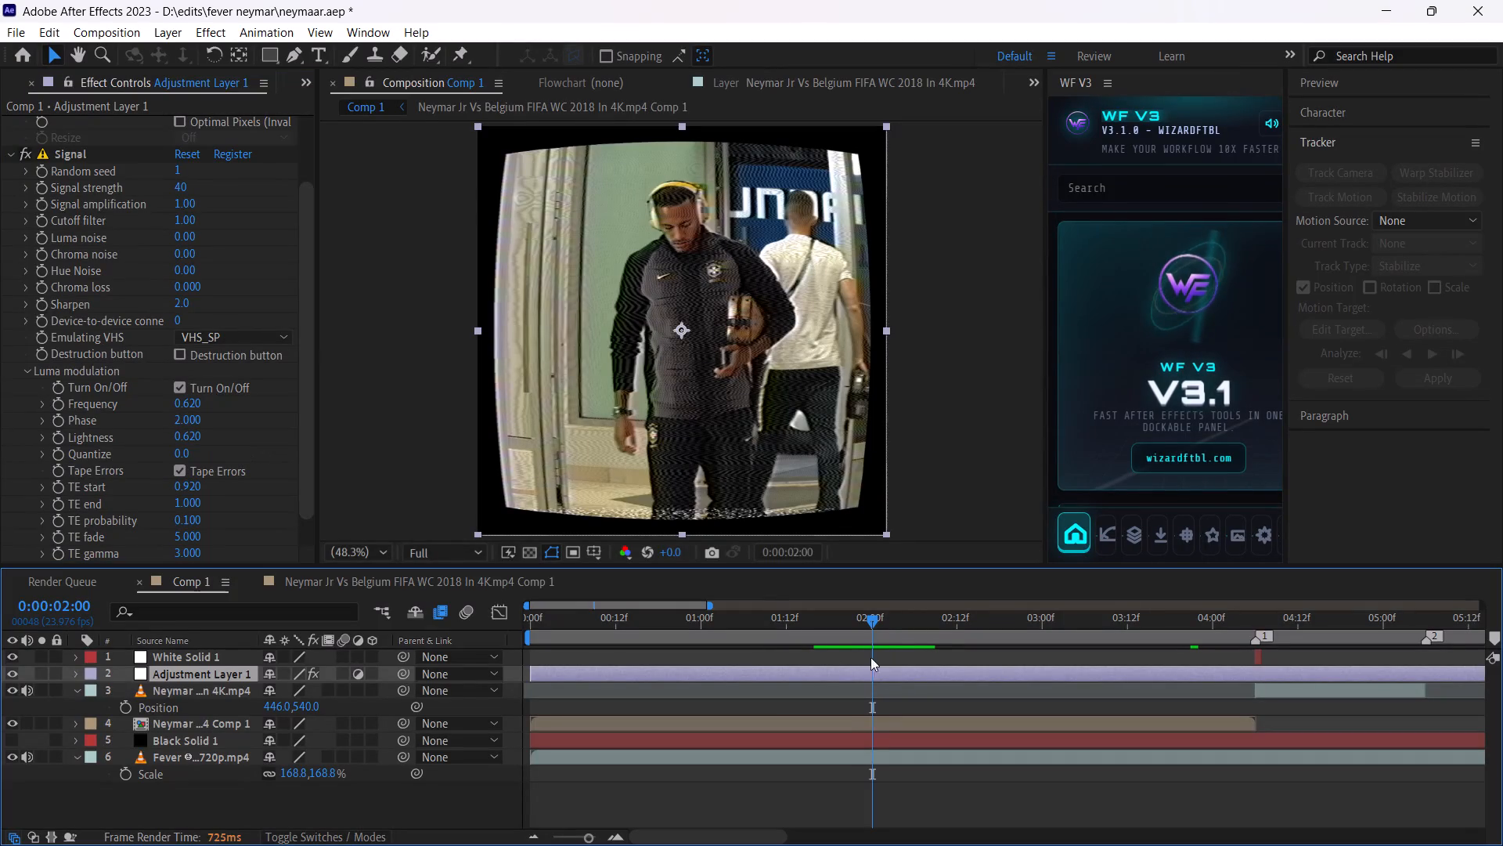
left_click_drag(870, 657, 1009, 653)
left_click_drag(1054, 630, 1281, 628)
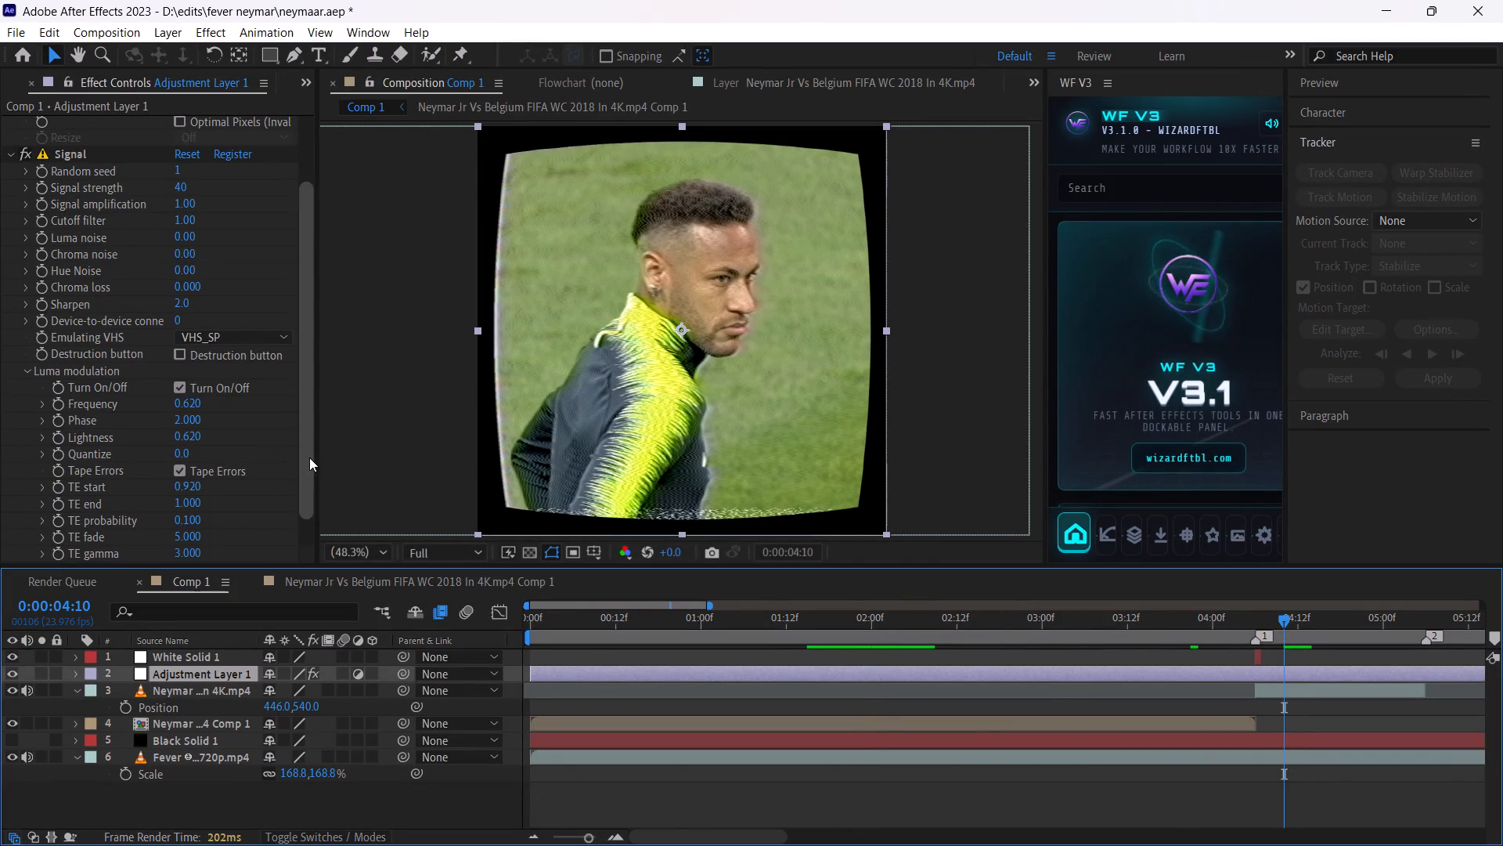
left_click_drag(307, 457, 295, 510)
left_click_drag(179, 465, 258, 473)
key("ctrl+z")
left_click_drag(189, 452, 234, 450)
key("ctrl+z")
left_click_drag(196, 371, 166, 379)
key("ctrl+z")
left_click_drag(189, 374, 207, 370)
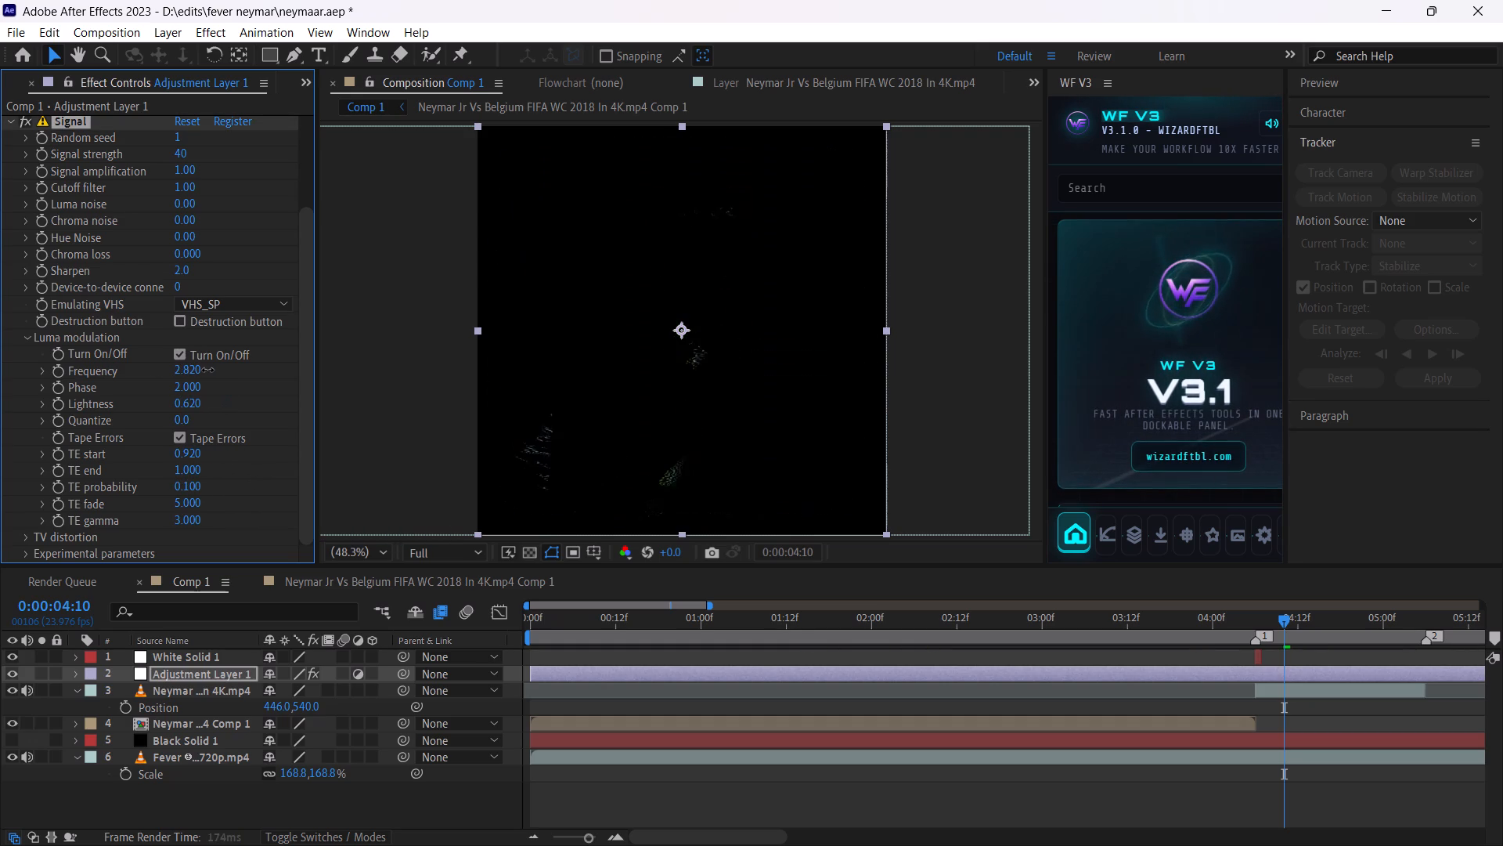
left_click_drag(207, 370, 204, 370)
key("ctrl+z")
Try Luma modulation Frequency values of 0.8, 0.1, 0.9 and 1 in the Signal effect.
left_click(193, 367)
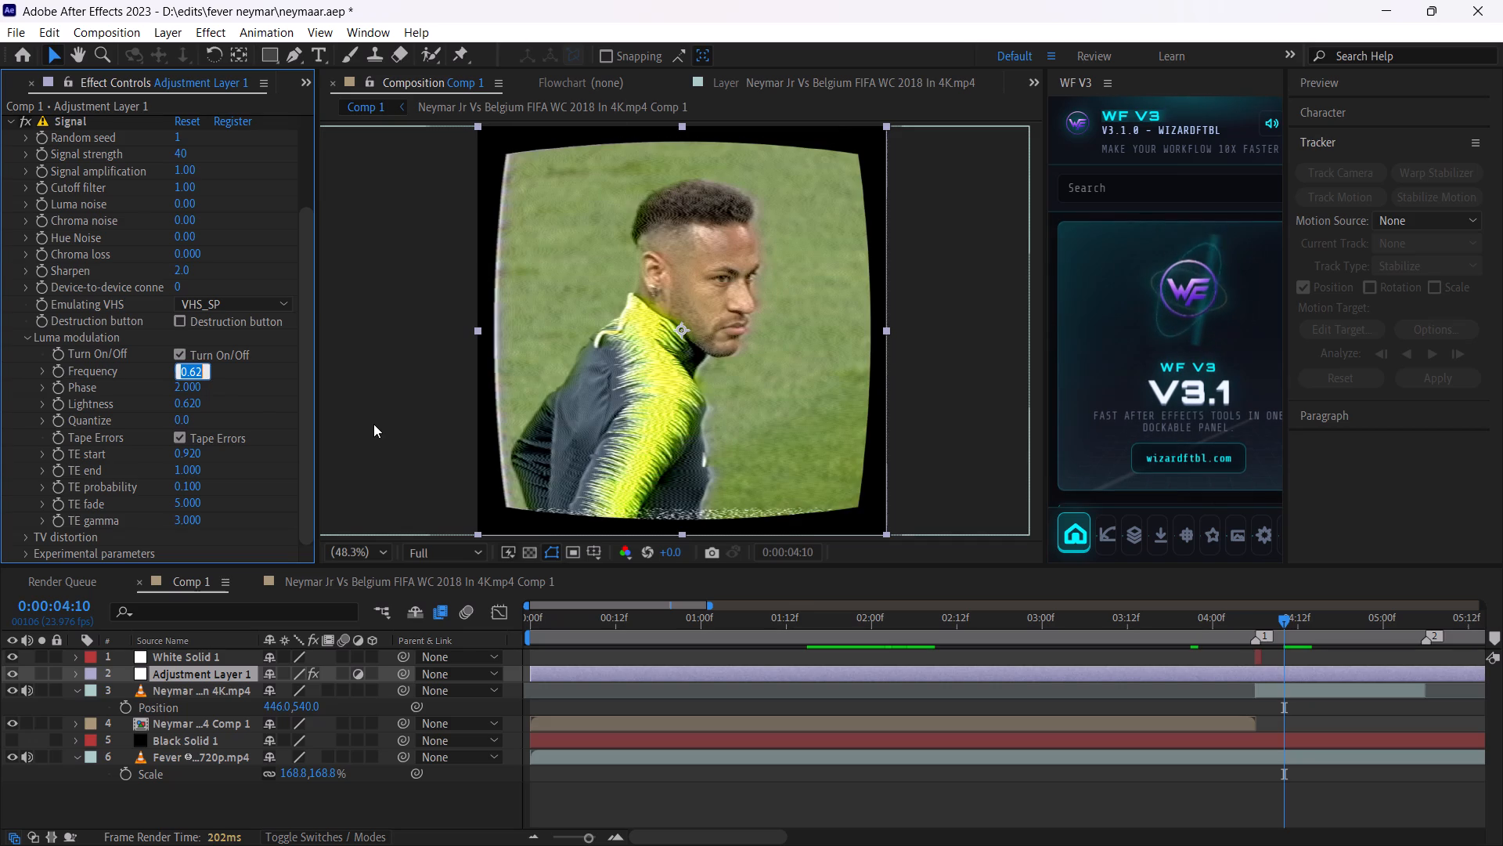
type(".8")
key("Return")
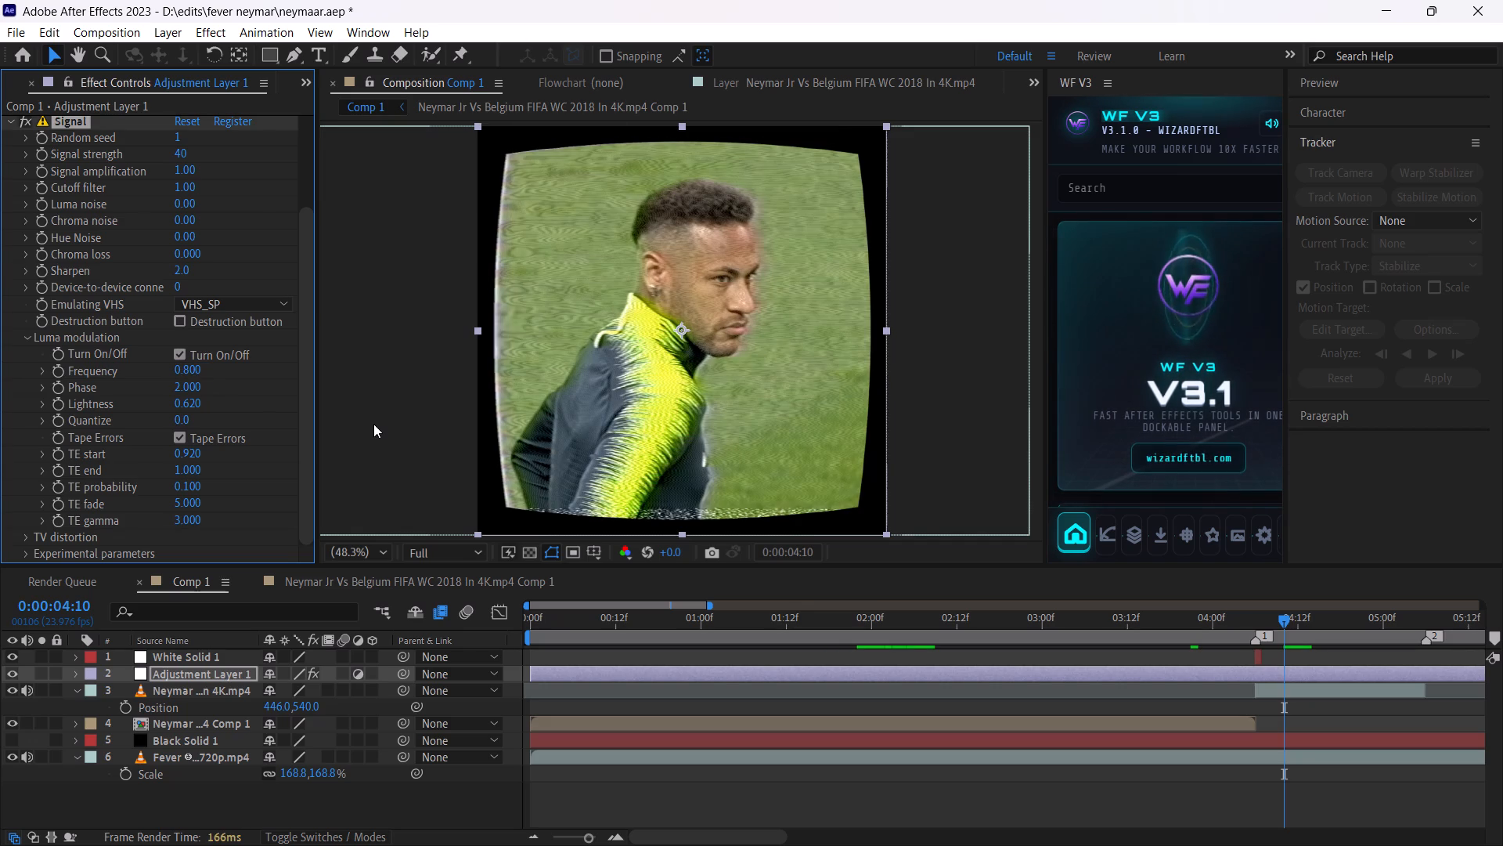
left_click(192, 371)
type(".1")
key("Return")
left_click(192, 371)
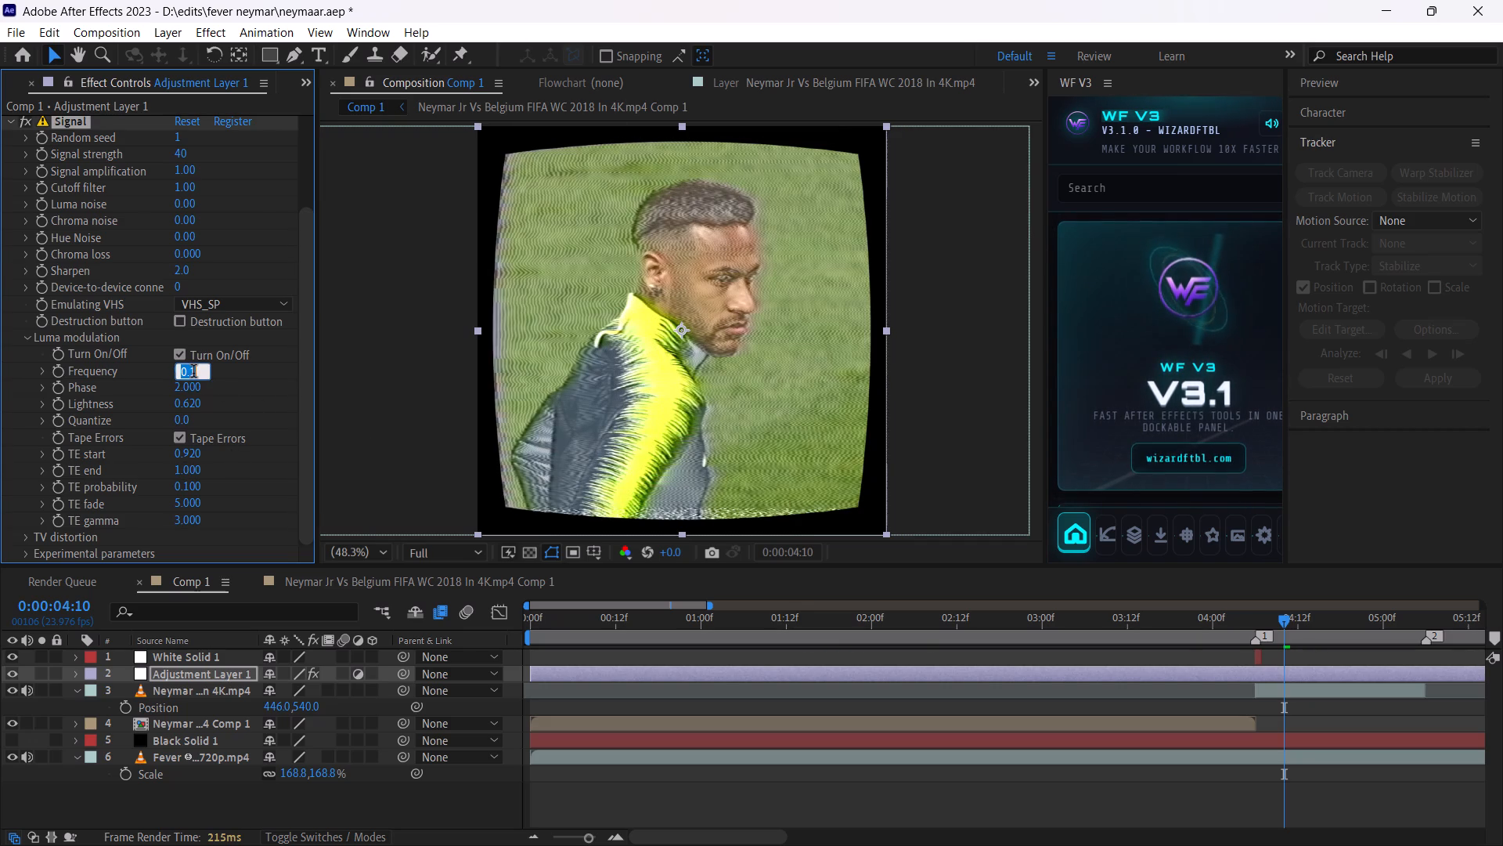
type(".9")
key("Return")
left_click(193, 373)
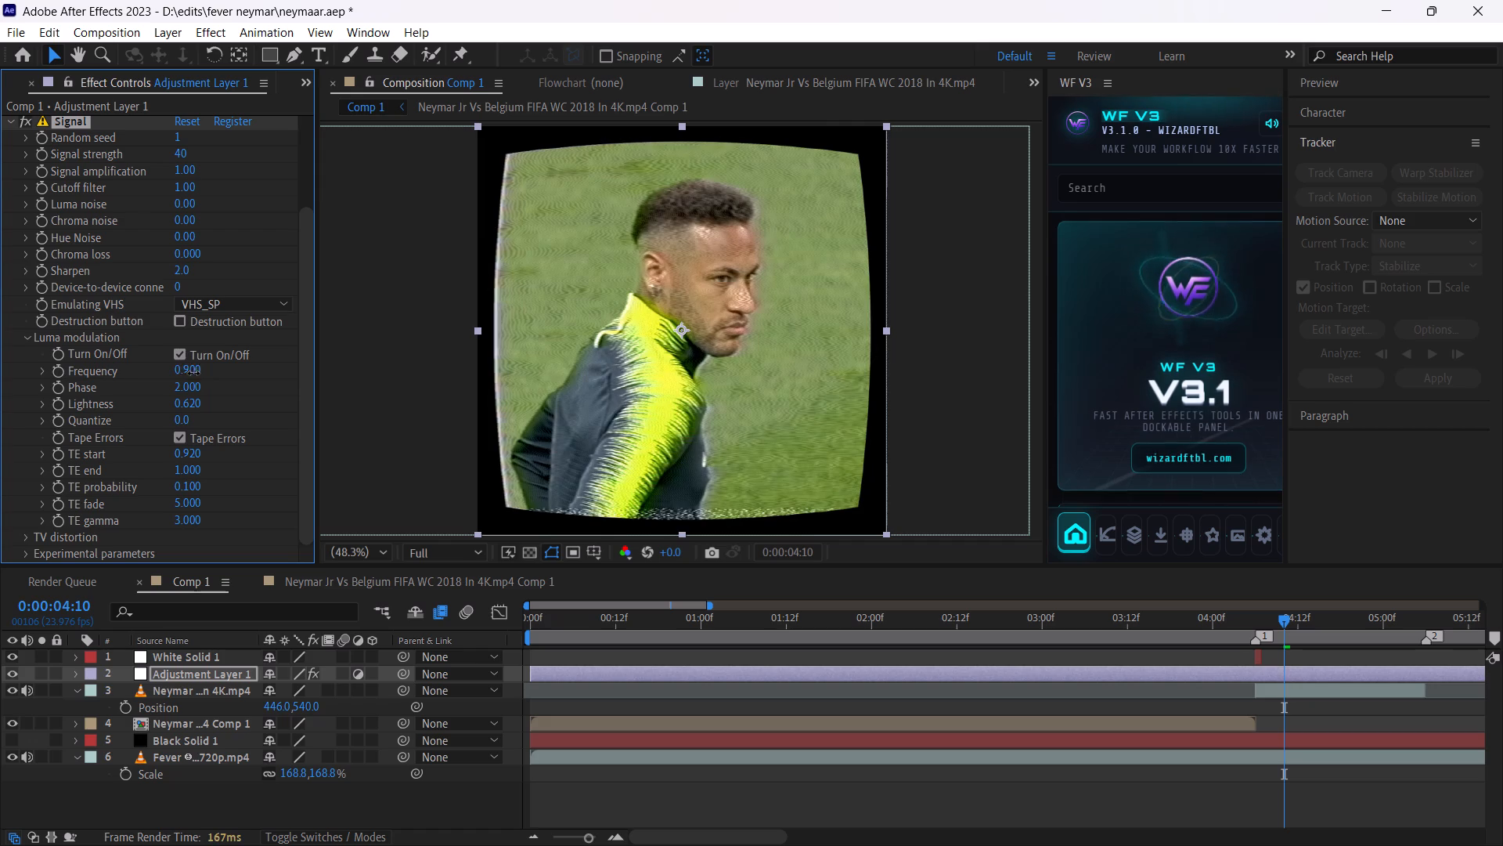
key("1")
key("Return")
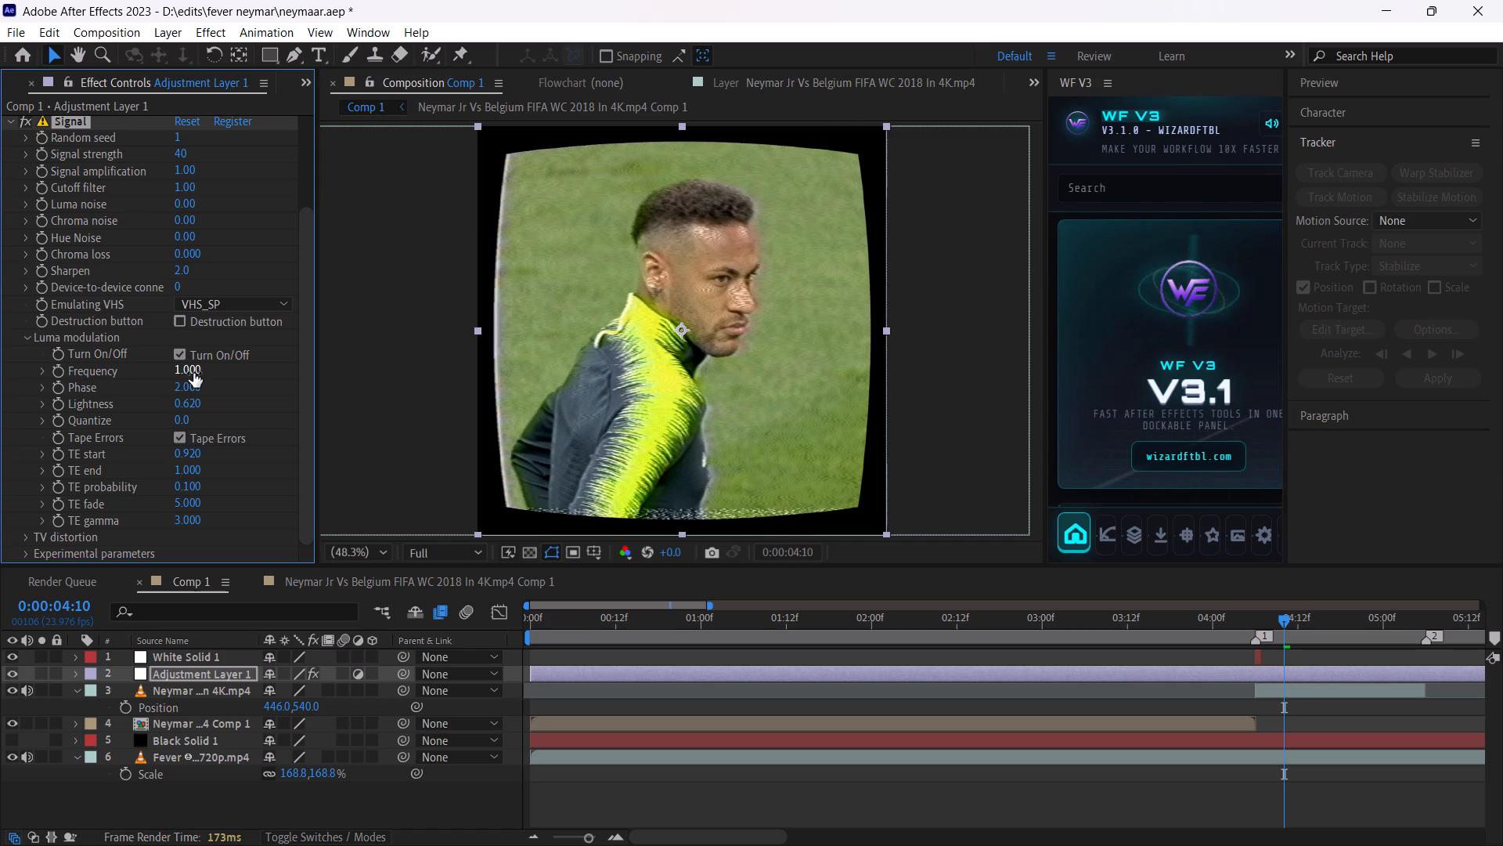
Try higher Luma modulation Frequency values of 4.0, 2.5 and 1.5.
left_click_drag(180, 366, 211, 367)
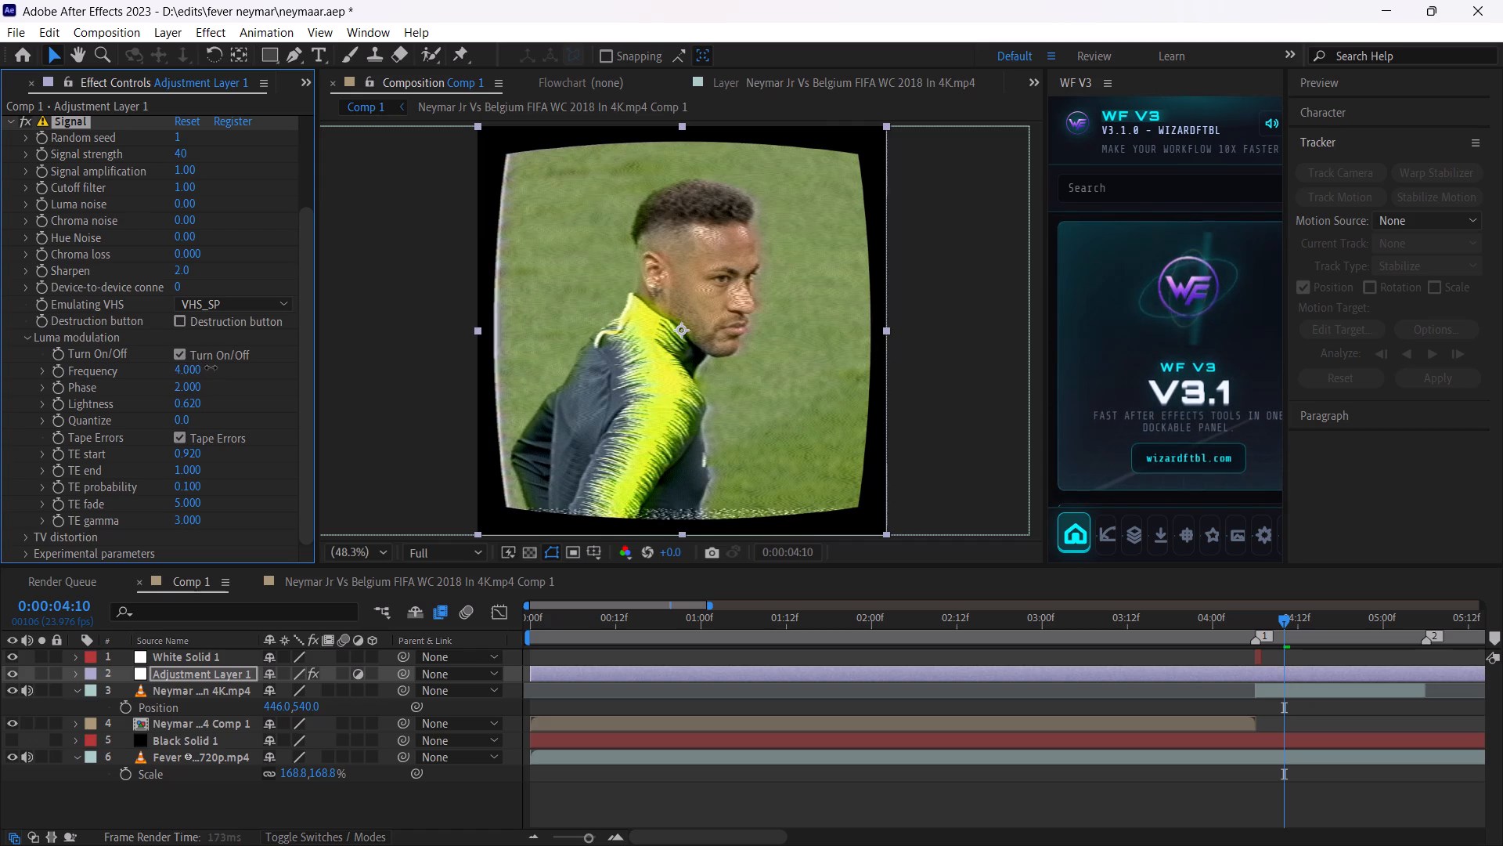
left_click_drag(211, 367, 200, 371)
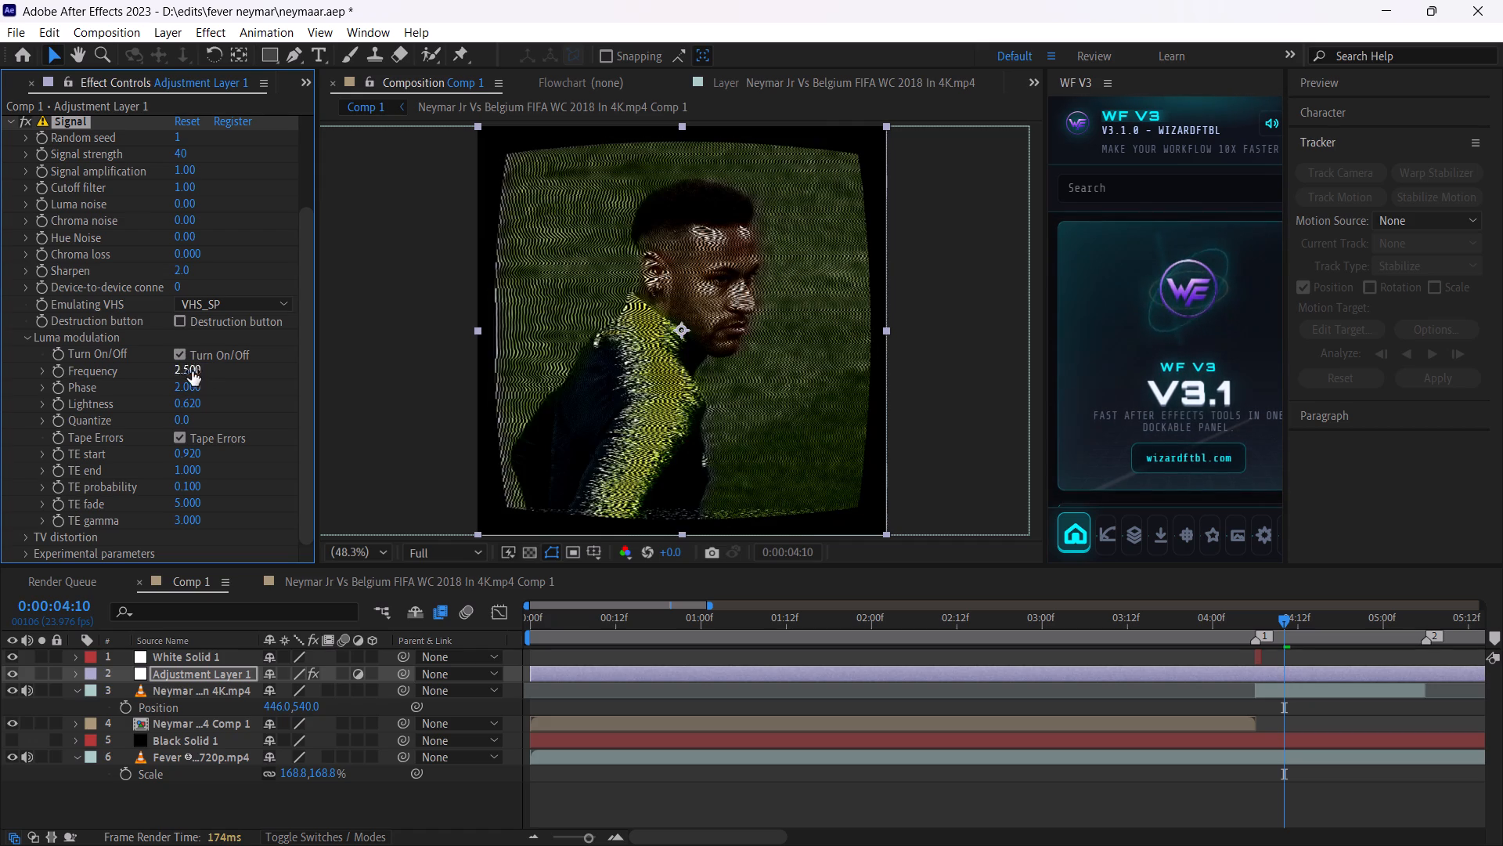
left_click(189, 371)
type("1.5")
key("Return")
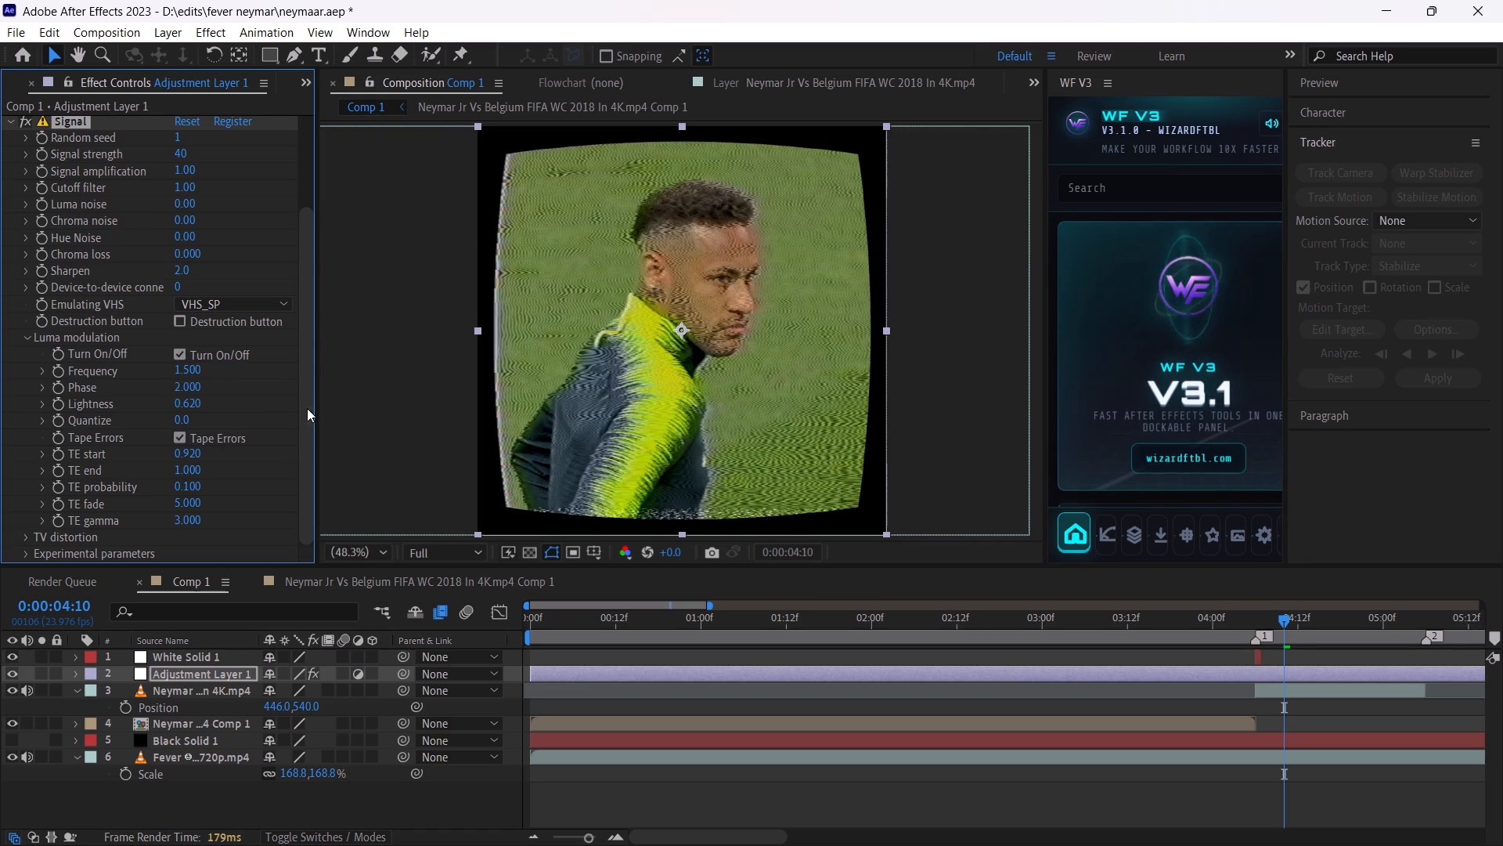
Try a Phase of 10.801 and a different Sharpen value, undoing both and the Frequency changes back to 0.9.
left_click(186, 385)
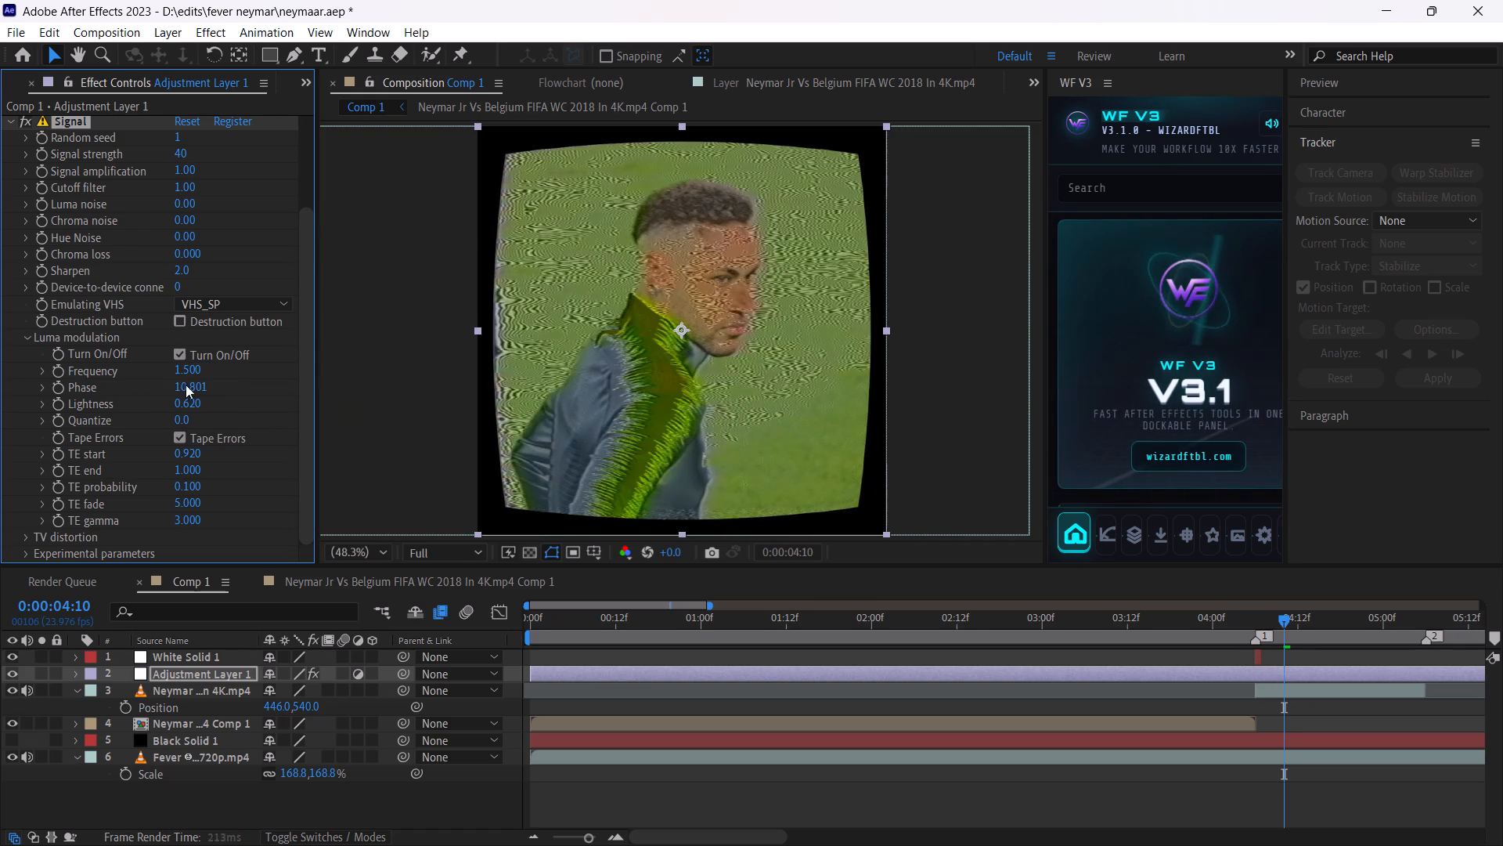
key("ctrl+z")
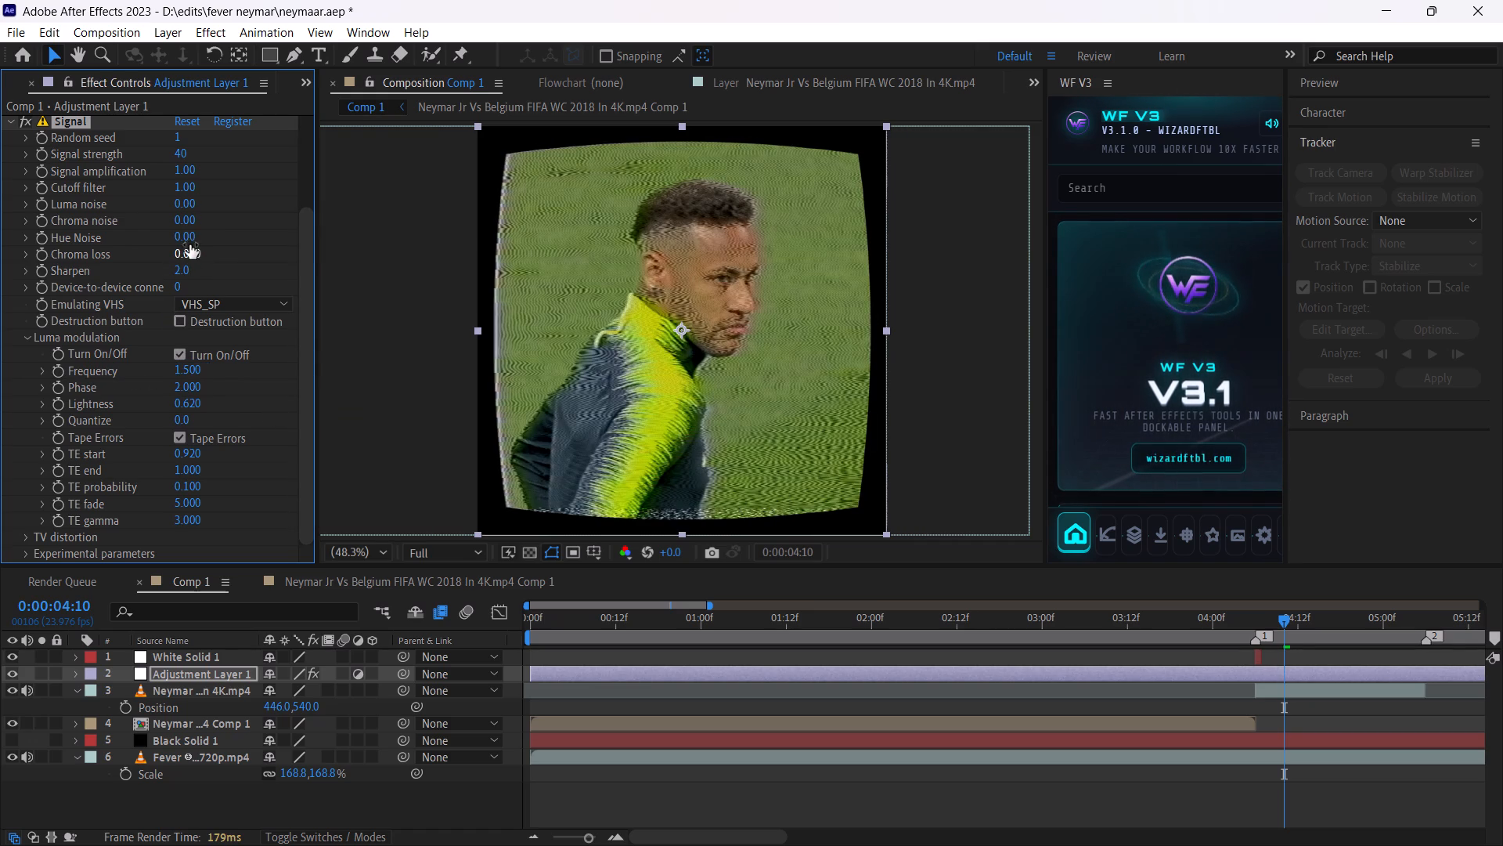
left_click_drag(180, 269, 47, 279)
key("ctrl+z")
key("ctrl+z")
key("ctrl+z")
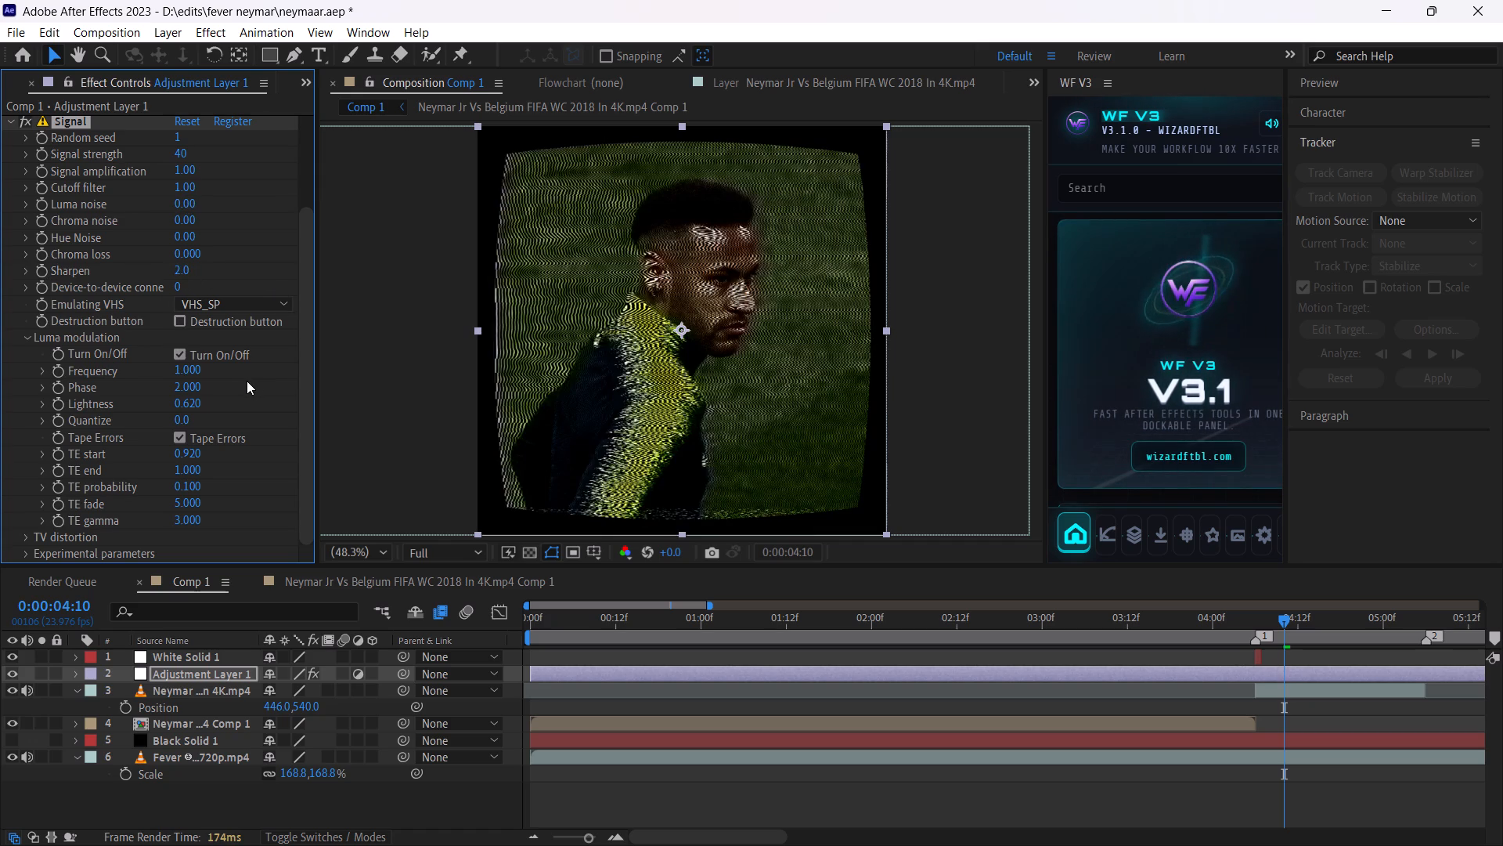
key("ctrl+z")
Set the Signal effect's Luma modulation Frequency to 0.7.
left_click(196, 375)
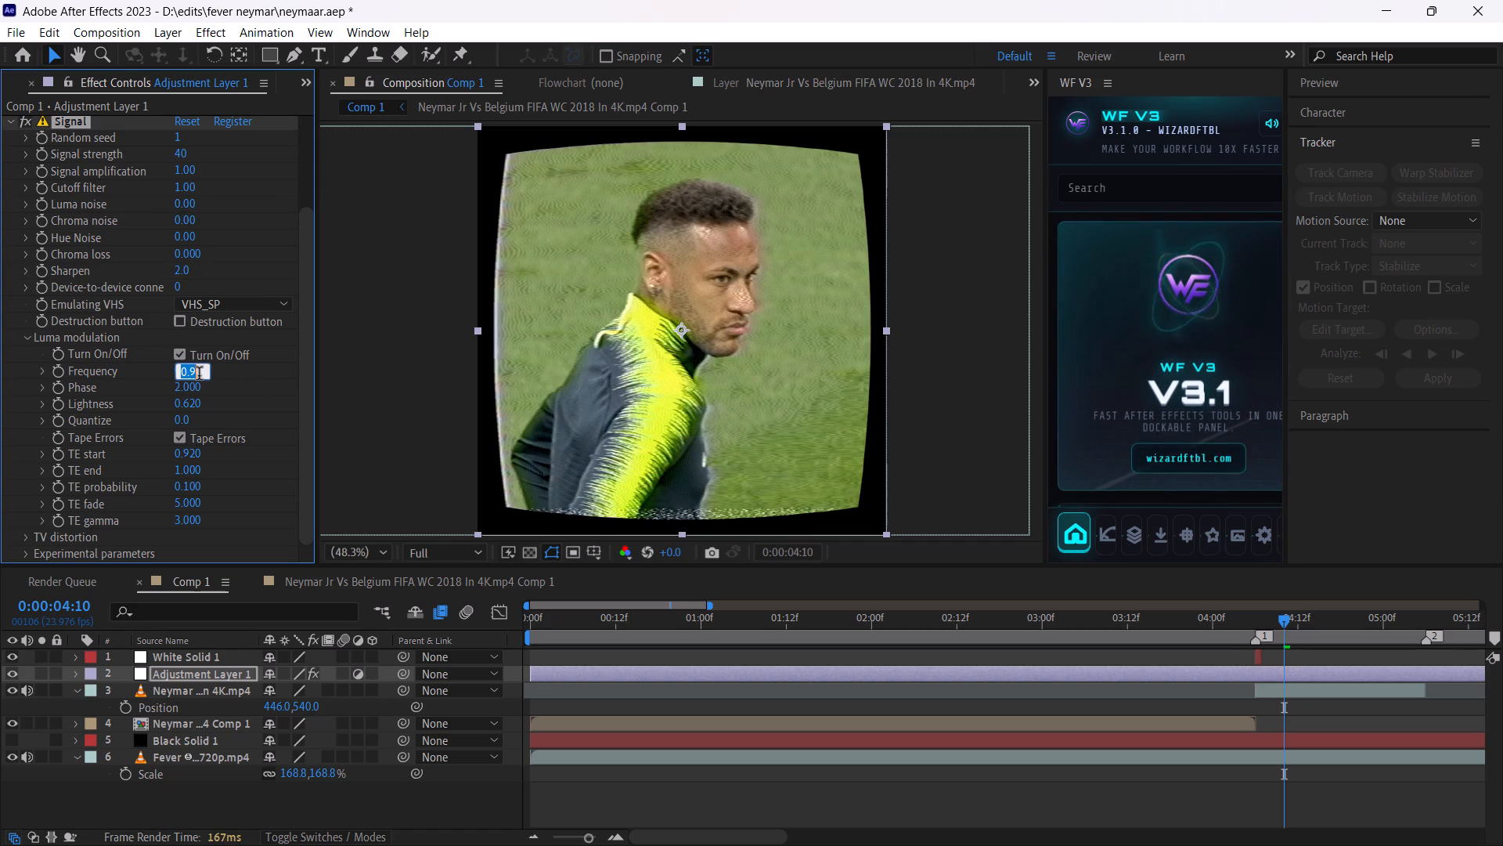
type(".7")
key("Return")
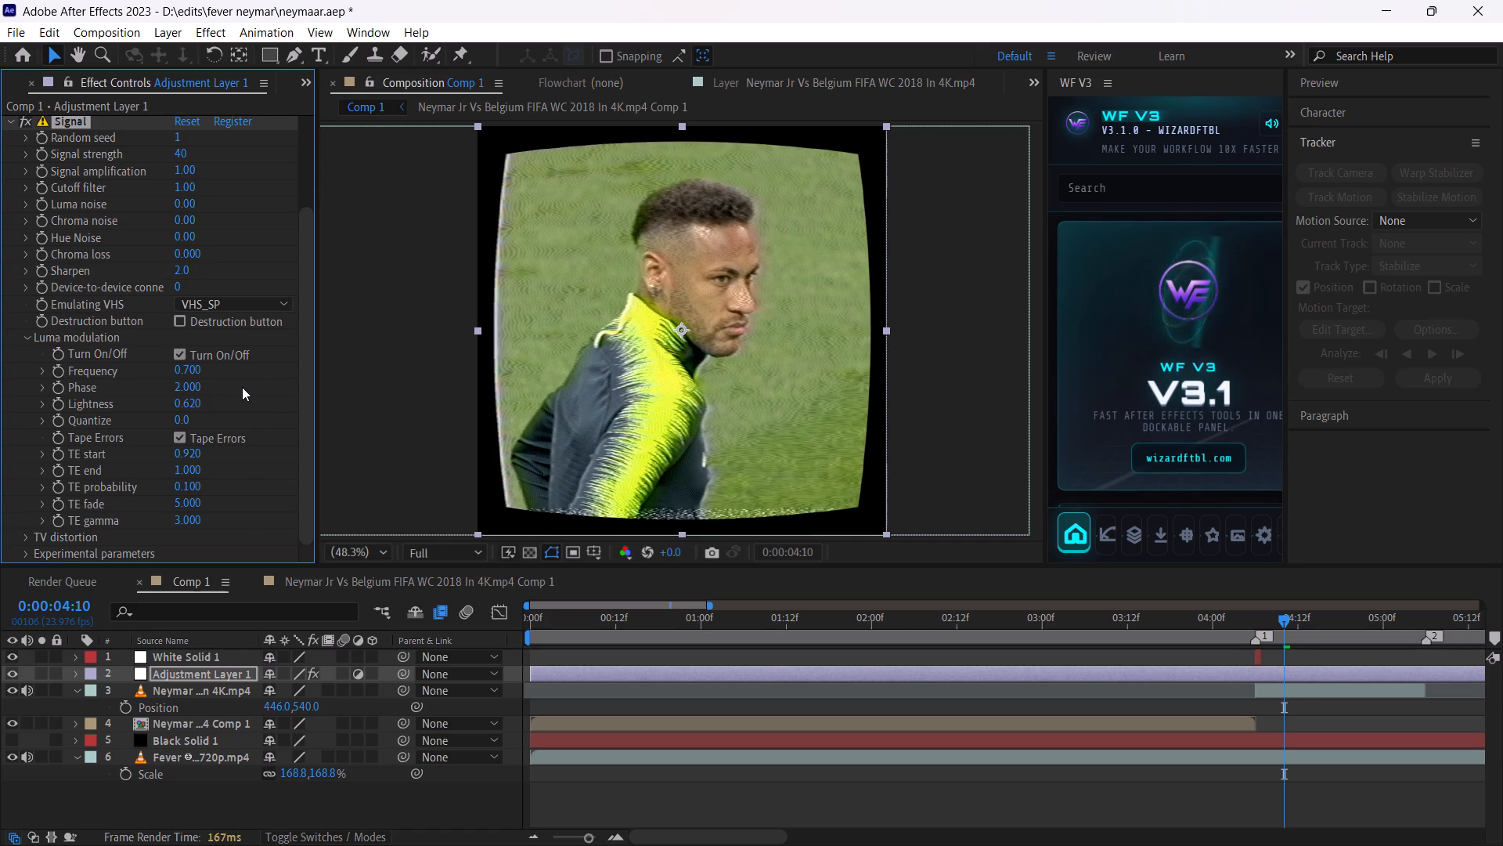
Play Comp 1 from the start to review the Signal look across the shots.
left_click_drag(845, 622, 348, 624)
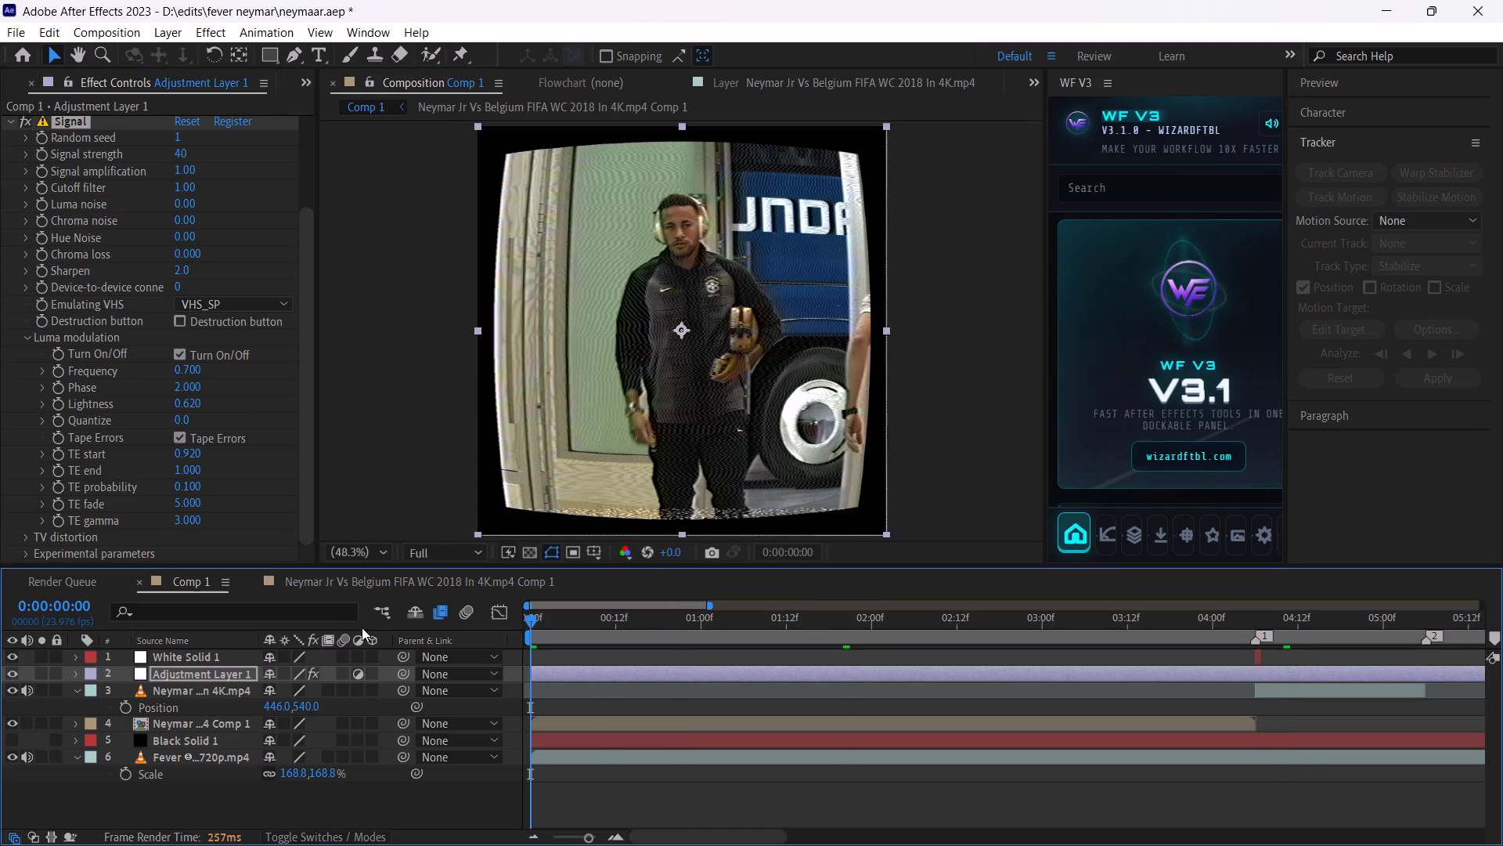
key("space")
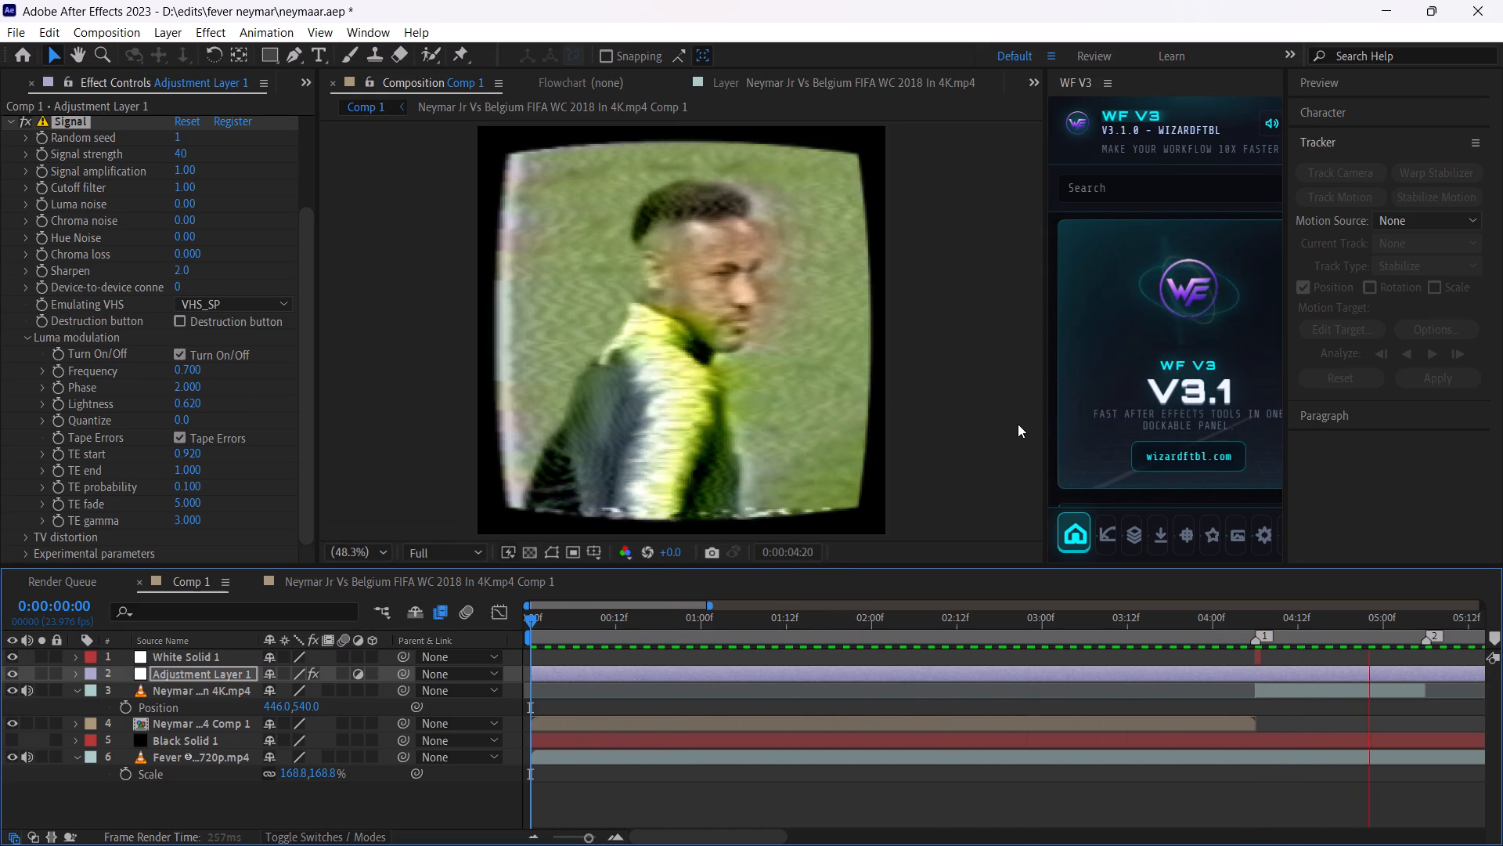
key("space")
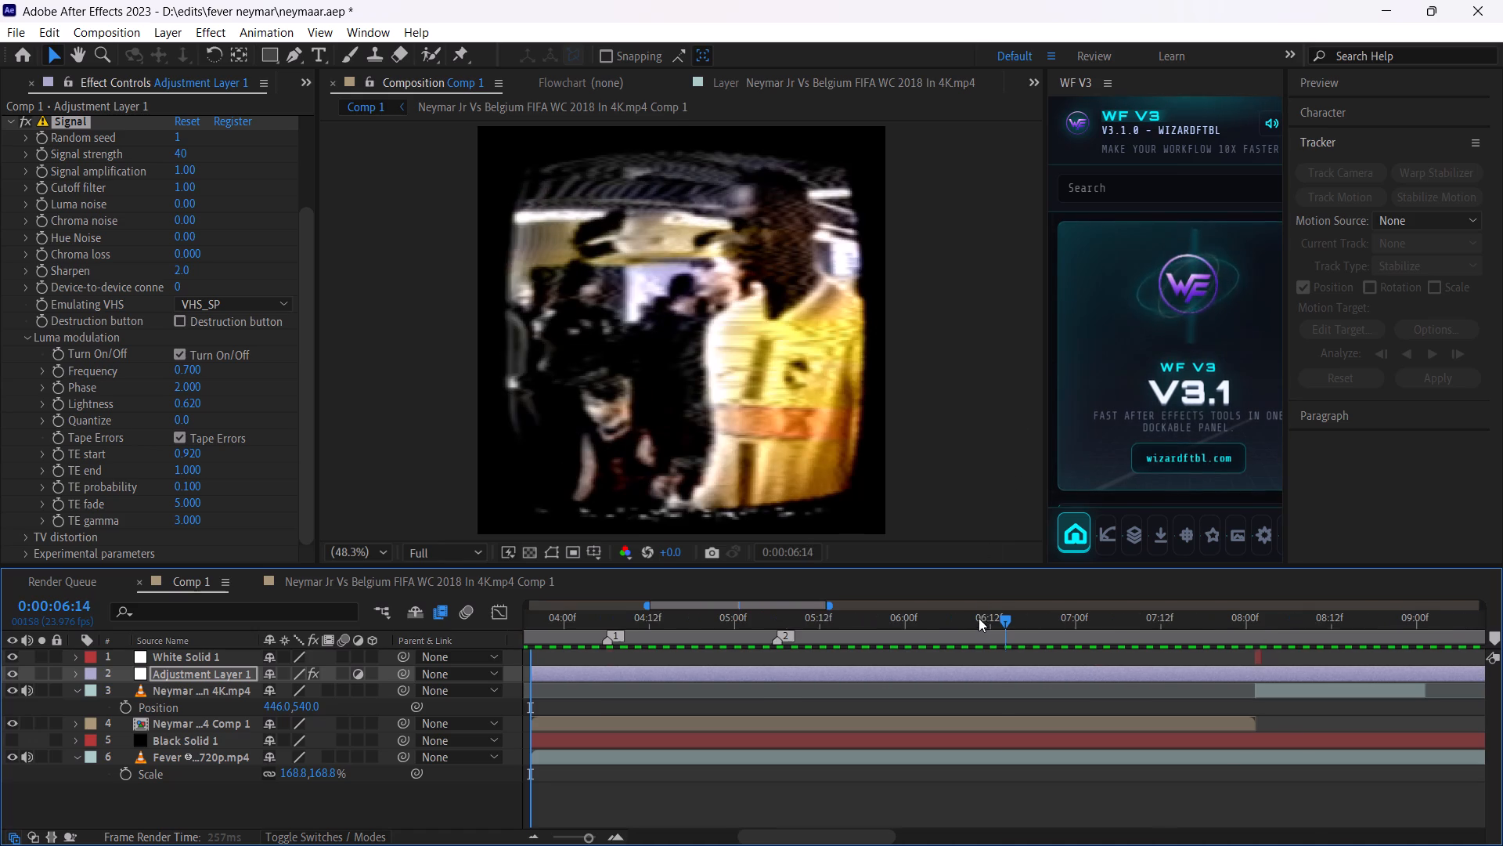
Park Comp 1 at marker 2 (0:00:05:06) and close the Neymar clip's Layer view in favour of its source footage.
left_click_drag(790, 622, 777, 624)
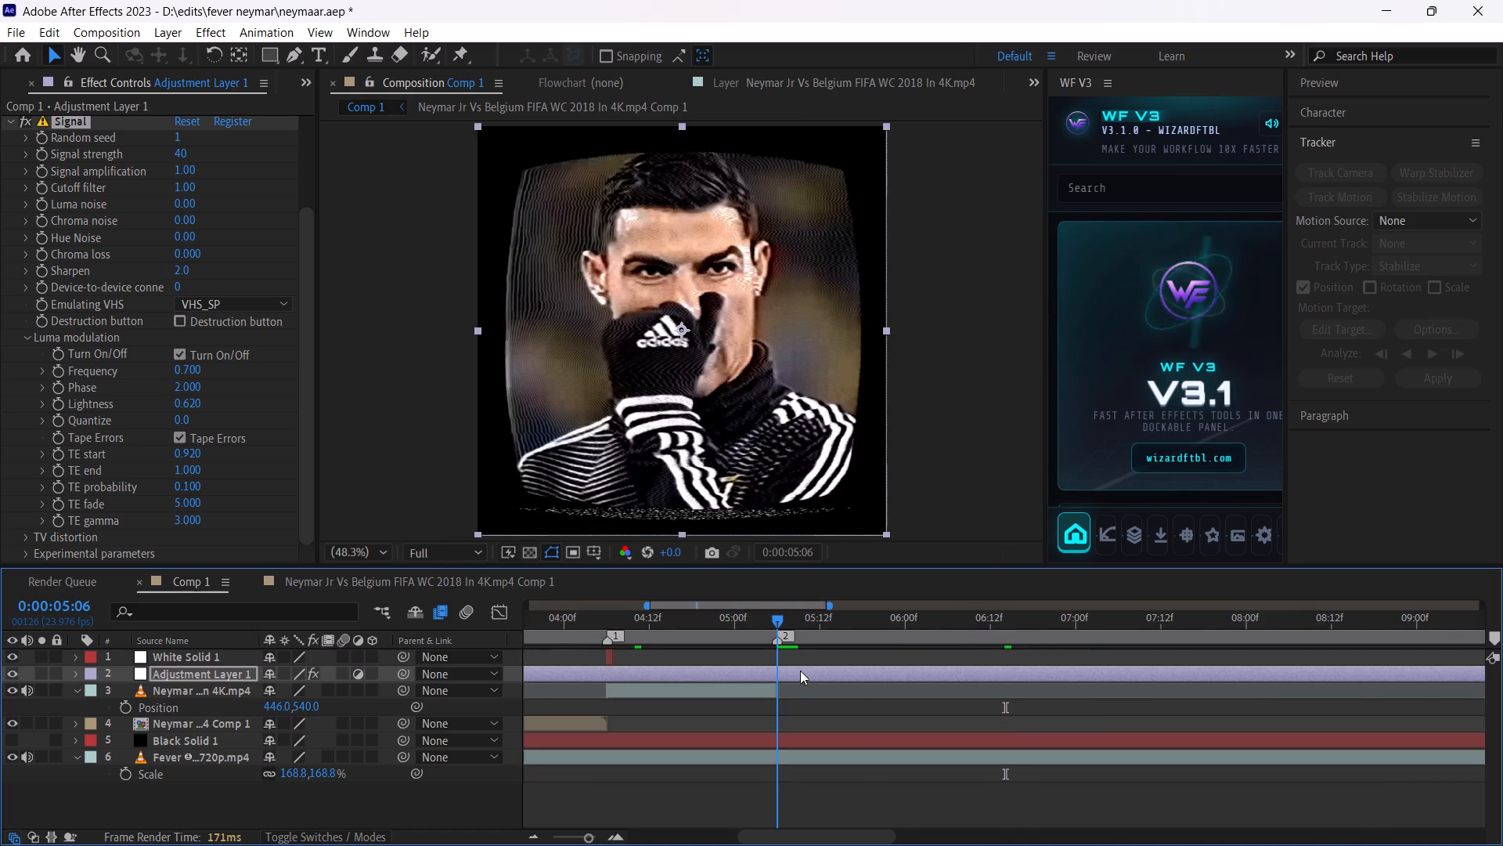
left_click(777, 616)
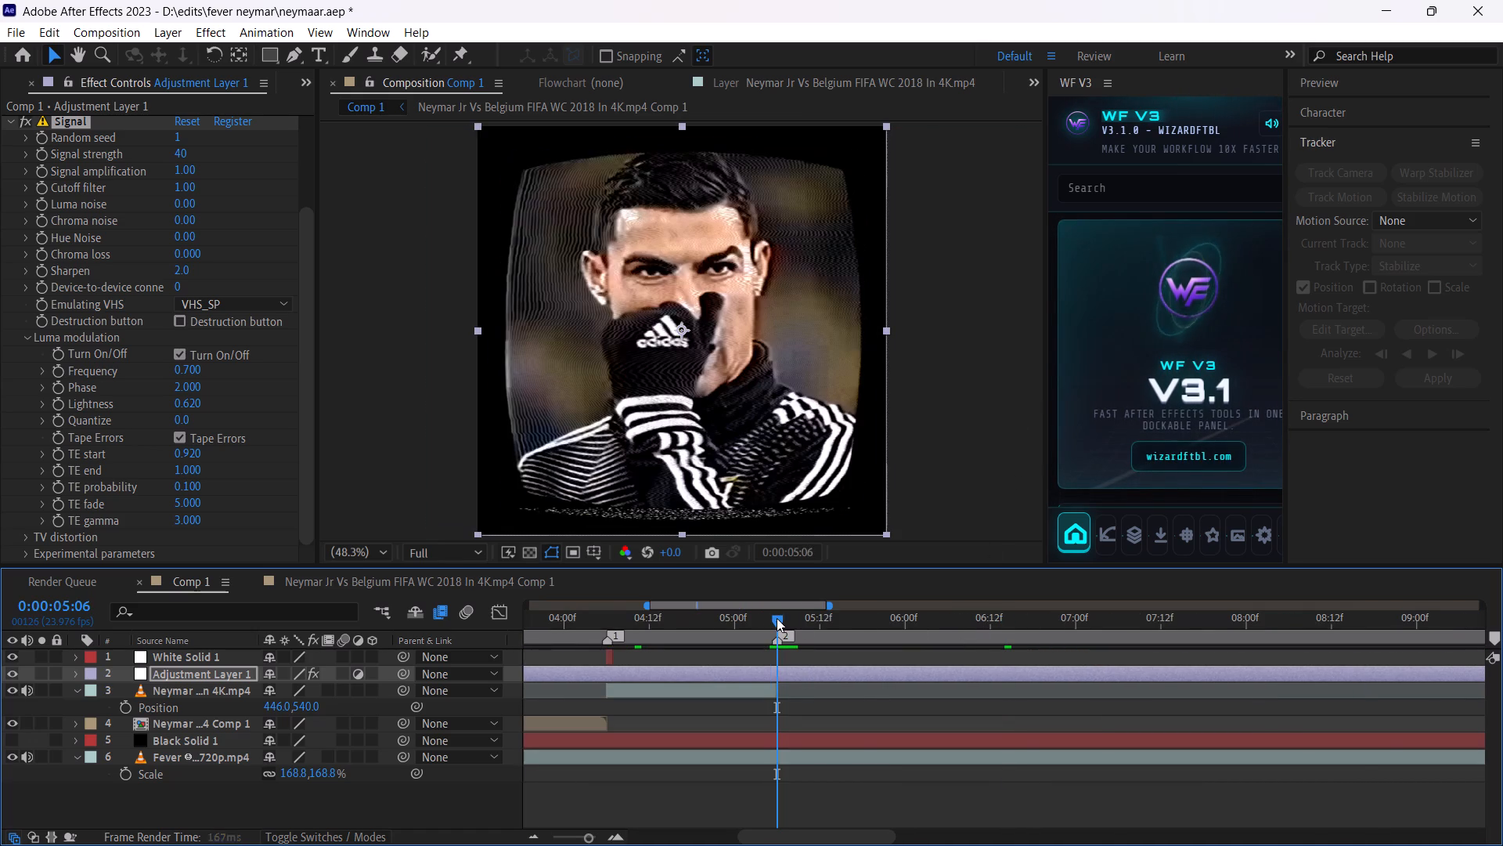
left_click(774, 80)
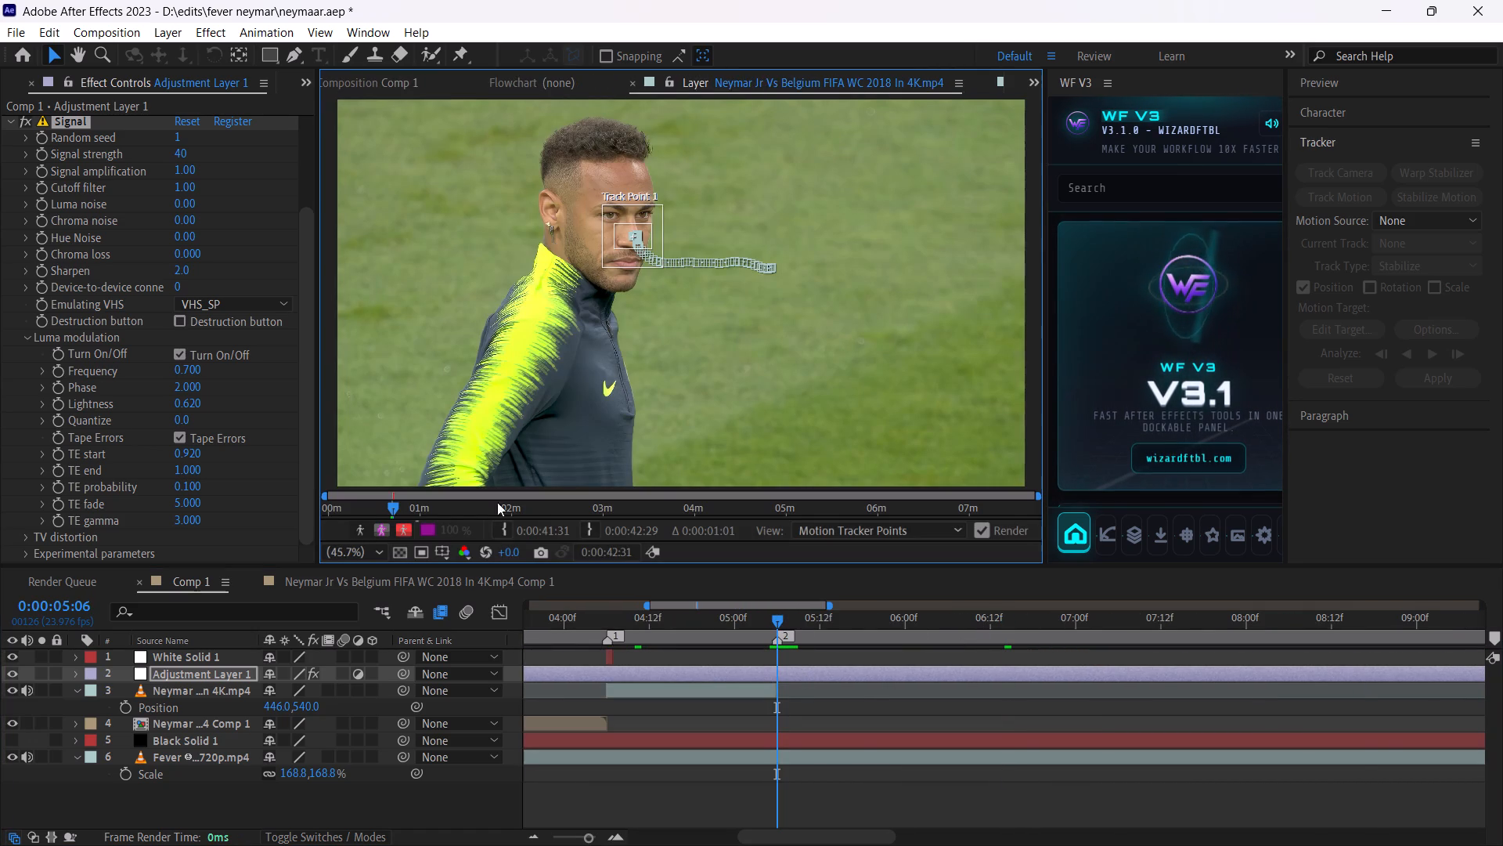
left_click_drag(391, 508, 416, 507)
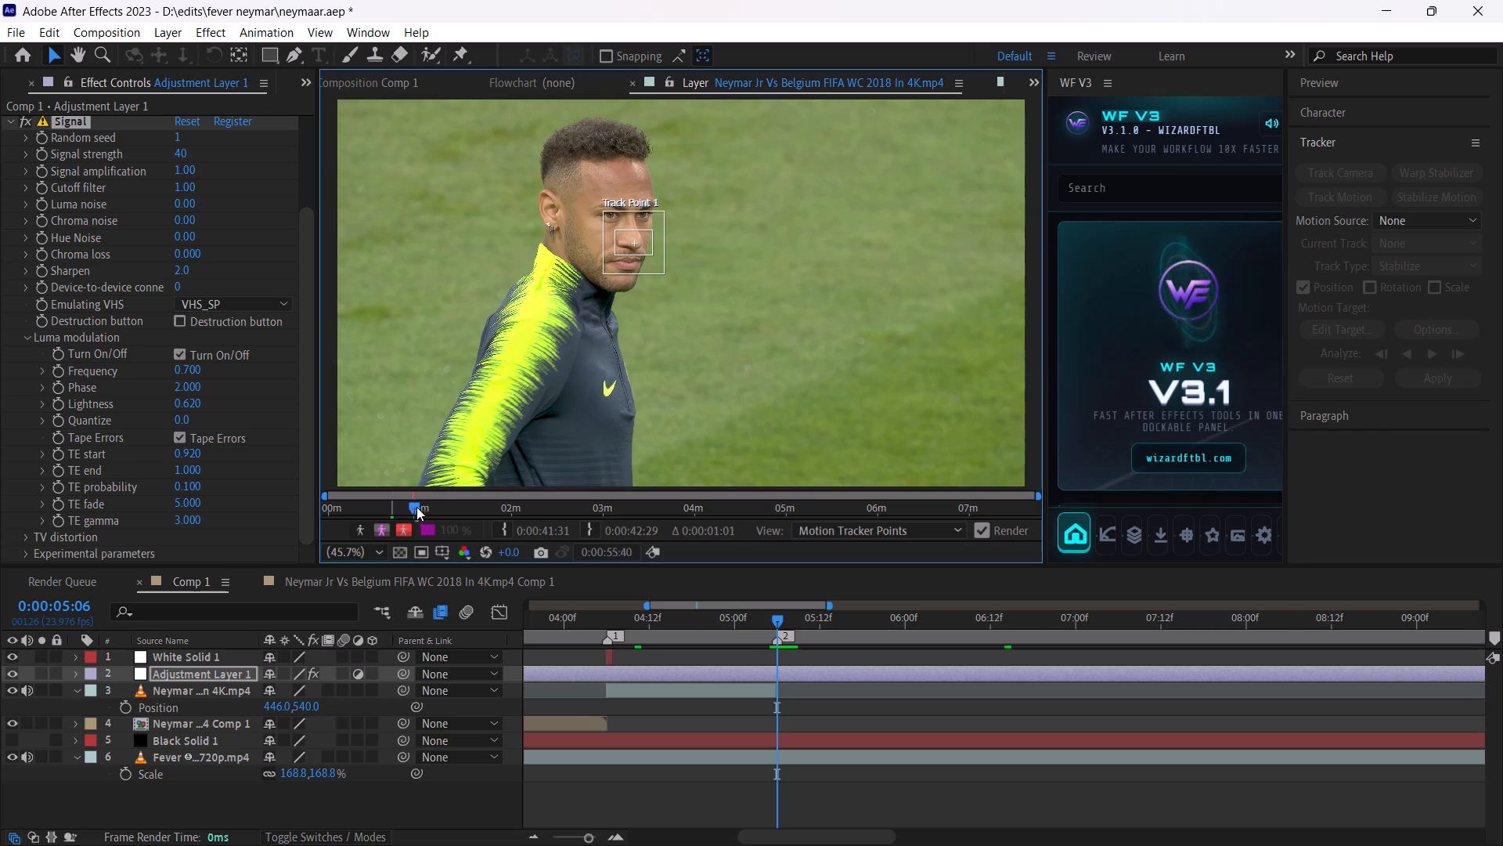
left_click_drag(416, 507, 463, 518)
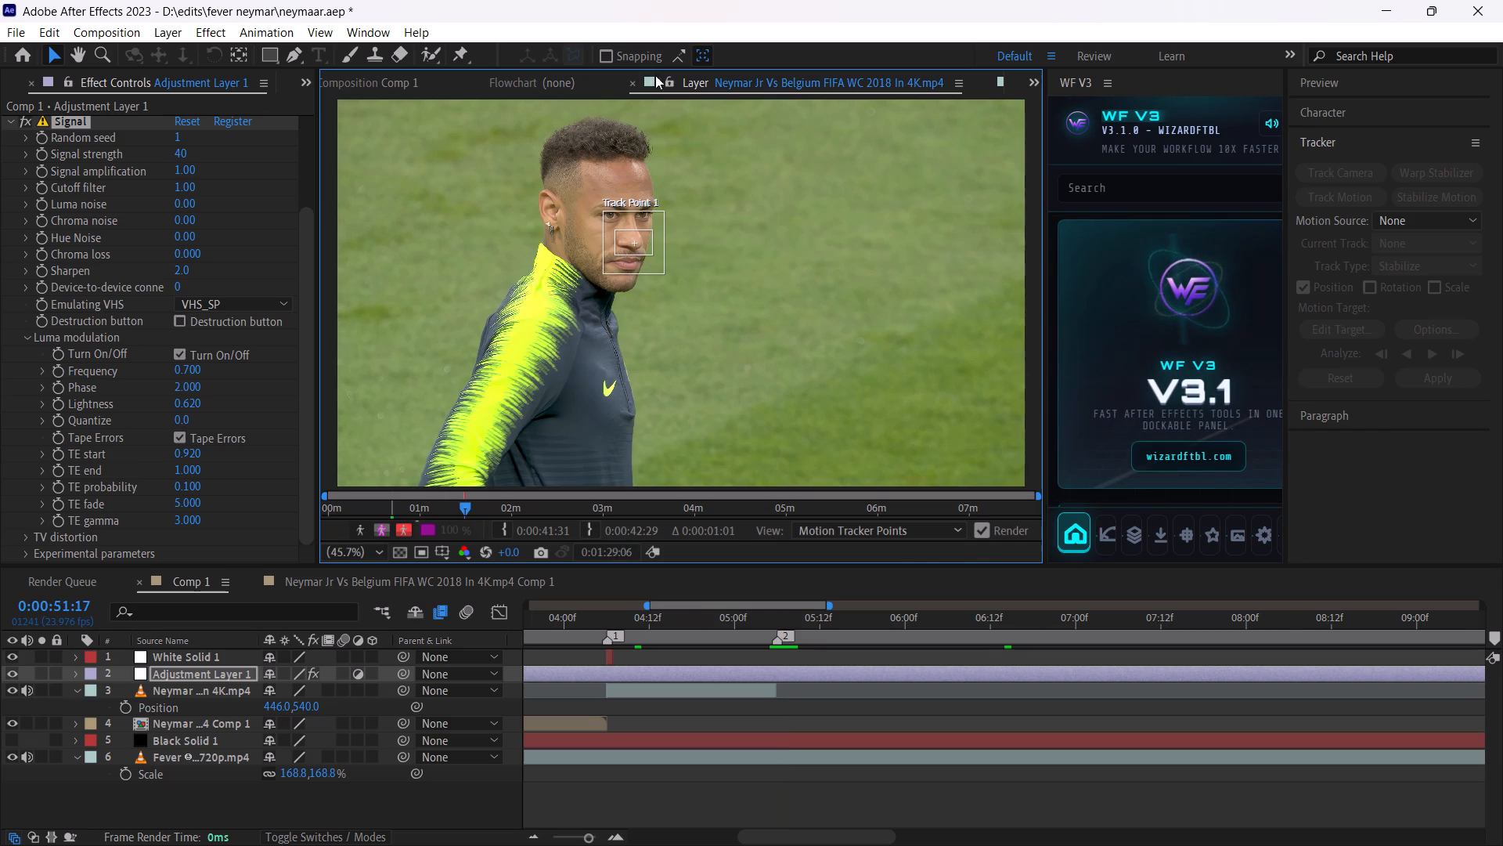
left_click(634, 79)
Scrub through the Neymar Jr Vs Belgium source footage to examine candidate shots for the section after marker 2.
left_click_drag(453, 510, 311, 518)
key("space")
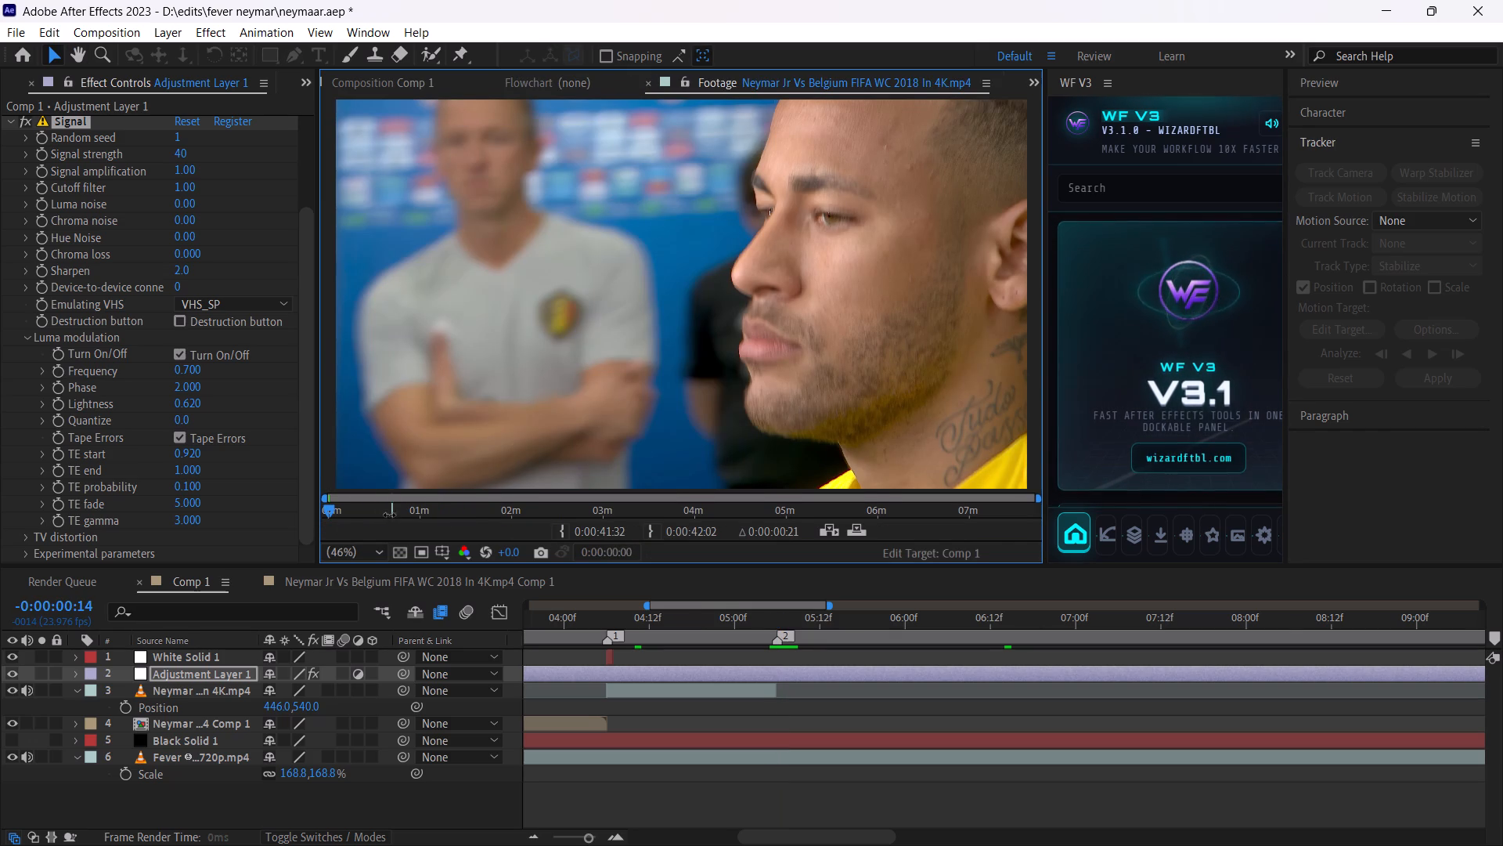
key("space")
left_click_drag(369, 510, 391, 508)
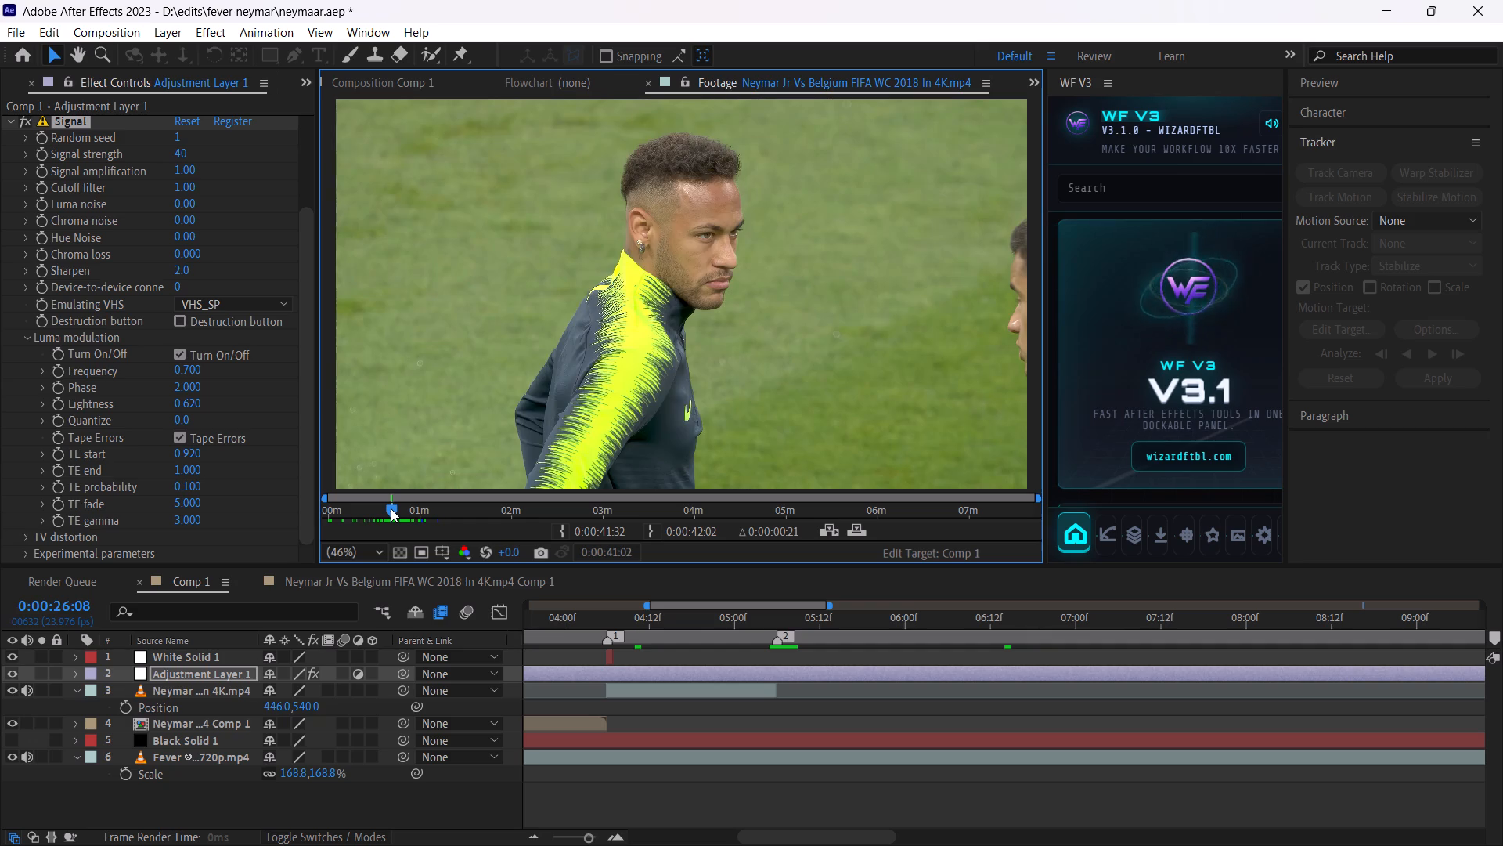
left_click_drag(391, 508, 405, 507)
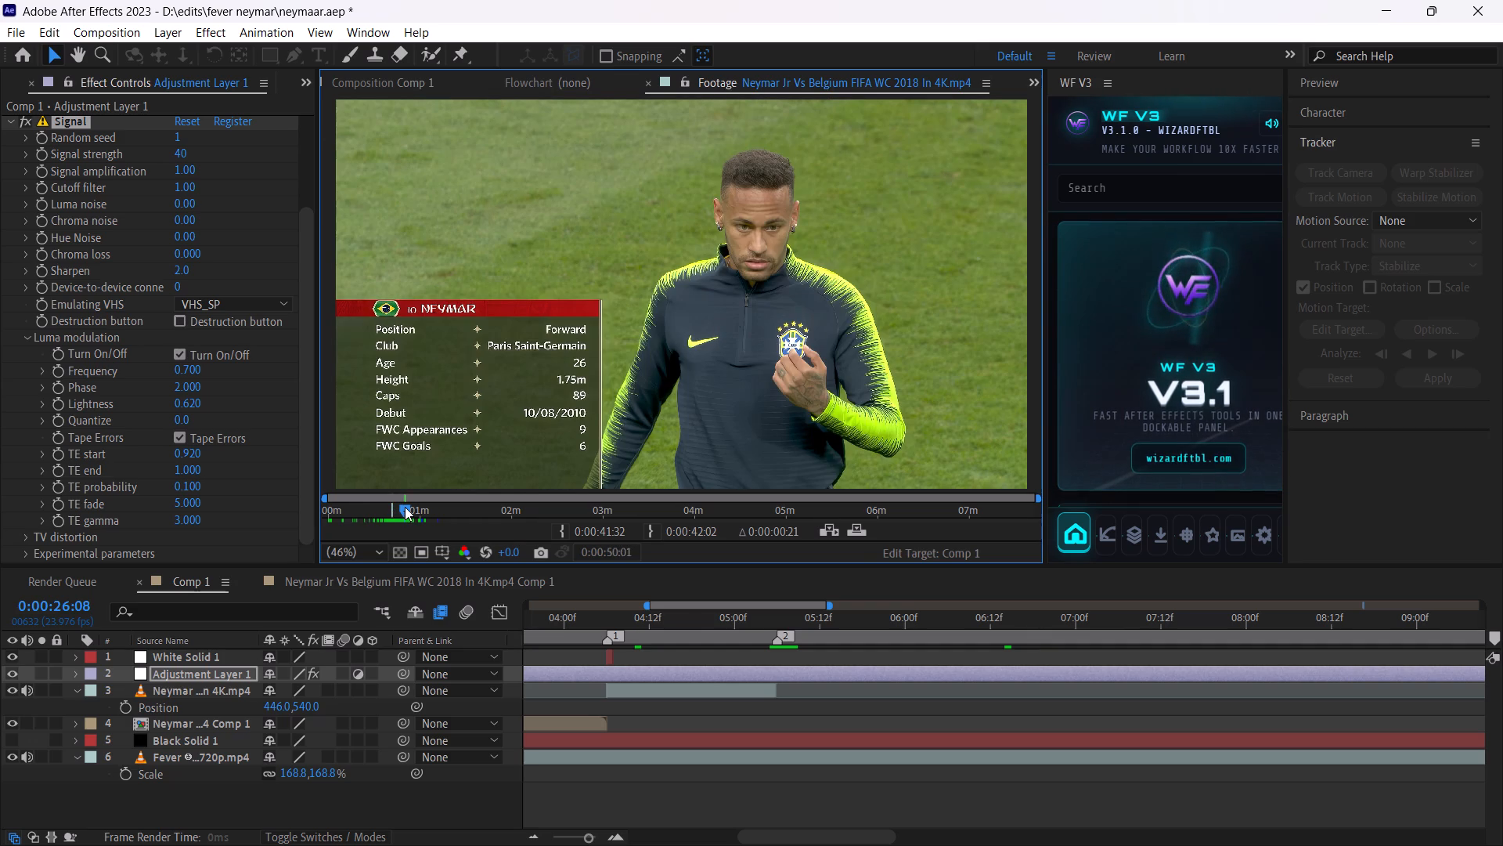
left_click_drag(405, 507, 416, 507)
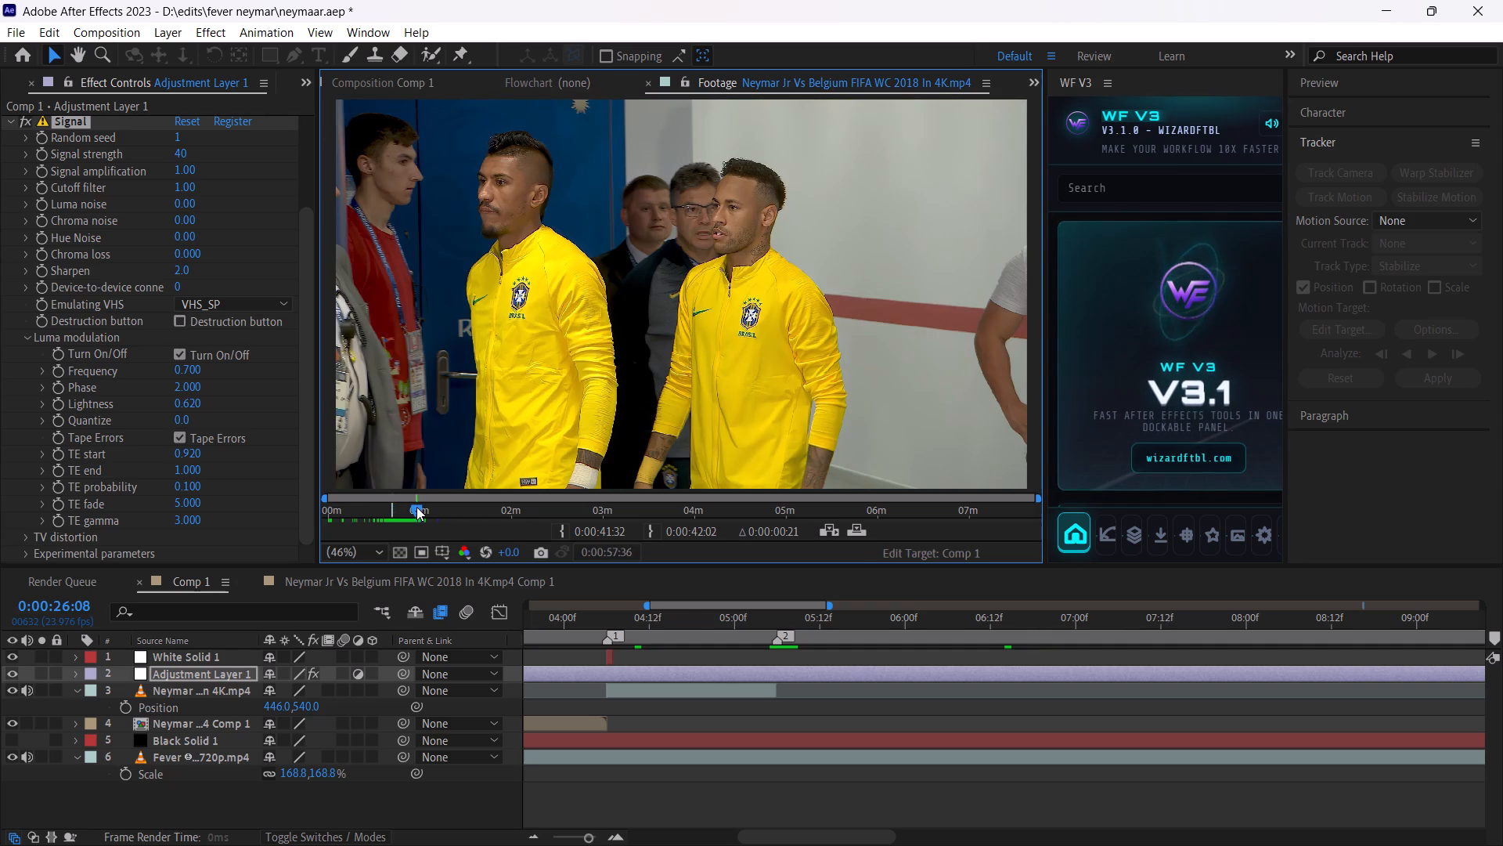
left_click_drag(416, 507, 448, 503)
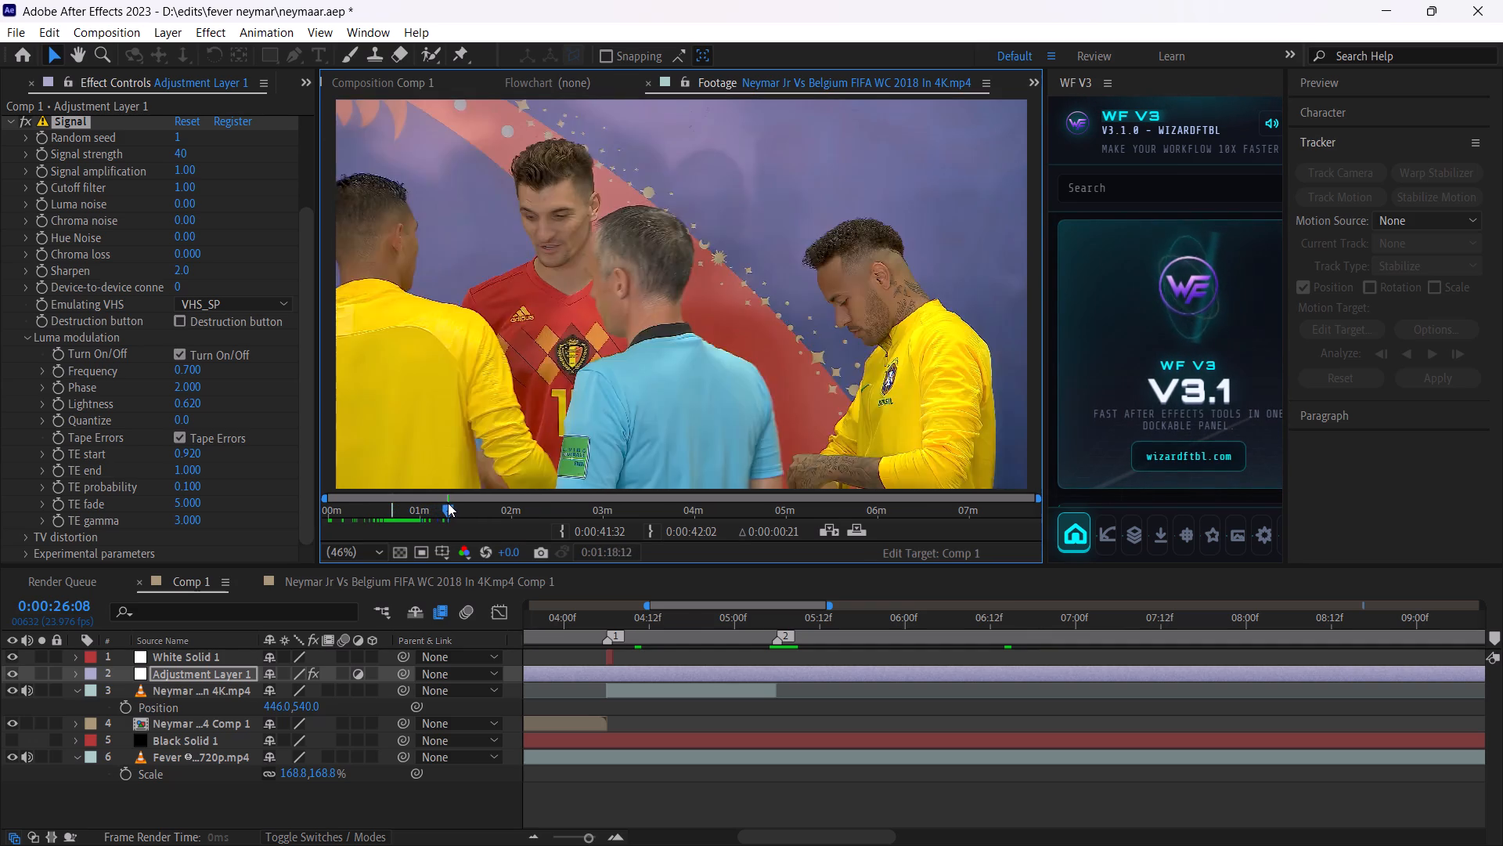
left_click_drag(448, 503, 471, 501)
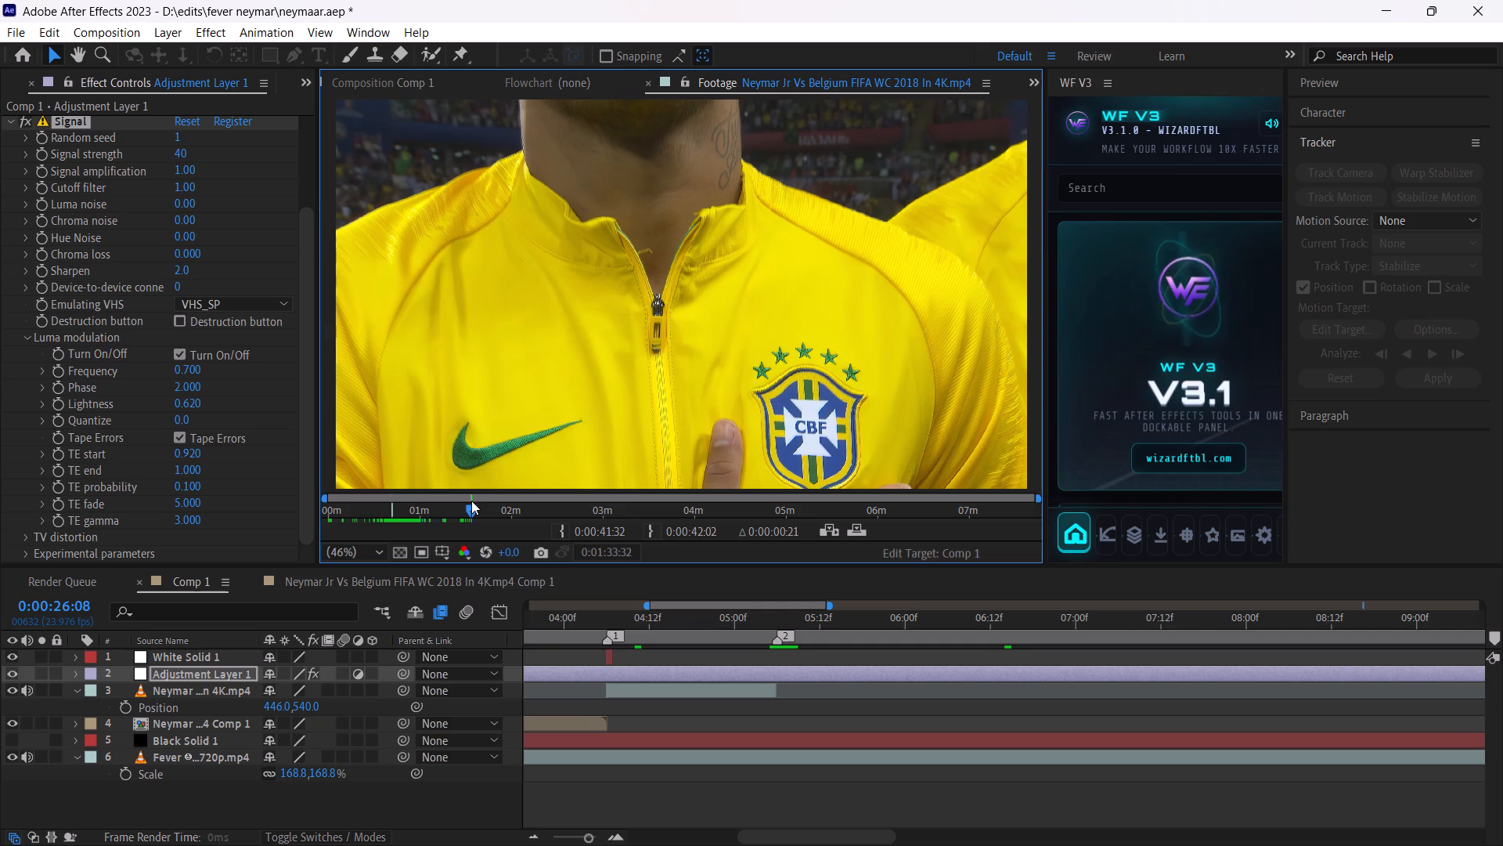
left_click_drag(471, 501, 474, 501)
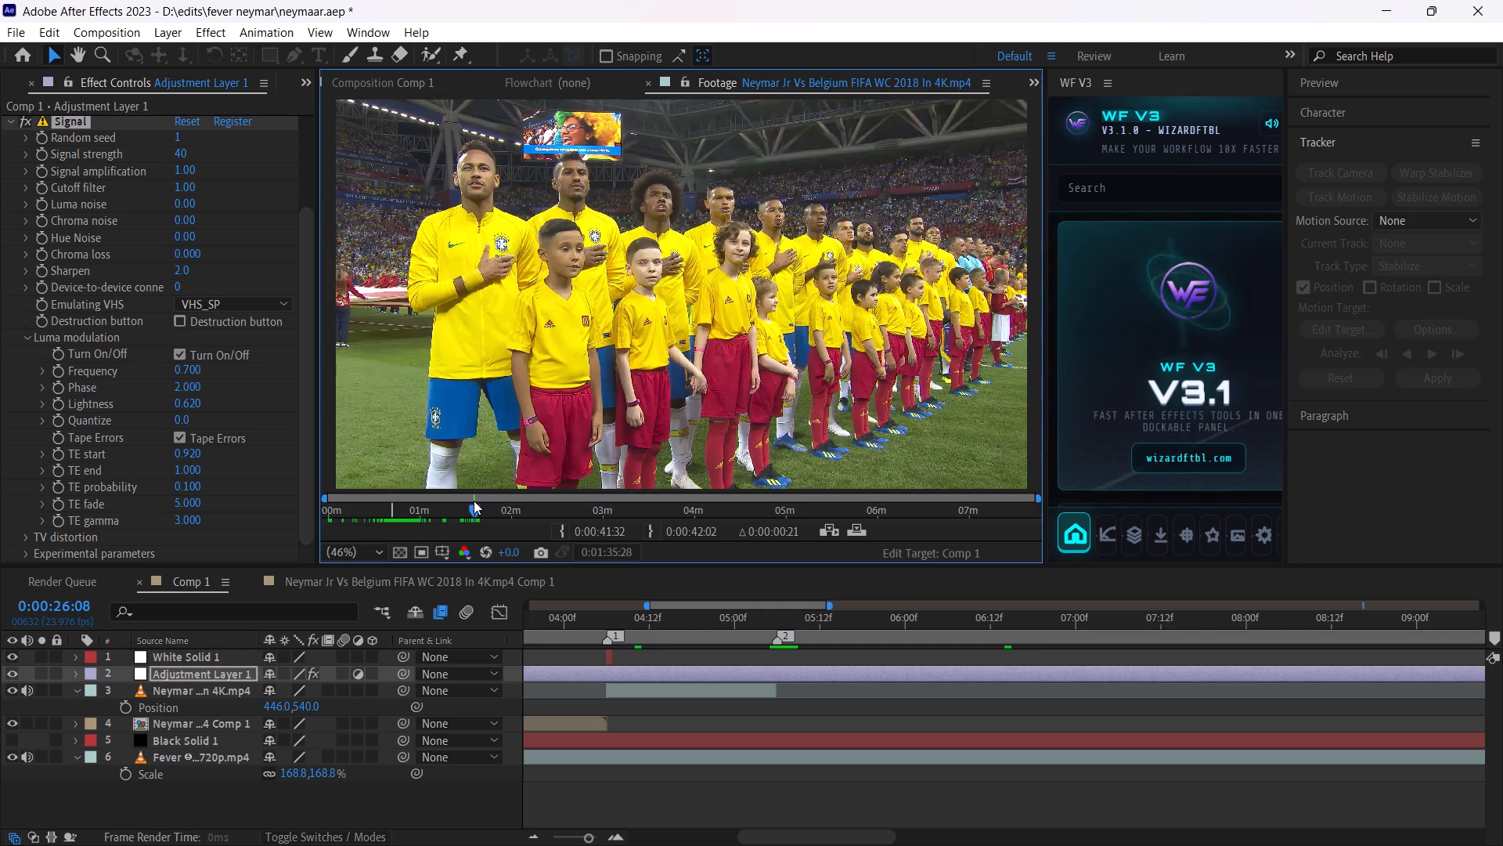
Mark the Neymar anthem close-up in the source footage with In point 0:01:33:32 and Out point 0:01:35:22.
left_click_drag(474, 501, 471, 501)
left_click(653, 536)
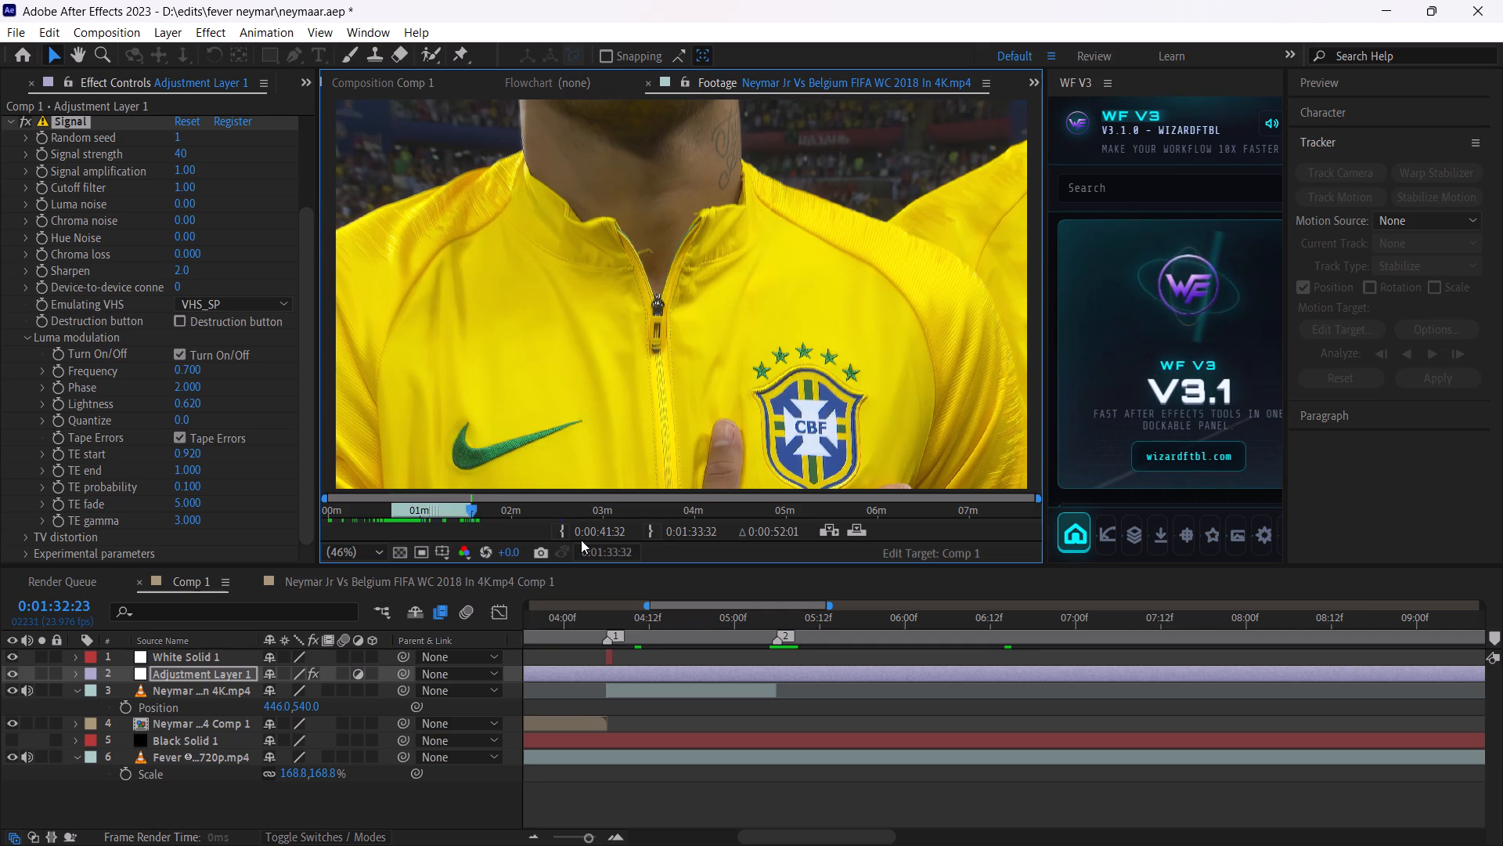
left_click(557, 532)
key("ctrl+shift+Right")
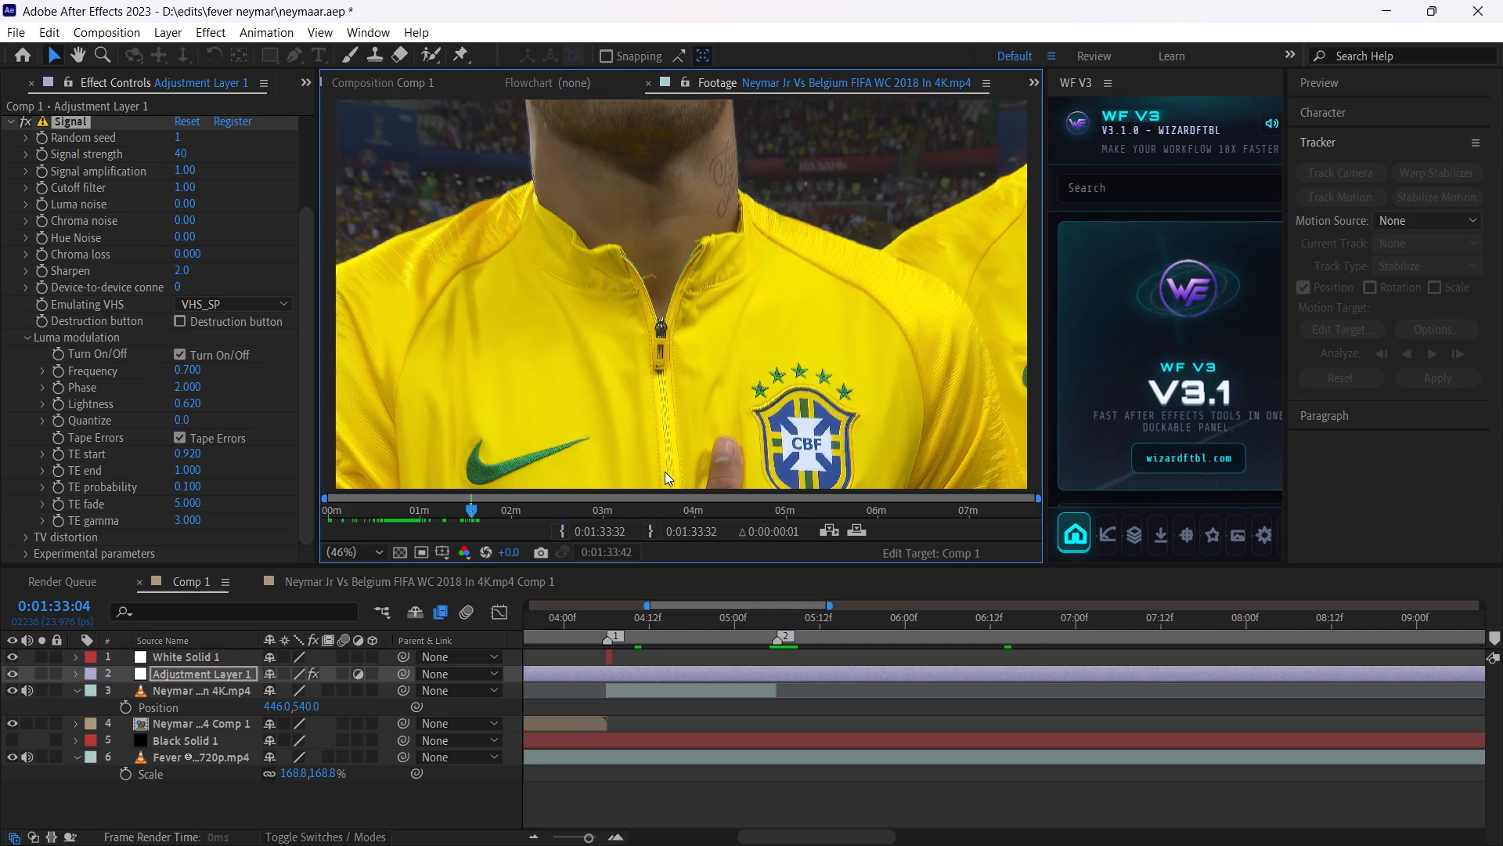
key("ctrl+shift+Right")
key("ctrl+shift+Right")
key("ctrl+shift+Right")
key("ctrl+shift+Right")
key("ctrl+shift+Right")
key("ctrl+shift+Right")
key("ctrl+shift+Right")
key("ctrl+shift+Right")
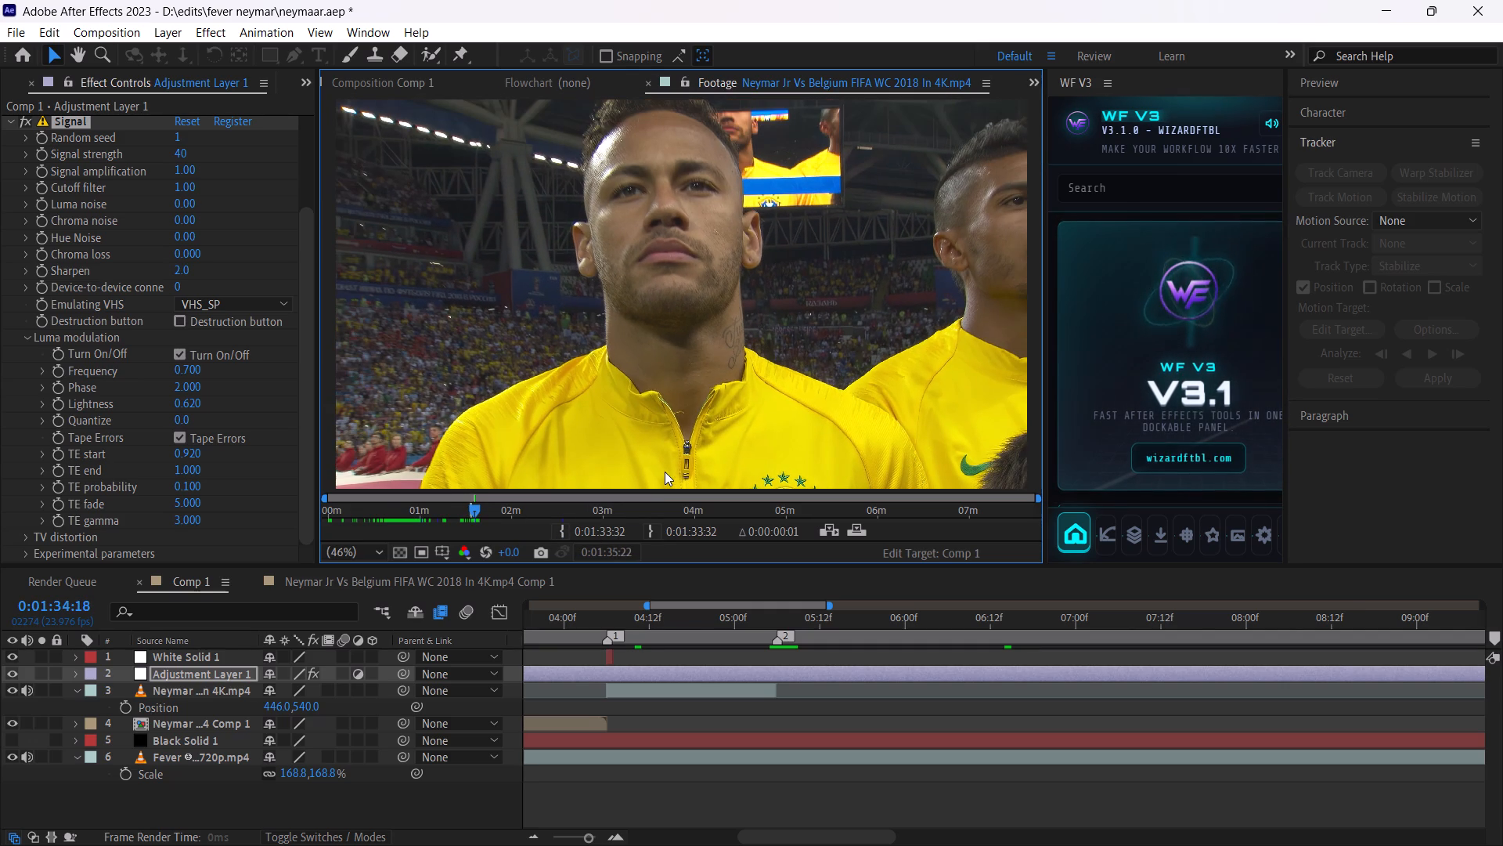
left_click(655, 536)
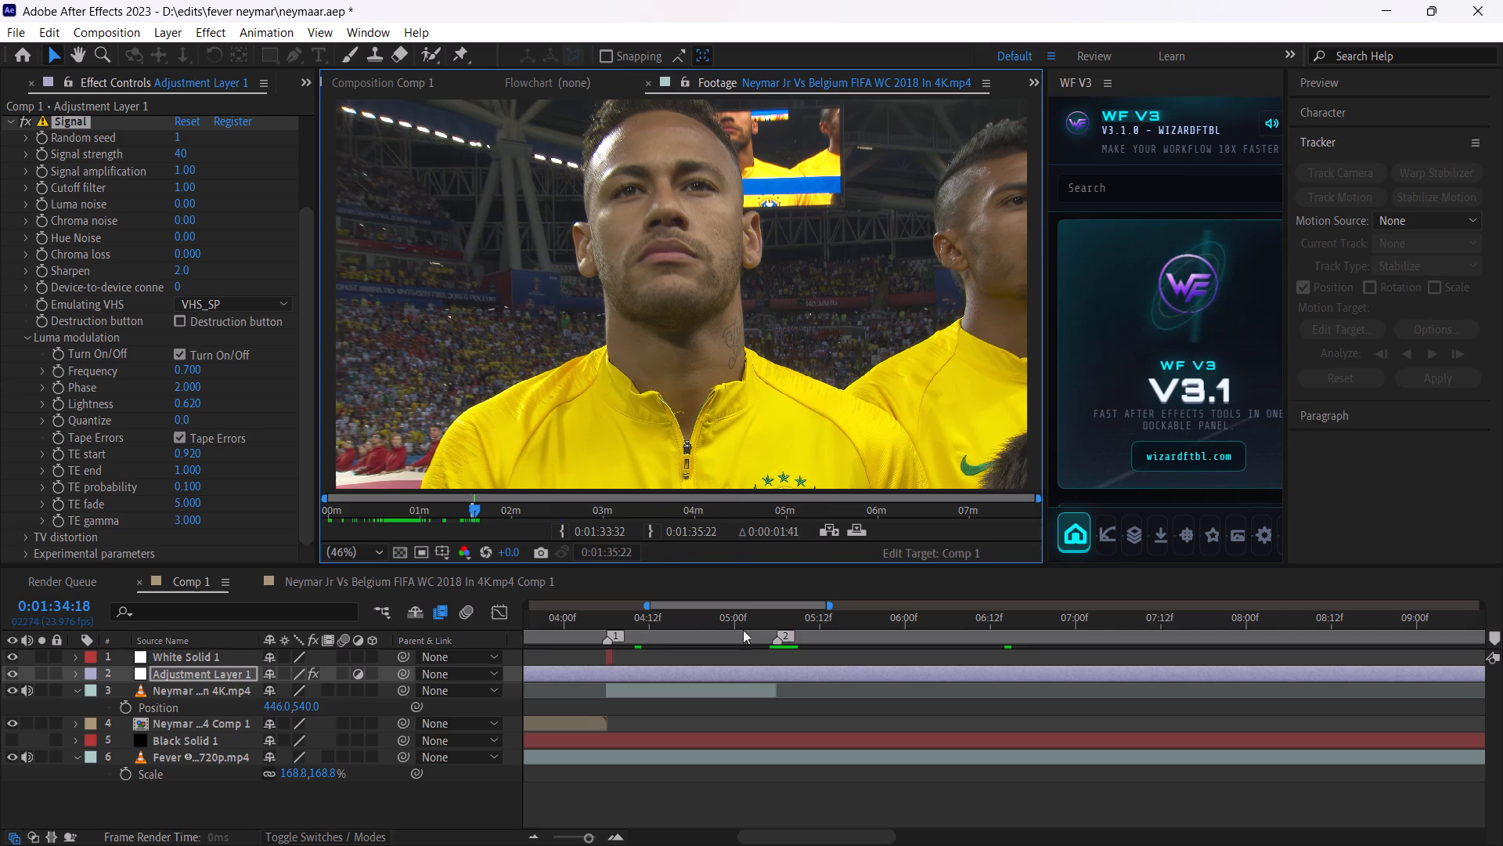
Scrub Comp 1 to 0:00:05:16 to examine the reference shot following marker 2.
left_click_drag(786, 620, 849, 635)
Switch to the Discord window.
key("alt+Tab")
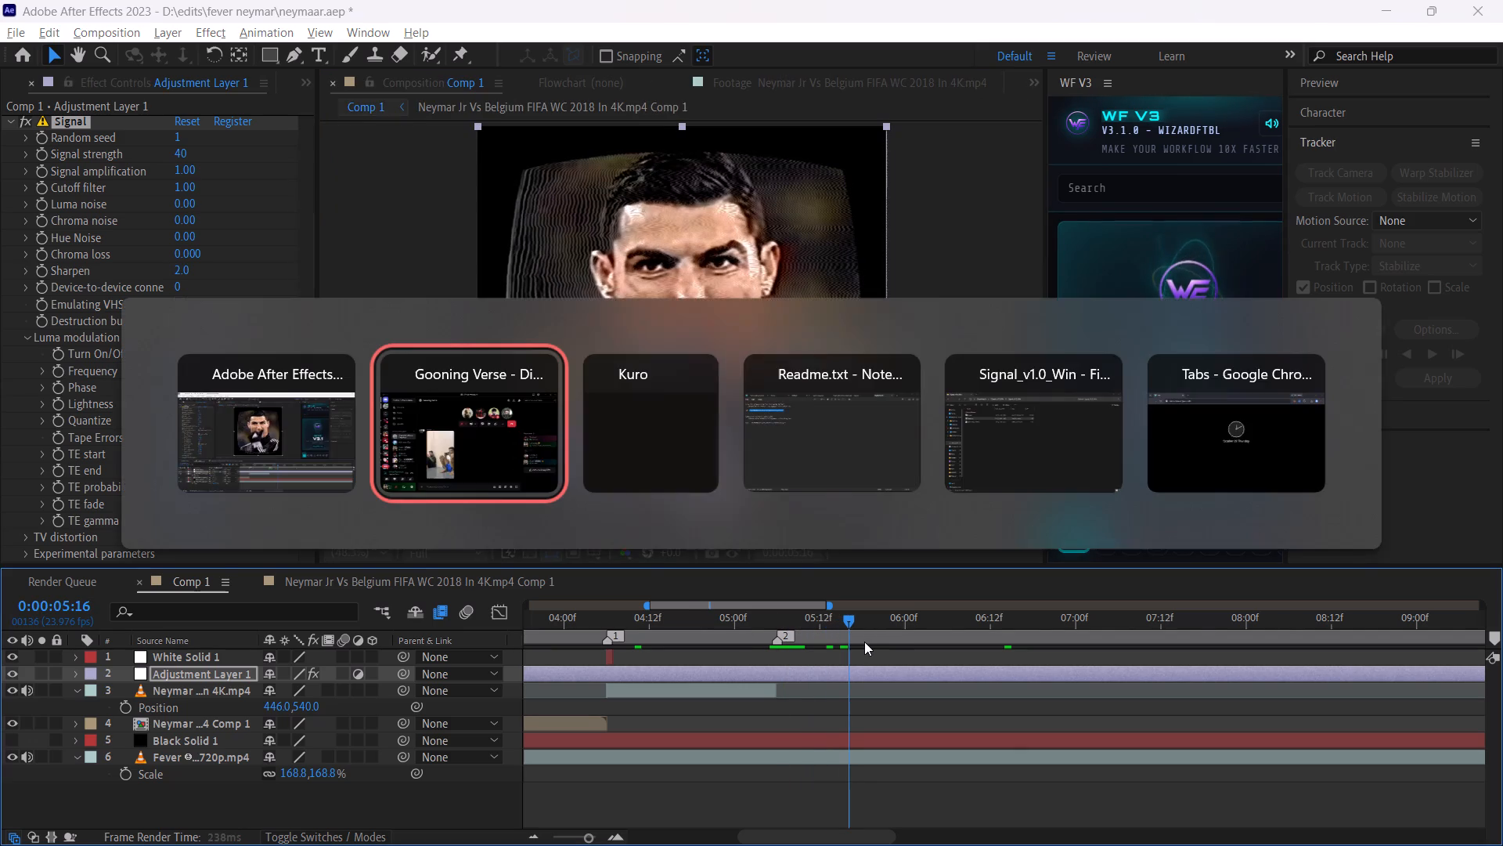
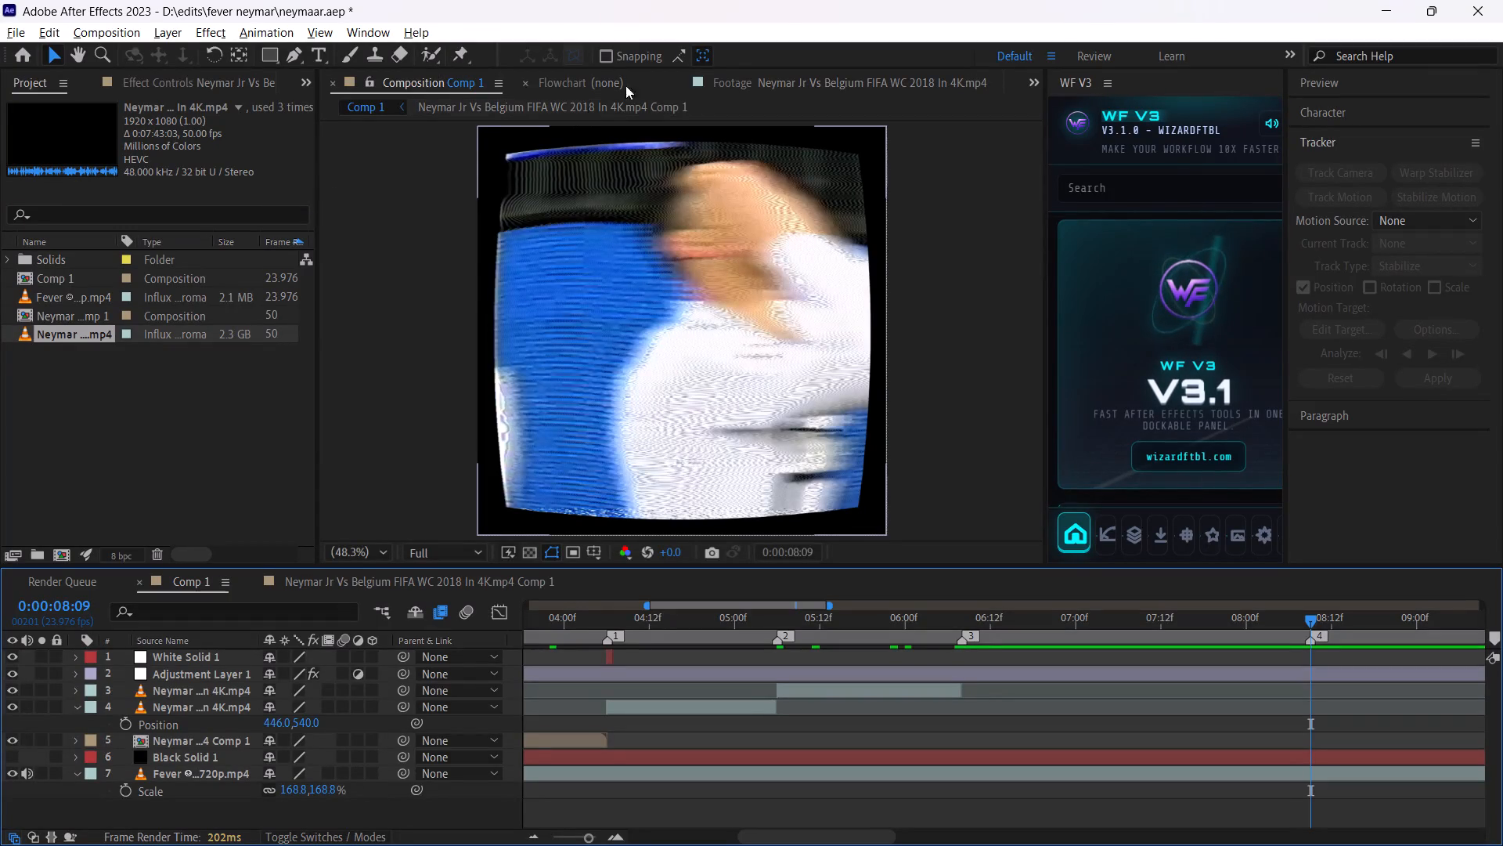
Find the tunnel shot of Neymar walking beside a teammate in the Belgium source footage and set its In point at 0:00:59:00.
left_click(782, 78)
left_click_drag(479, 511, 491, 508)
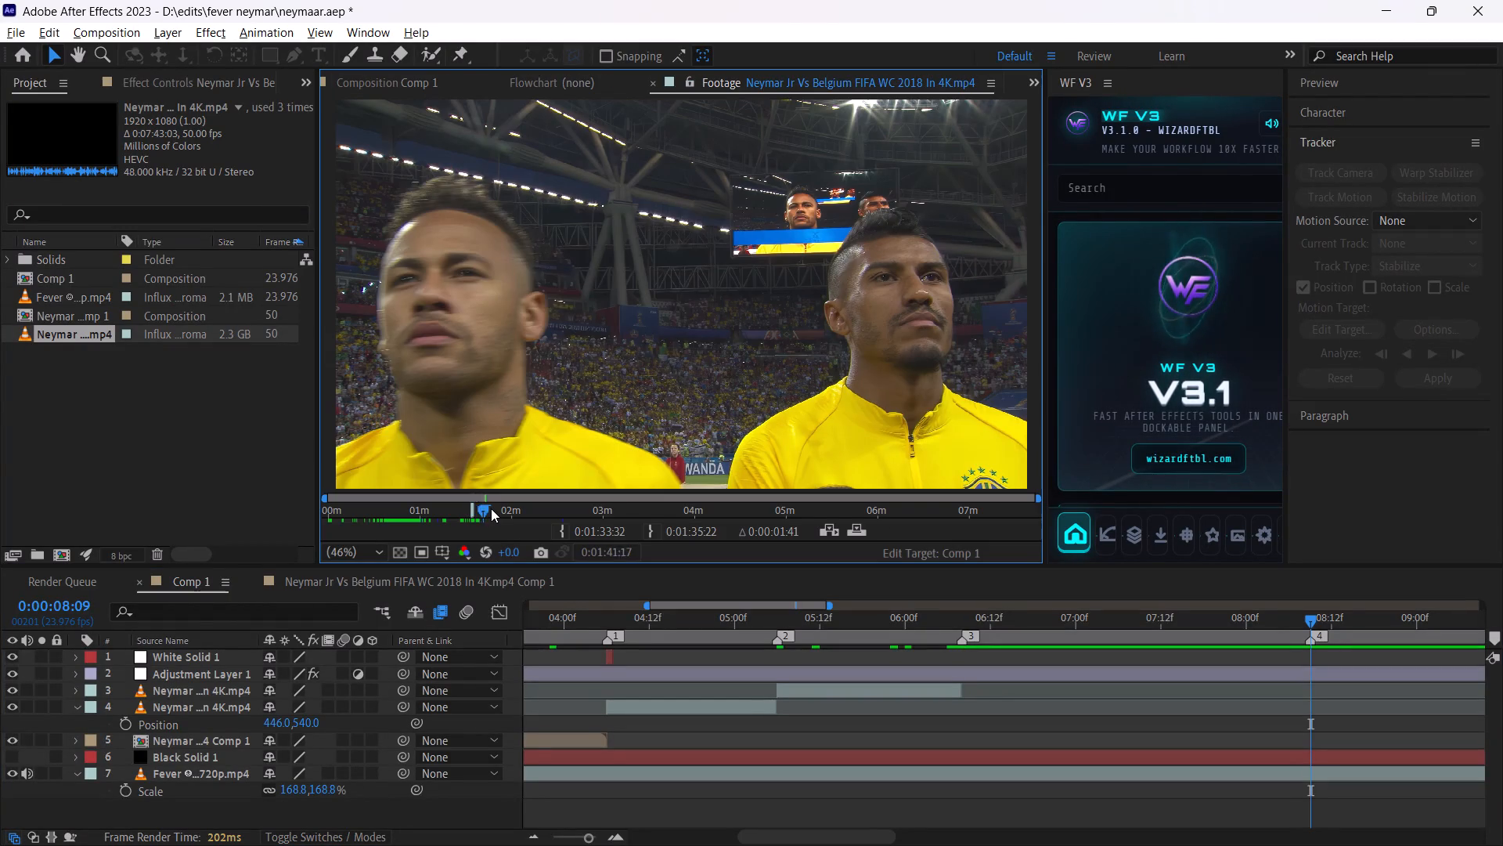
left_click_drag(491, 508, 532, 508)
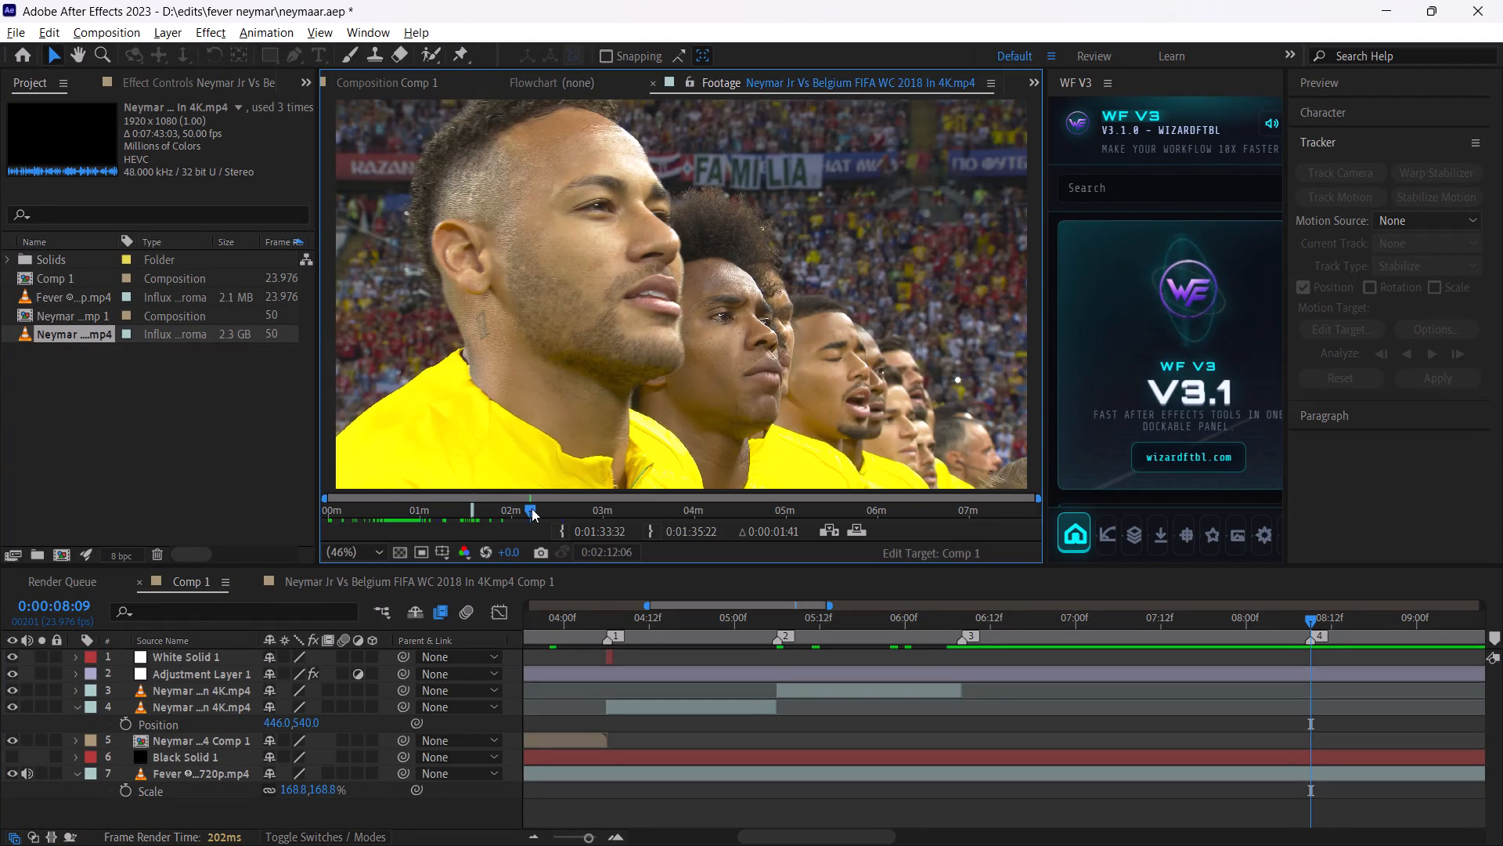
left_click_drag(532, 508, 440, 507)
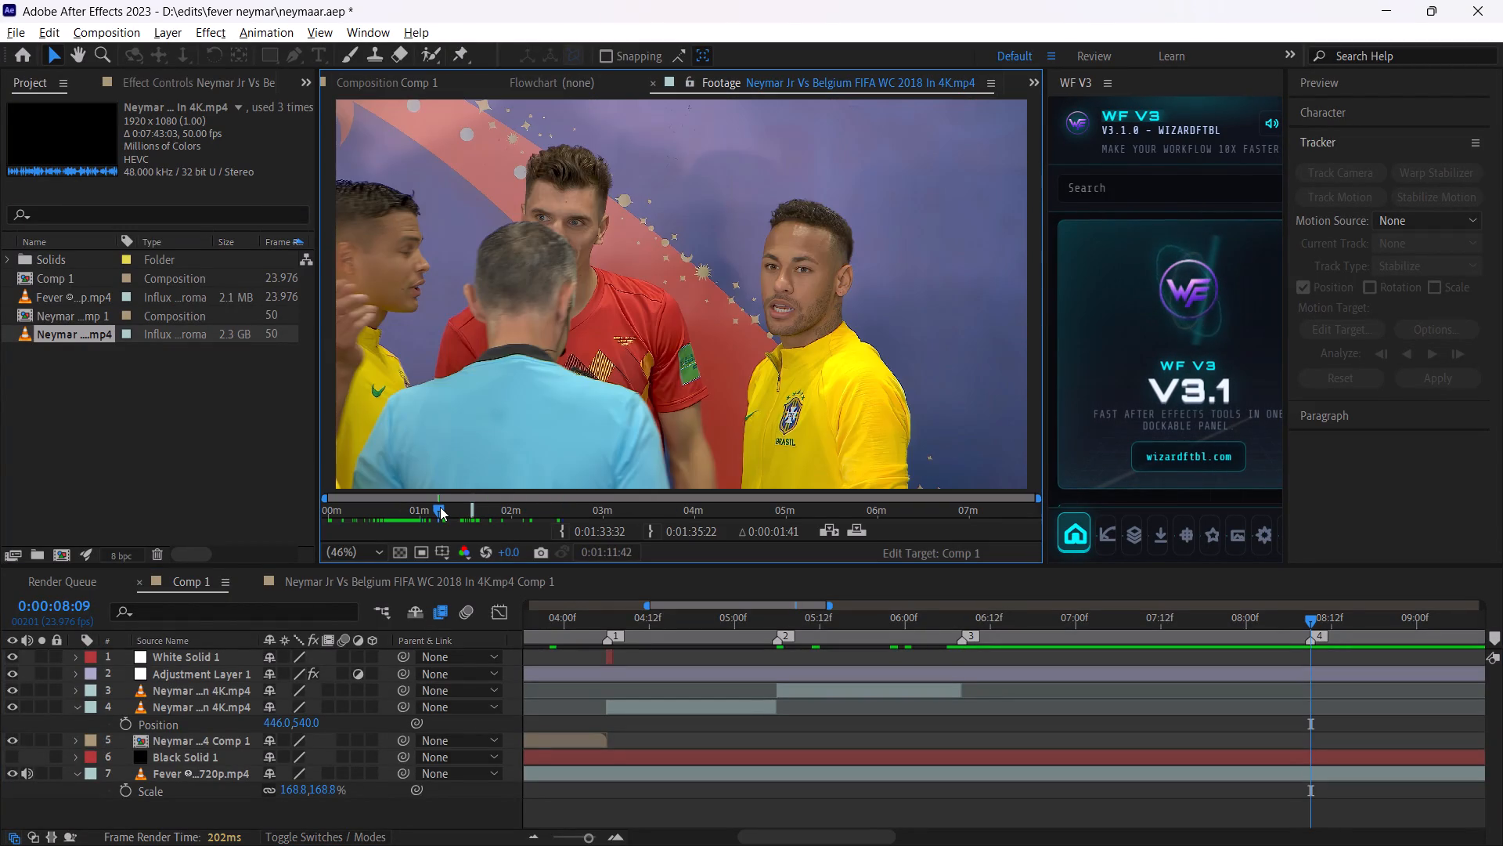
left_click_drag(440, 507, 424, 507)
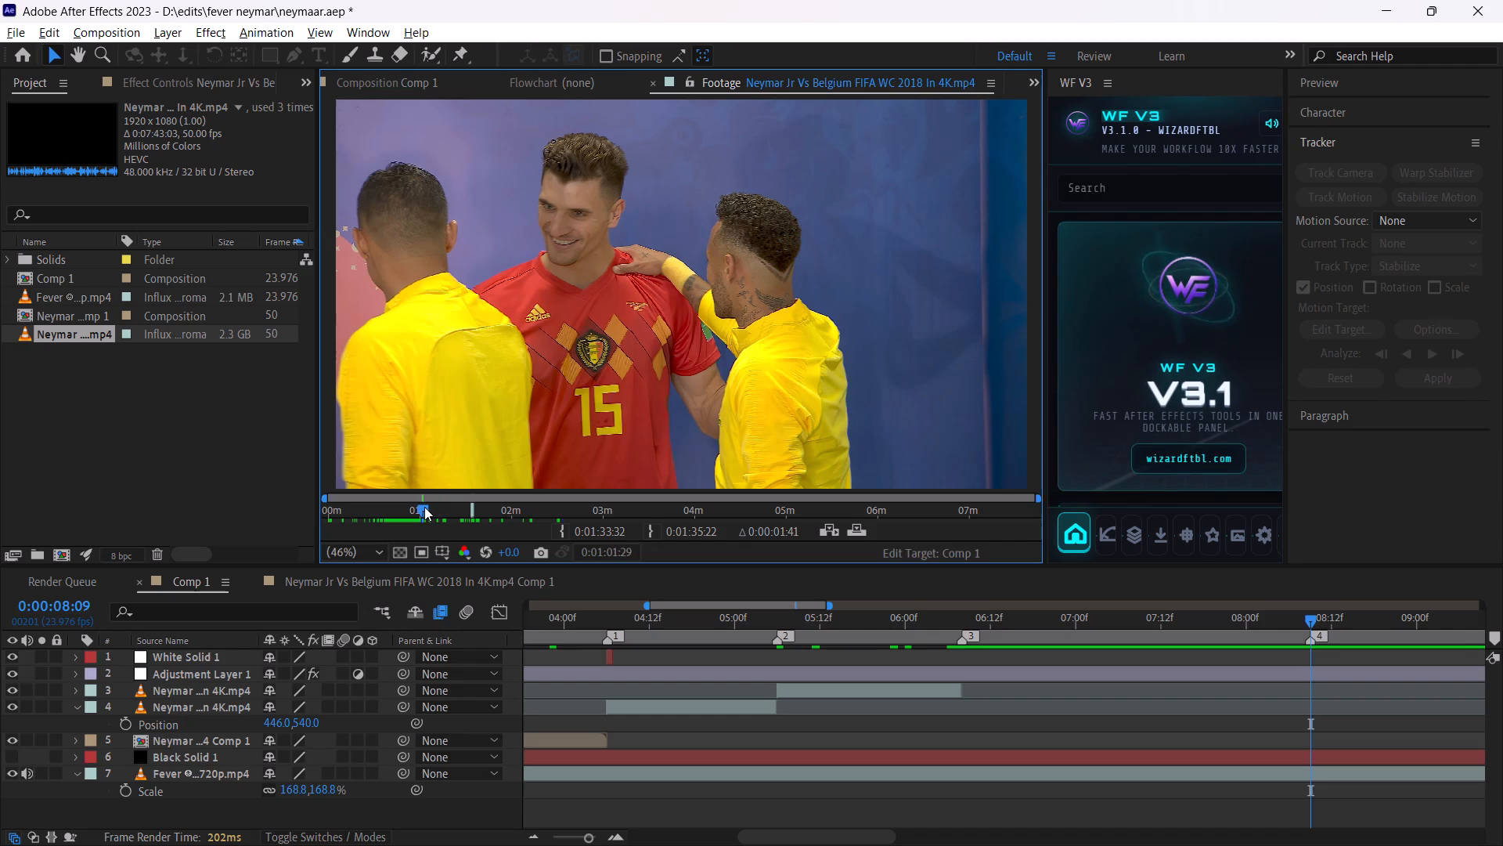
left_click_drag(424, 507, 423, 507)
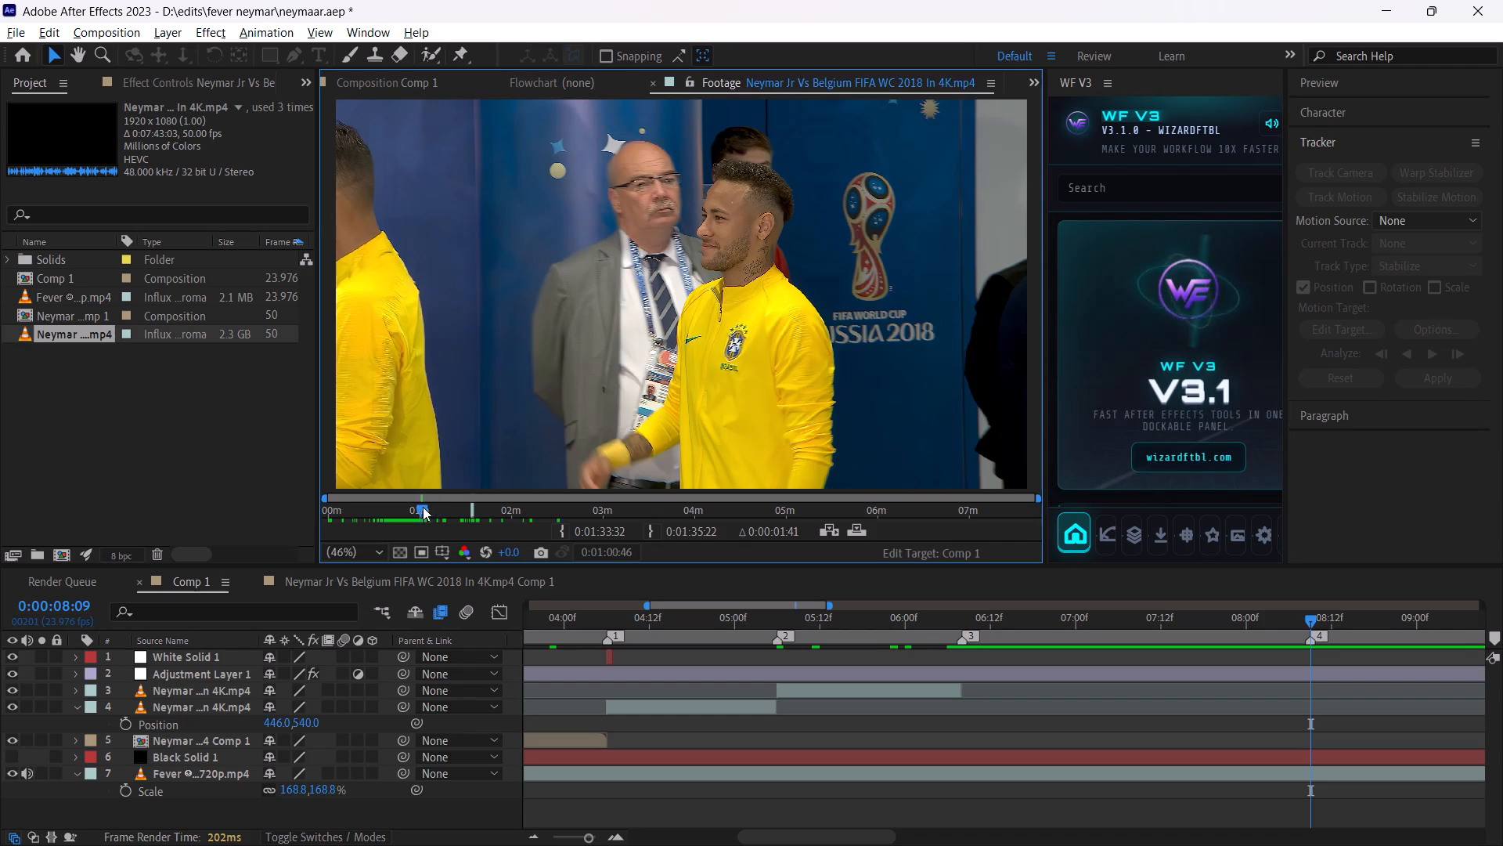
left_click_drag(423, 507, 419, 507)
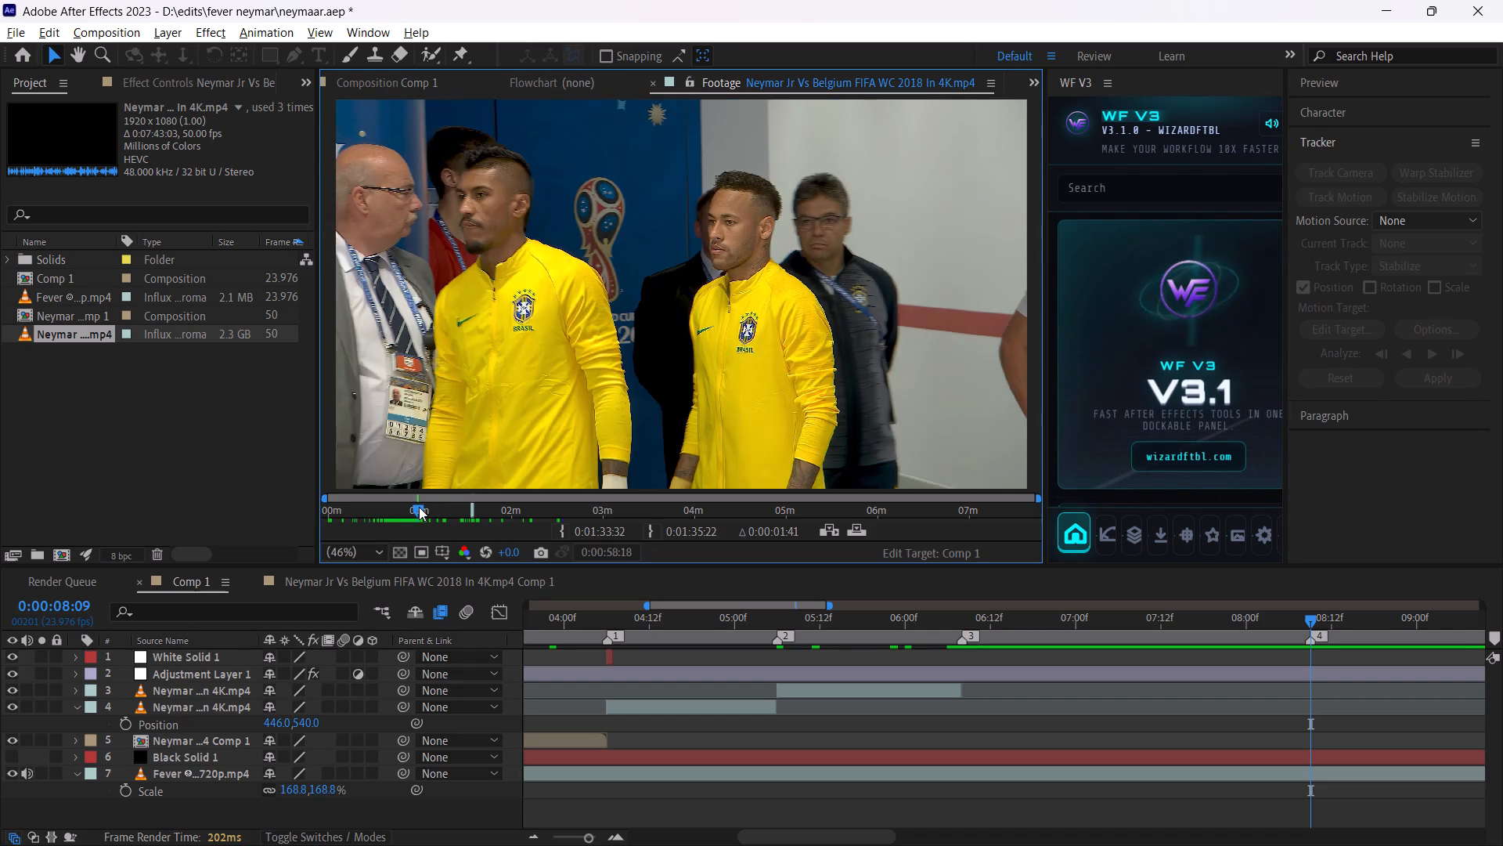
left_click_drag(419, 507, 420, 507)
left_click(643, 534)
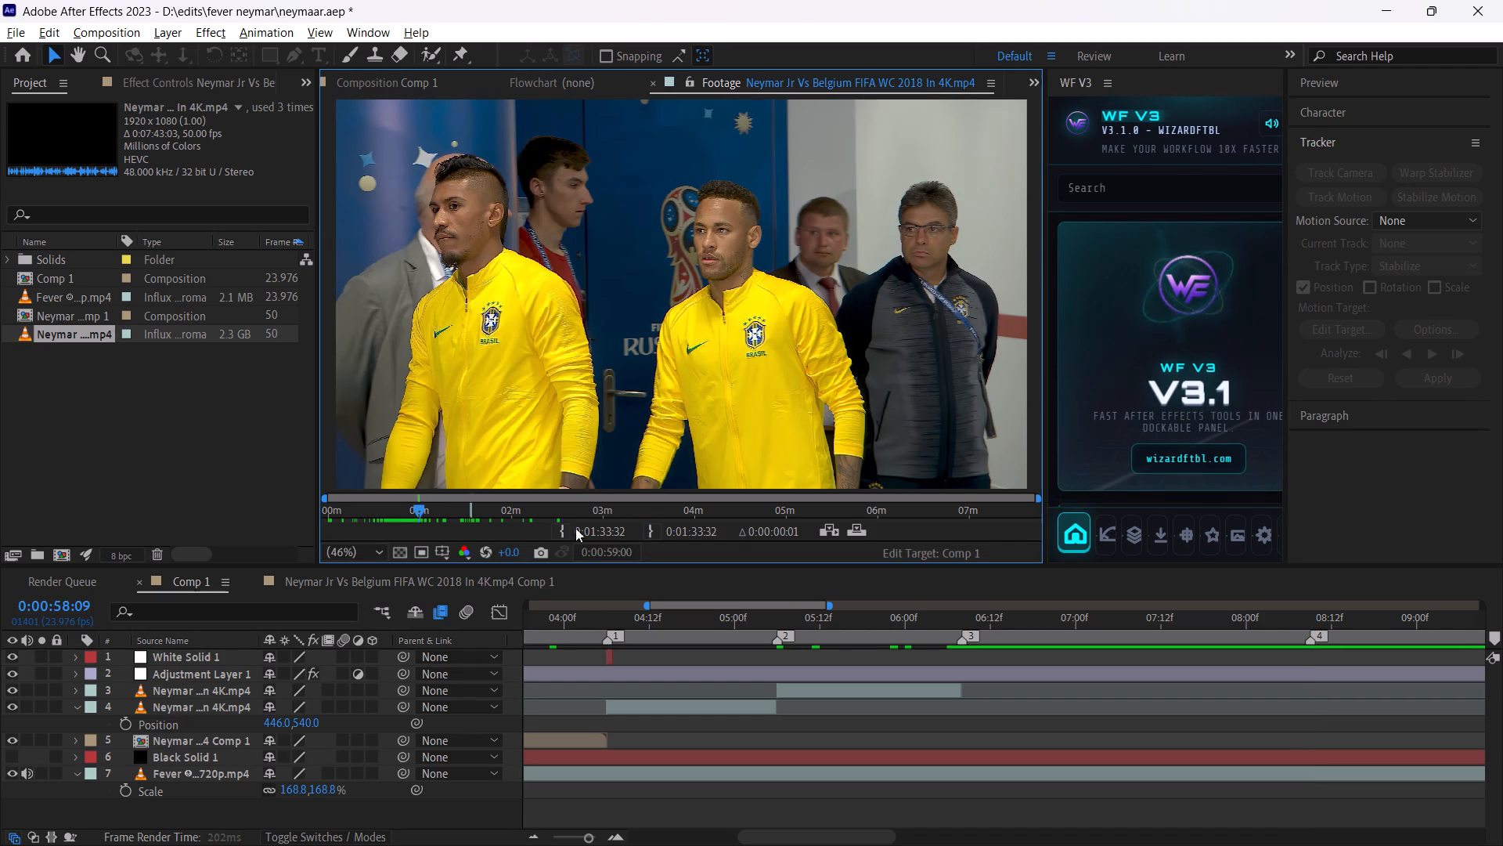
left_click(560, 530)
Set the source footage's Out point at 0:01:01:10, as Neymar reaches out his hand in the tunnel.
key("ctrl+shift+Right")
key("ctrl+shift+Right")
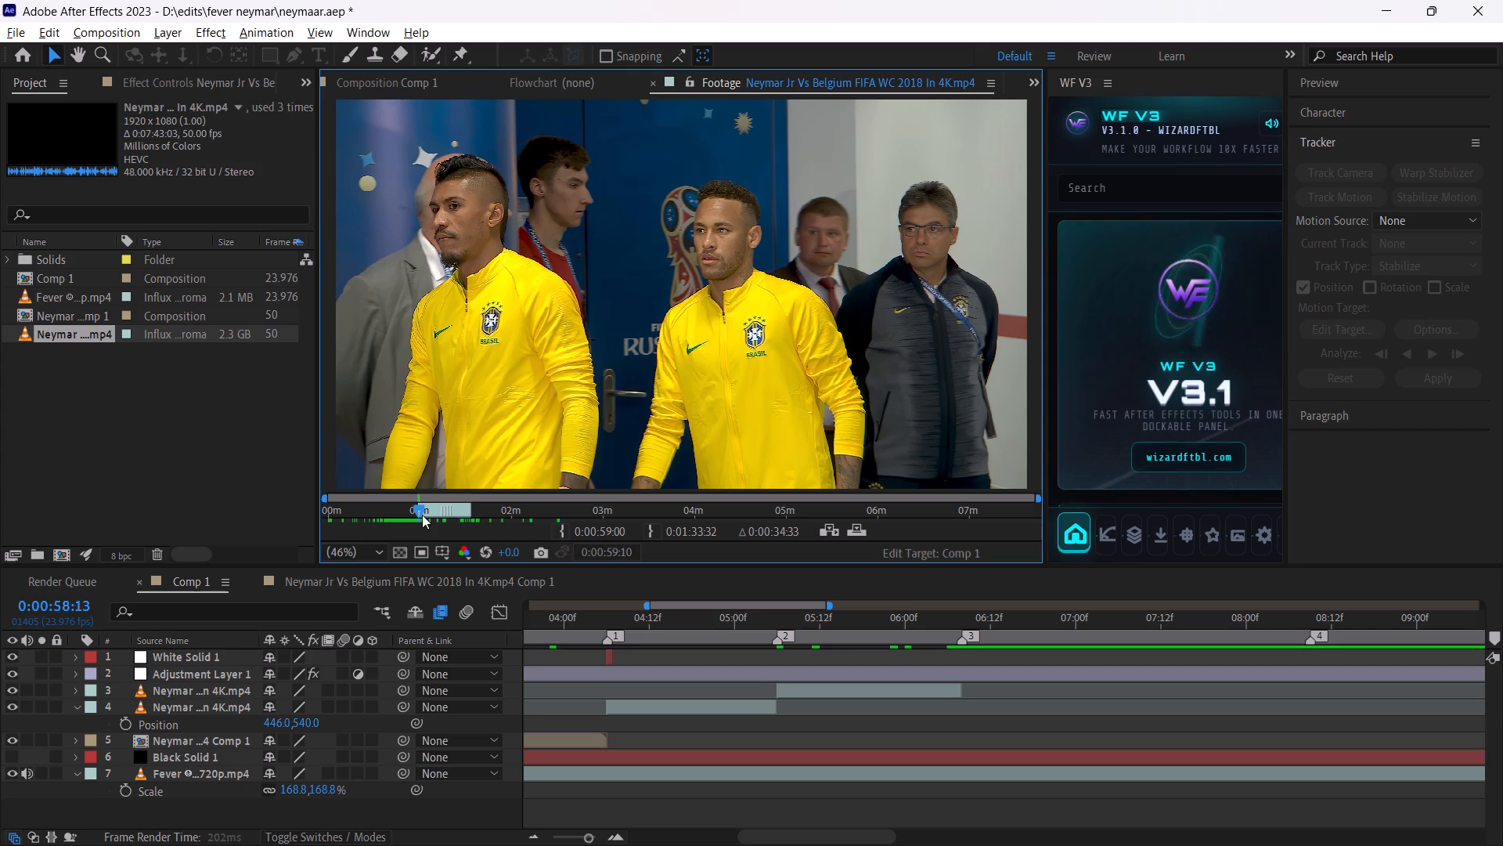
key("ctrl+shift+Right")
key("ctrl+shift+Right")
key("ctrl+shift+Right")
key("ctrl+shift+Right")
key("ctrl+shift+Right")
key("ctrl+shift+Right")
key("ctrl+shift+Right")
key("ctrl+shift+Right")
key("ctrl+shift+Right")
key("ctrl+shift+Right")
key("ctrl+shift+Right")
key("ctrl+shift+Right")
key("ctrl+shift+Right")
key("ctrl+shift+Right")
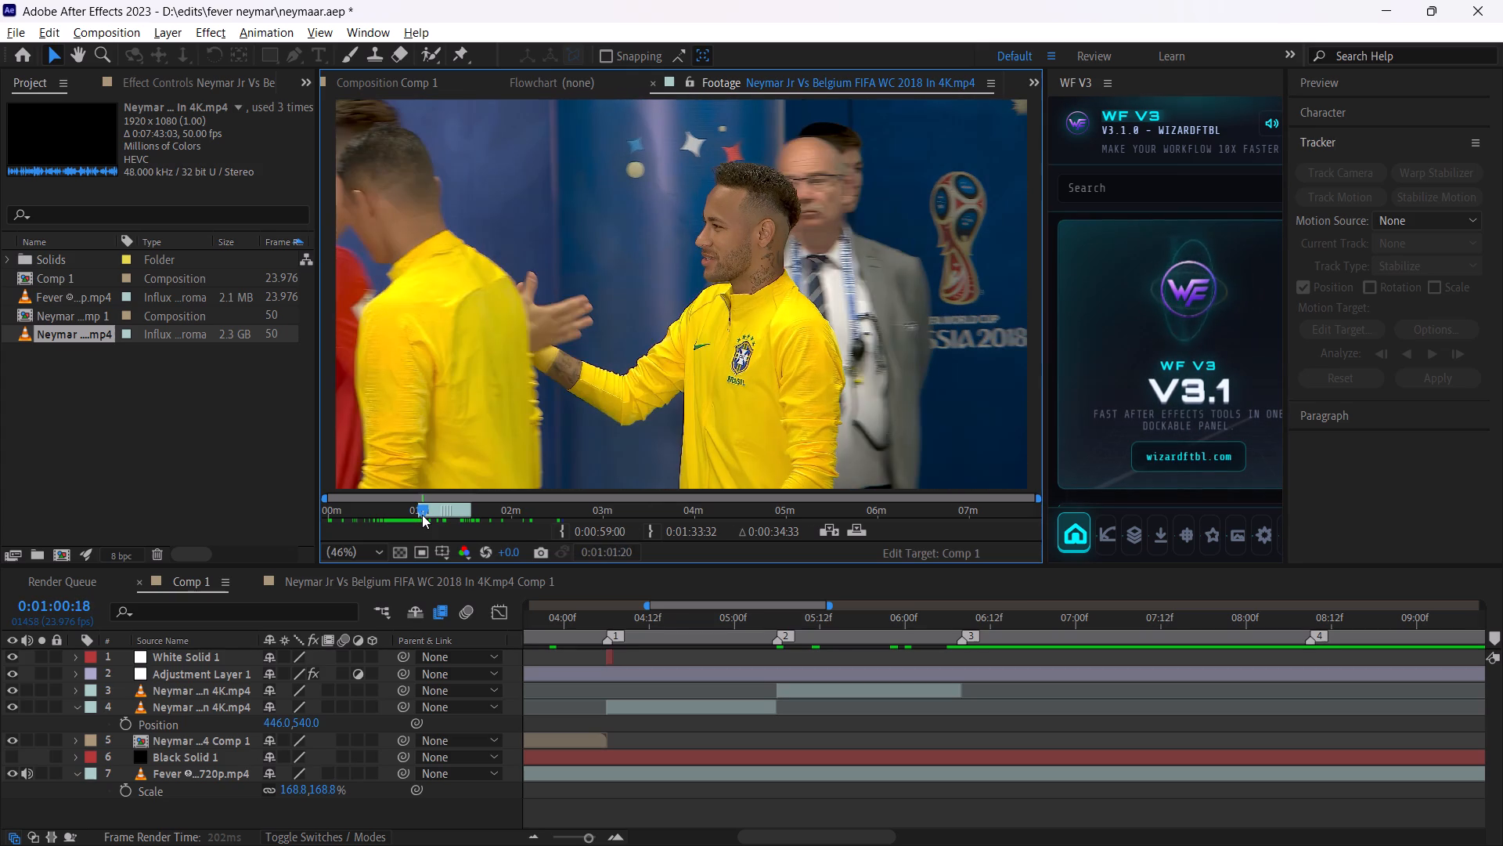
key("ctrl+shift+Left")
left_click(657, 530)
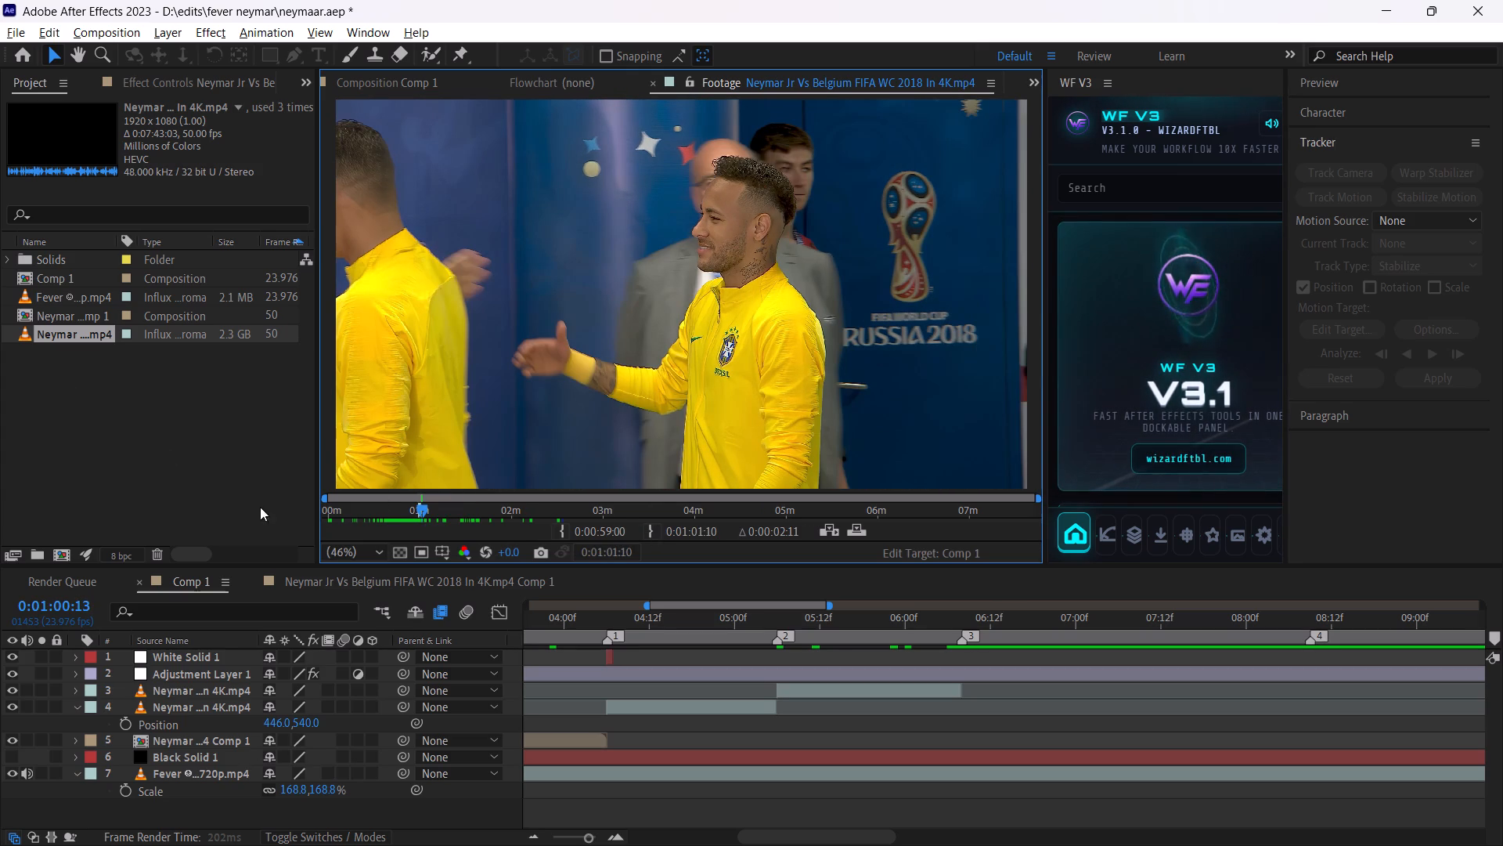
Add the marked tunnel clip to Comp 1 below Adjustment Layer 1, starting at marker 3 (0:00:06:08).
left_click_drag(58, 334, 1036, 685)
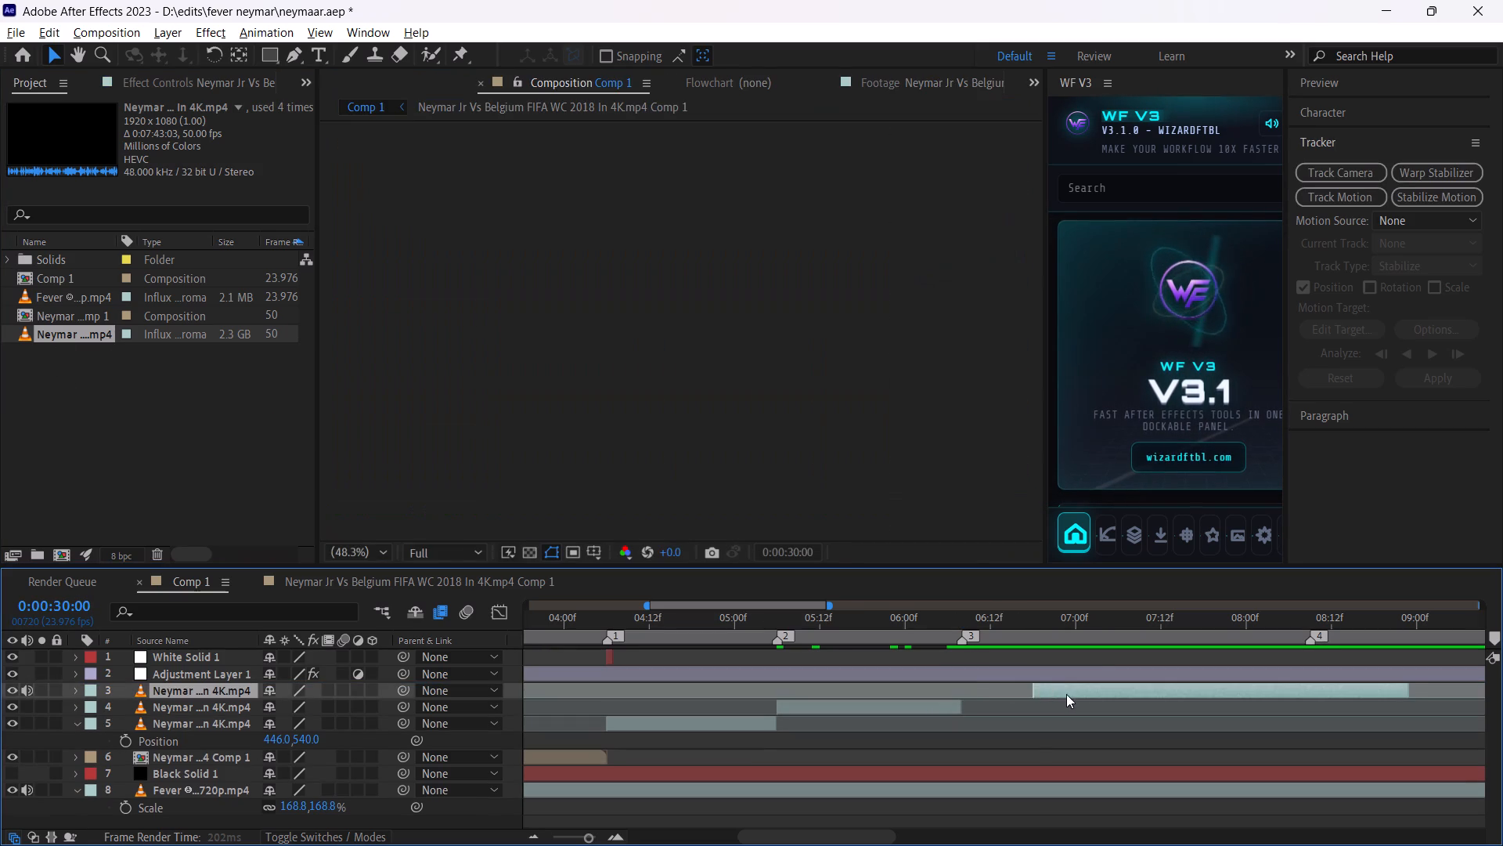
left_click_drag(1068, 694, 994, 692)
left_click_drag(964, 626, 961, 626)
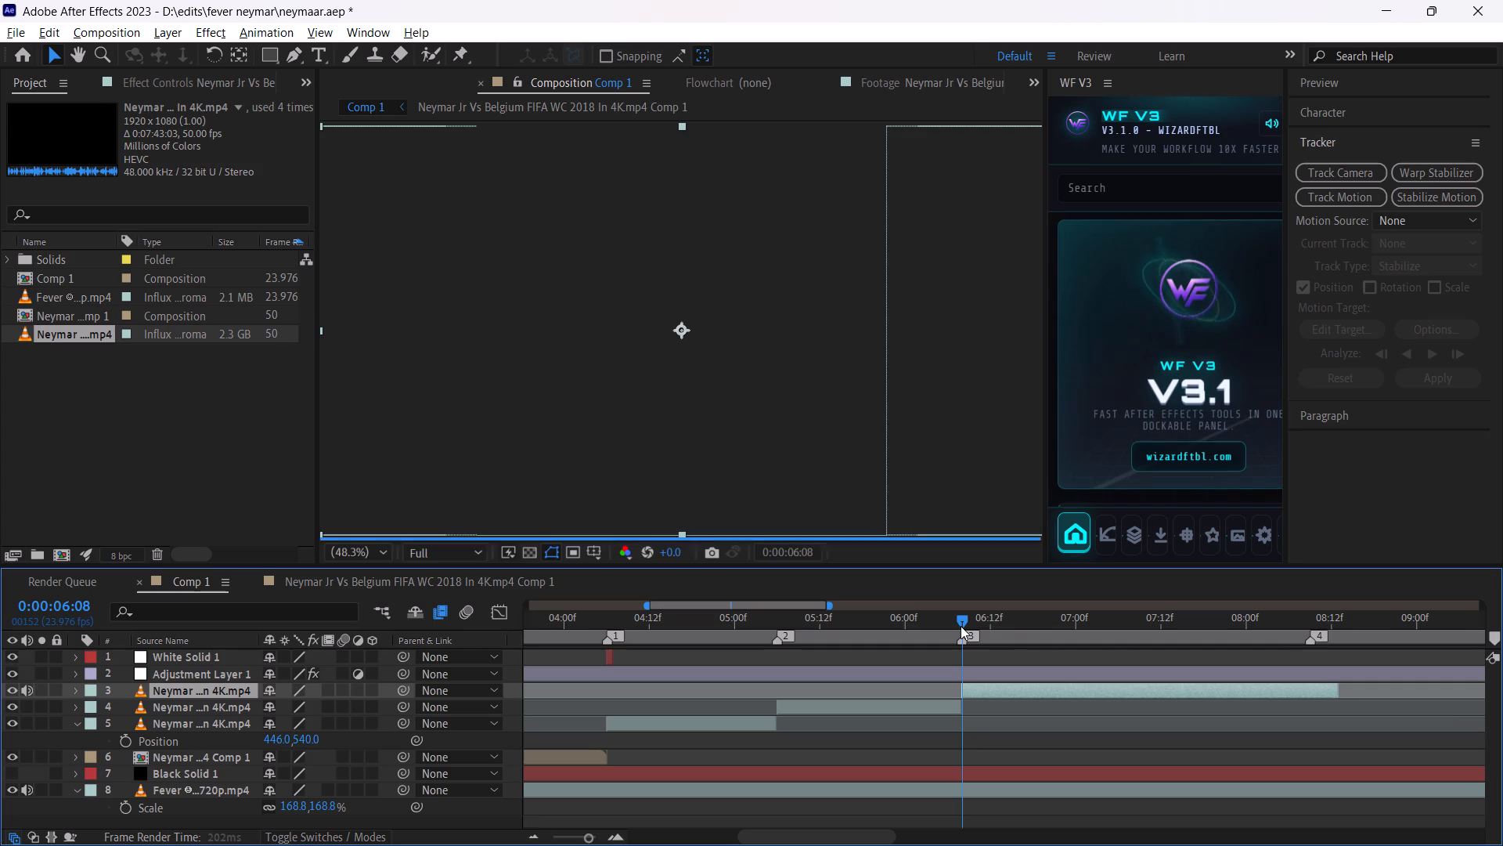
Split the new tunnel clip at marker 4 (0:00:08:09) and delete the part after it.
left_click_drag(961, 626, 1307, 647)
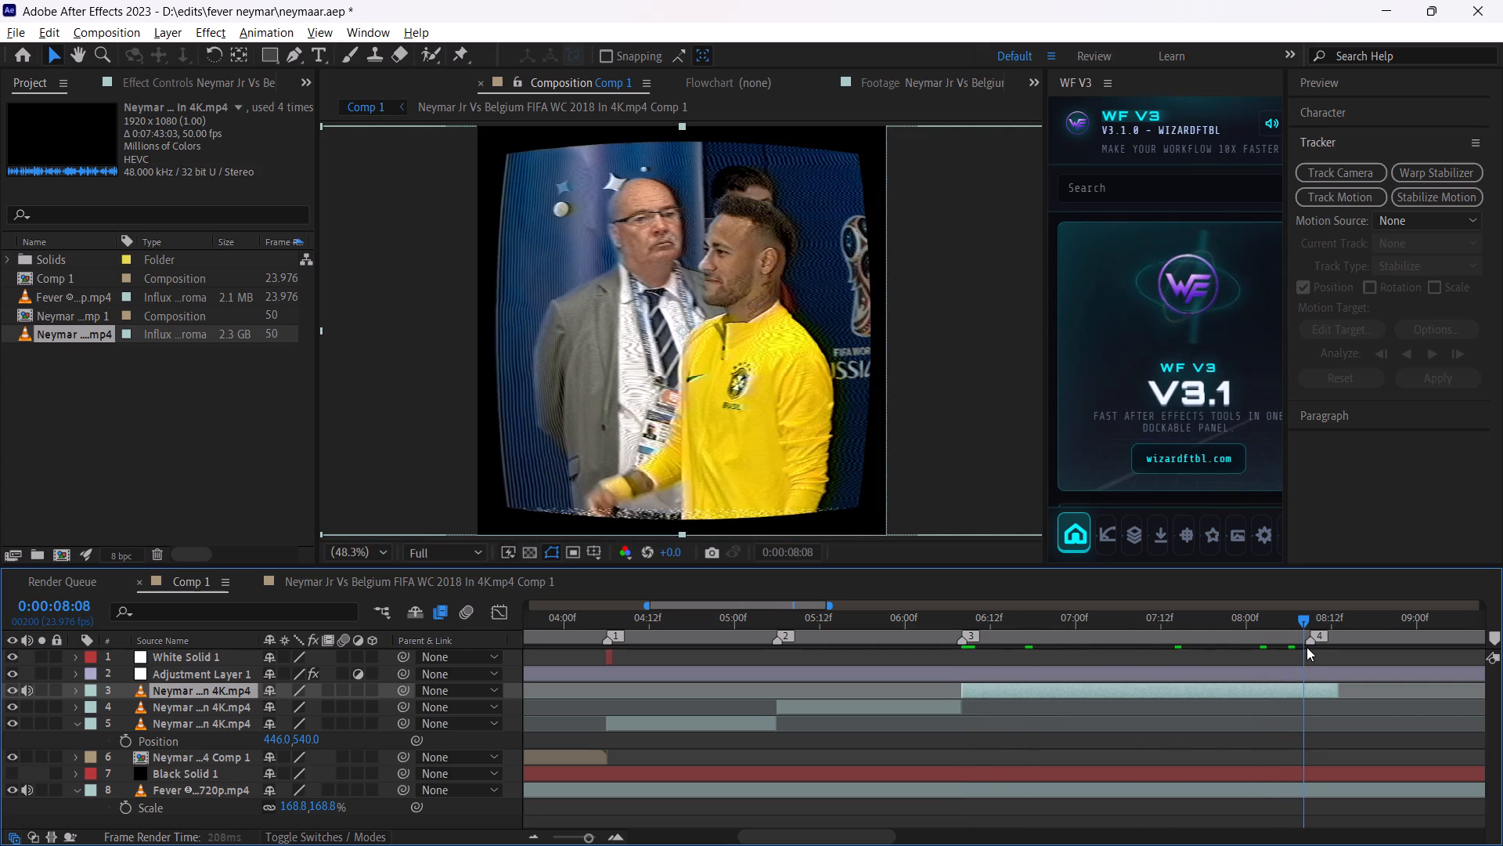
left_click_drag(1307, 647, 1309, 647)
key("ctrl+shift+d")
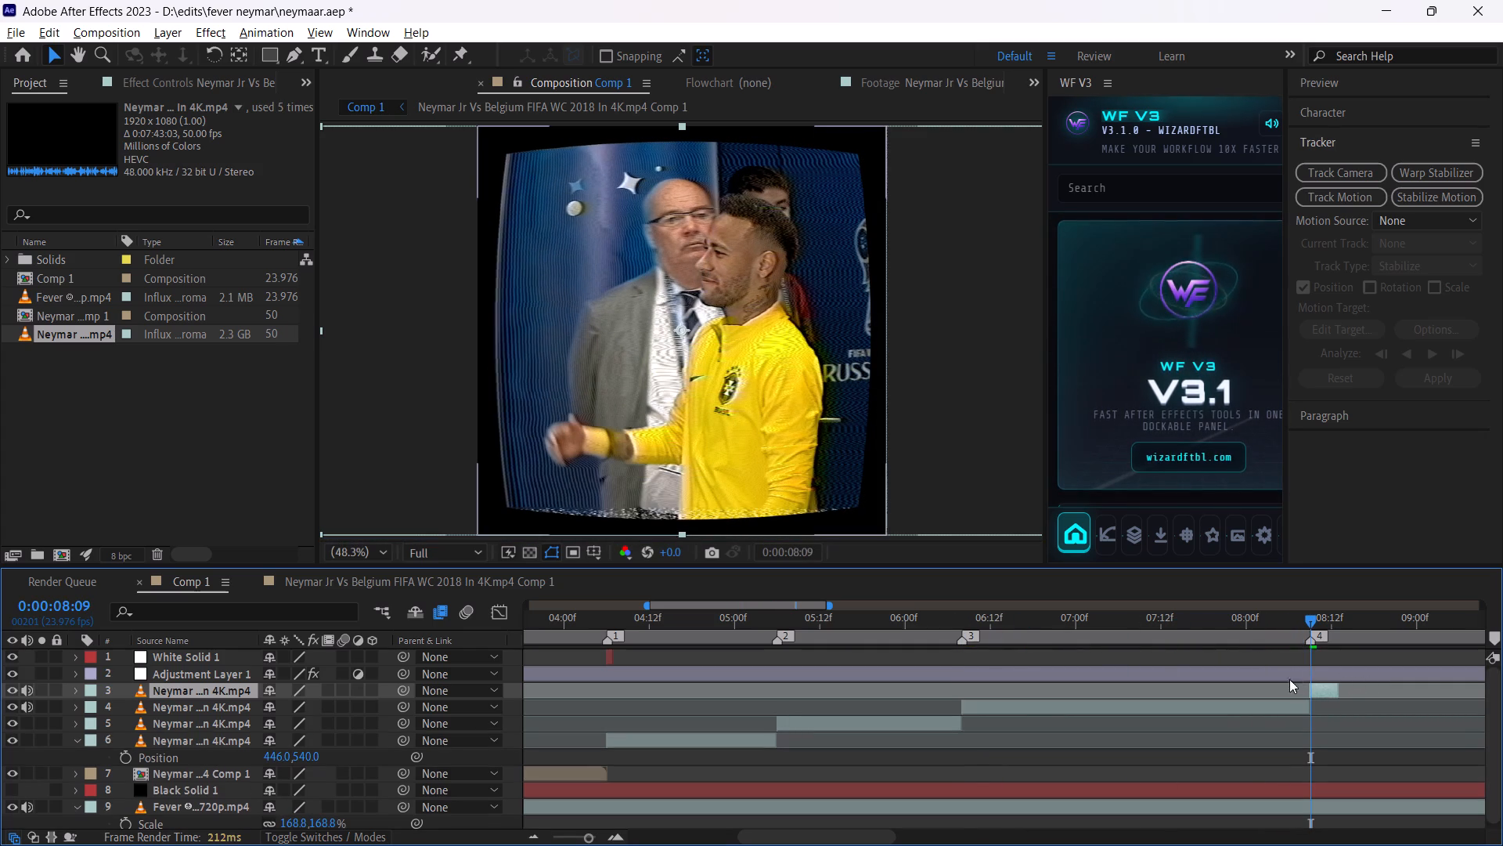
key("Delete")
Play back Comp 1 from 0:00:00:00 to review the edit with the new tunnel shot.
left_click_drag(1231, 622, 235, 656)
key("space")
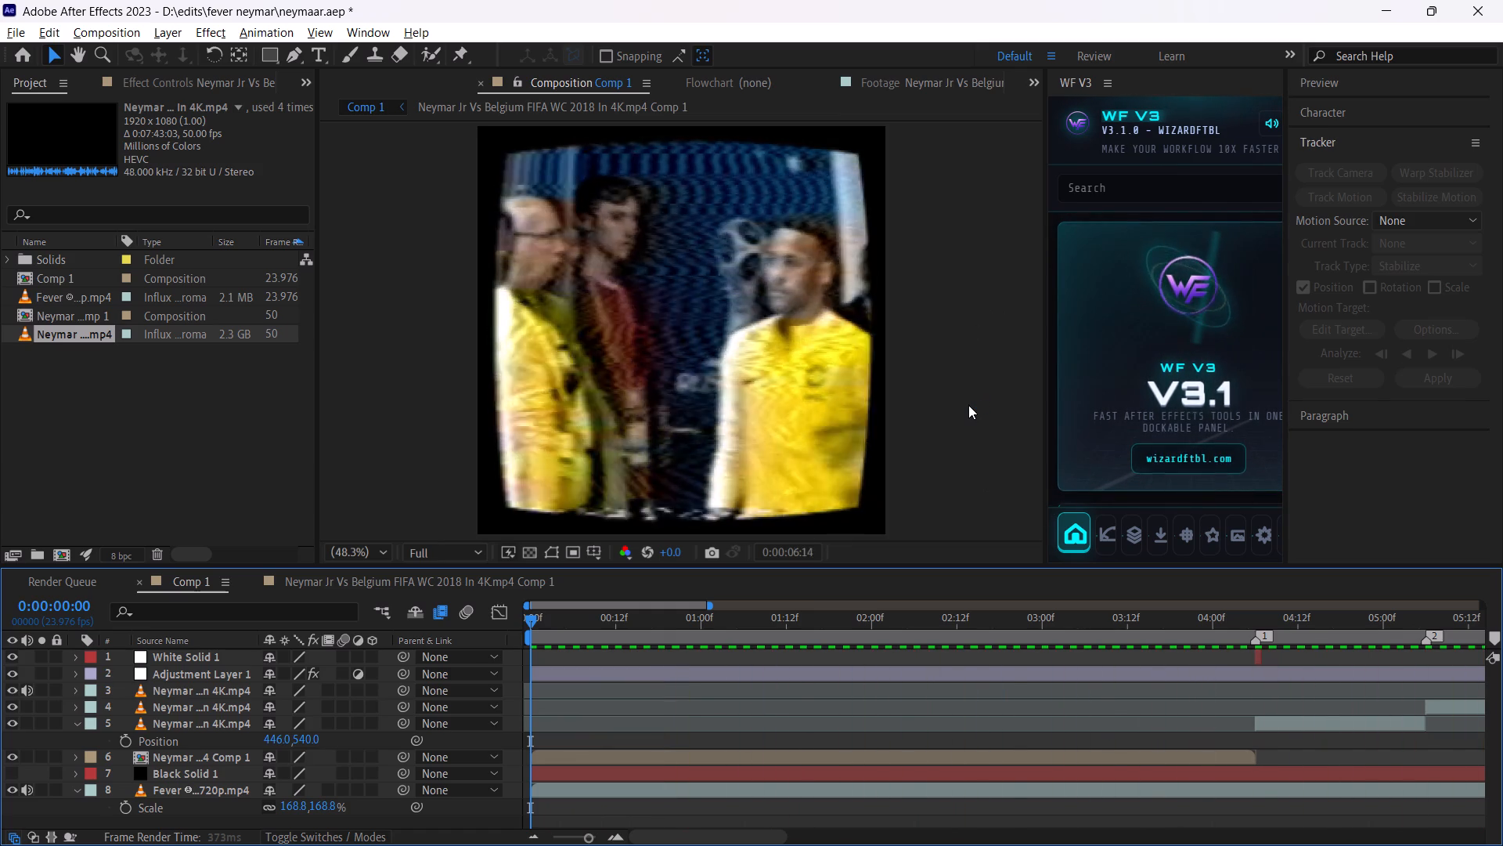
key("space")
key("space")
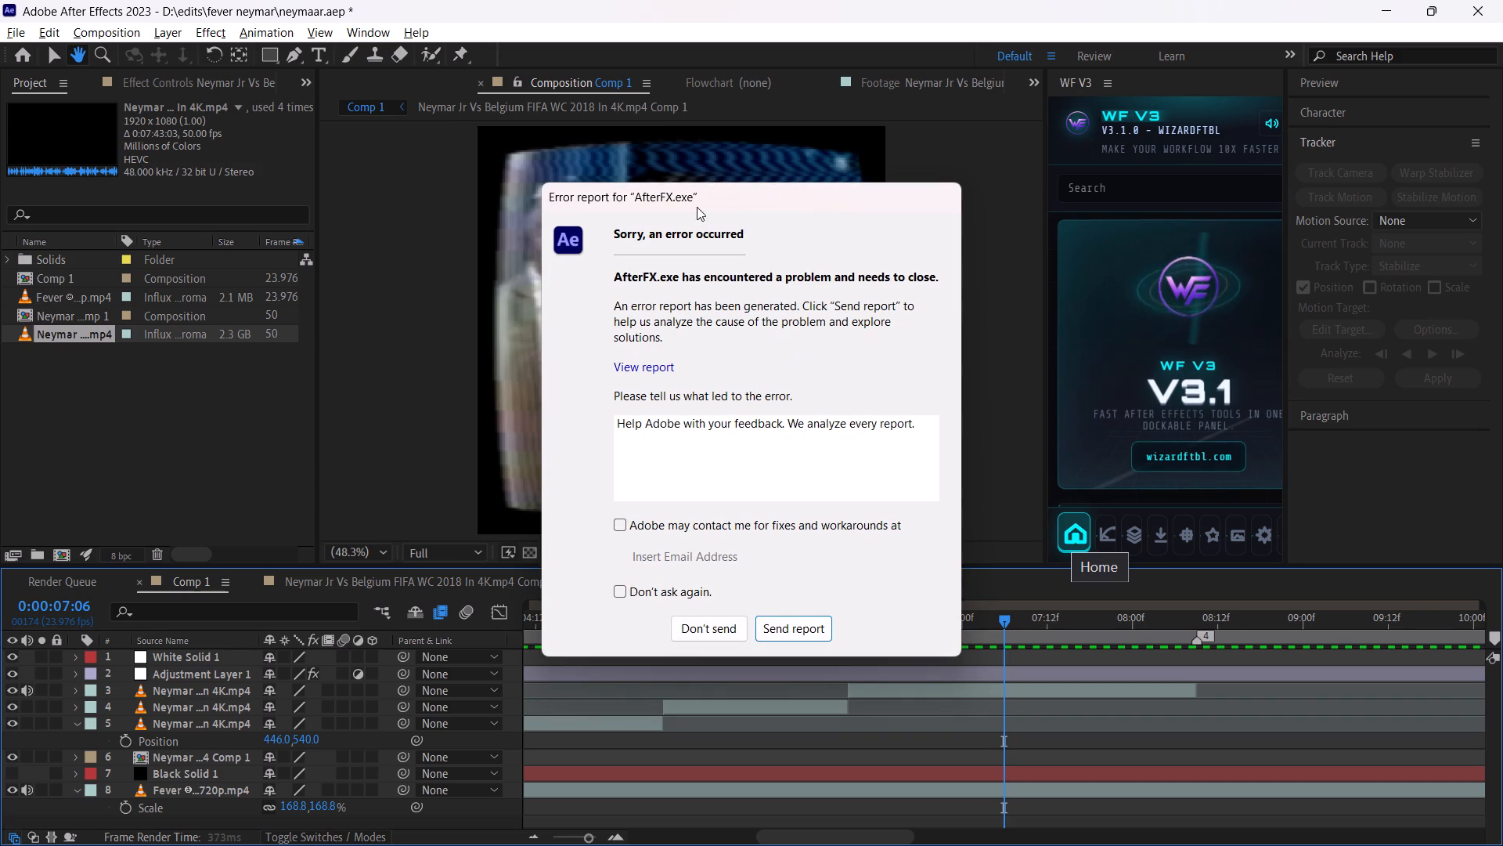
Move the AfterFX.exe error report window out of the way of the composition.
left_click_drag(693, 199, 788, 808)
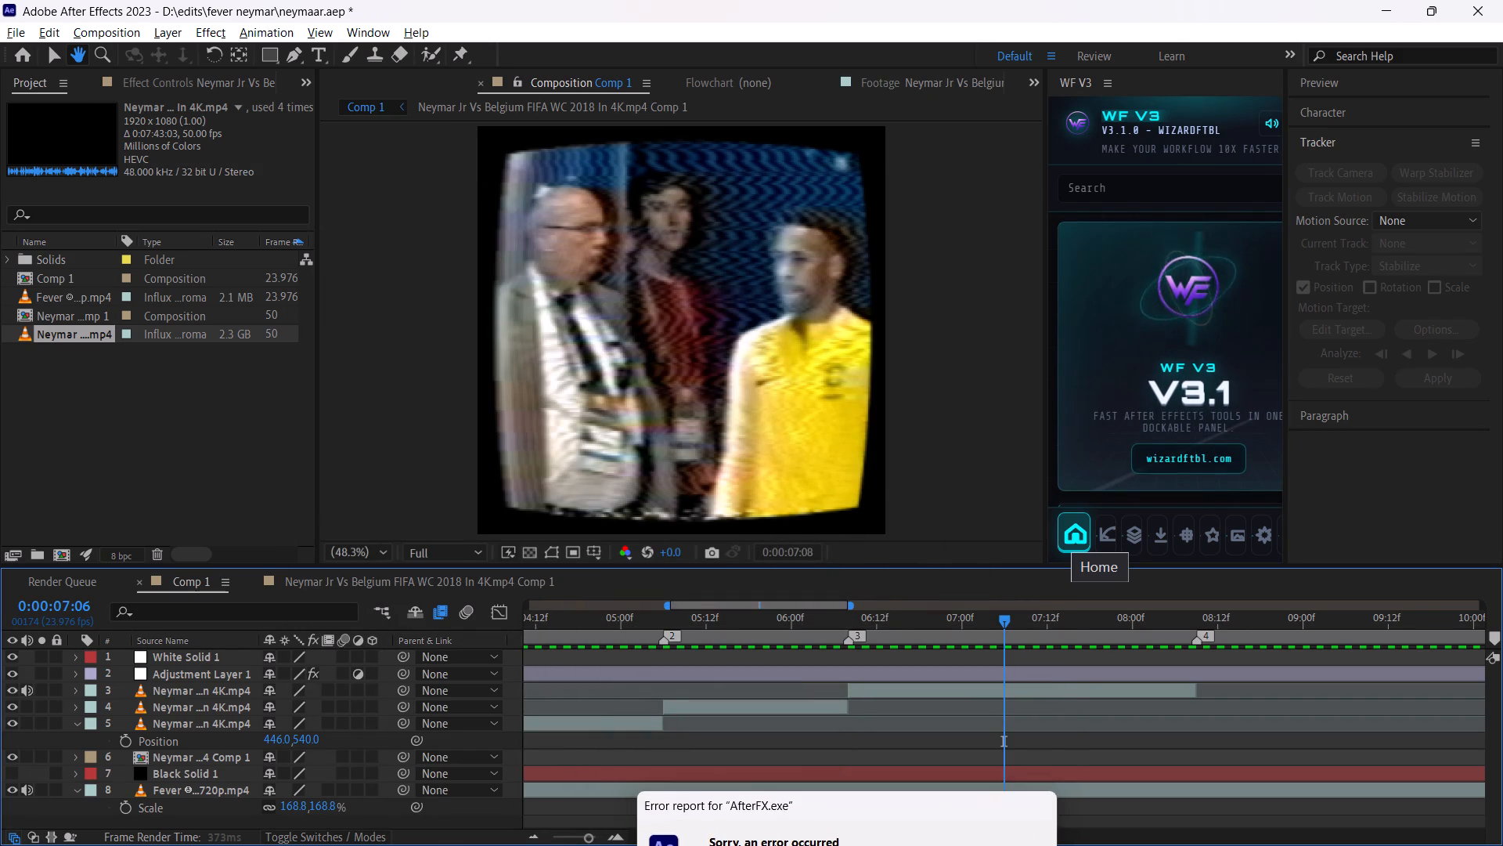
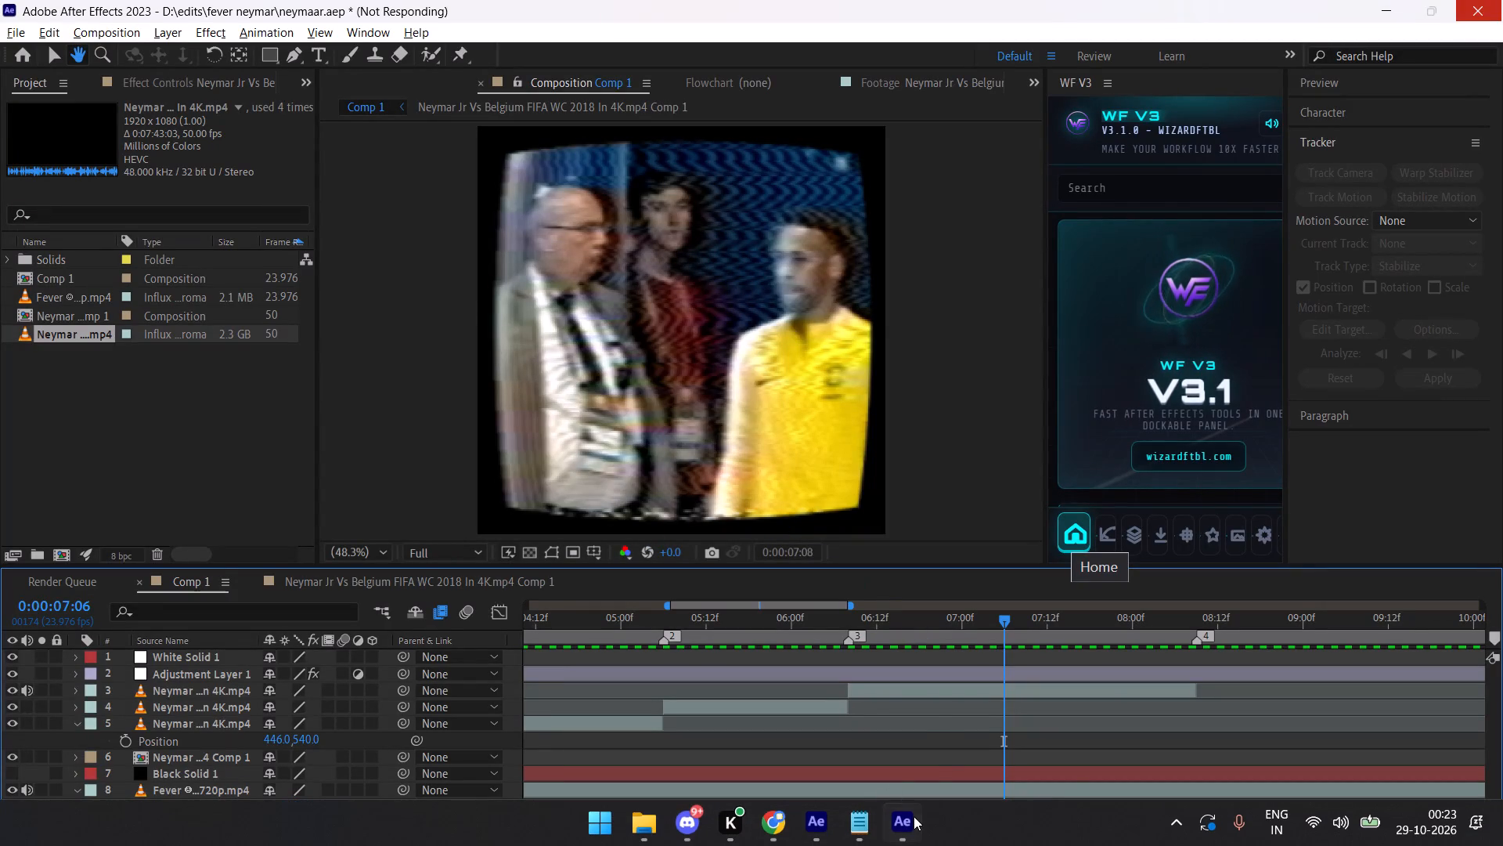
Bring the AfterFX.exe error report back into view and dismiss it without sending the report.
left_click(914, 816)
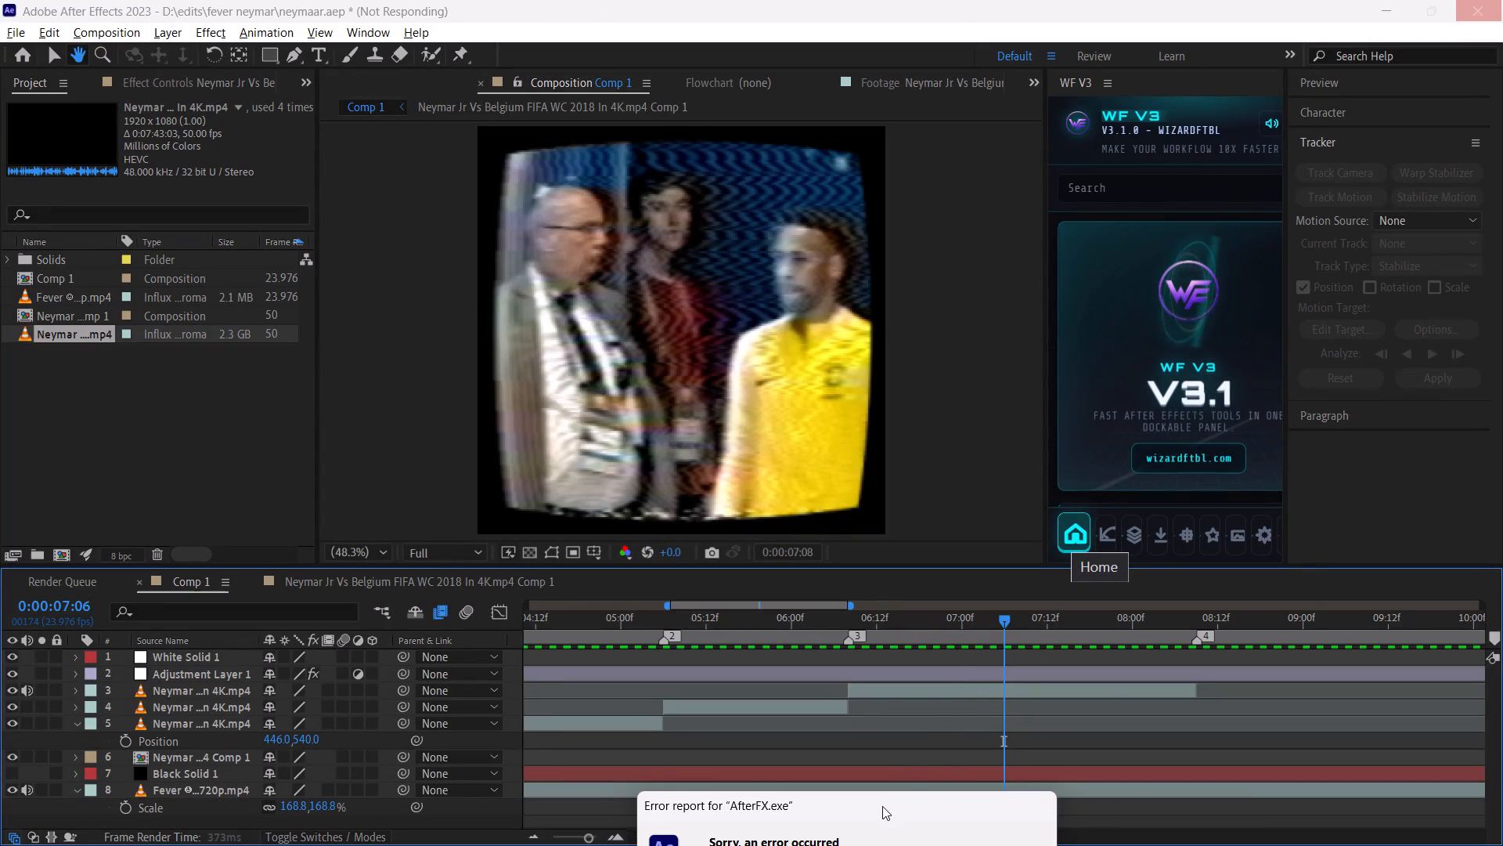
left_click_drag(882, 806, 778, 244)
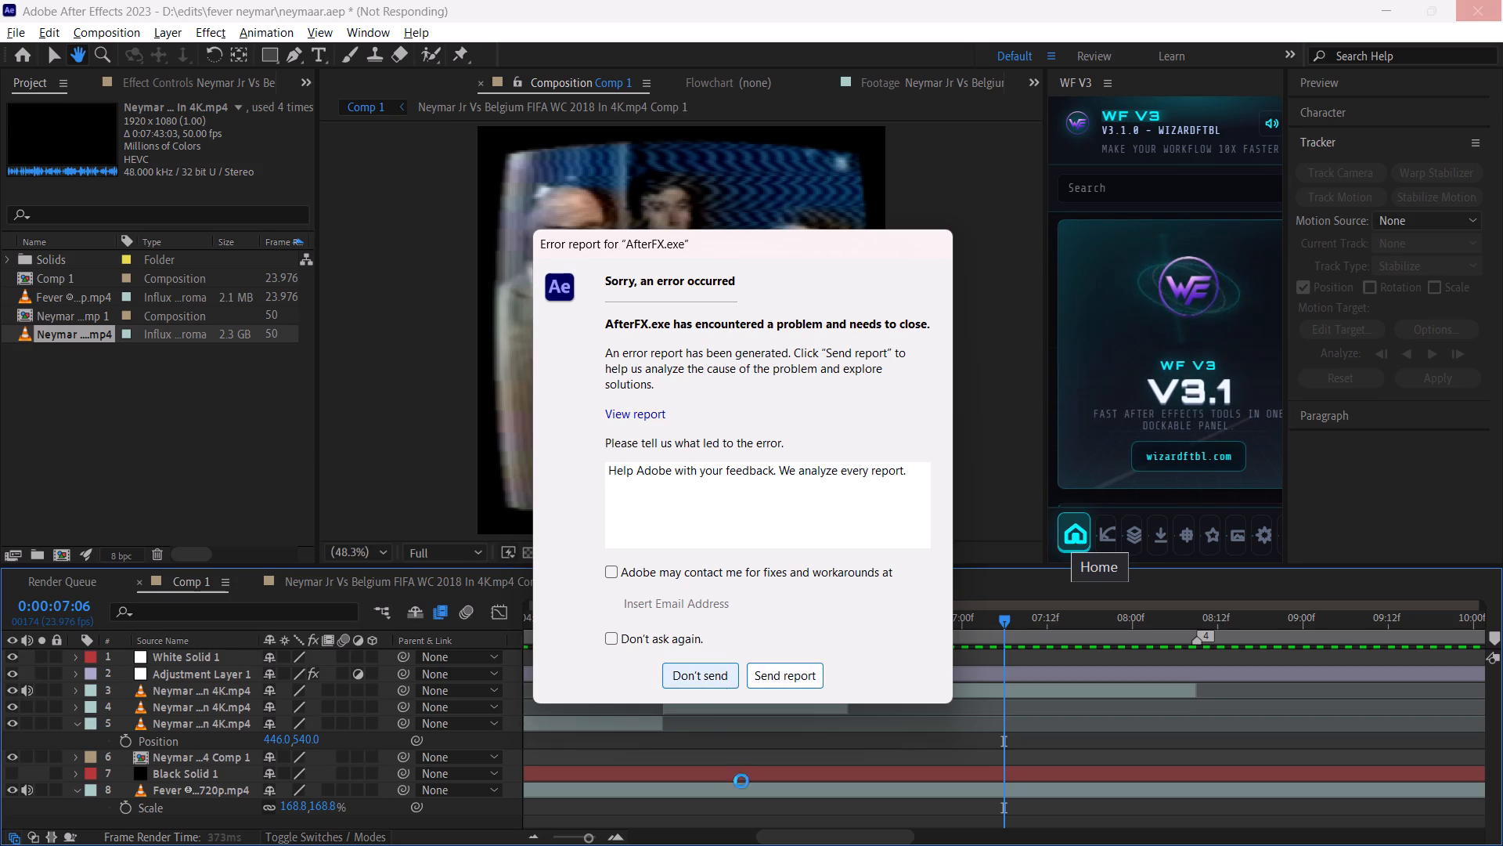
left_click(808, 822)
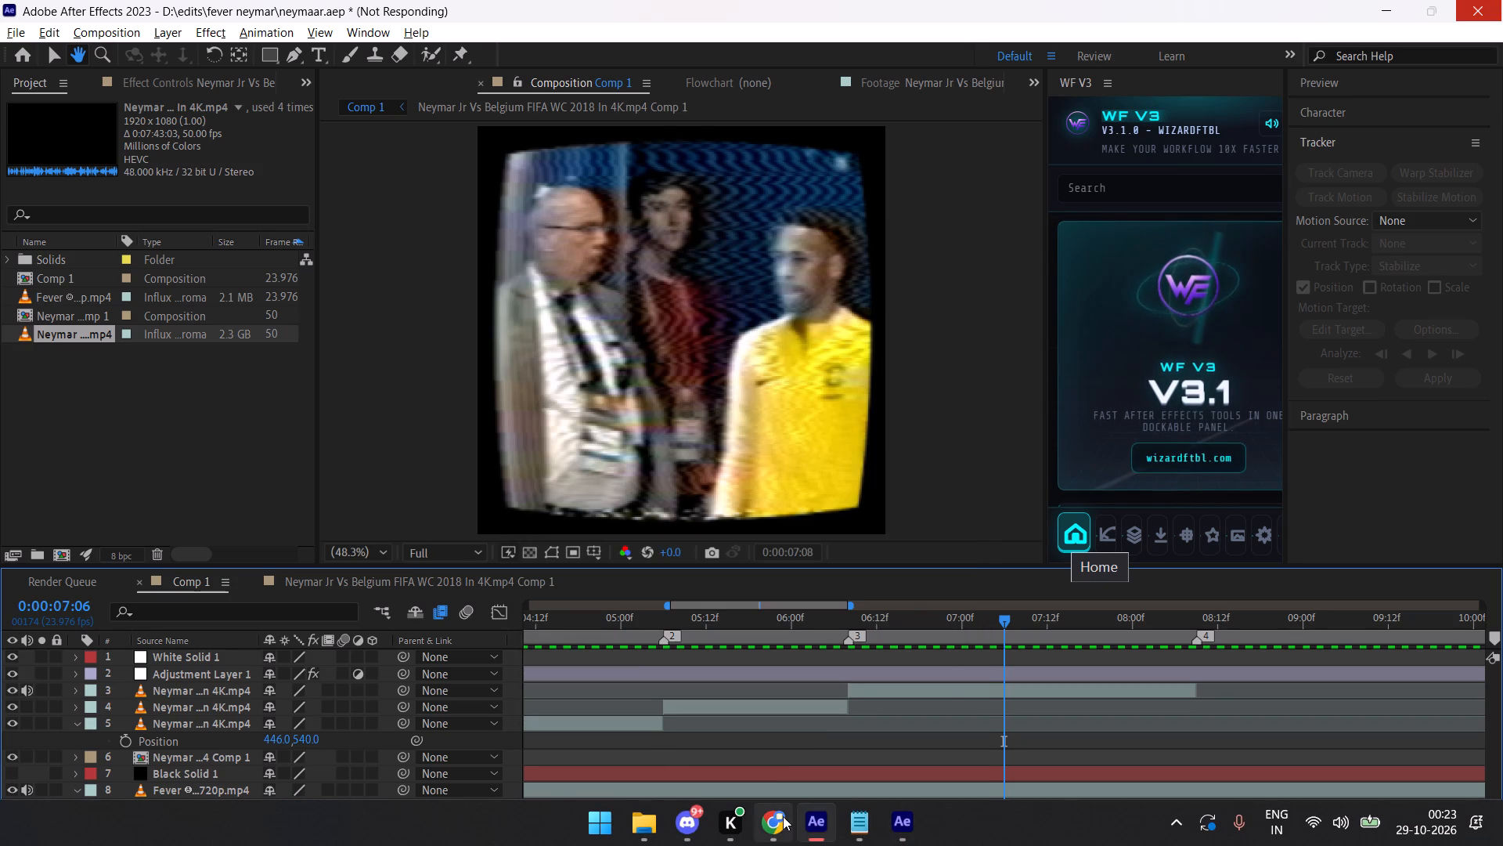
left_click(902, 818)
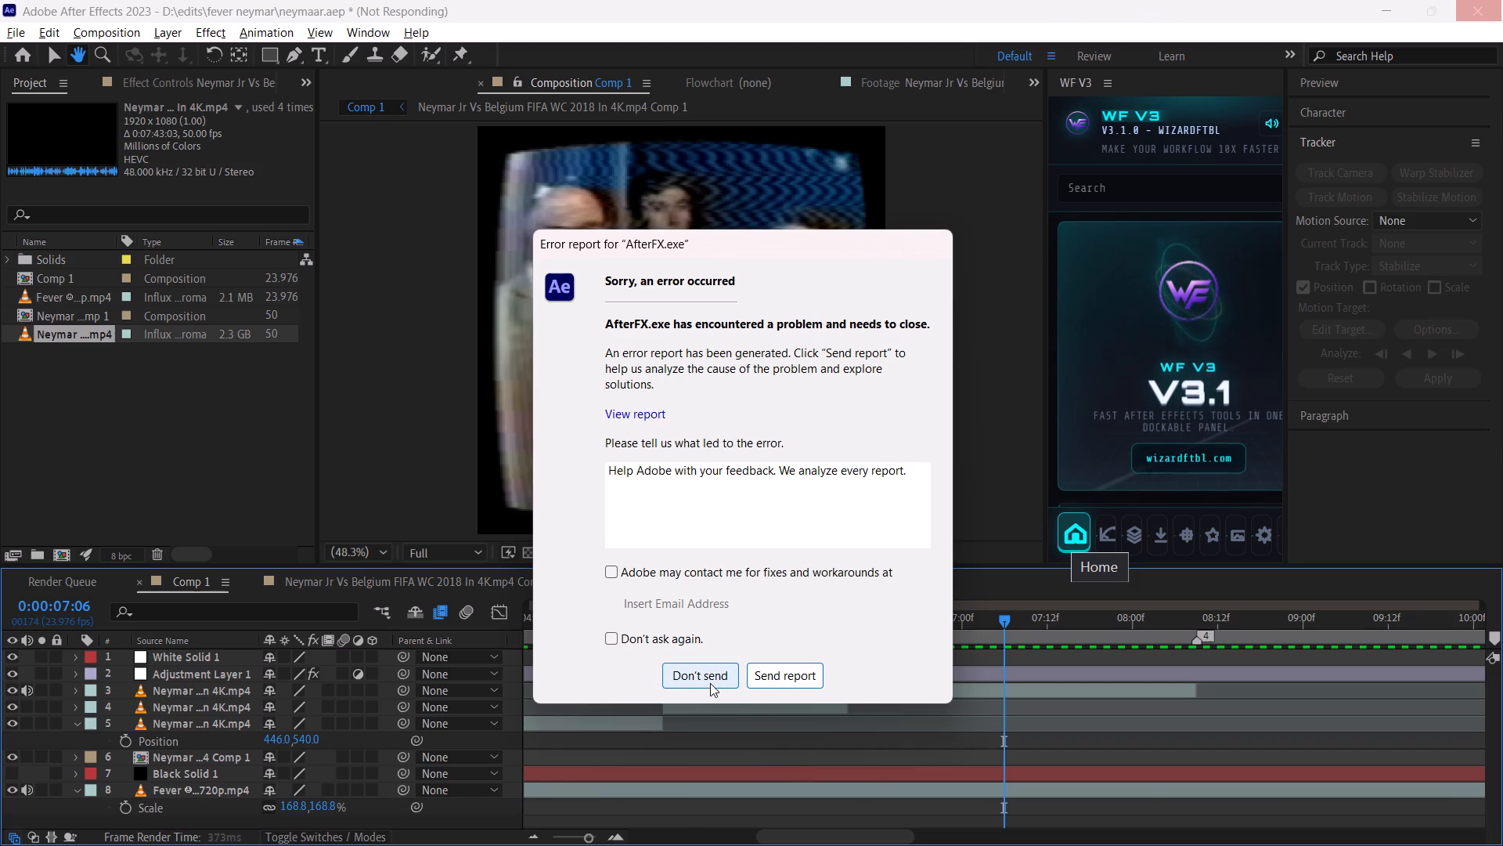
left_click(710, 675)
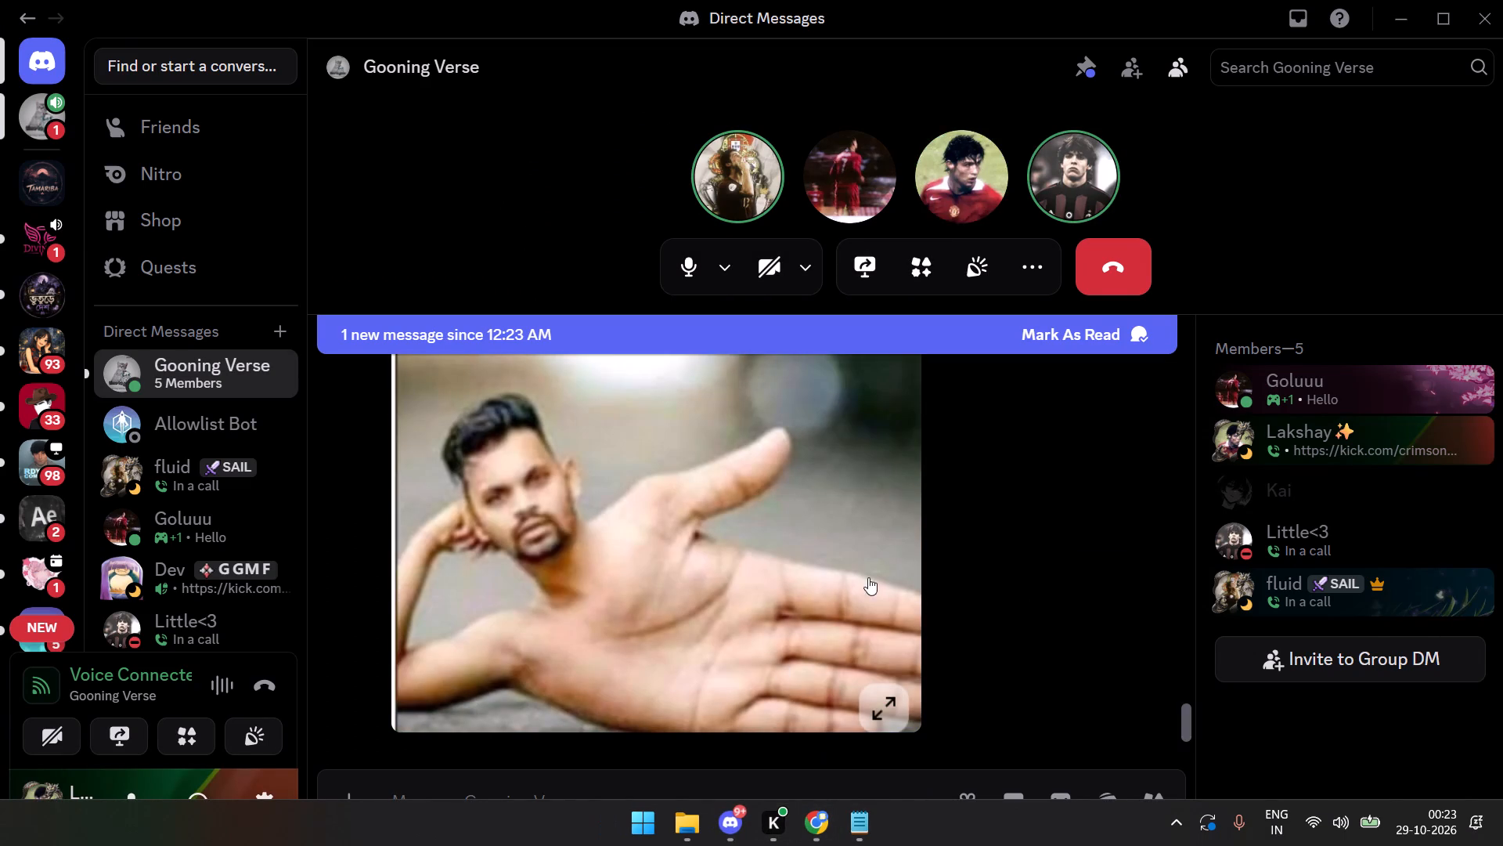
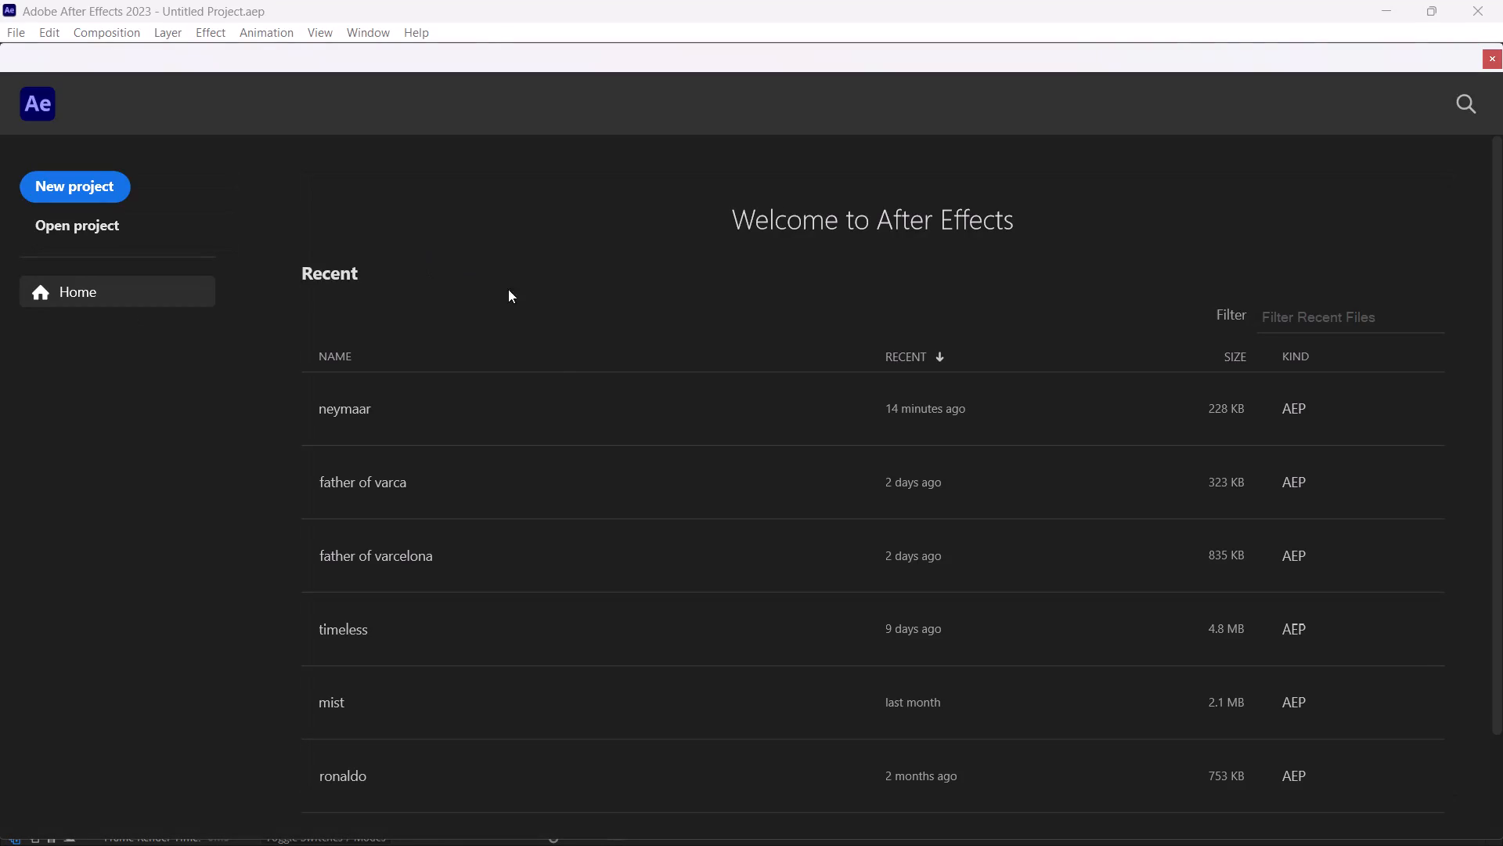
Open the recent project neymaar.
left_click(521, 392)
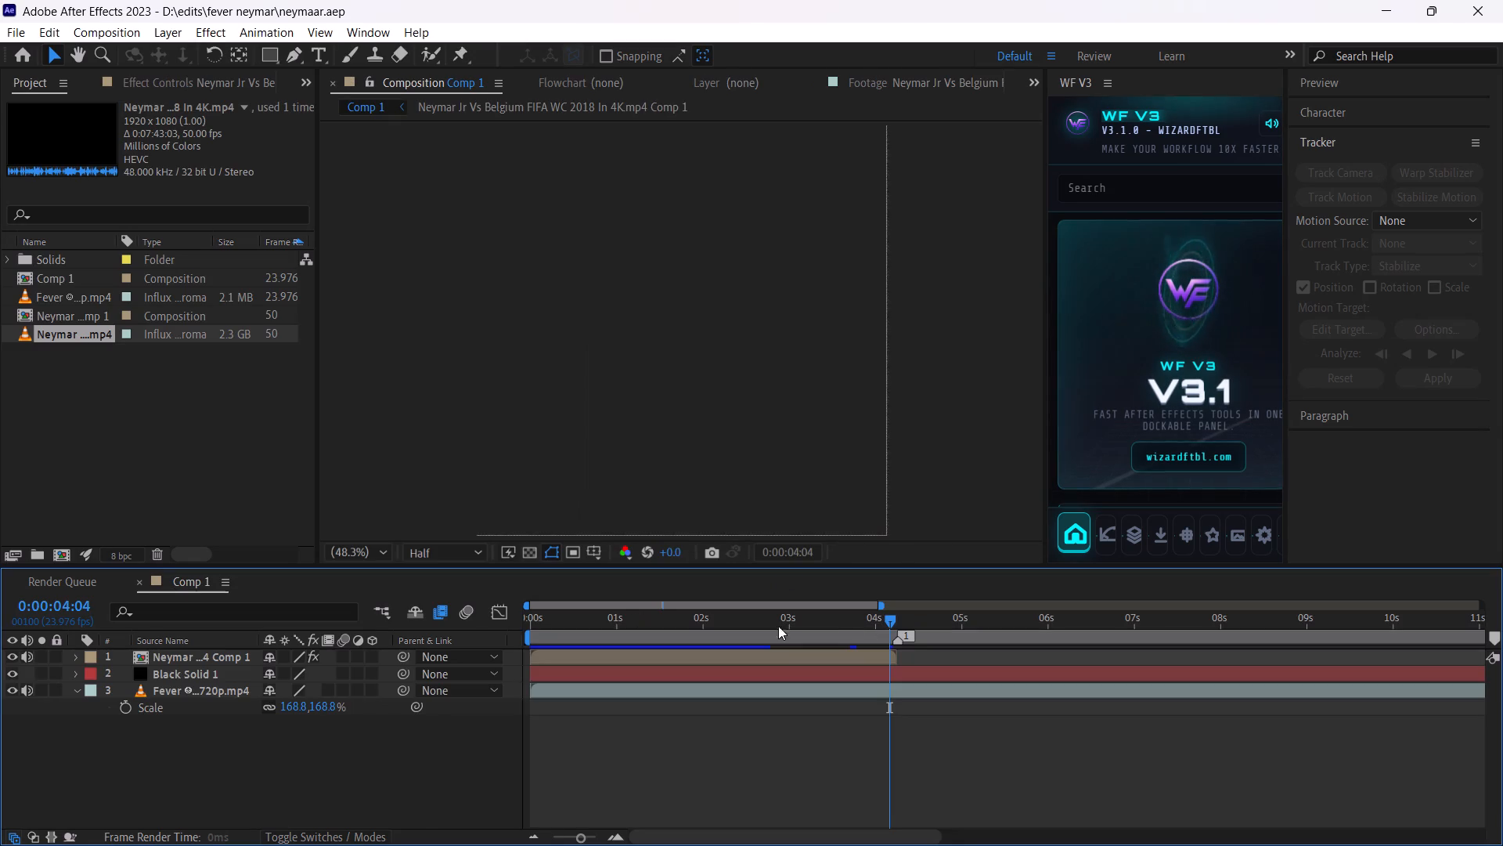
Play back the opening of Comp 1 from its first frame to check the Neymar clip.
left_click_drag(882, 606, 364, 605)
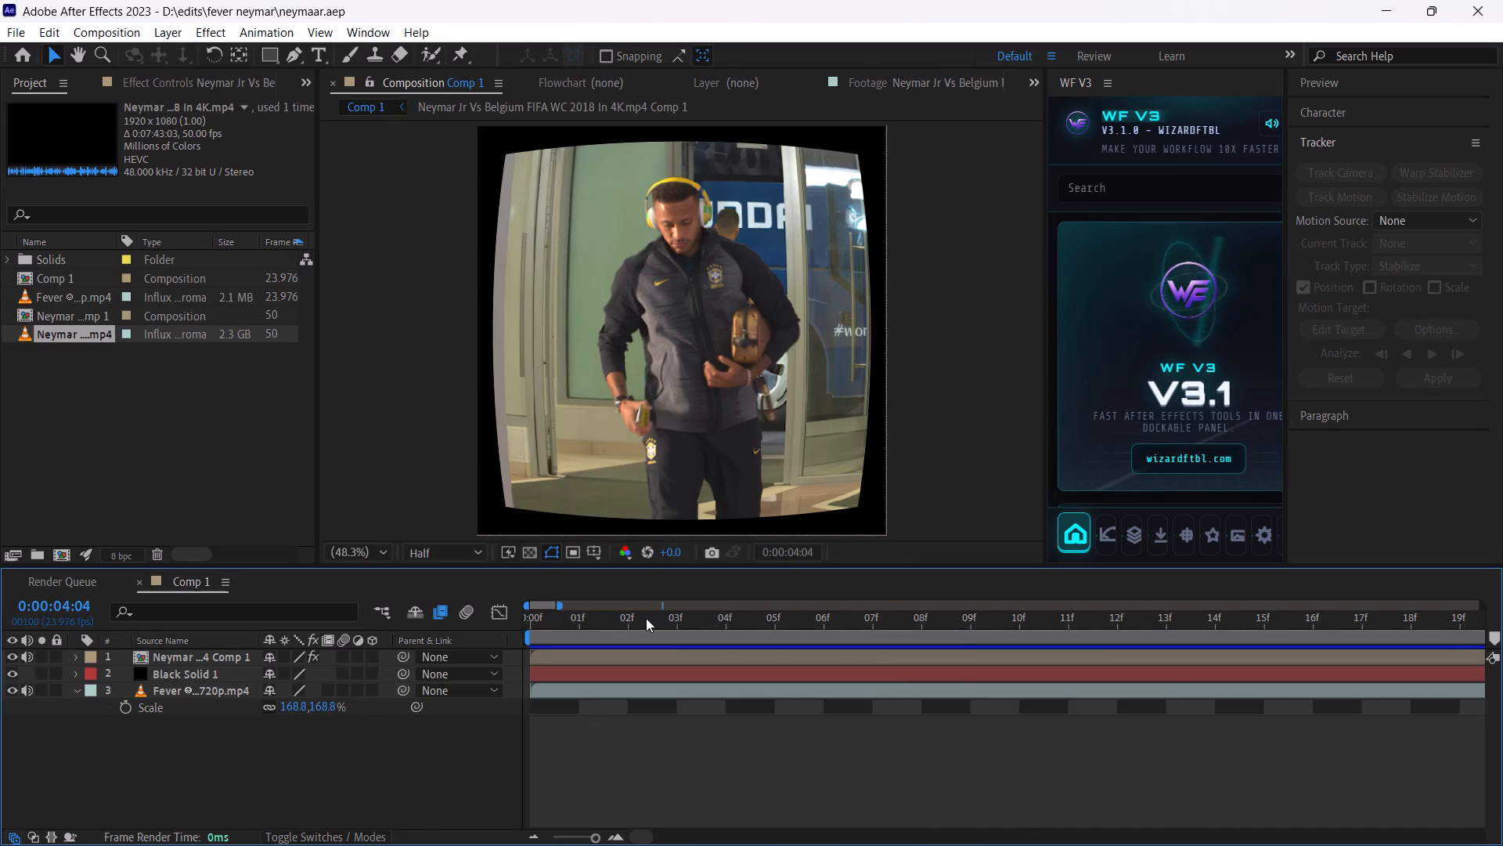
left_click_drag(642, 620, 452, 638)
left_click(702, 671)
key("space")
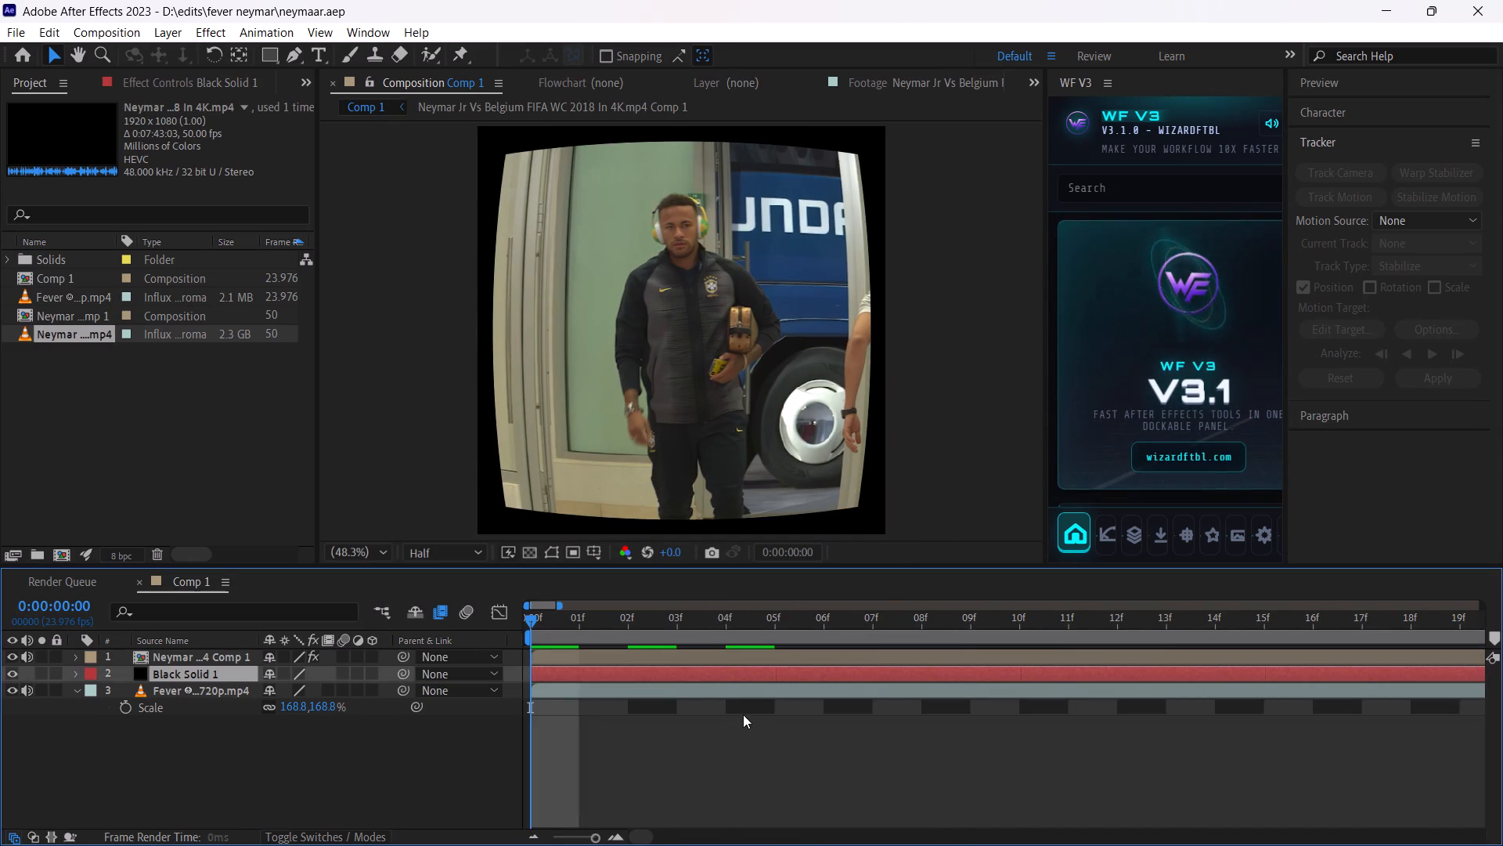
key("space")
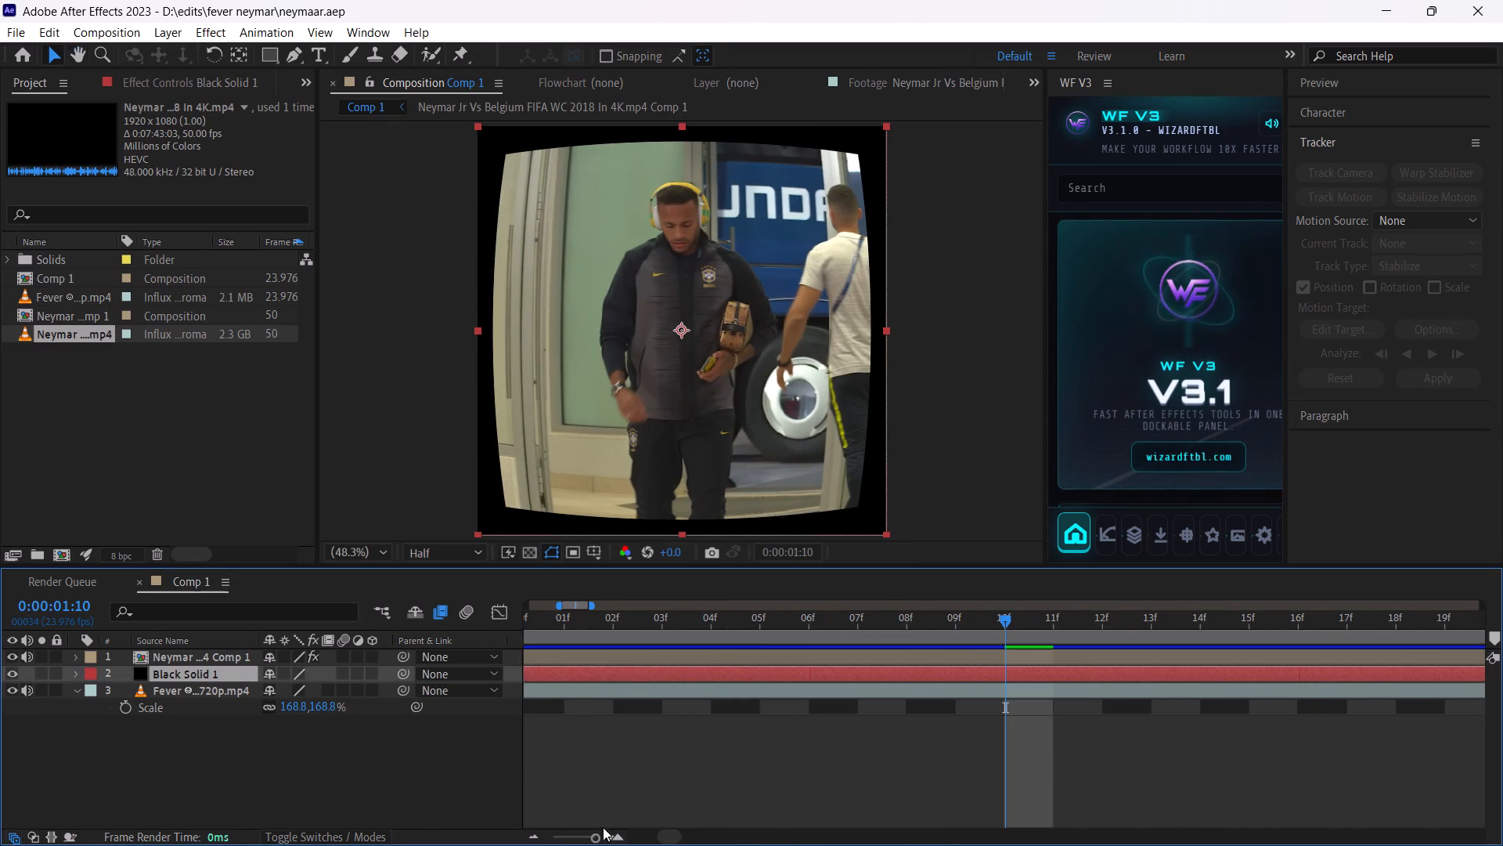
Add a new adjustment layer at the top of Comp 1, starting at the first frame.
left_click_drag(585, 837, 497, 839)
left_click_drag(600, 628, 438, 639)
left_click(745, 755)
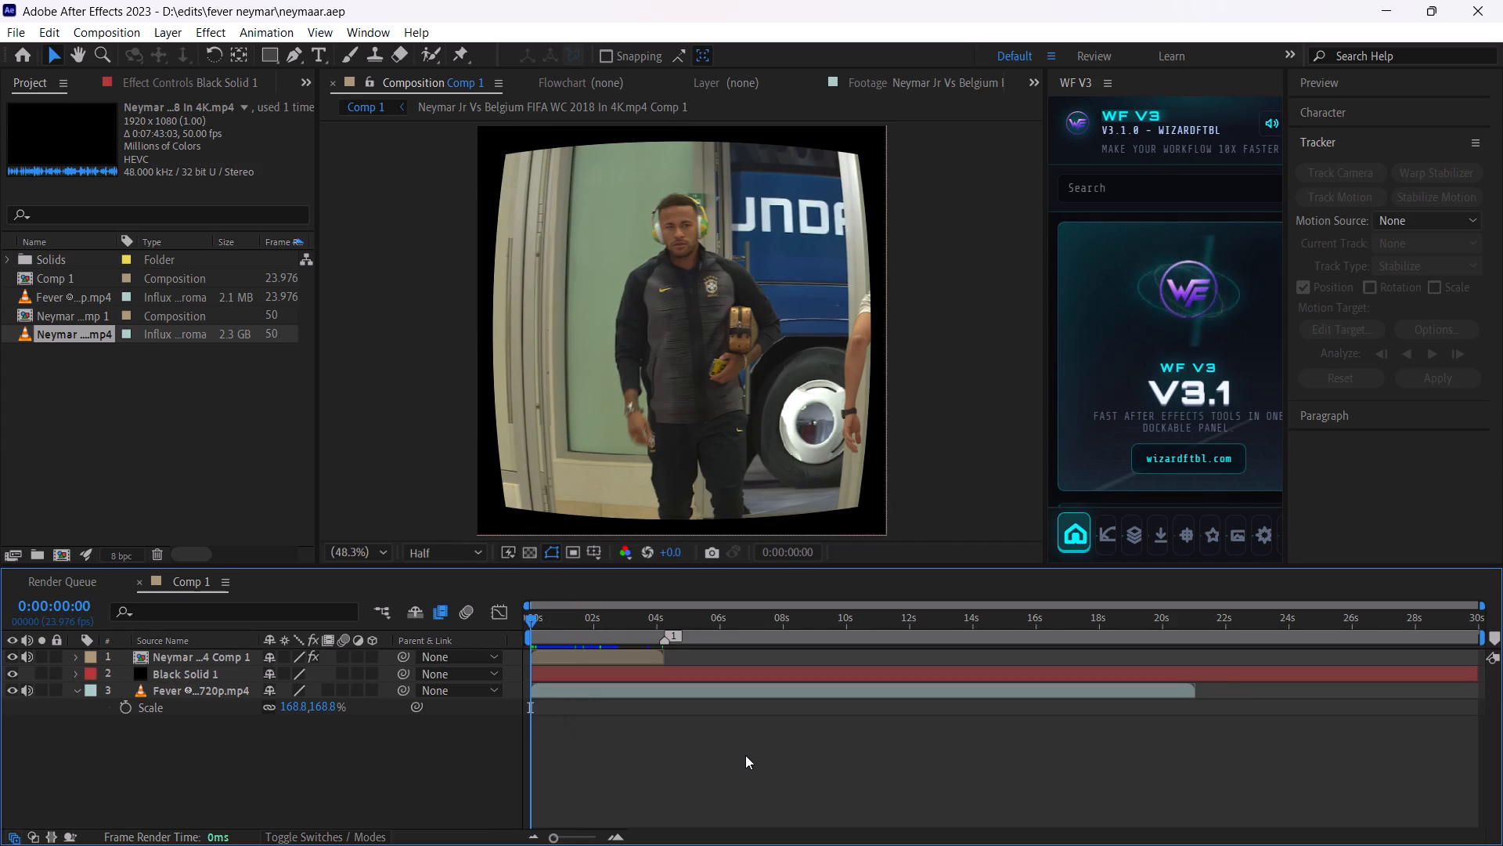
key("ctrl+alt+y")
Move the Optics Compensation effect from the Neymar precomp layer onto the adjustment layer.
left_click(561, 674)
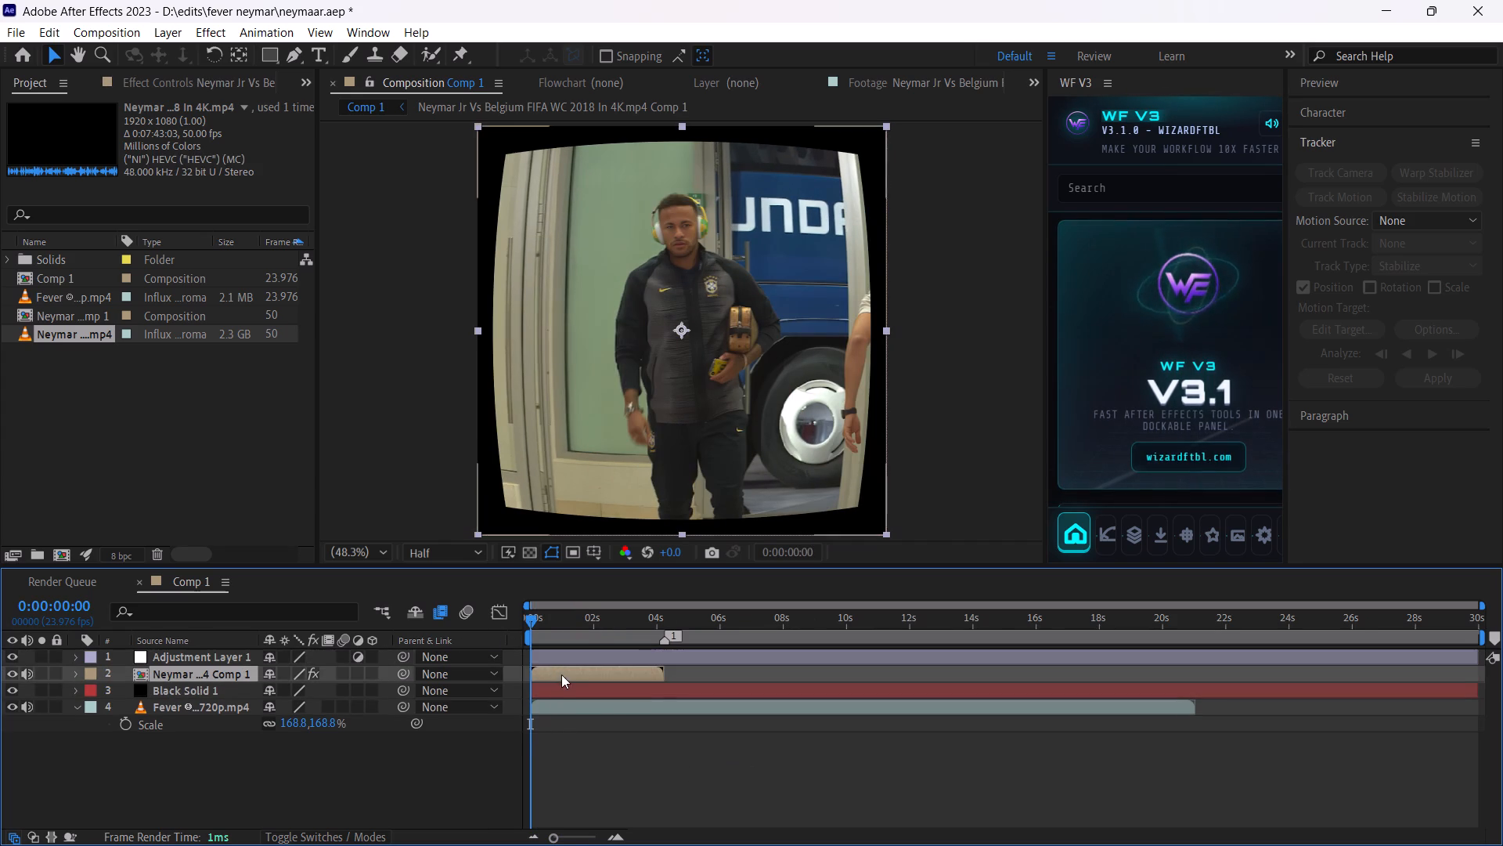
left_click(186, 85)
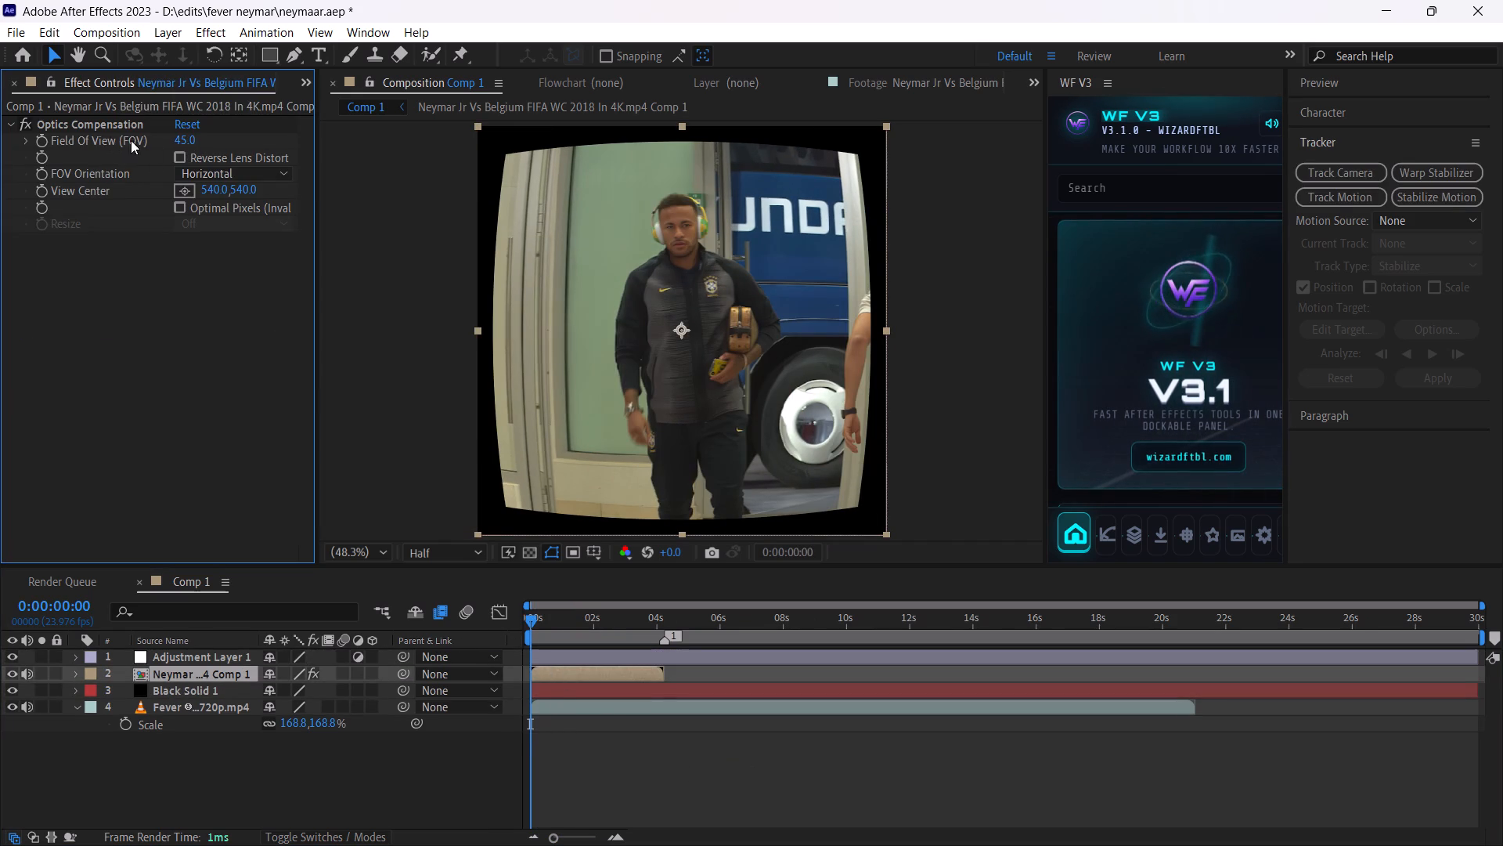
left_click(88, 119)
key("ctrl+x")
left_click(604, 649)
left_click(174, 434)
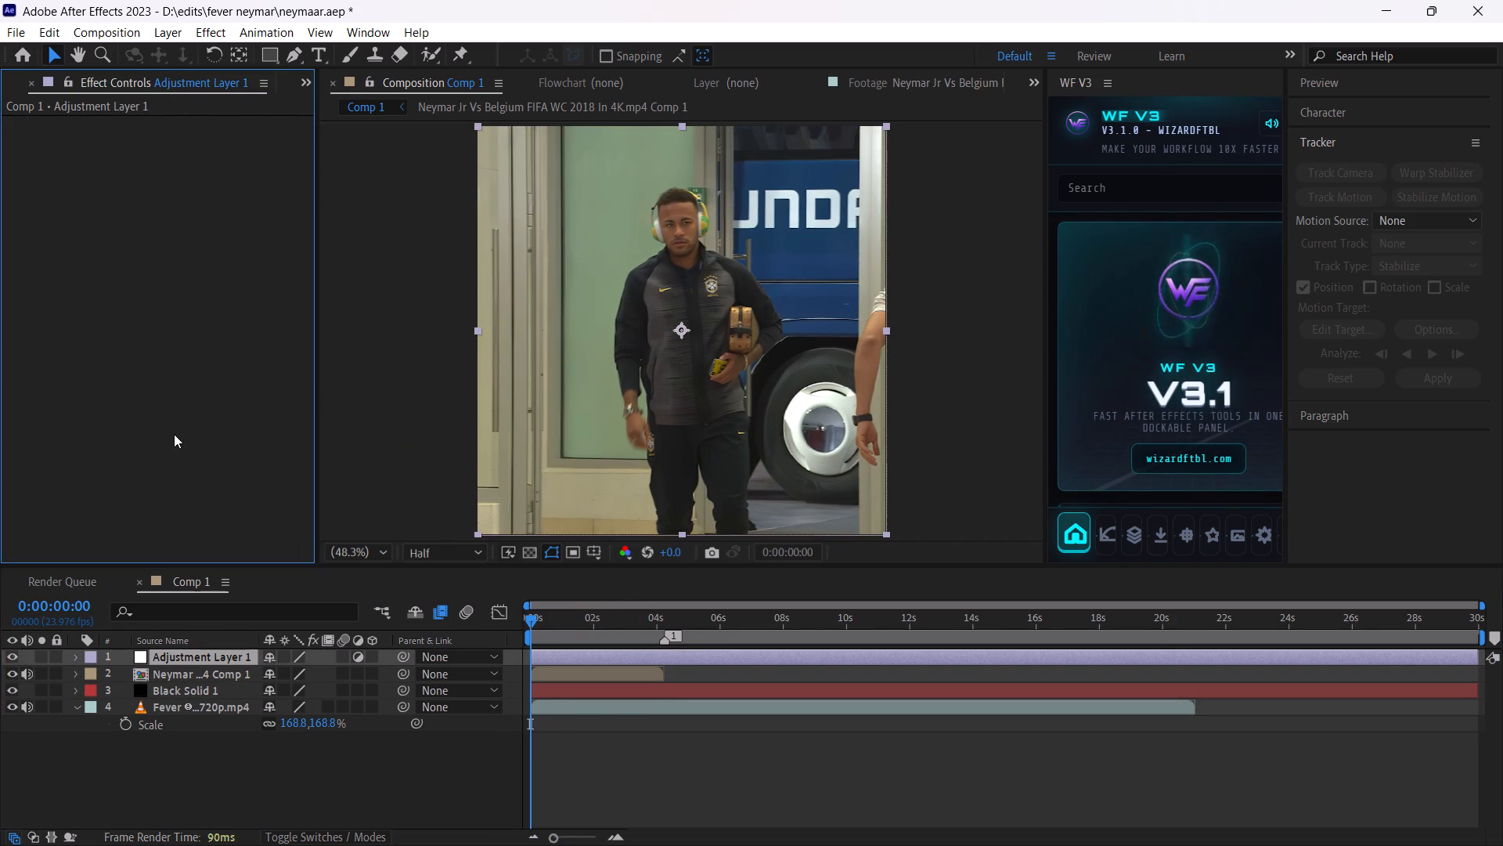
key("ctrl+v")
Find the Signal effect with the effect search and apply it to the adjustment layer.
key("ctrl+space")
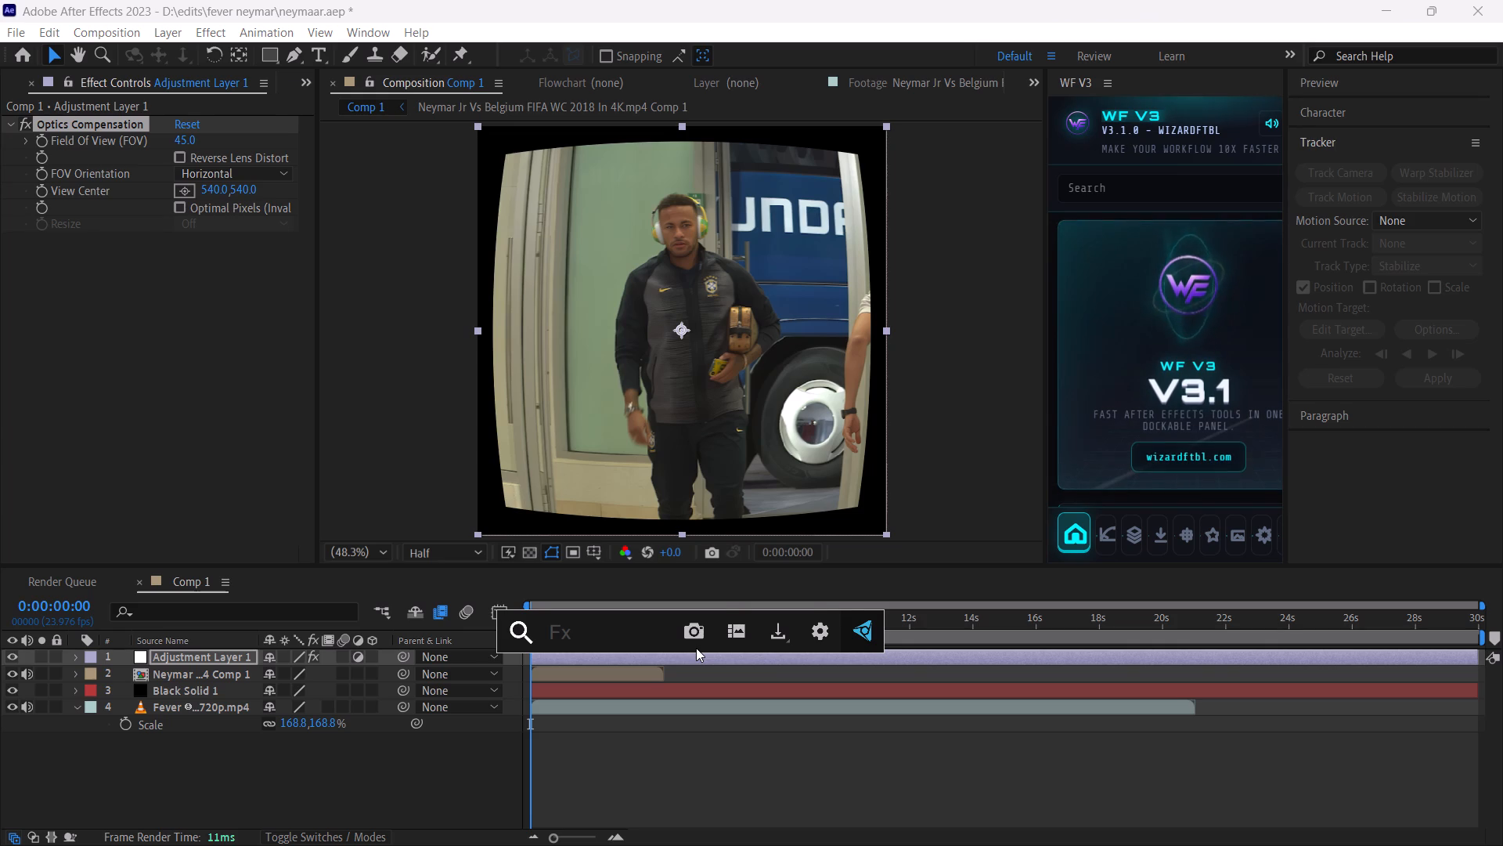
type("si")
key("Return")
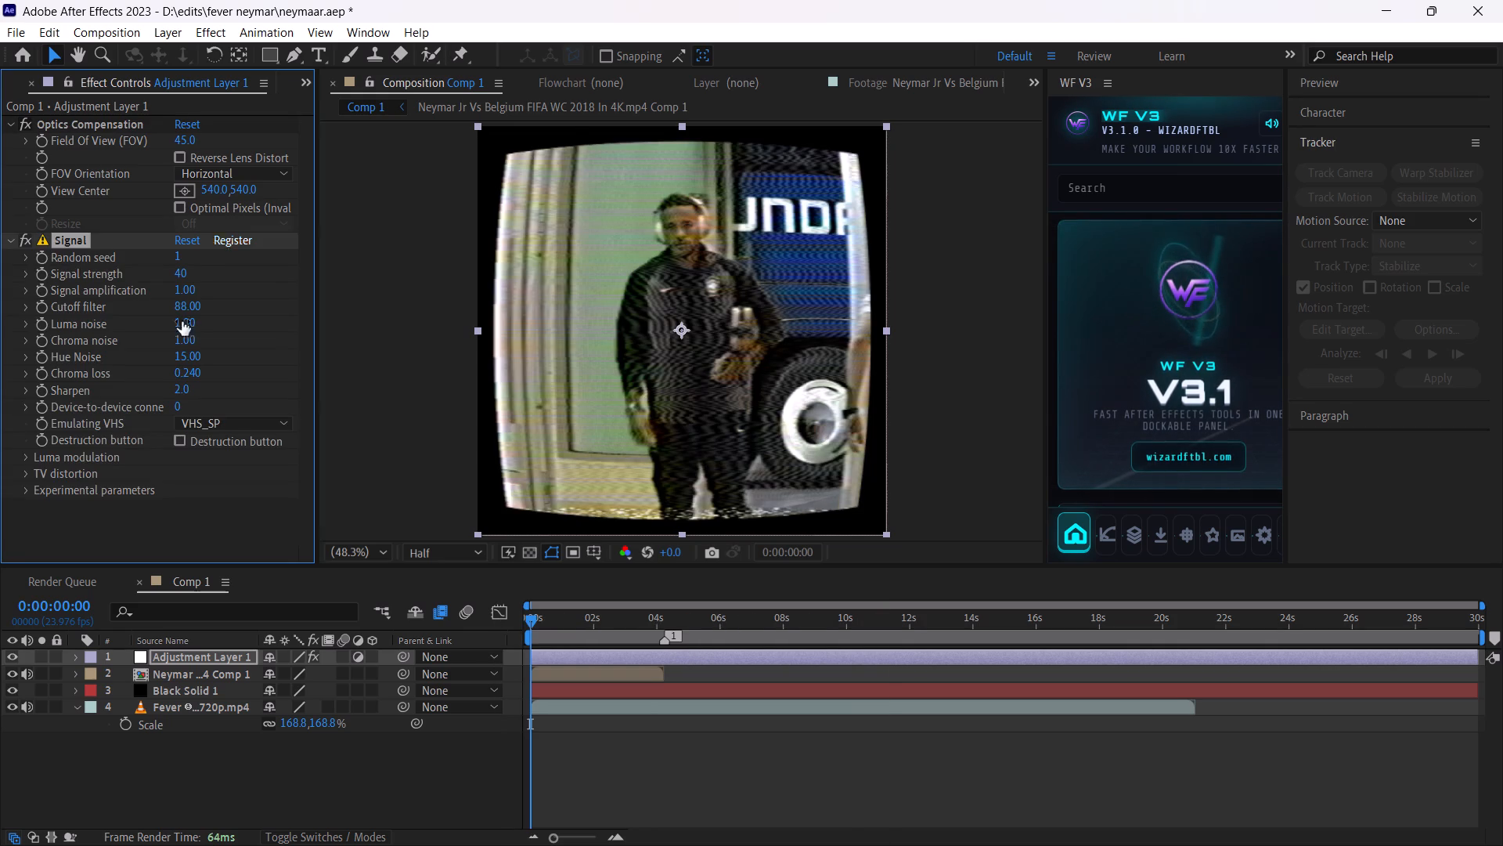
Set Signal's amplification, luma noise, chroma noise, hue noise and chroma loss to 0 and its cutoff filter to 1.
left_click_drag(186, 294, 59, 315)
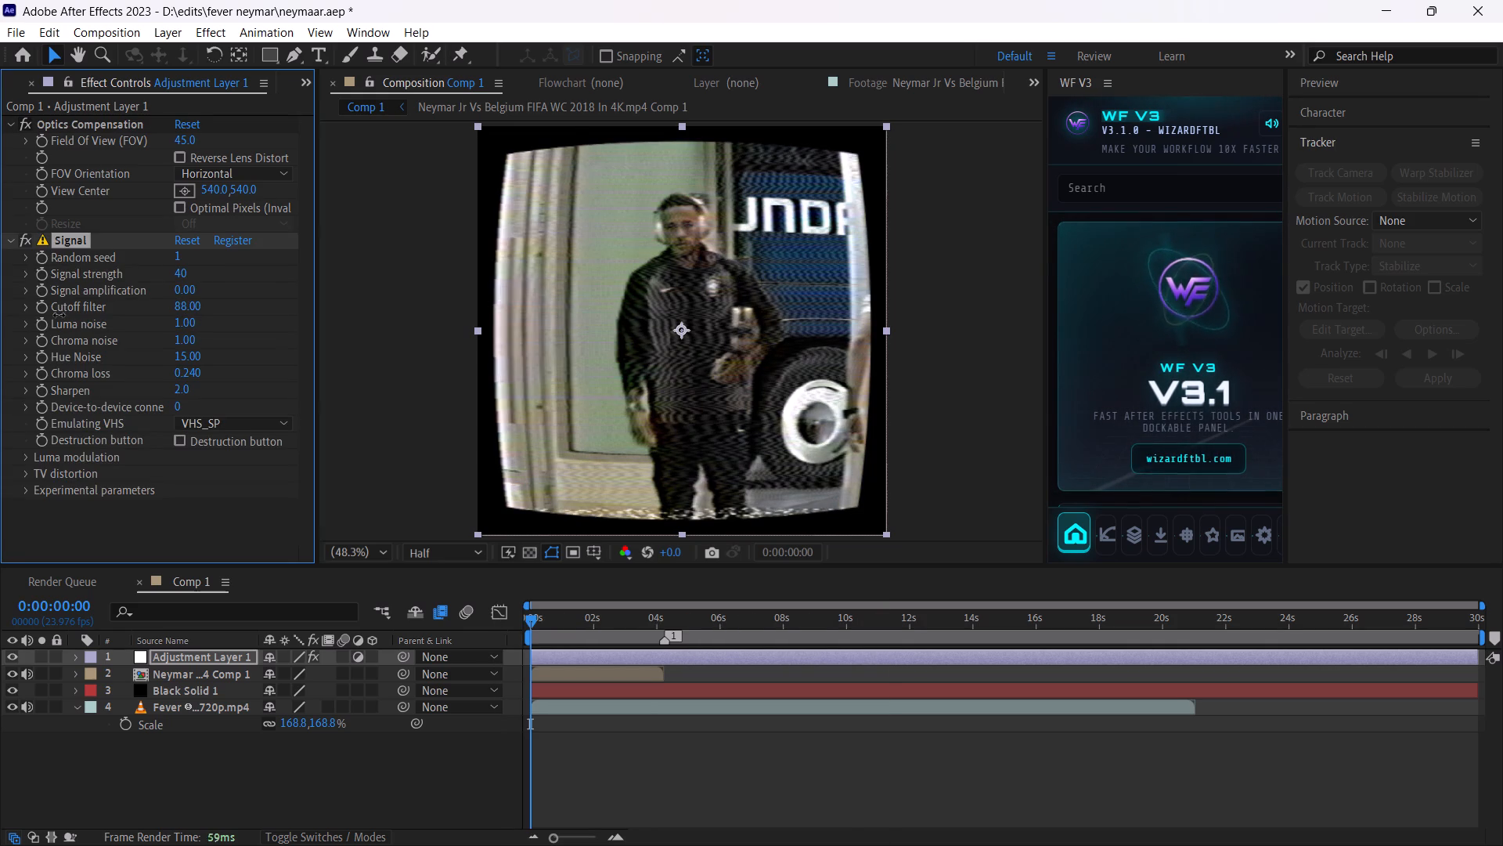
left_click_drag(59, 315, 43, 319)
left_click_drag(189, 305, 102, 319)
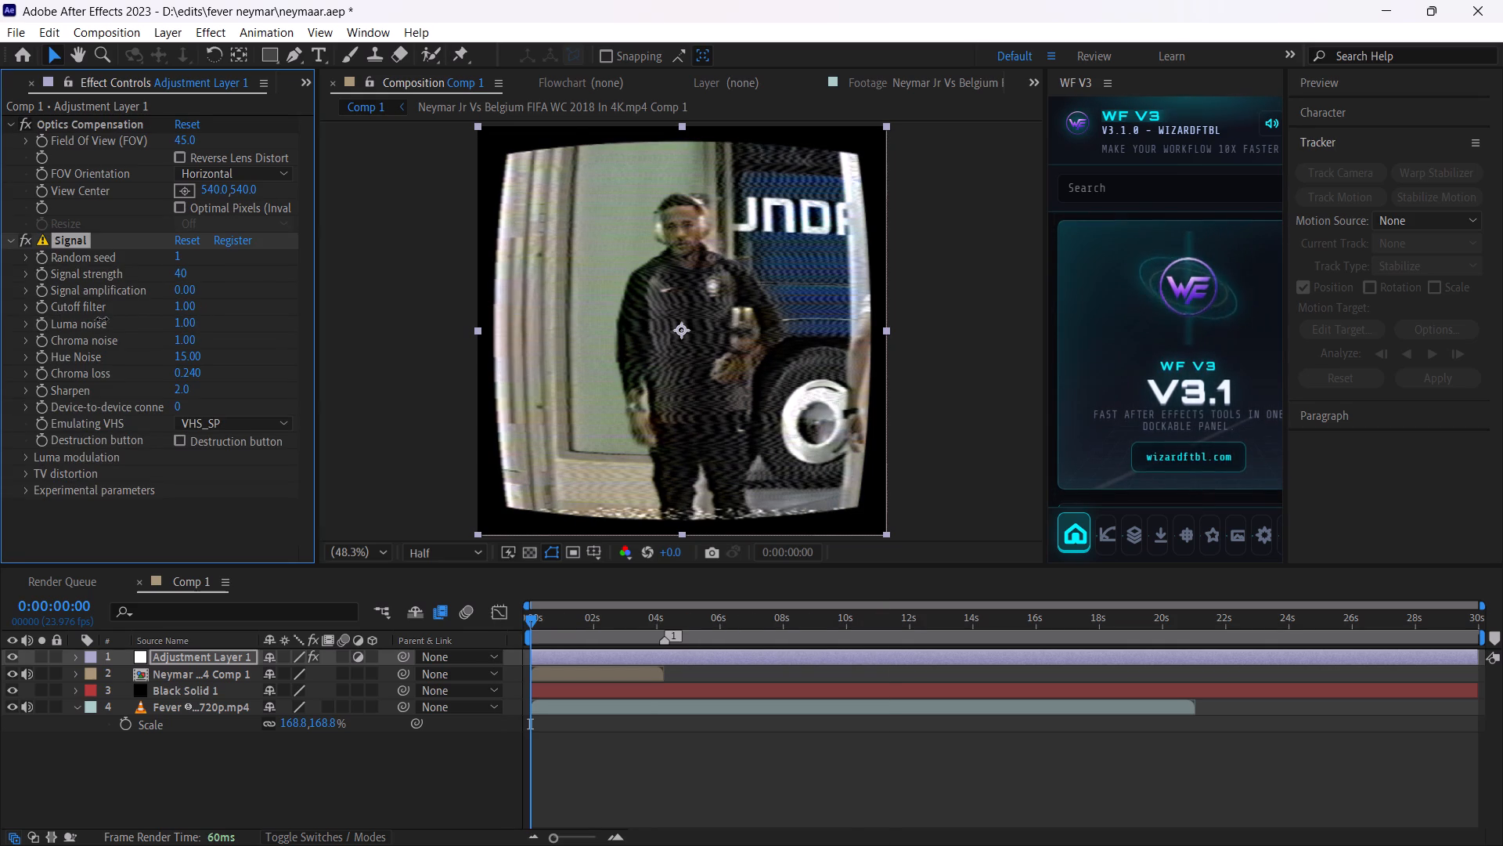
left_click_drag(102, 319, 70, 325)
left_click_drag(189, 321, 63, 349)
left_click_drag(191, 335, 49, 352)
left_click_drag(191, 364, 0, 381)
left_click_drag(188, 372, 12, 388)
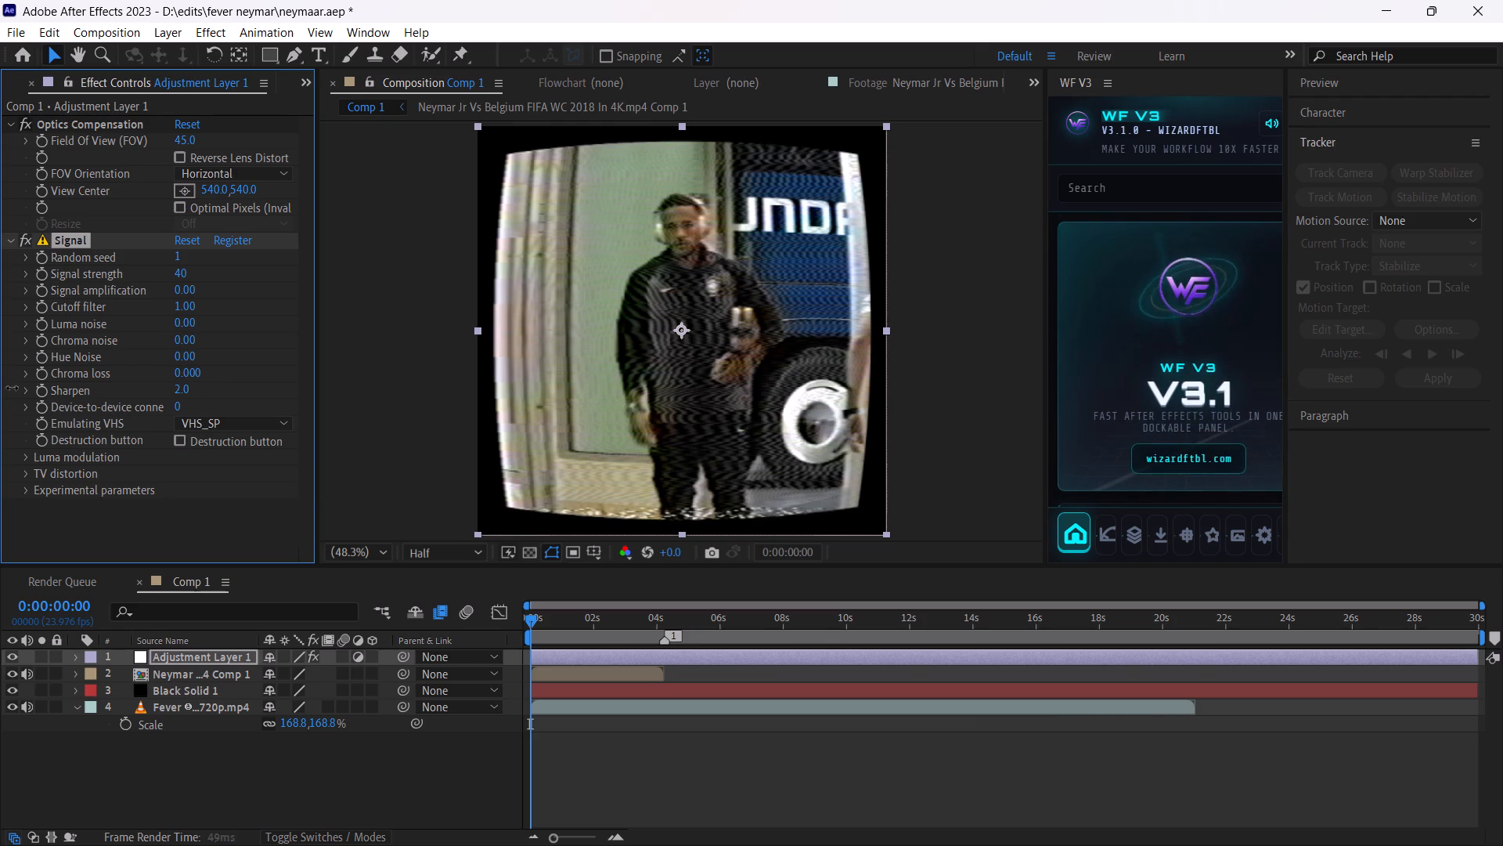
left_click_drag(12, 388, 8, 389)
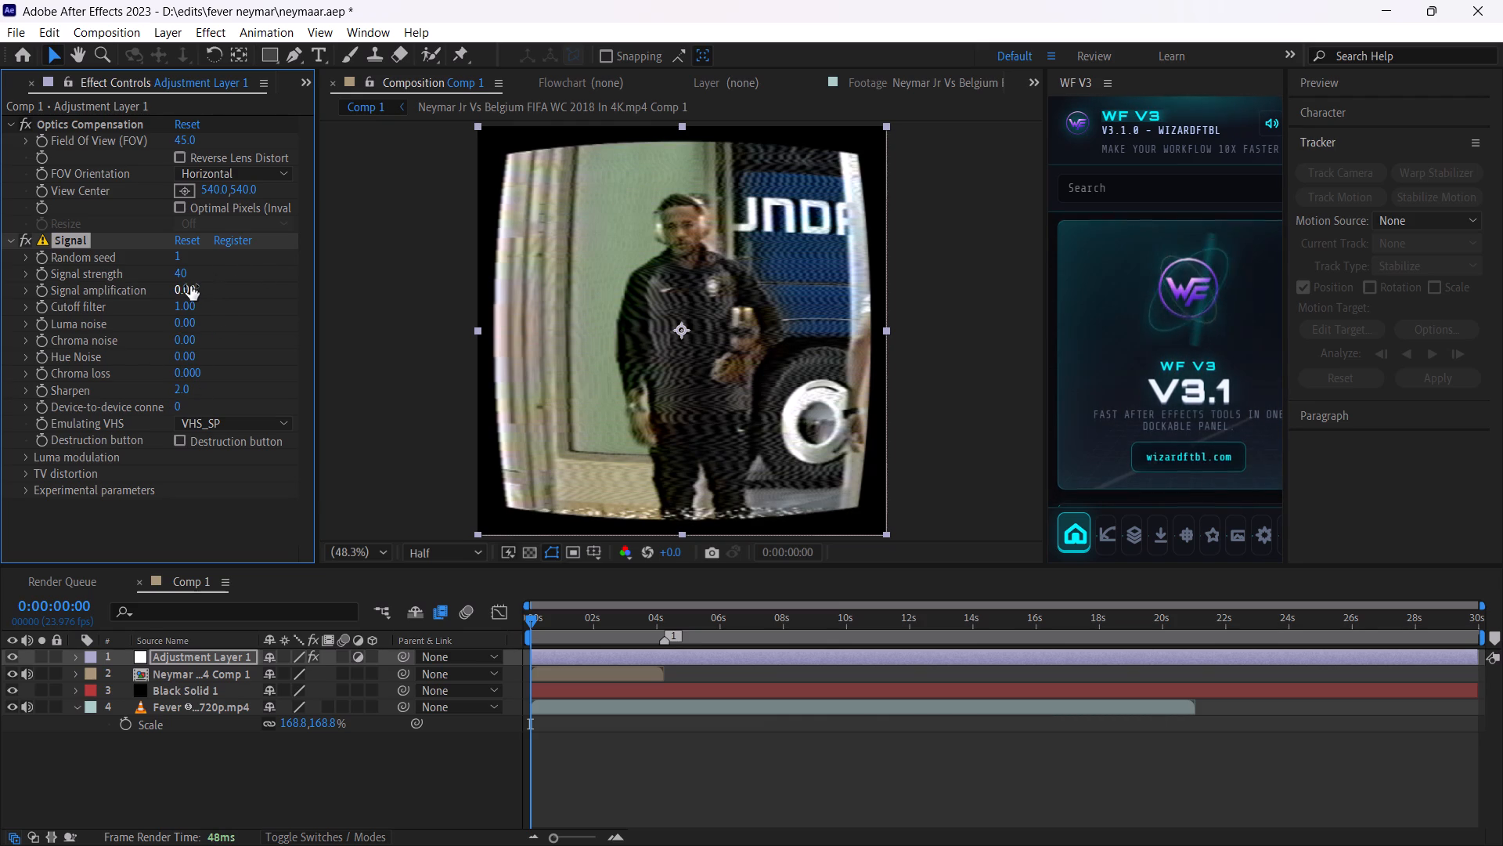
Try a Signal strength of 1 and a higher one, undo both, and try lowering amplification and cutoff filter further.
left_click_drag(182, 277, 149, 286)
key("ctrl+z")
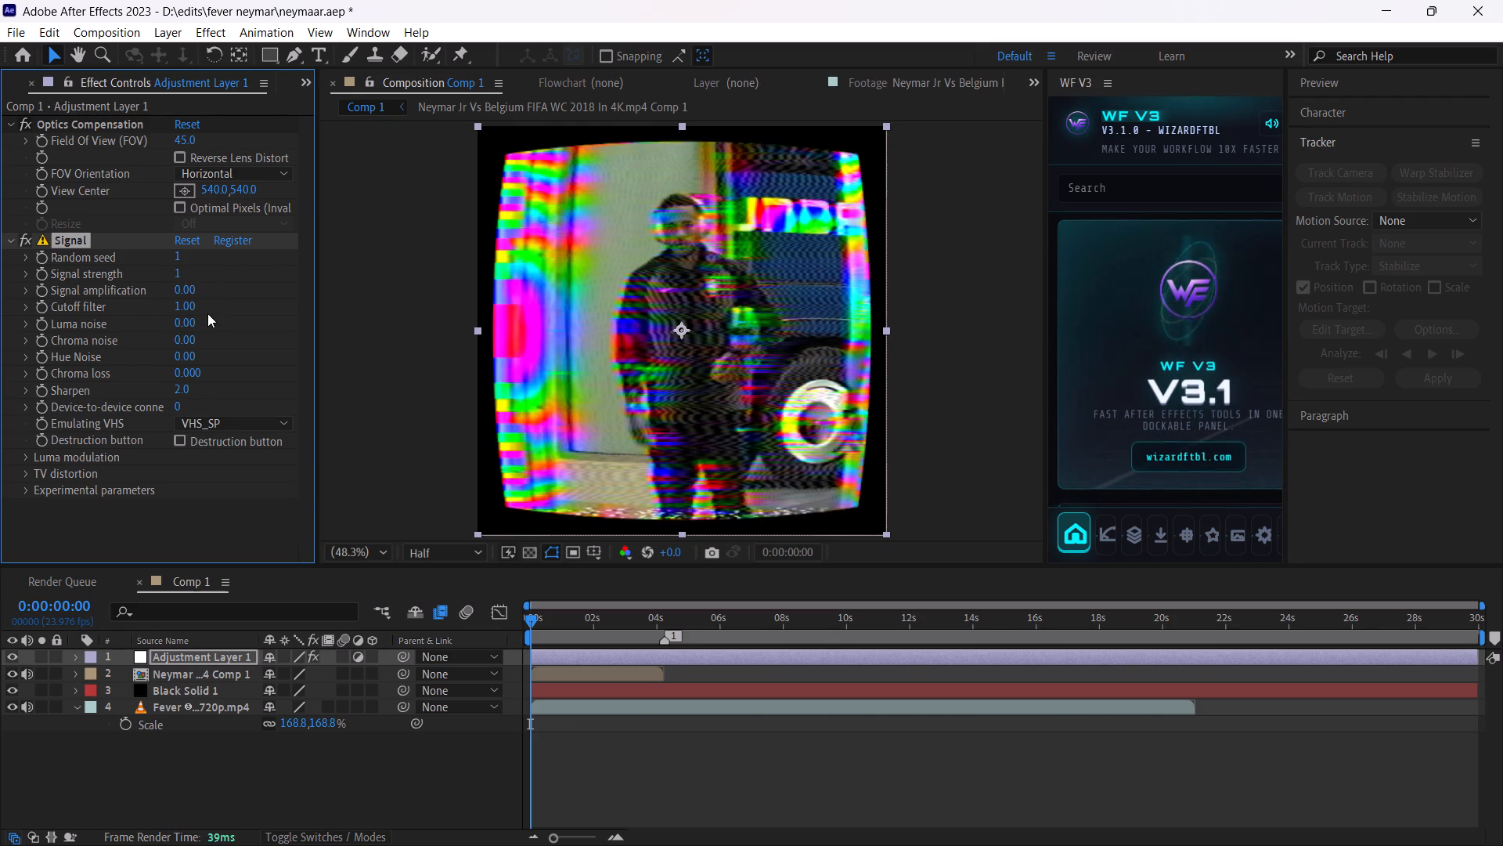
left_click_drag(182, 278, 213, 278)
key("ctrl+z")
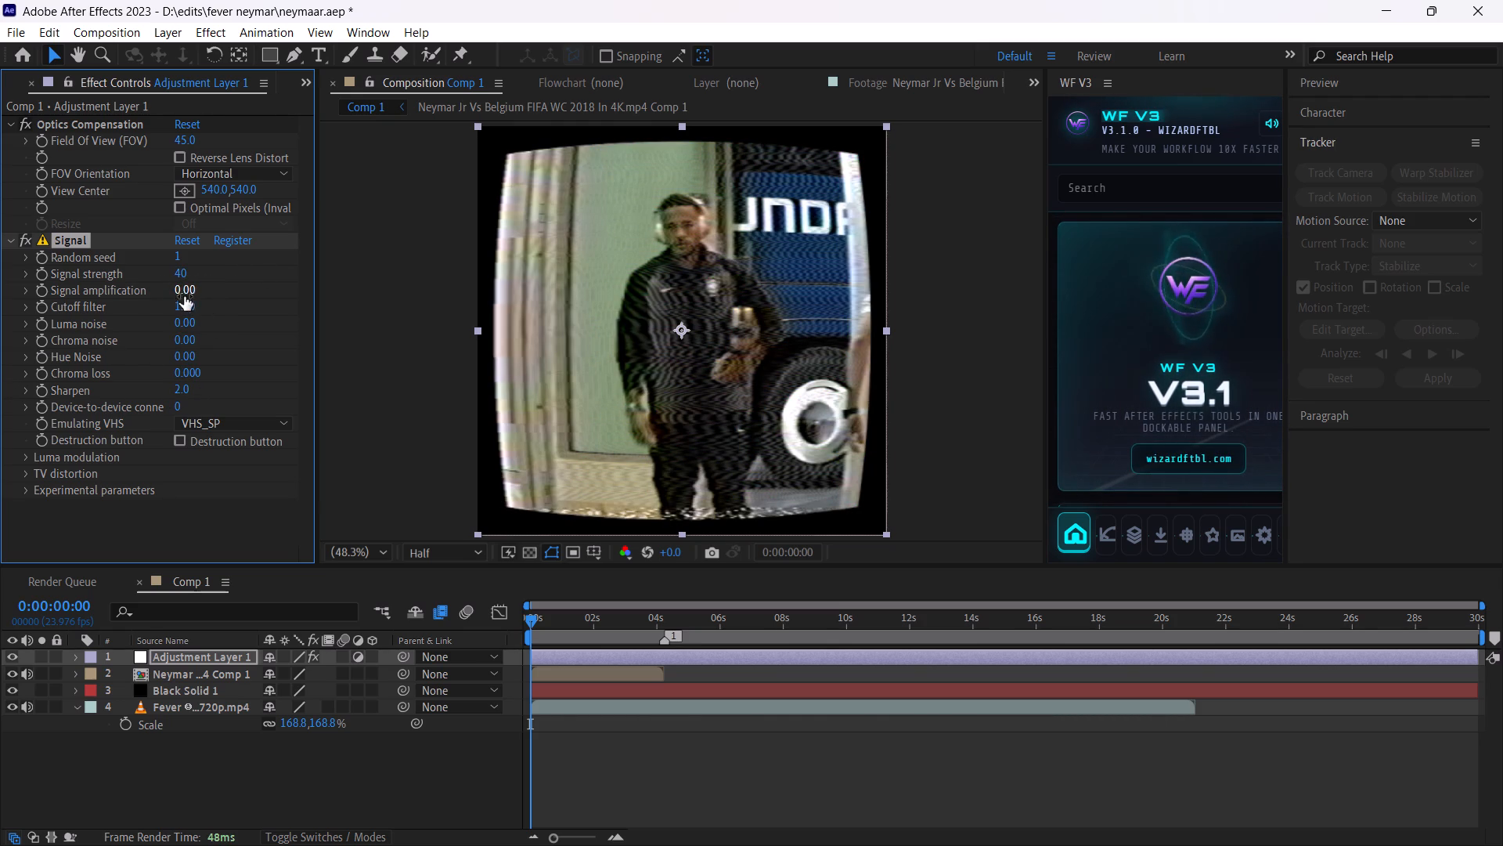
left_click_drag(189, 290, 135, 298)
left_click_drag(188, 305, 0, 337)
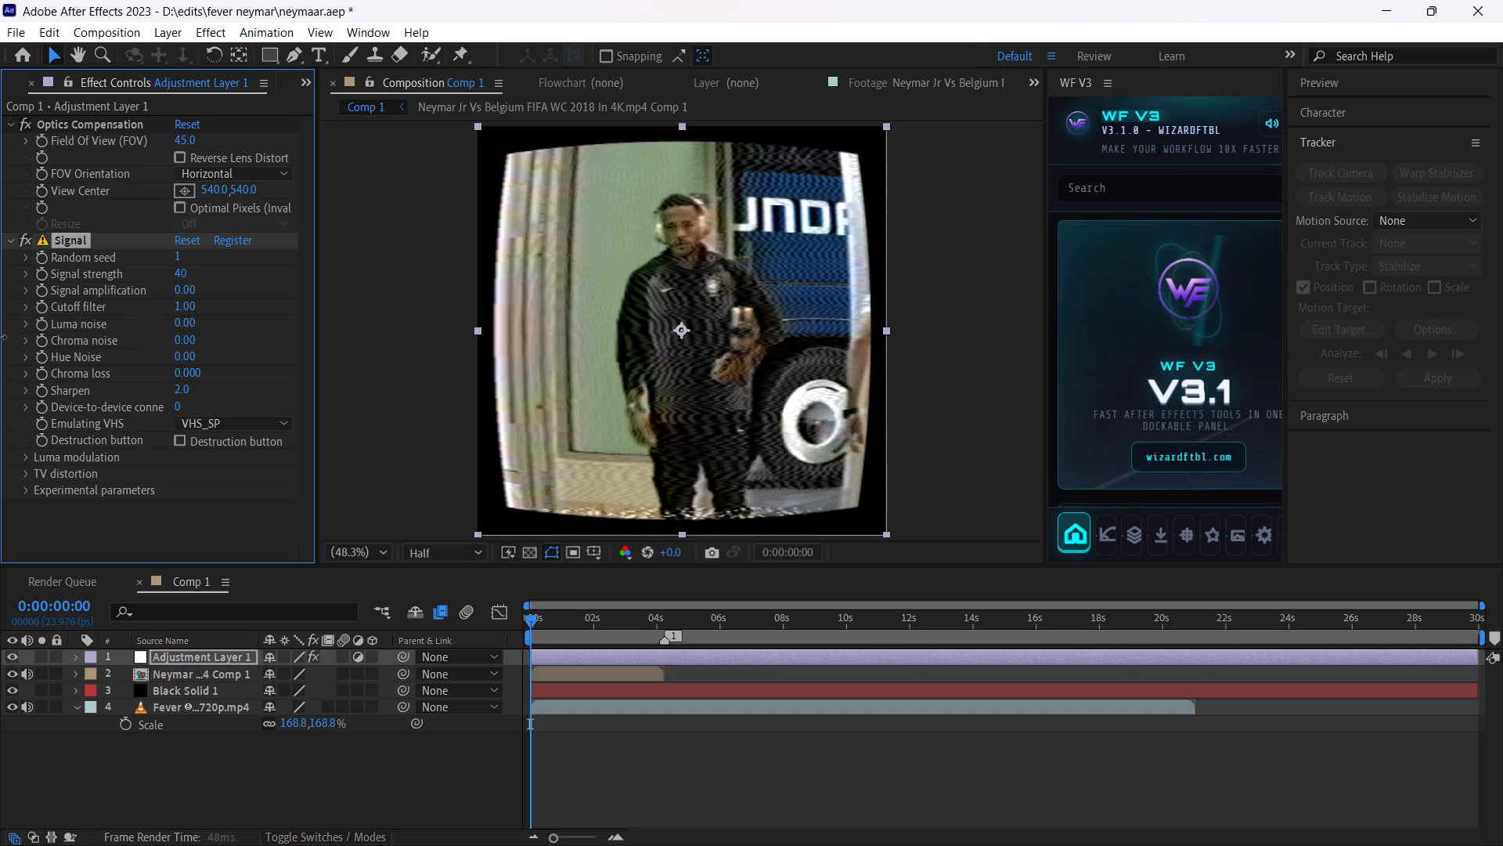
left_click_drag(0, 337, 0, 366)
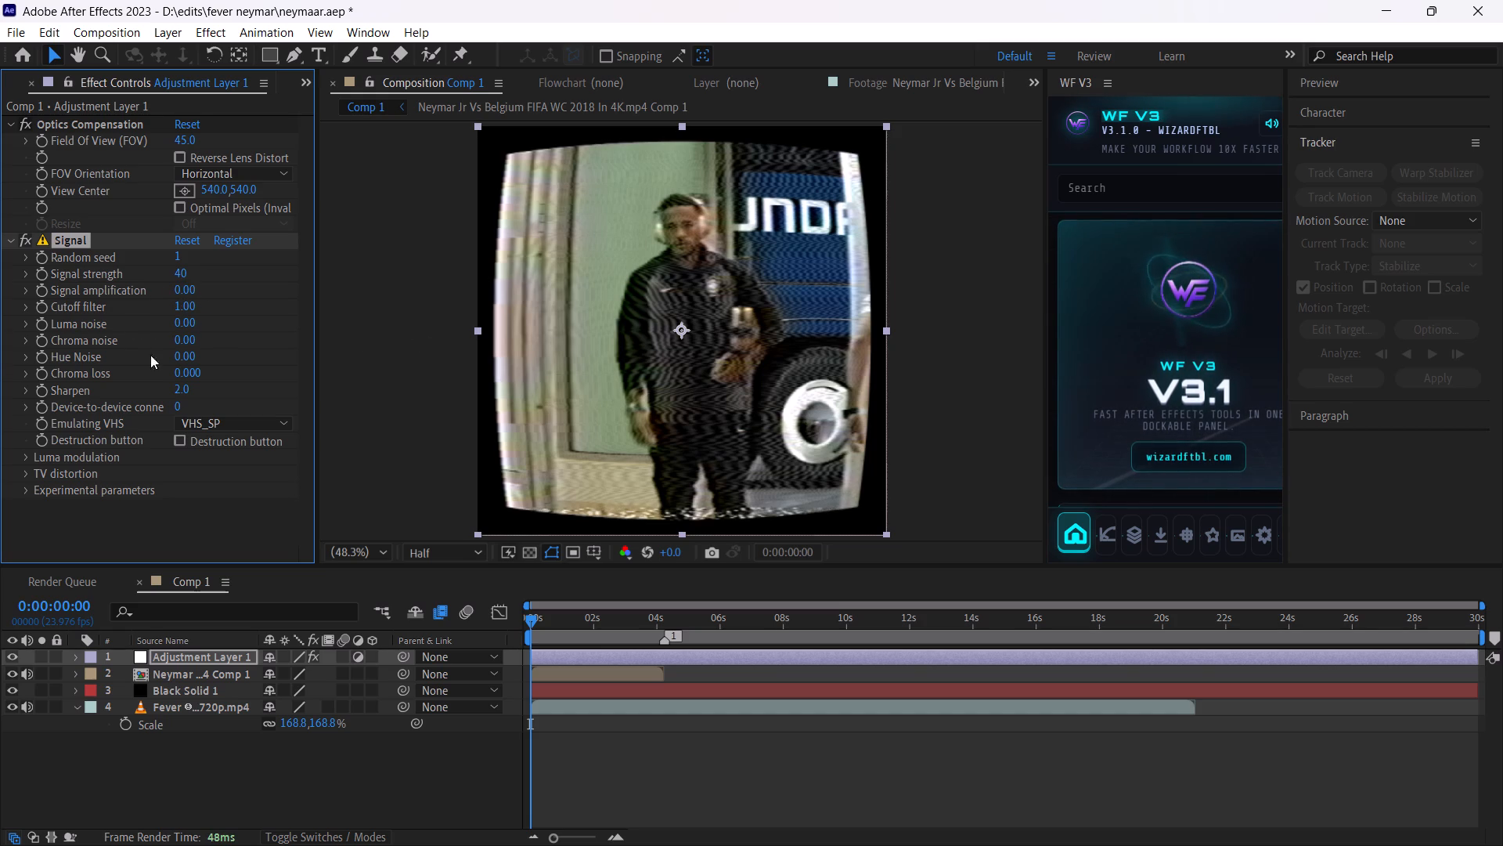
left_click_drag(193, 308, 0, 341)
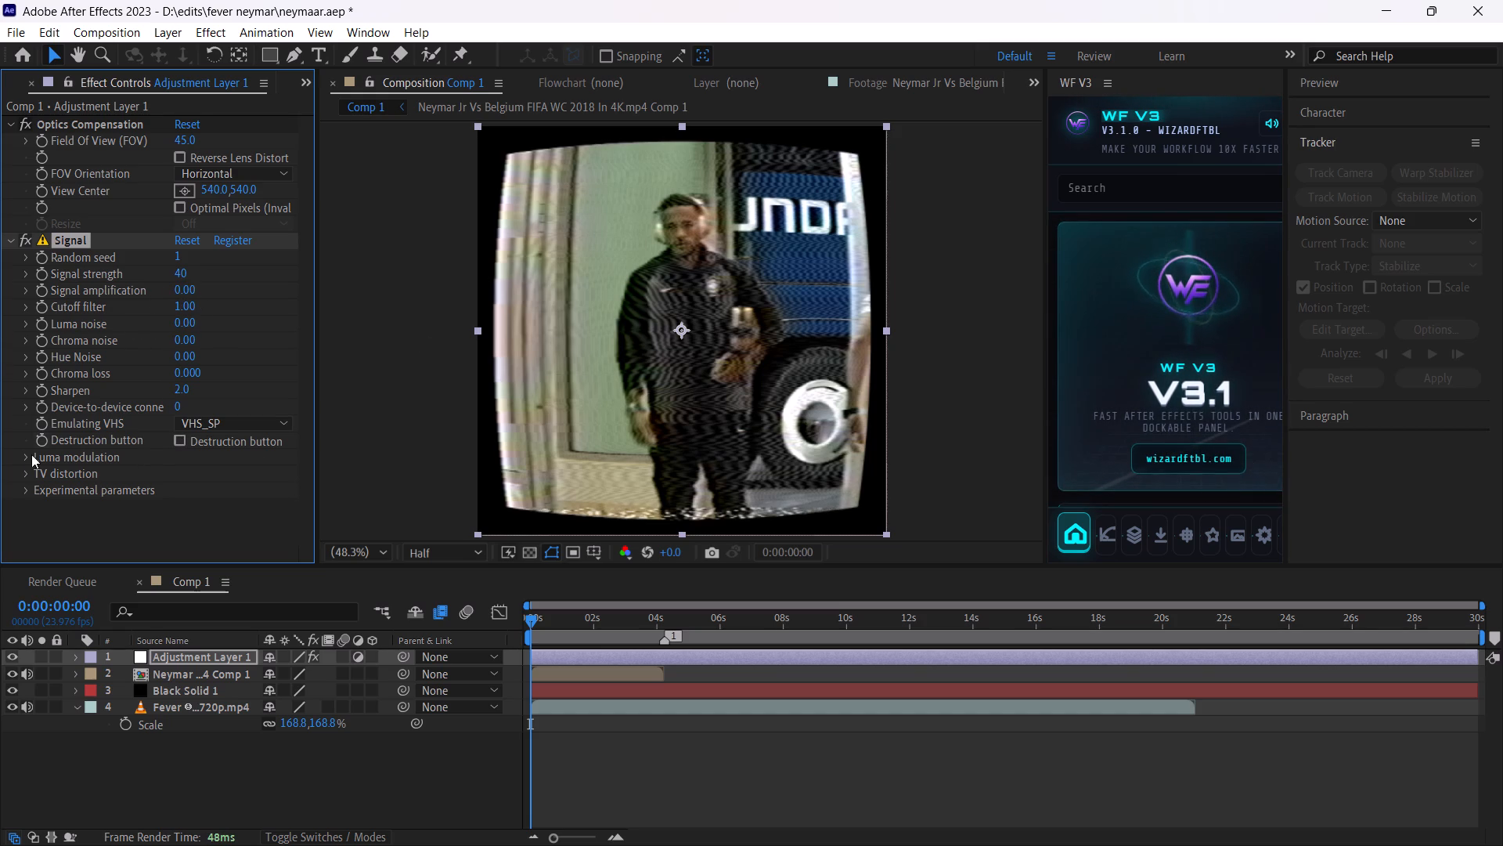
Set the Luma modulation frequency of the Signal effect to 0.9.
left_click(25, 458)
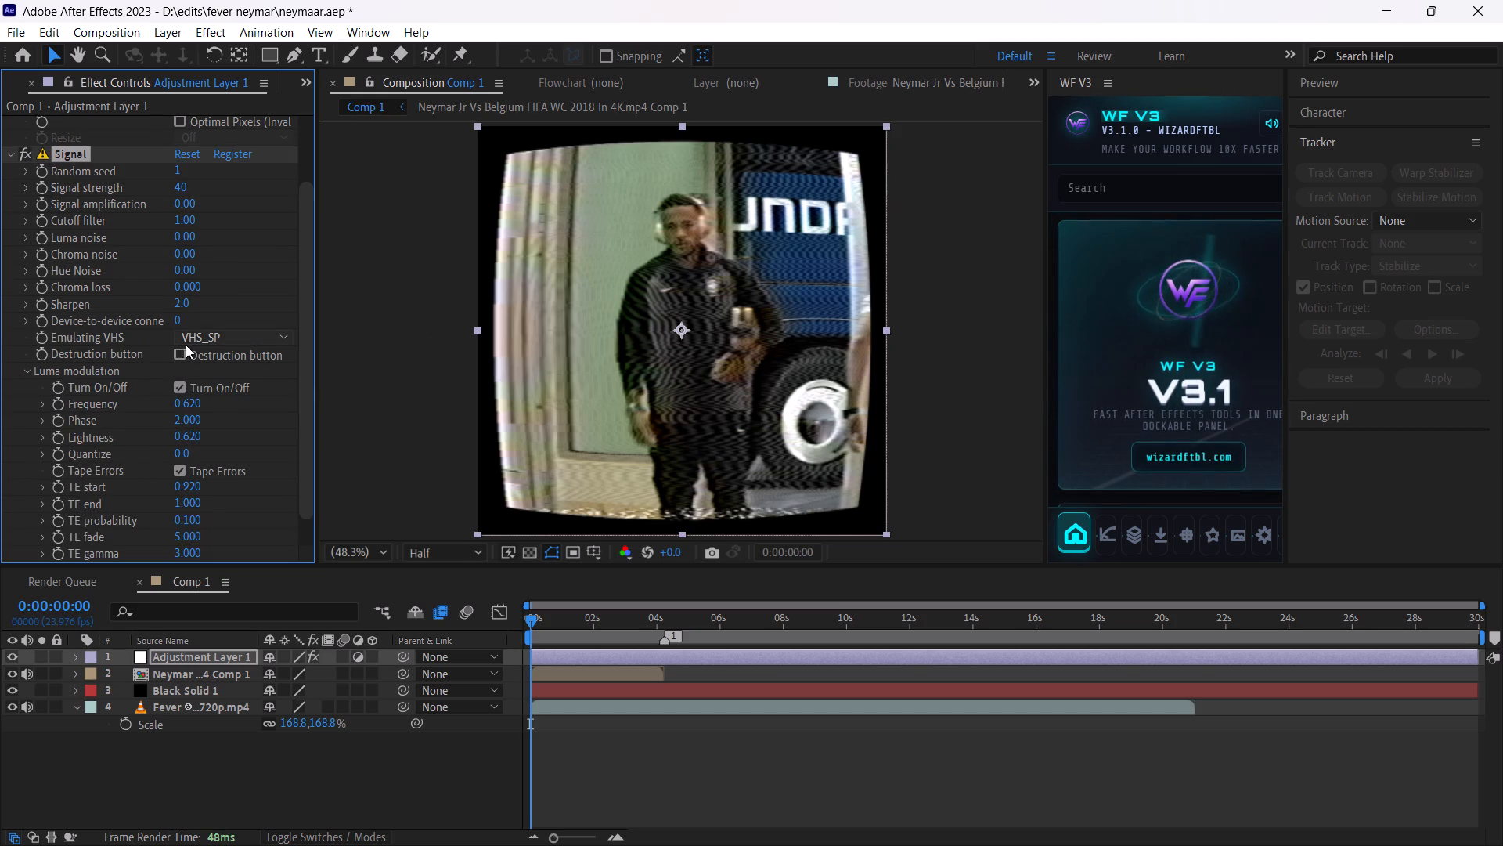
left_click(193, 402)
type(".9")
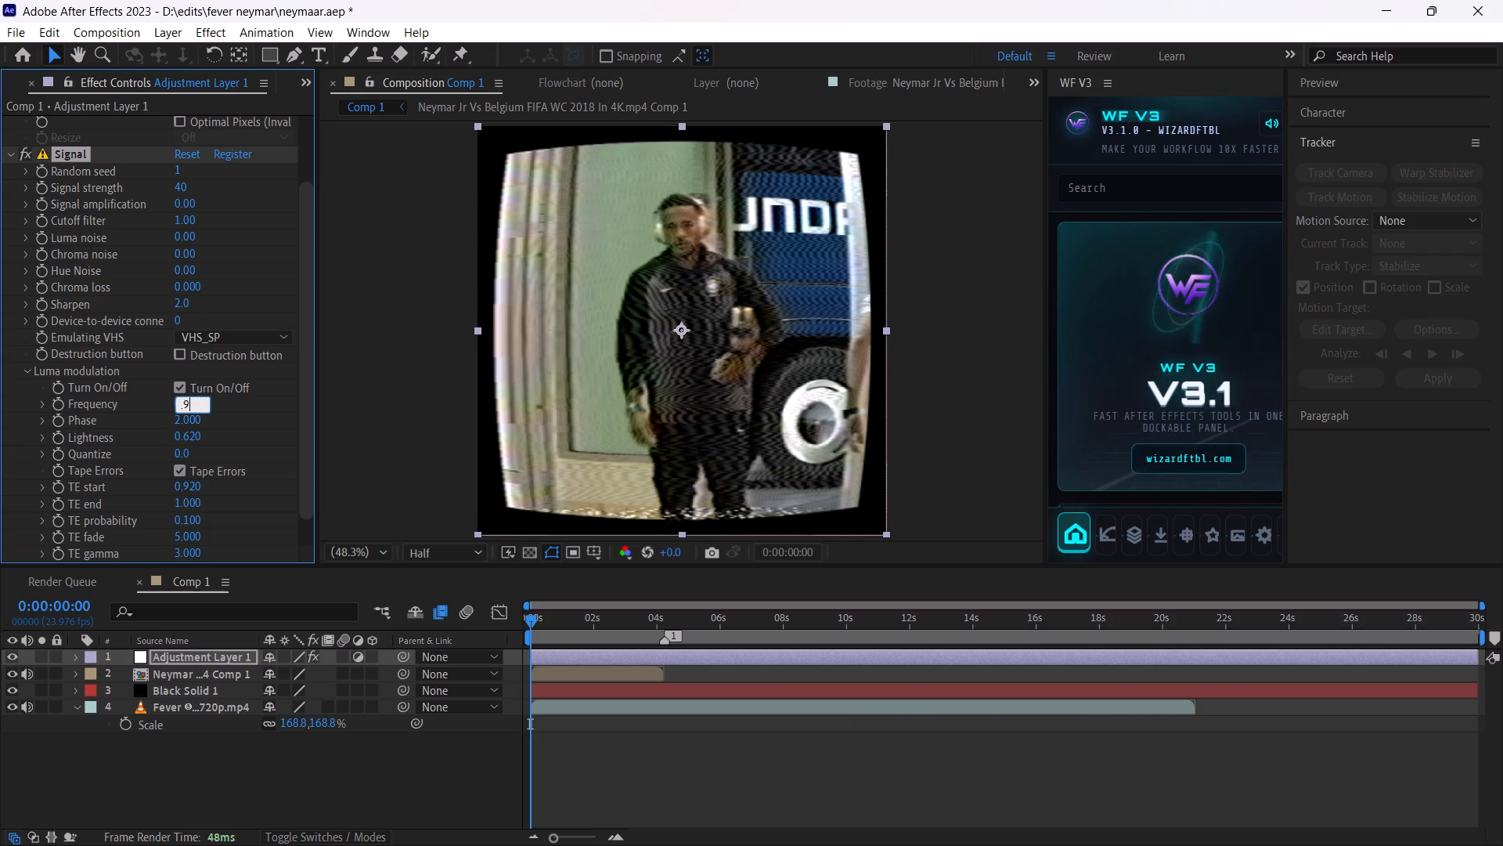
key("Return")
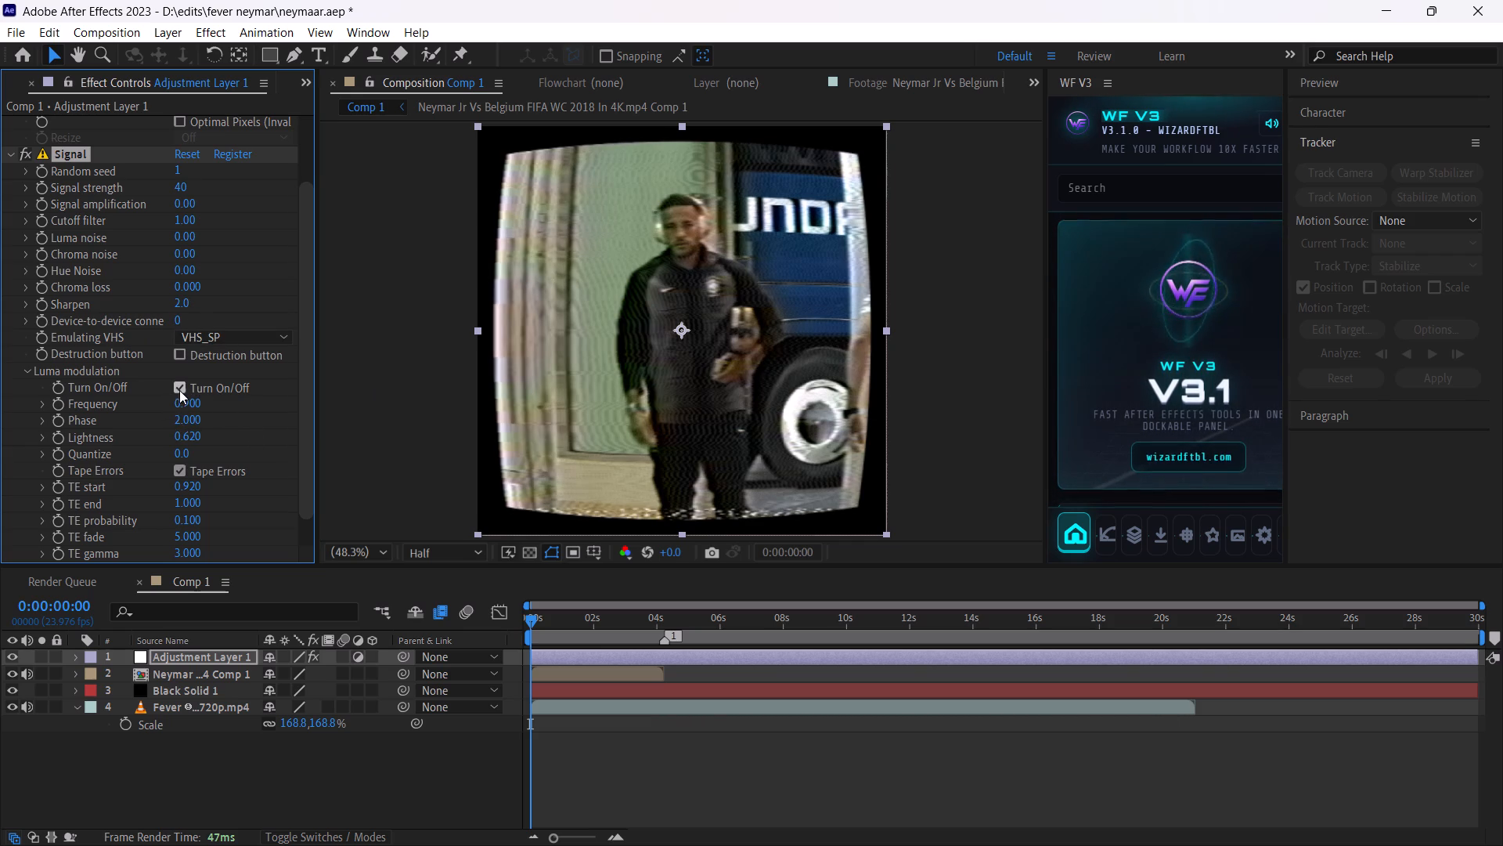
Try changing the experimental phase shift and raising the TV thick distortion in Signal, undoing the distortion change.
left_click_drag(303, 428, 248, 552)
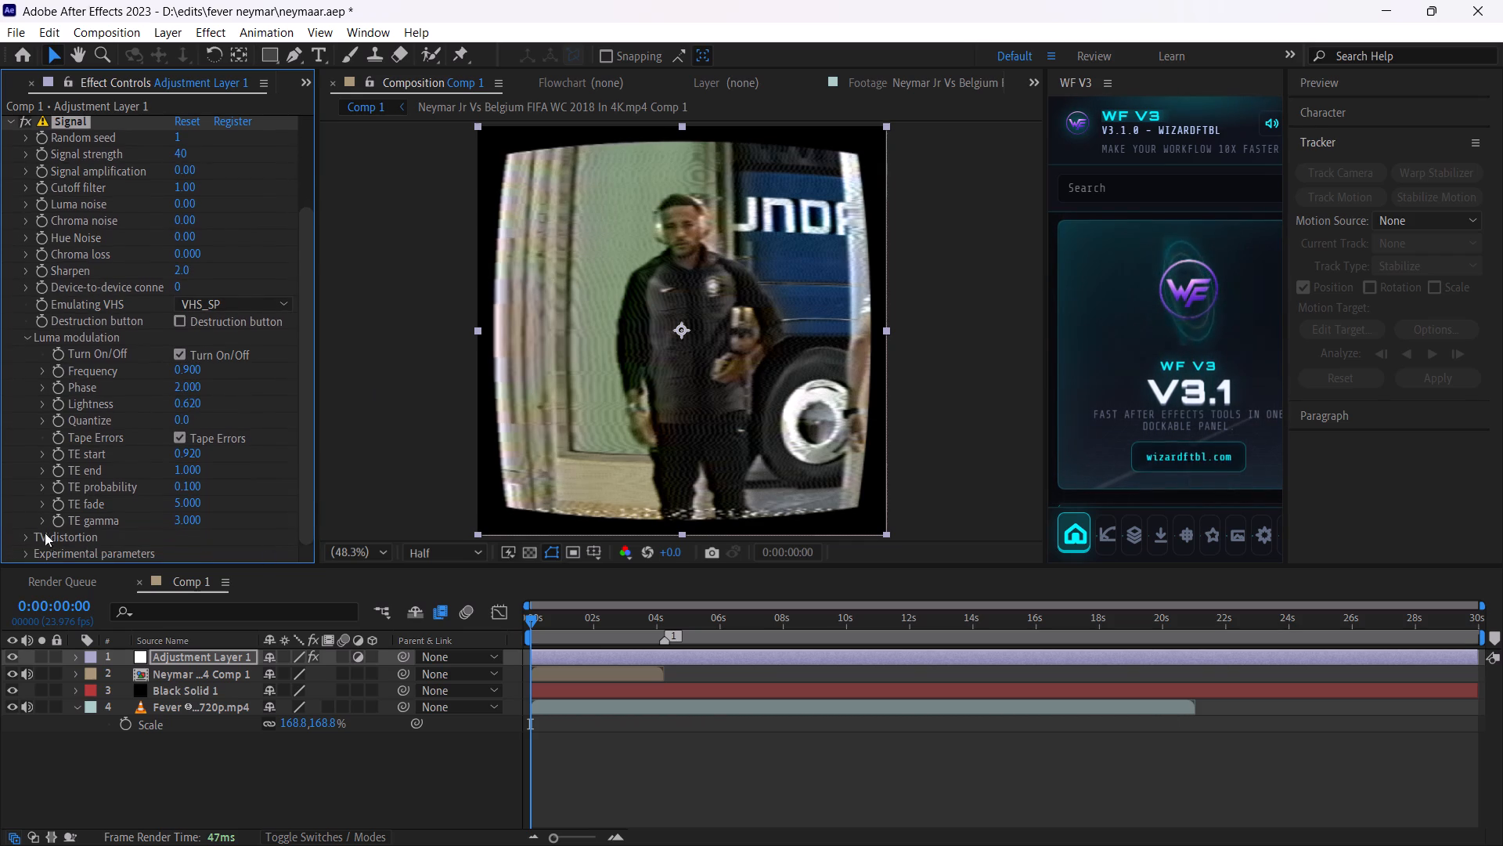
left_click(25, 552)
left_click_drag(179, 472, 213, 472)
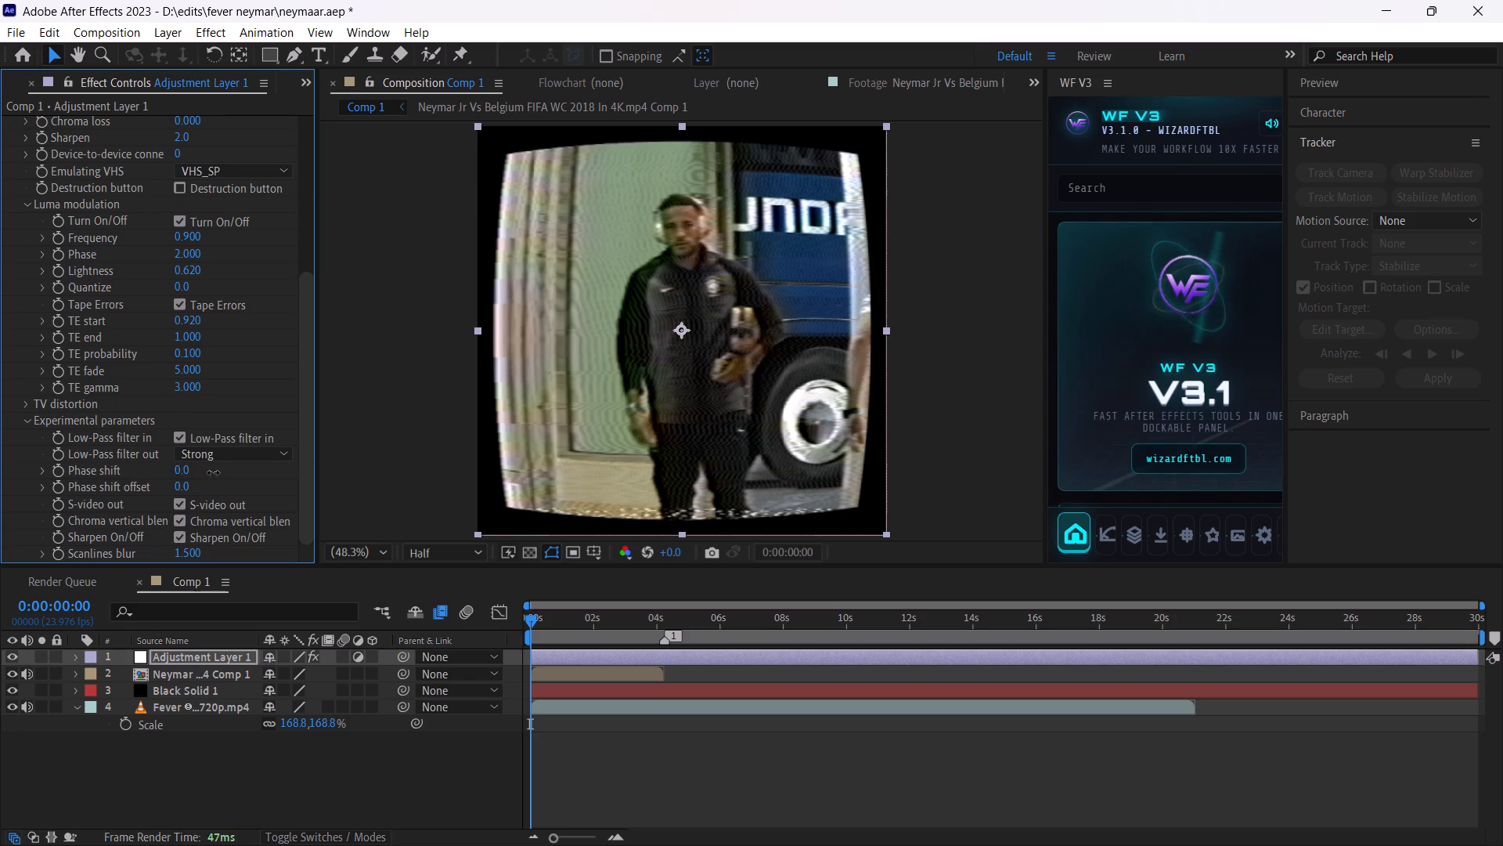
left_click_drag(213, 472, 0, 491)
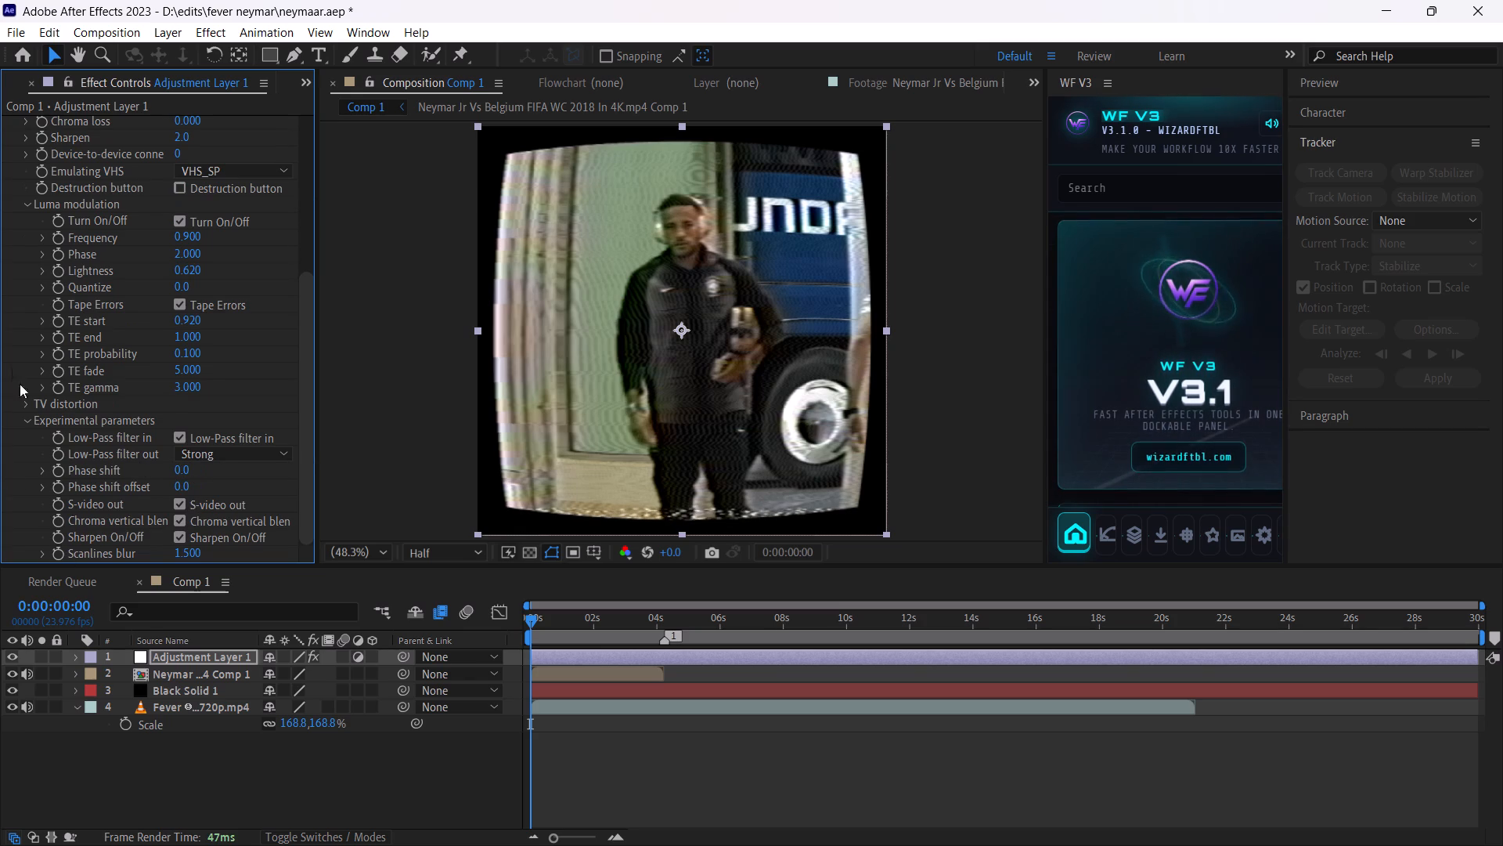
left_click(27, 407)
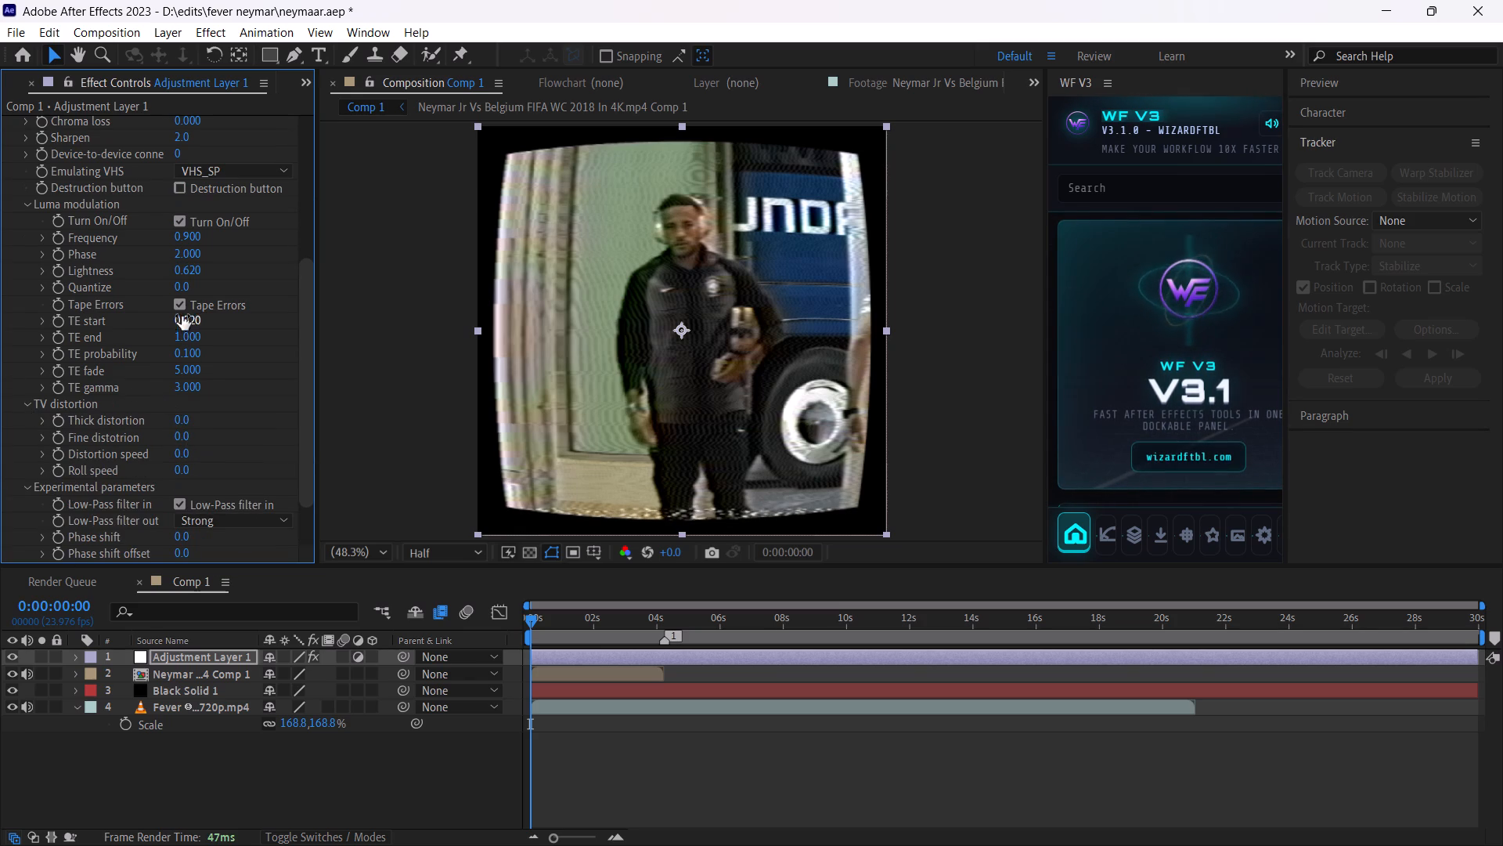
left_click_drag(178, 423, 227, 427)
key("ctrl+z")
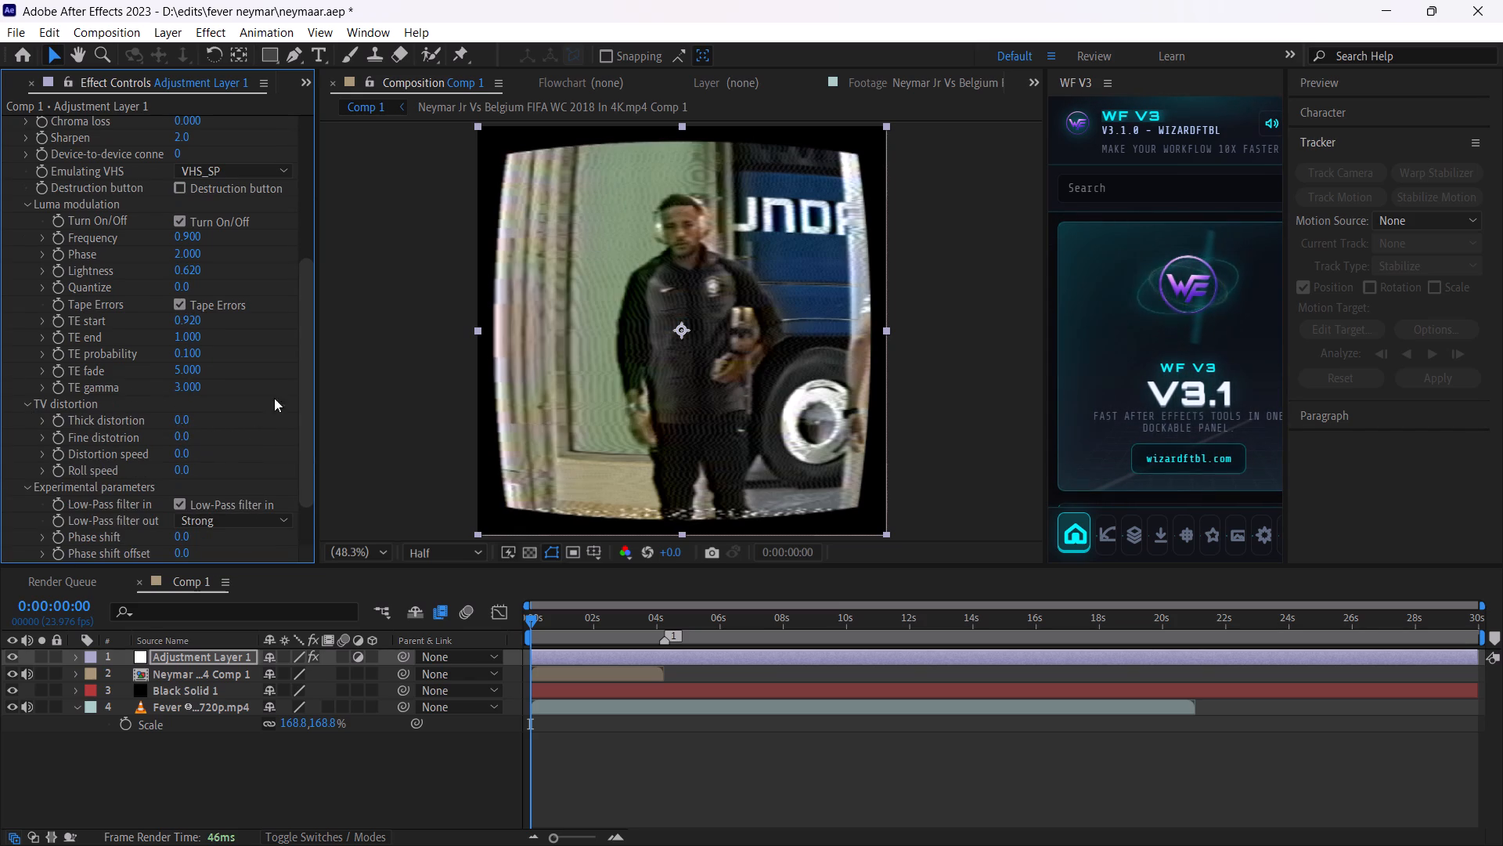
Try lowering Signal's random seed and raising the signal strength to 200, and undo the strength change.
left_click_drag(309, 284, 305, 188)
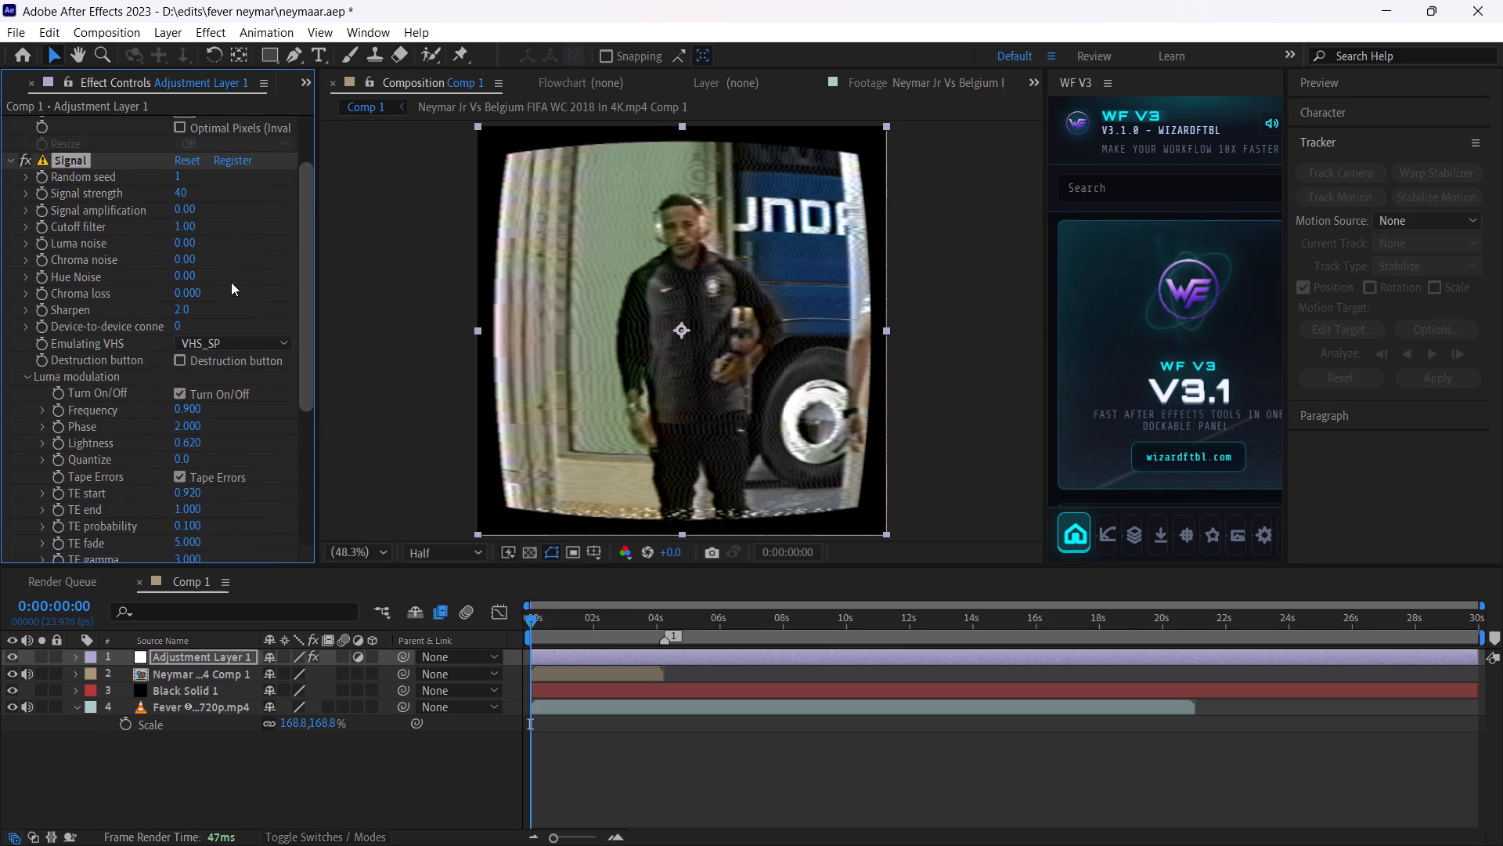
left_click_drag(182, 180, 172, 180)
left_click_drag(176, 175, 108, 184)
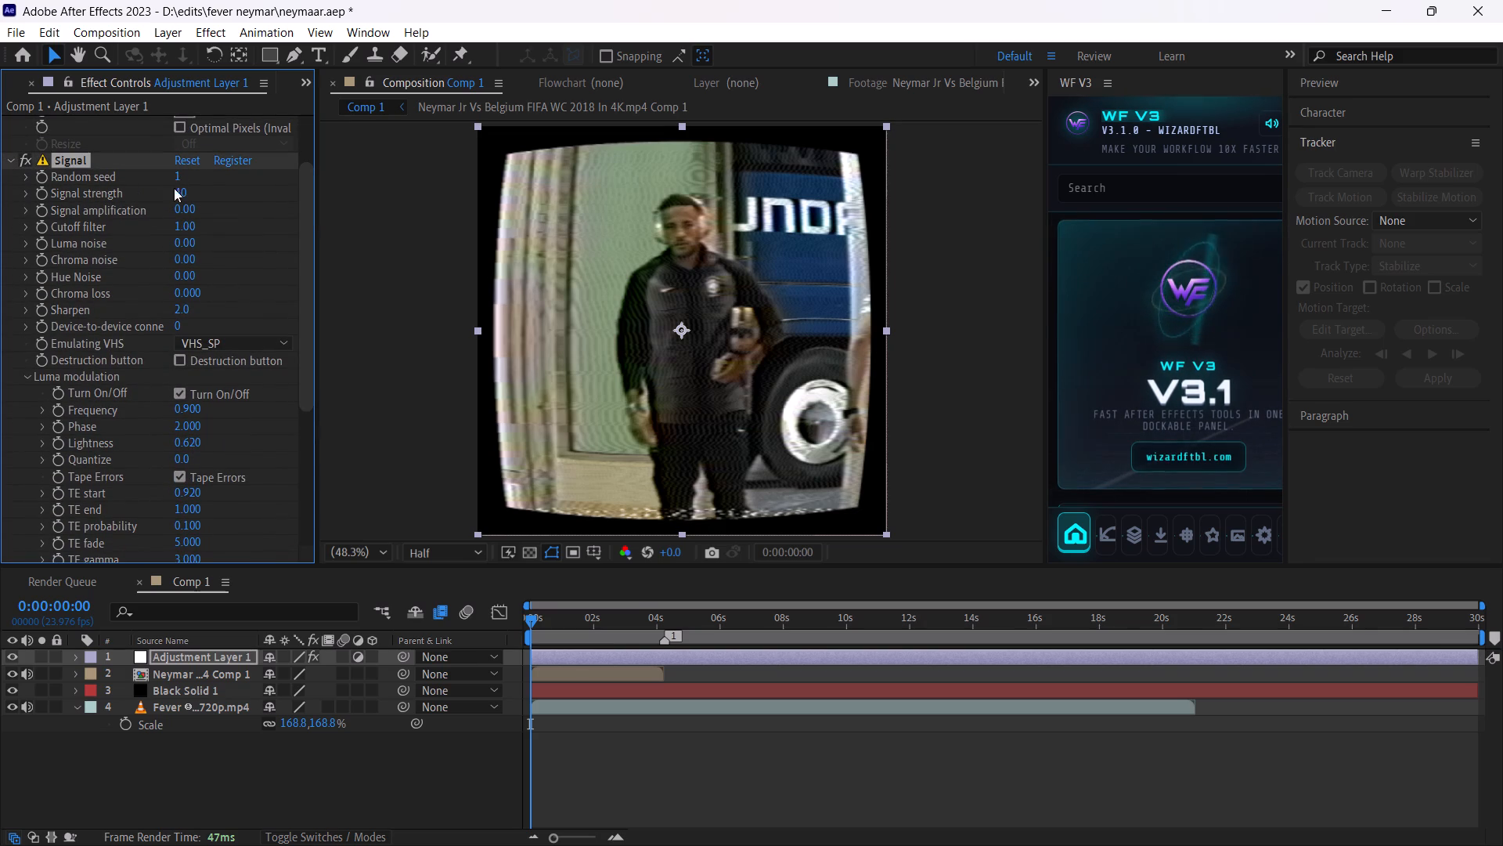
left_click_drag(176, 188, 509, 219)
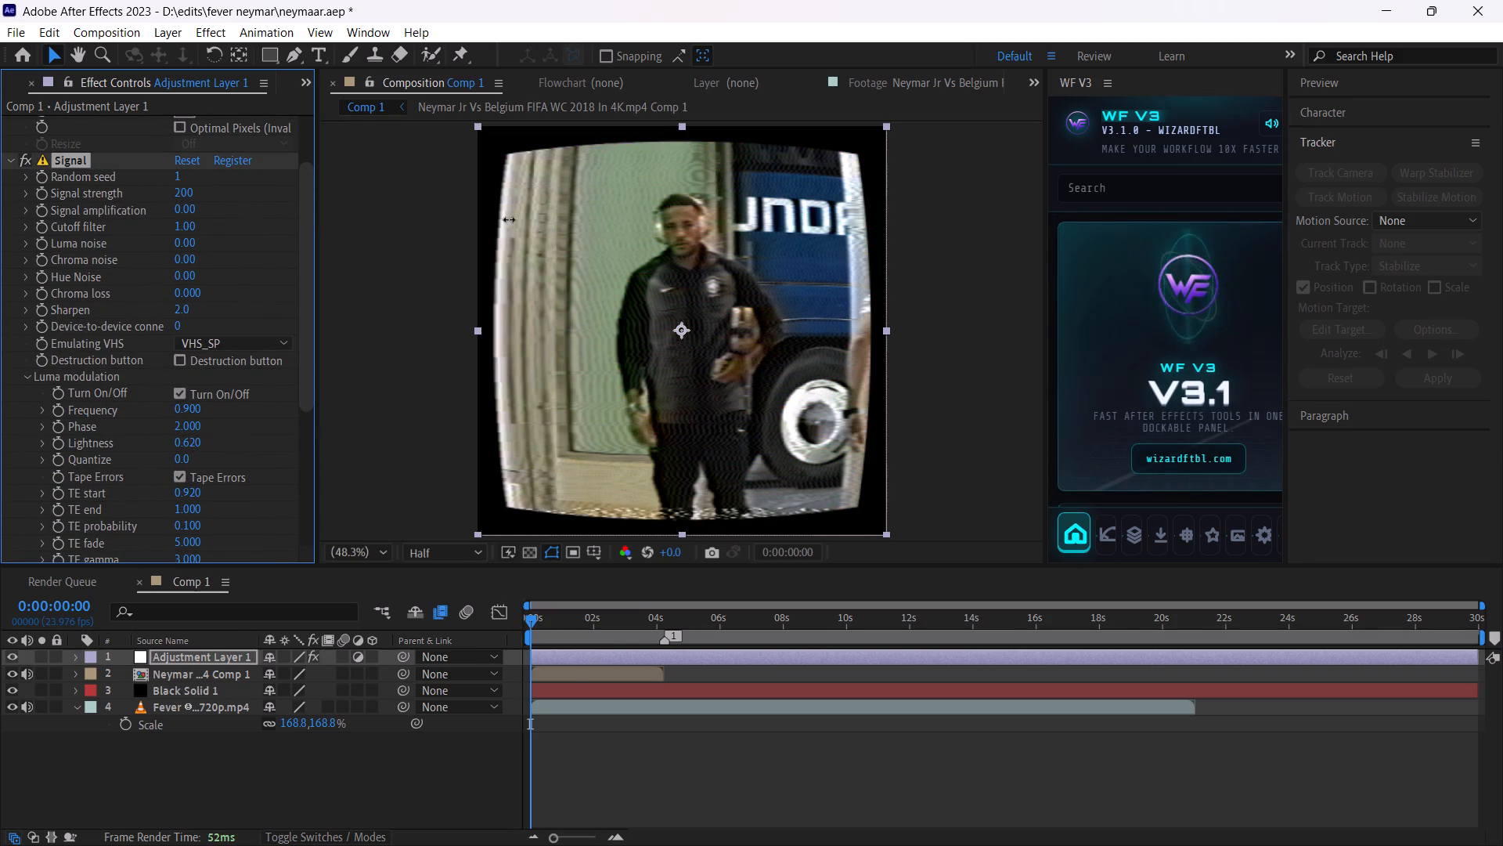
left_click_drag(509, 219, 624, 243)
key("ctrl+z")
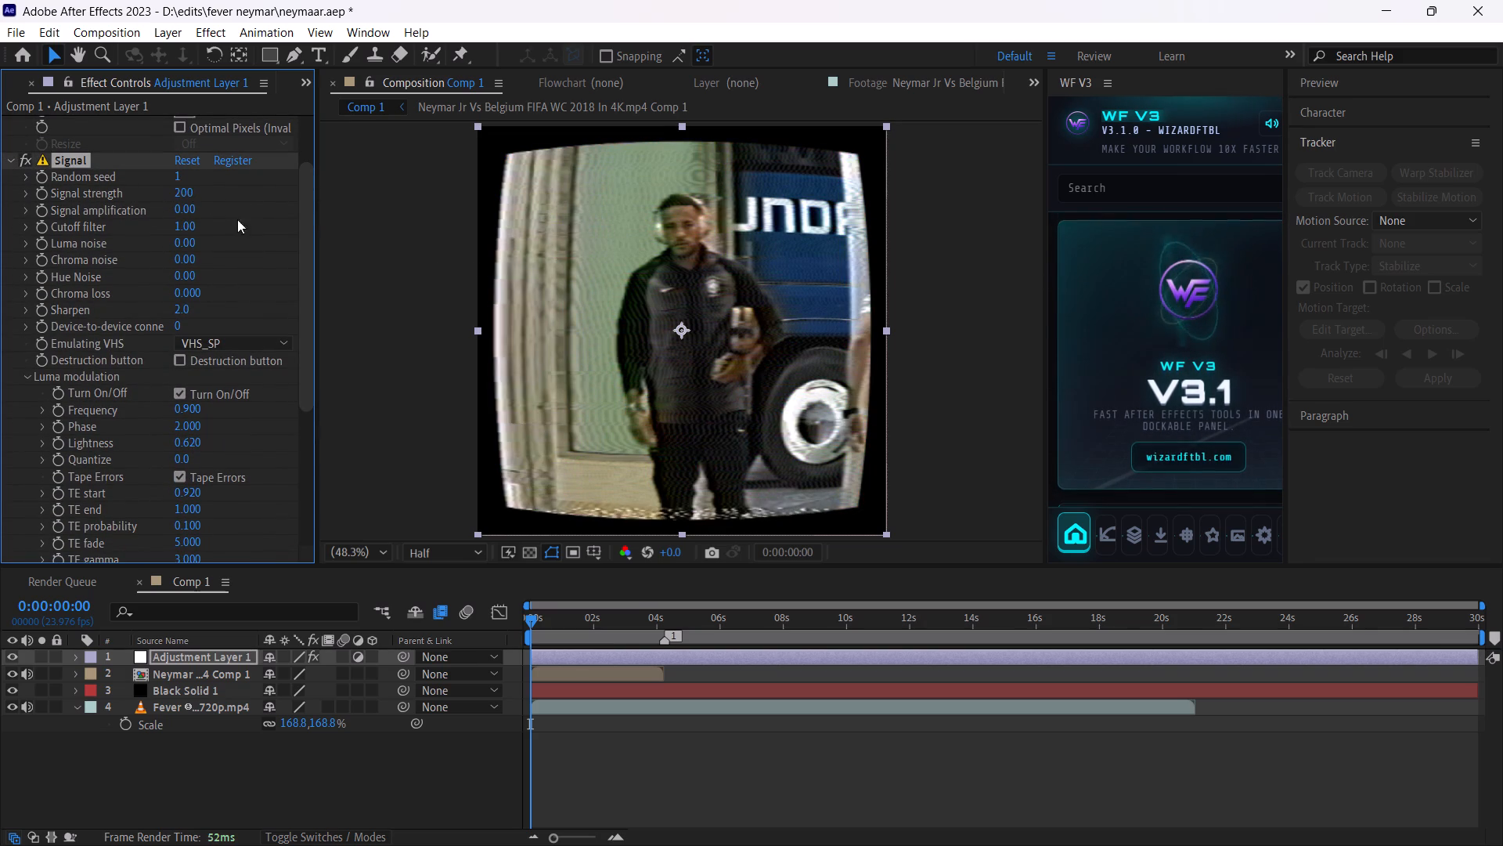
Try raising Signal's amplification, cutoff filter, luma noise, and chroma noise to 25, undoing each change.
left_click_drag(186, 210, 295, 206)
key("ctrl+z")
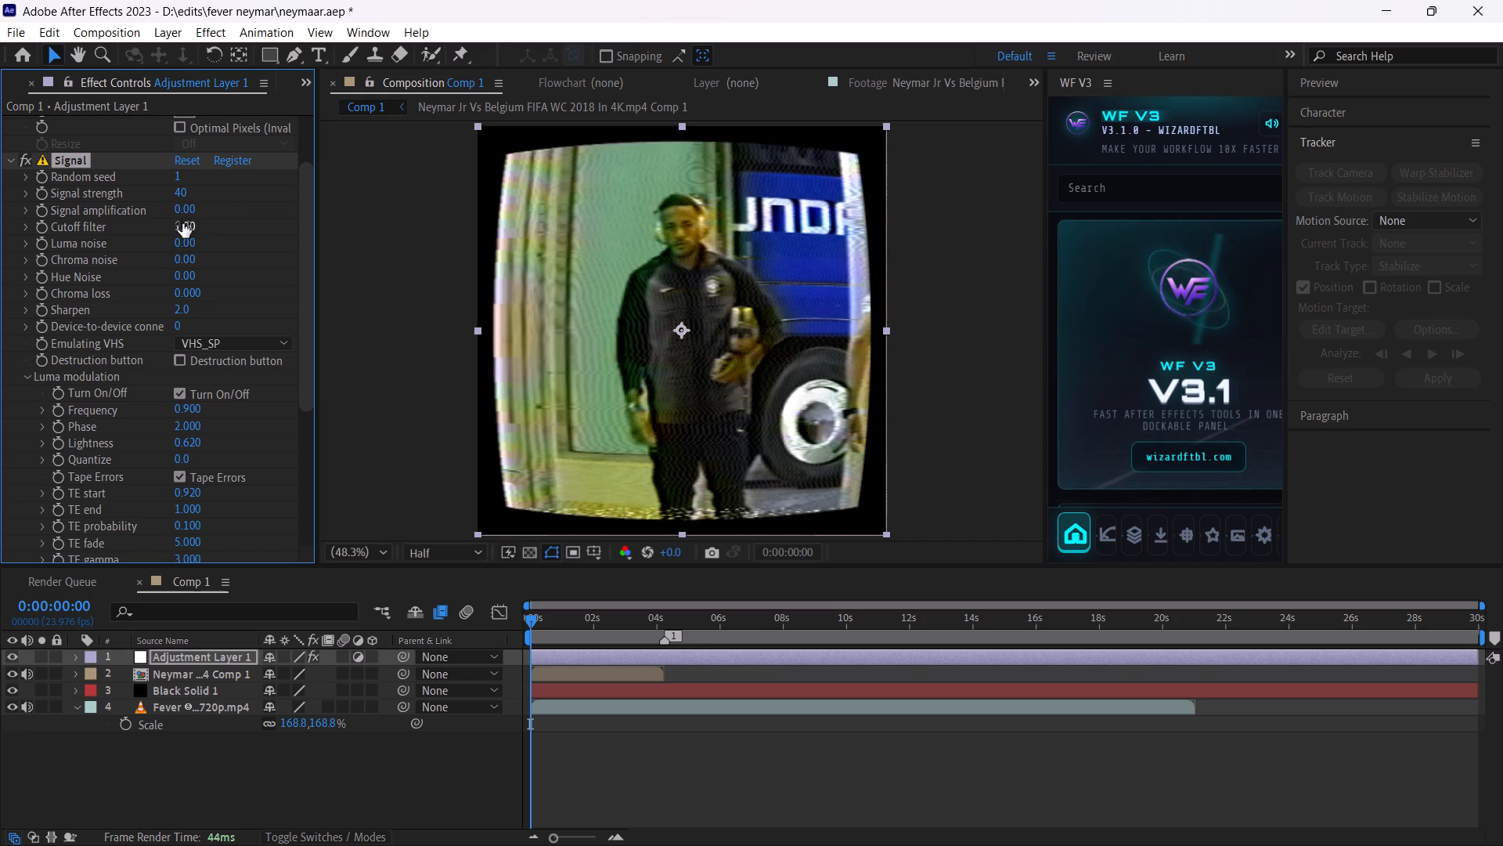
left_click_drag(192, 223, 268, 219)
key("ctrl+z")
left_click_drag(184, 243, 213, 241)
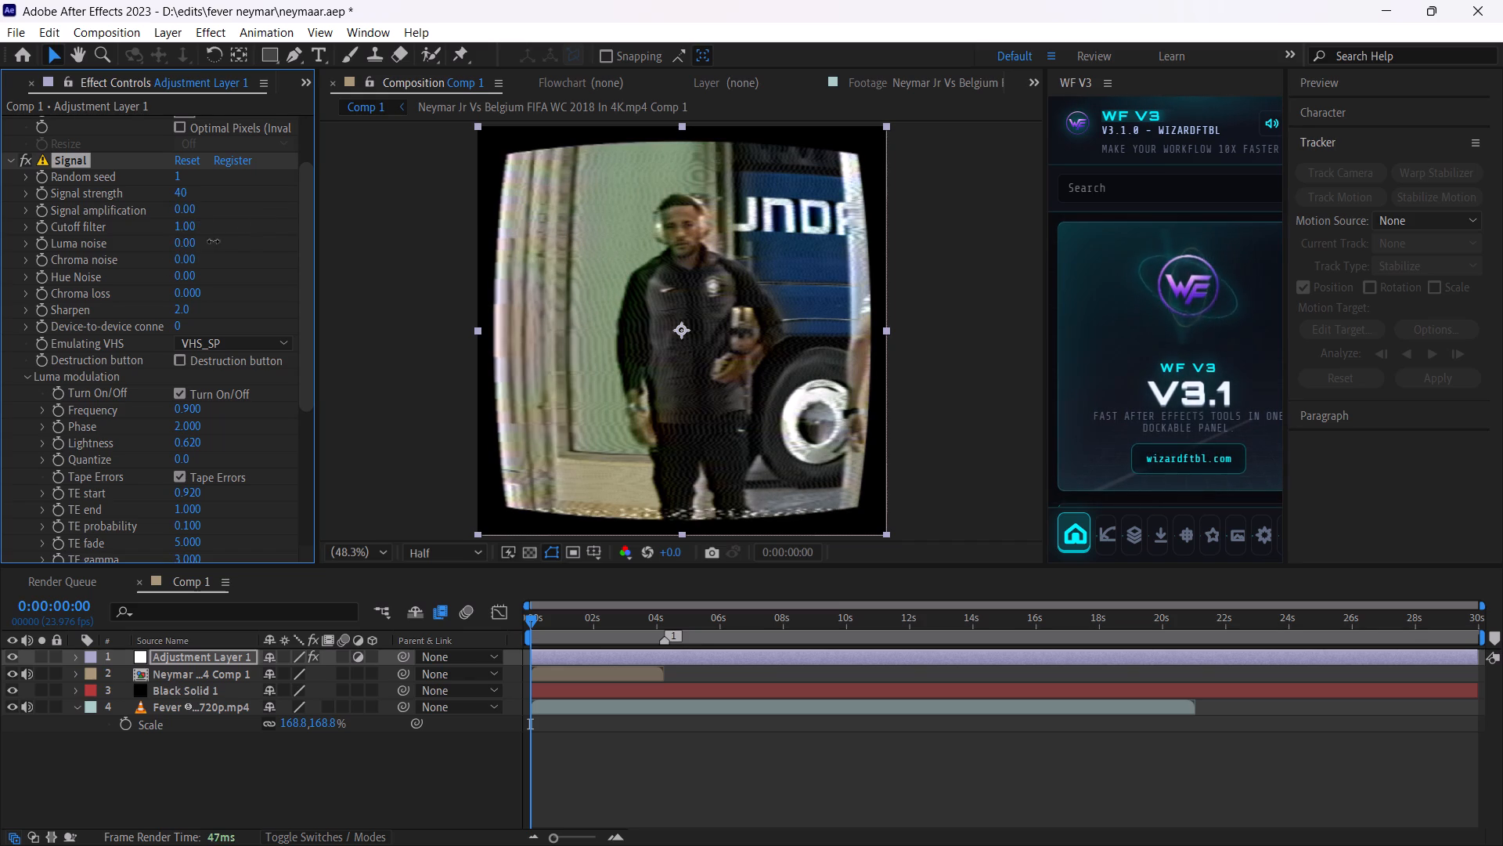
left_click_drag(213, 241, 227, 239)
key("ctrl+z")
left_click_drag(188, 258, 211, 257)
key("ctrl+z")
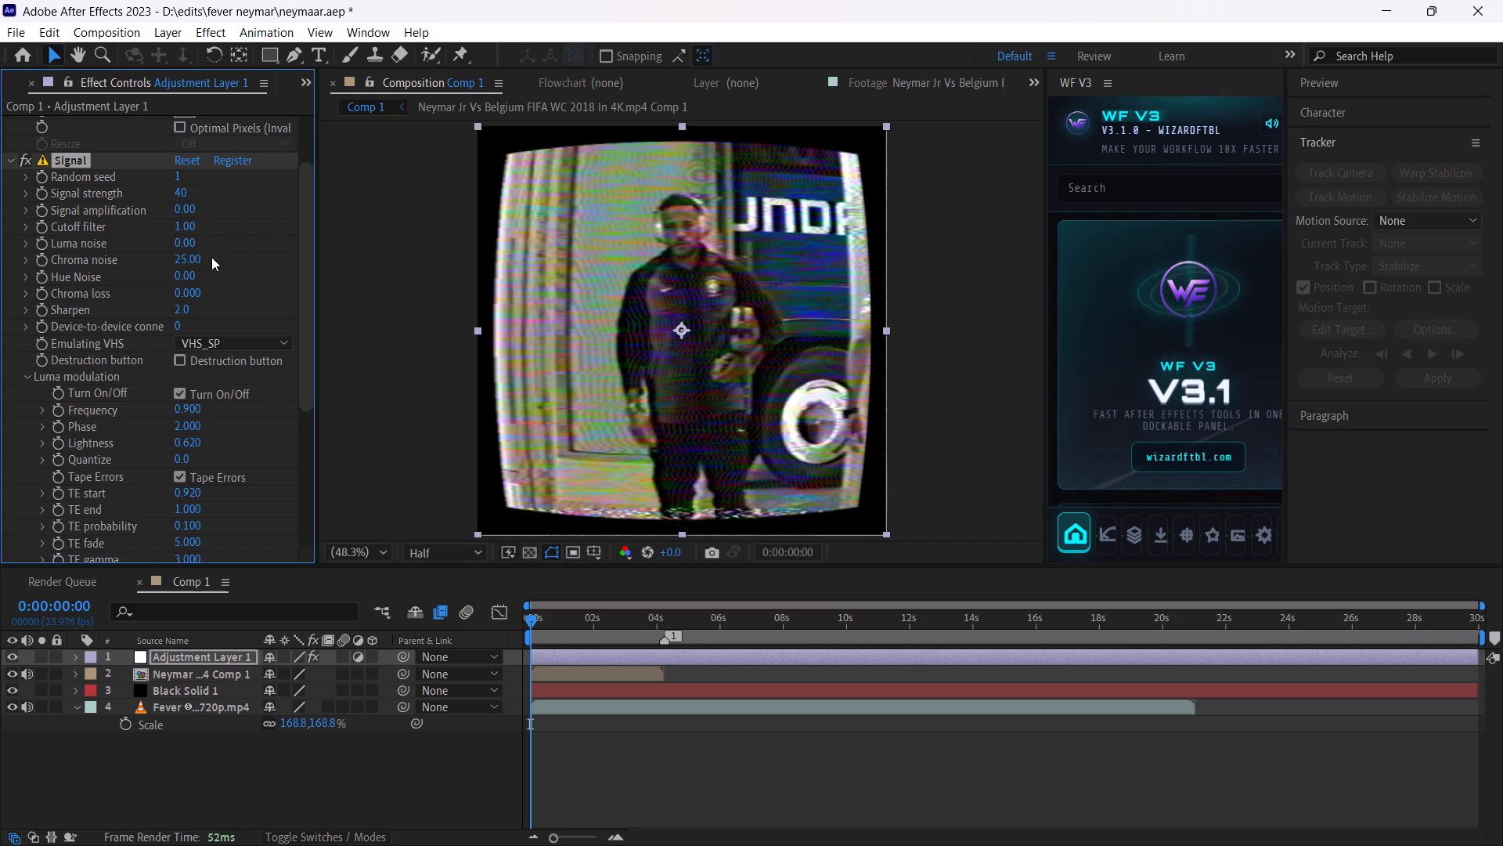
Switch to the Discord window.
key("alt+Tab")
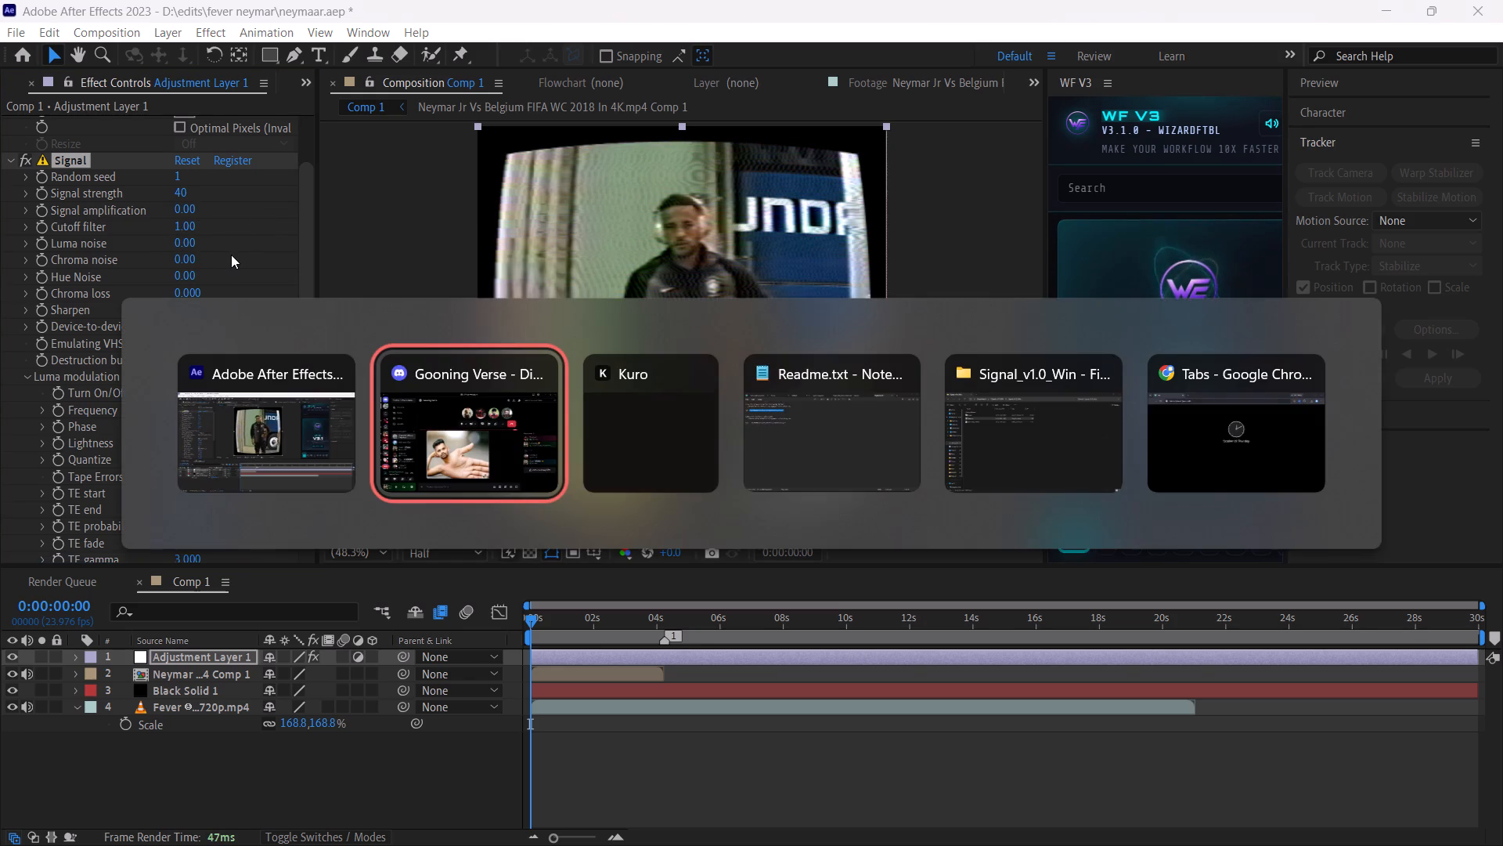
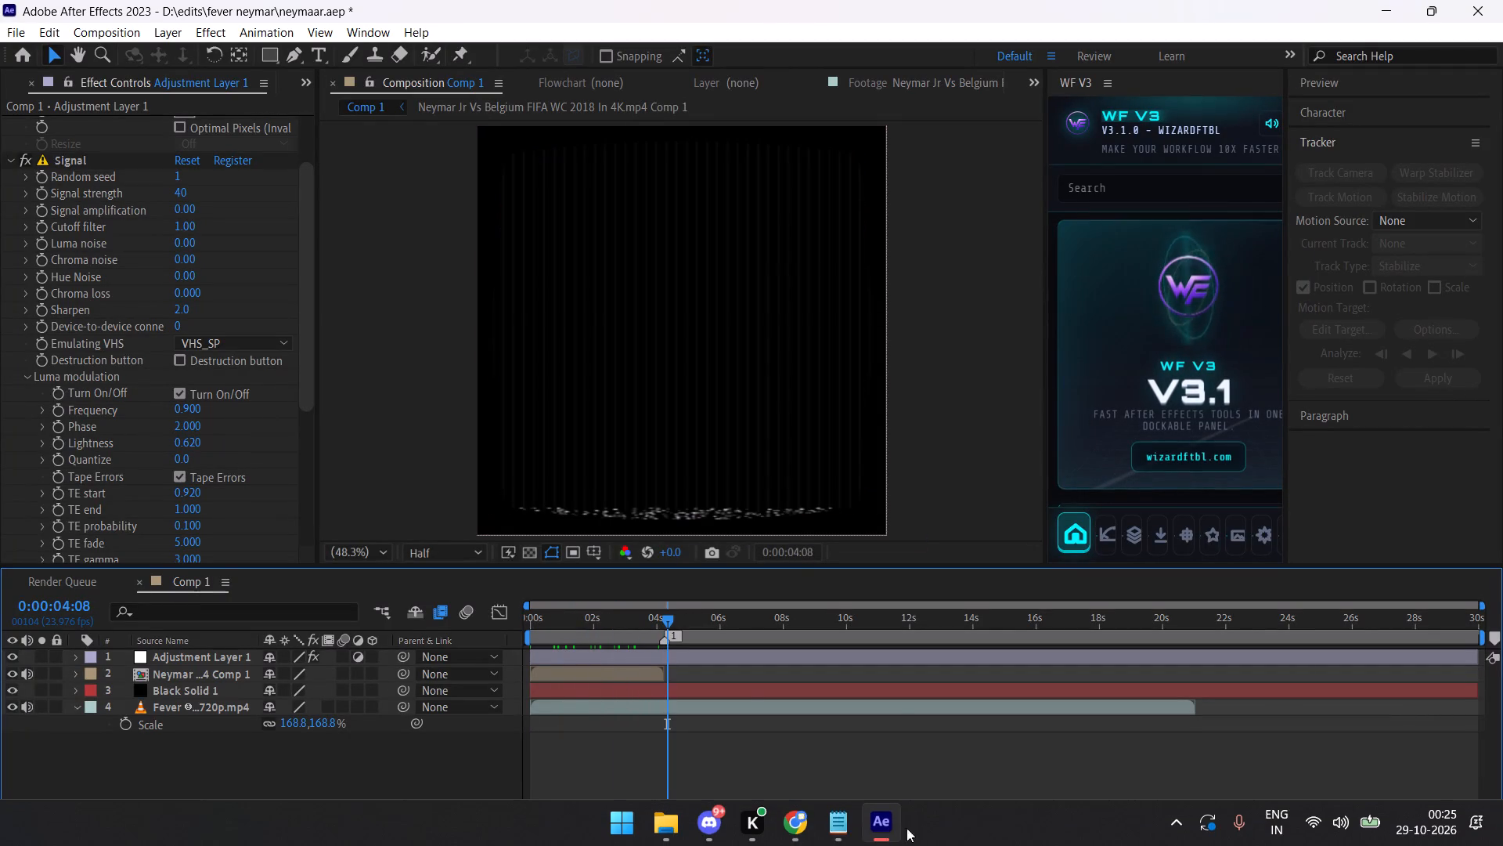
Switch to the Chrome browser window.
left_click(805, 826)
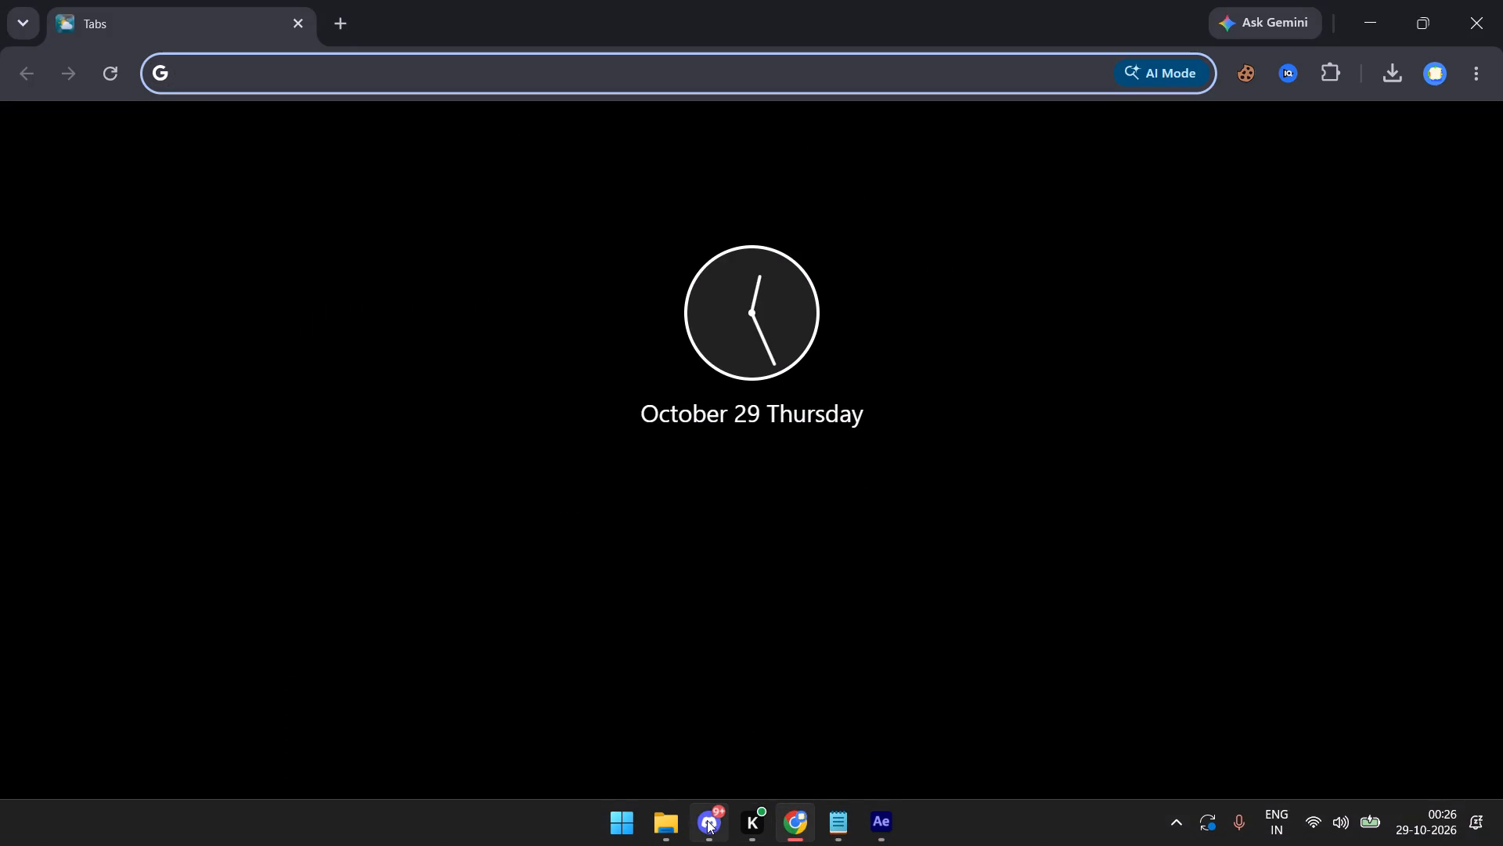
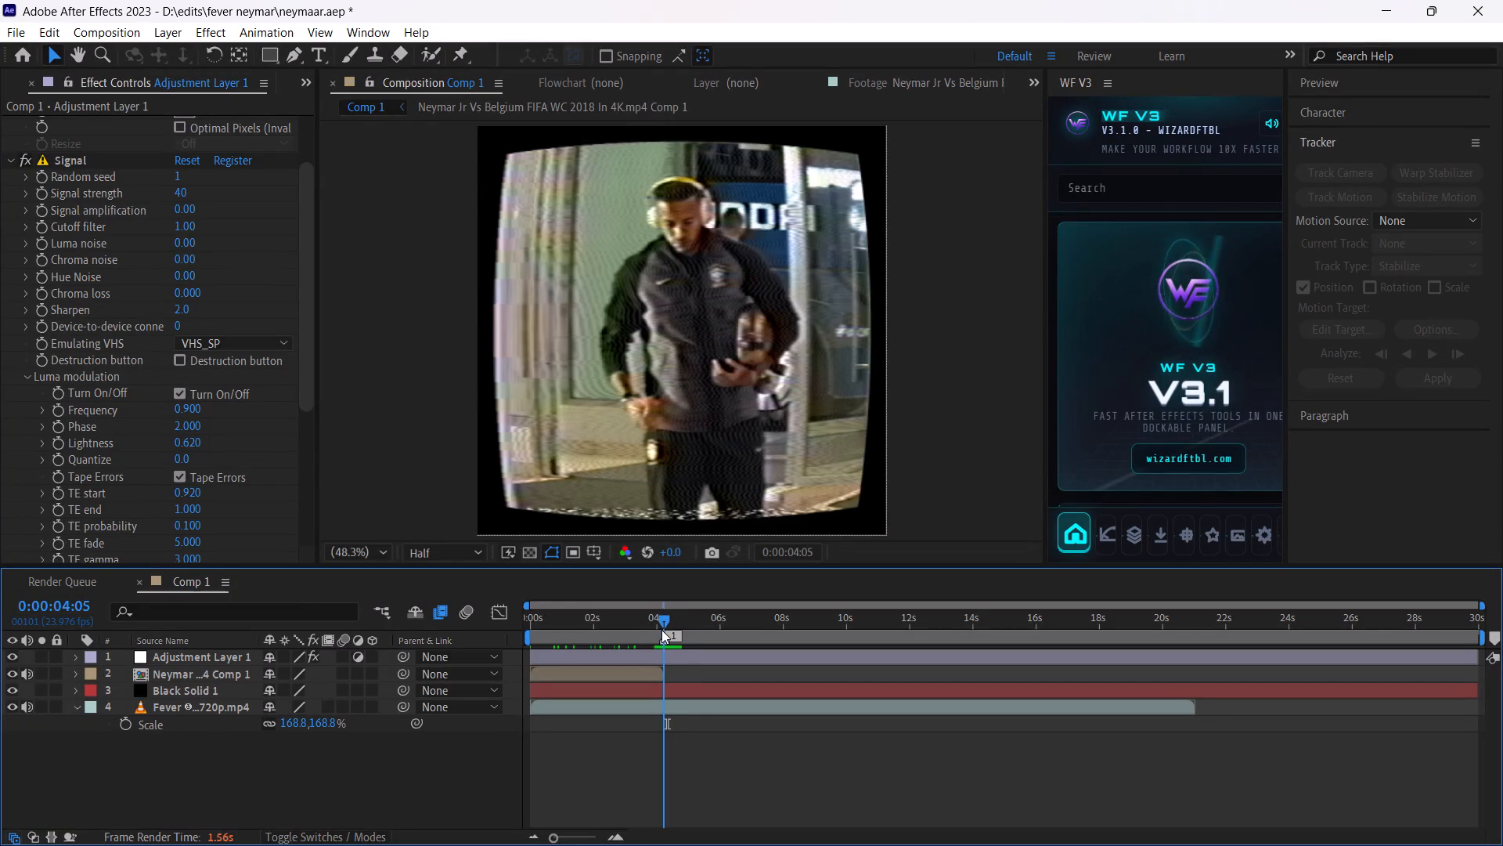
Hide Adjustment Layer 1, the Neymar precomp and Black Solid 1, and mute the Neymar precomp, leaving the Fever reference clip showing.
left_click(13, 652)
left_click(29, 675)
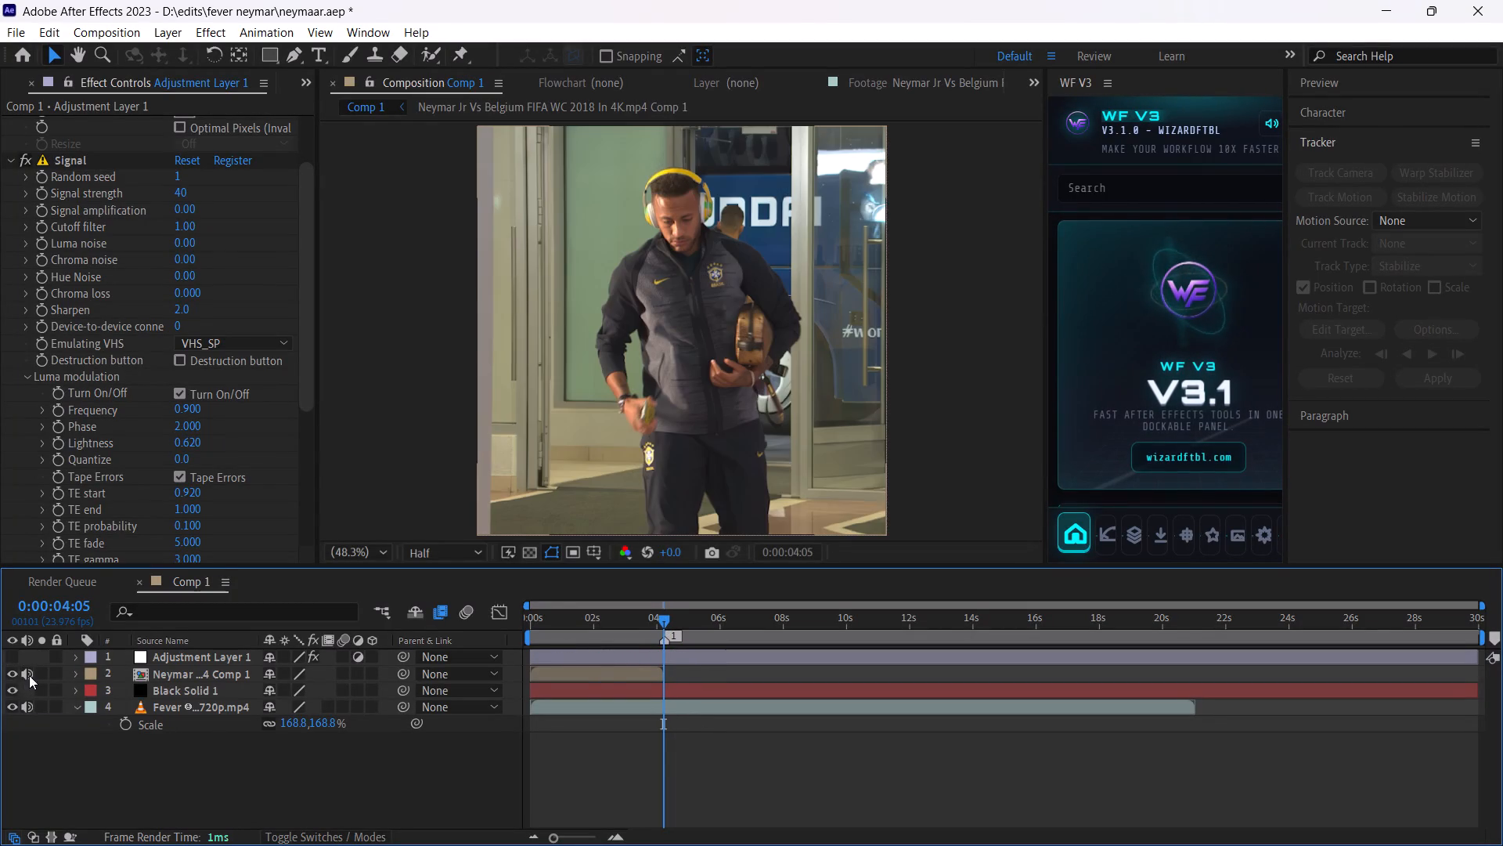
left_click(9, 677)
left_click(8, 690)
Find the reference clip's cut to the face close-up and add composition marker 2 there, at 0:00:05:06.
left_click_drag(669, 622, 702, 624)
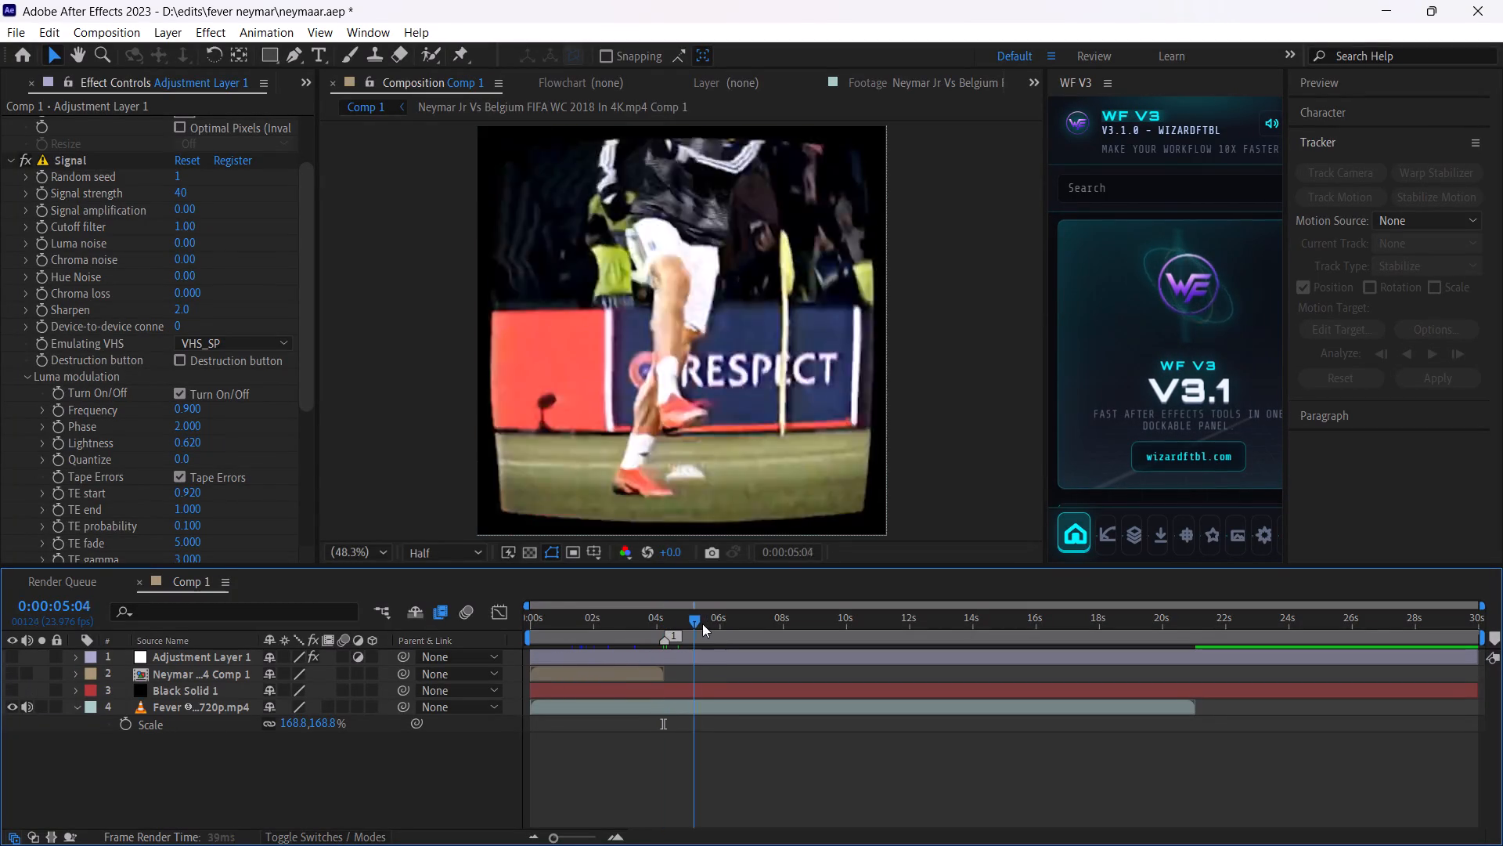
left_click_drag(702, 624, 690, 638)
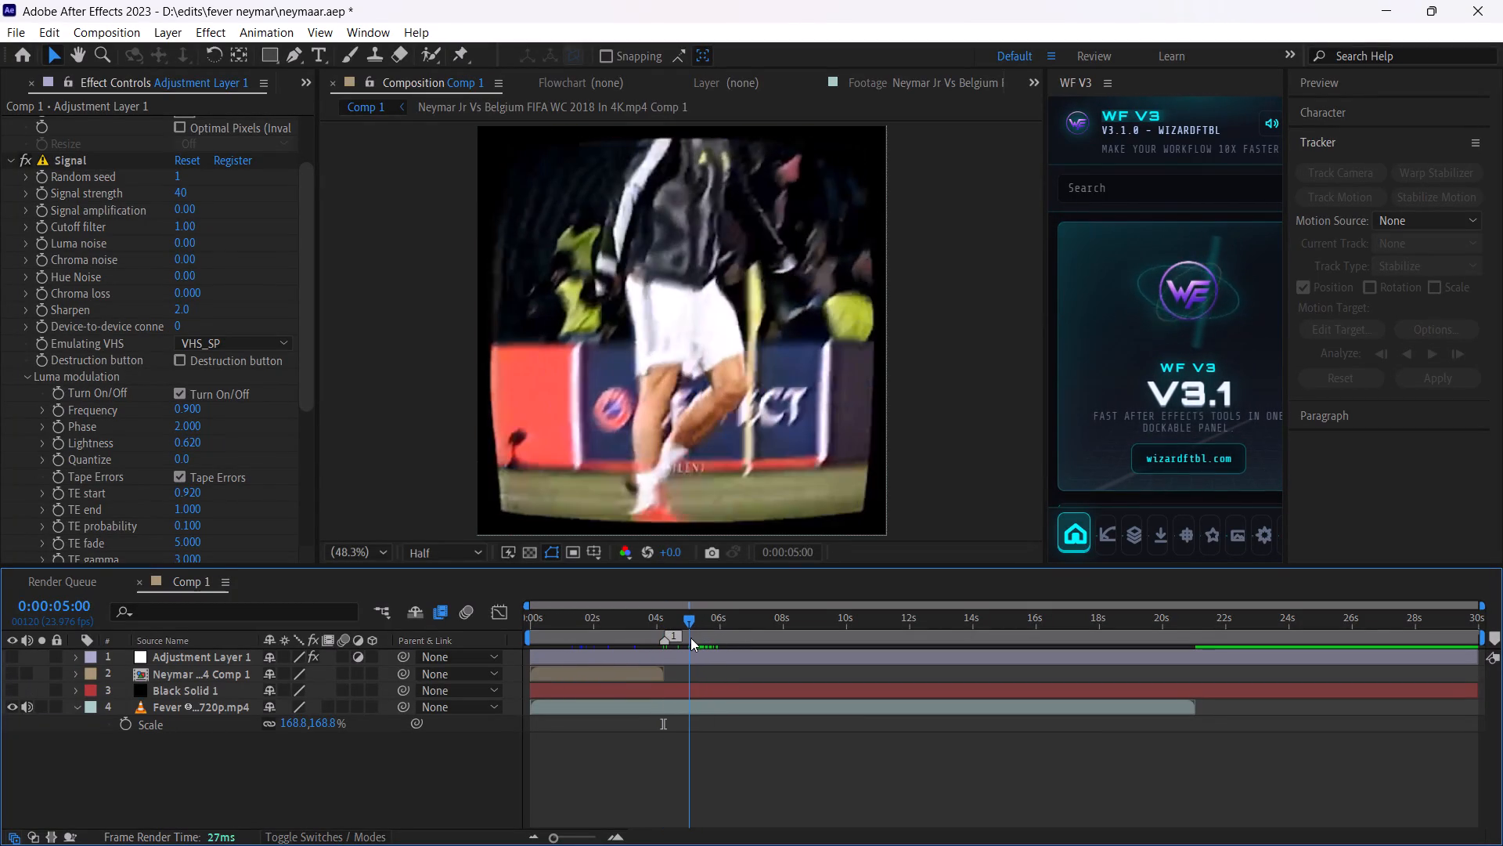
left_click_drag(690, 638, 702, 639)
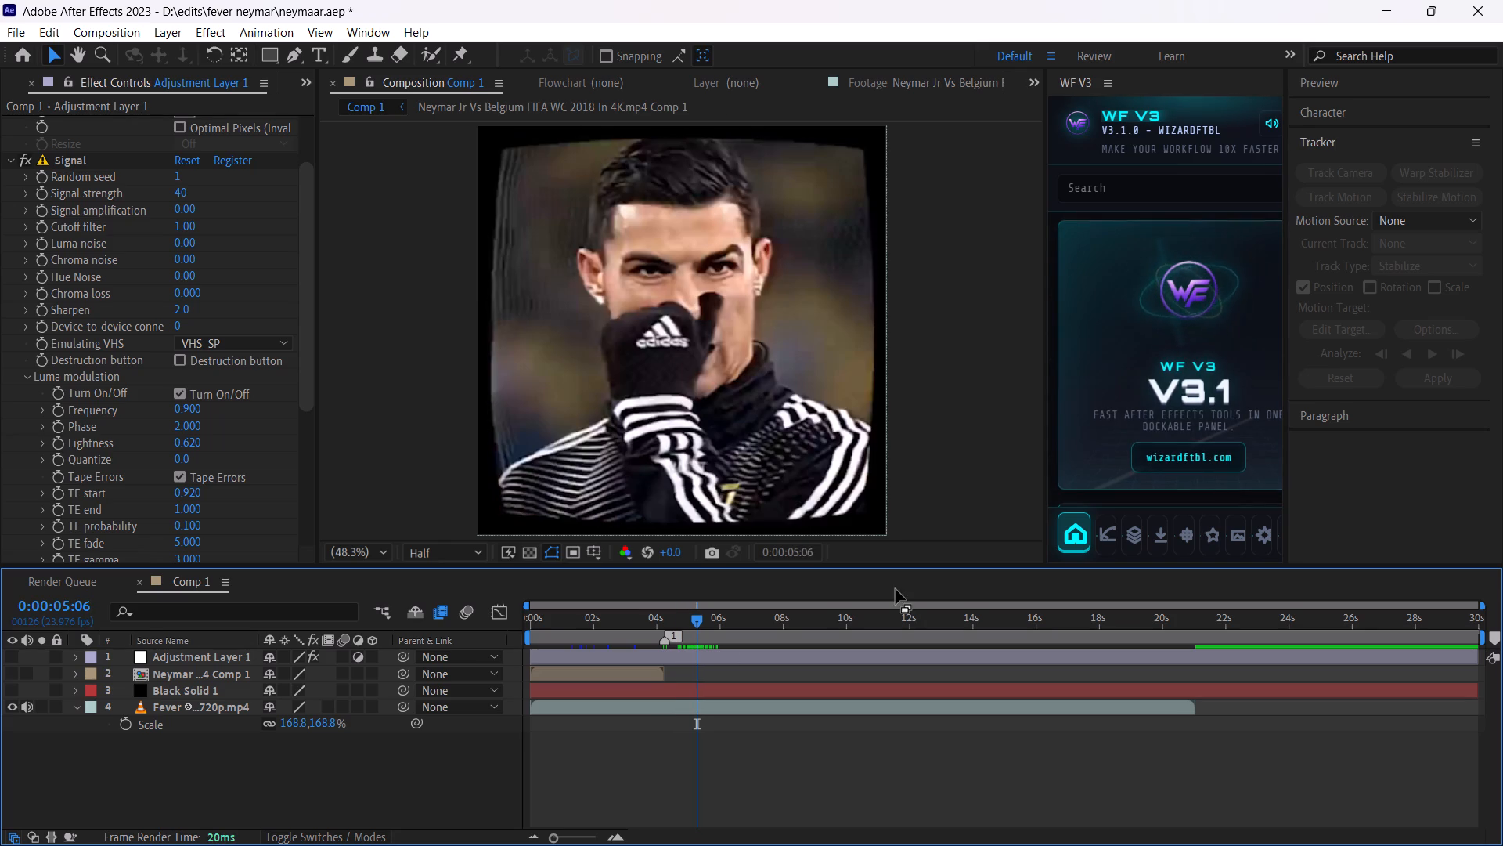
key("ctrl+Left")
key("ctrl+Right")
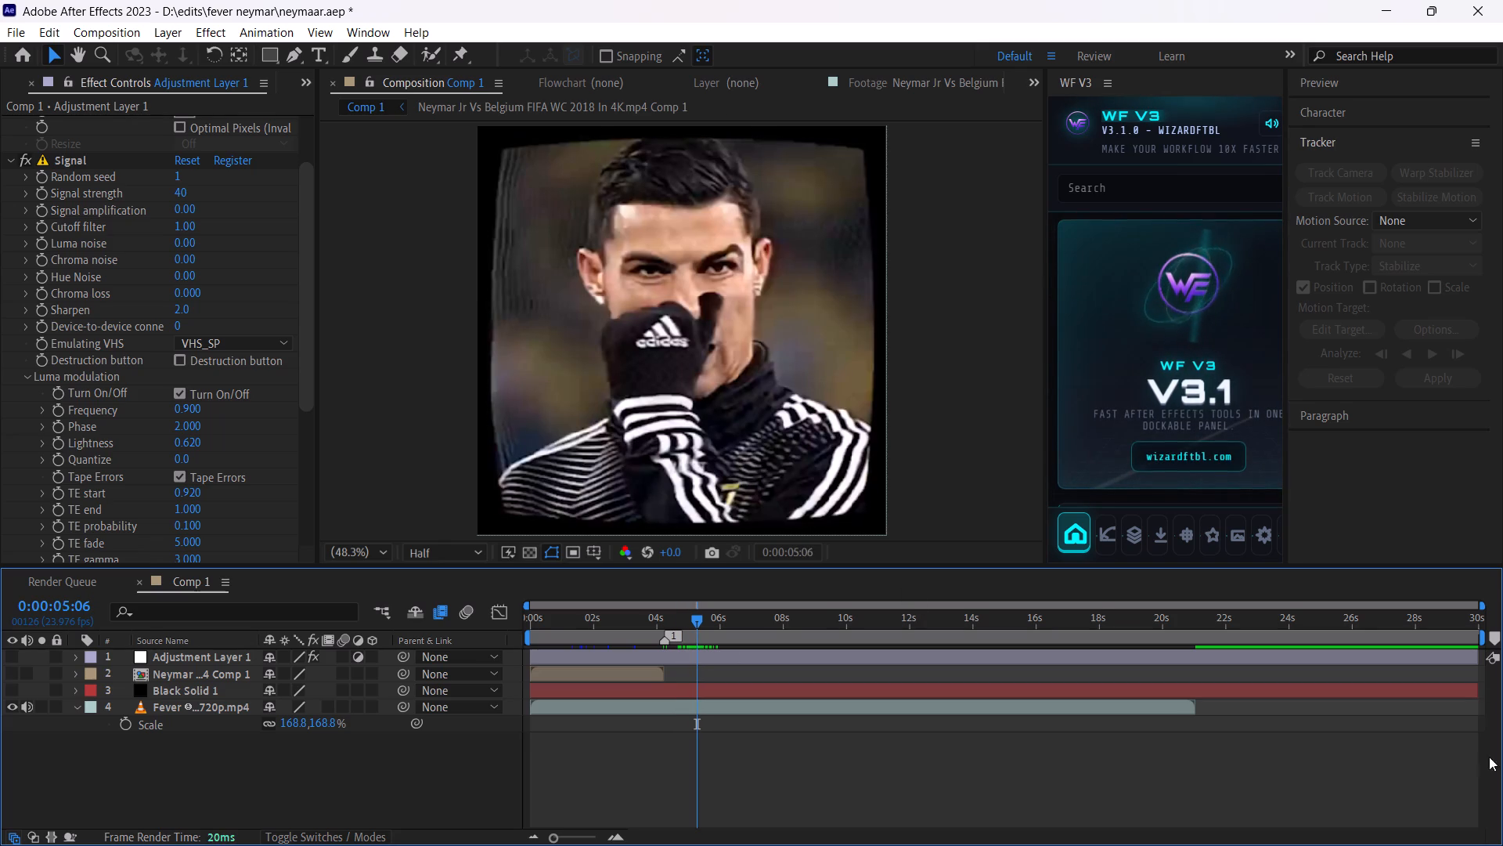
left_click(1488, 645)
left_click(1015, 798)
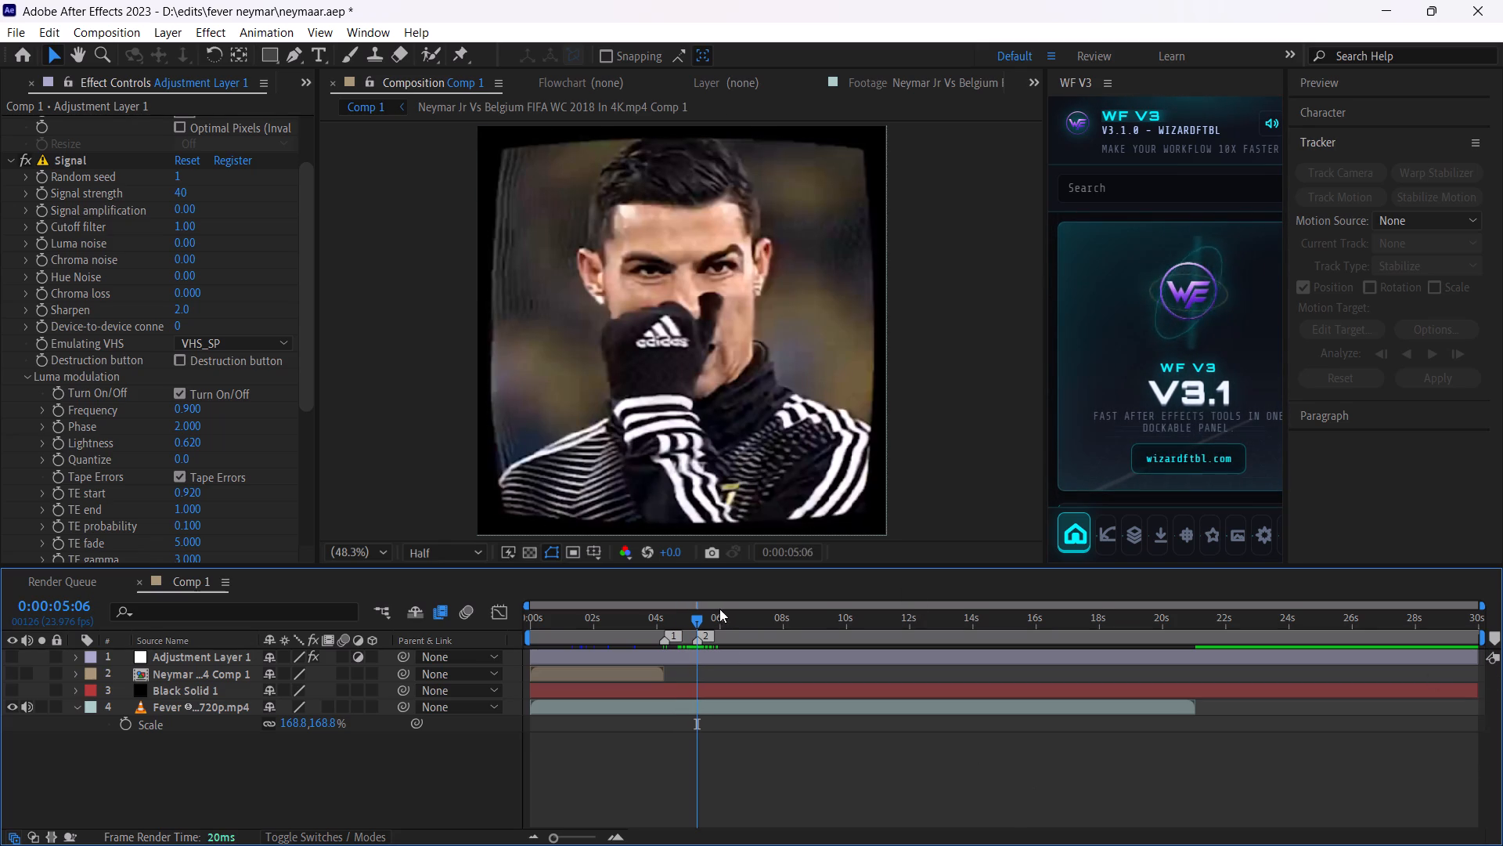
Save the project.
key("ctrl+s")
Switch away from After Effects to another open application window.
left_click(305, 80)
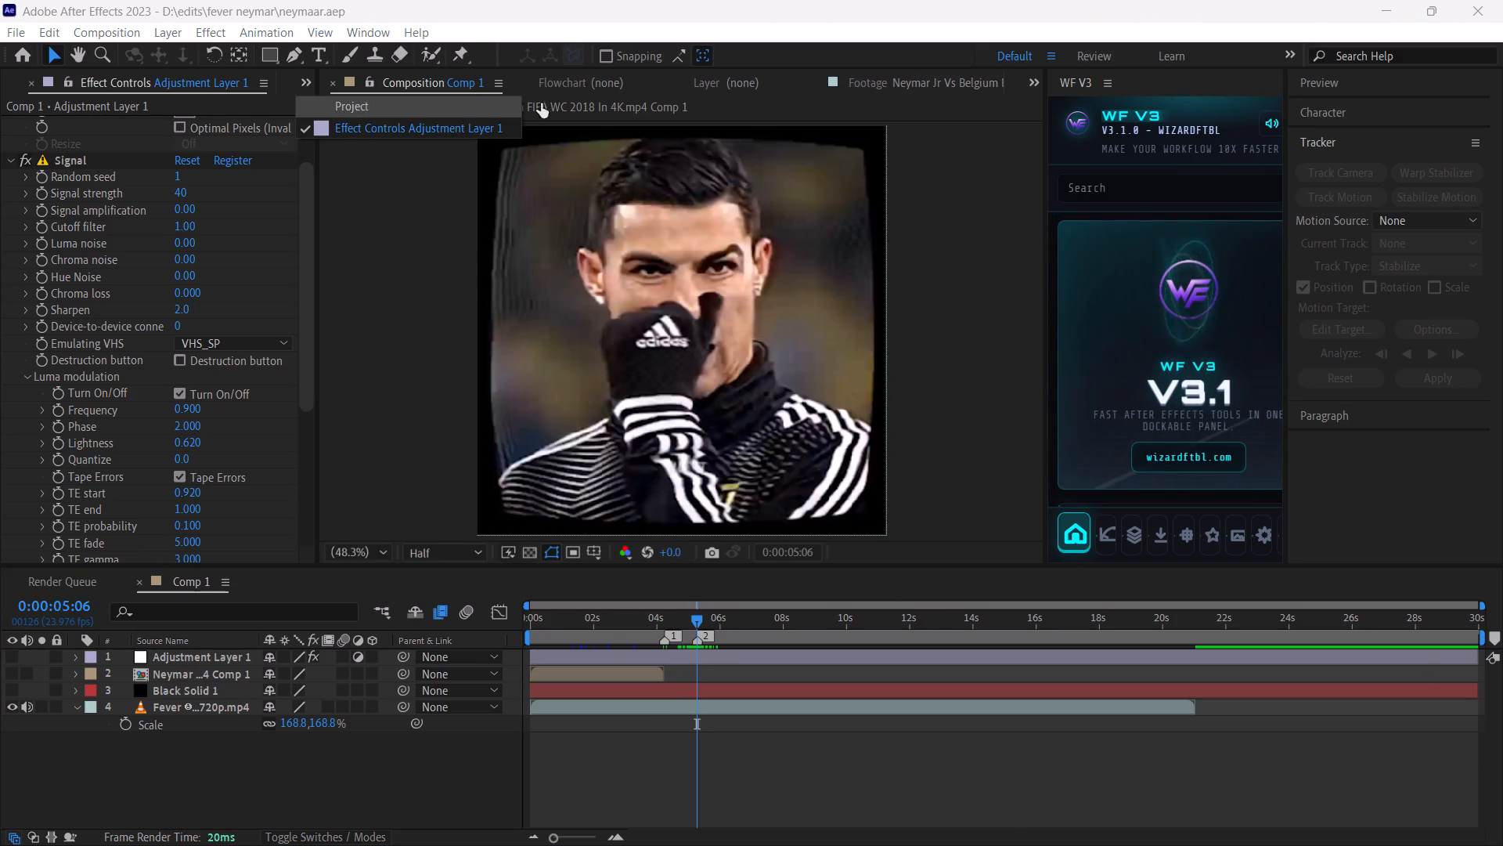
key("alt+Tab")
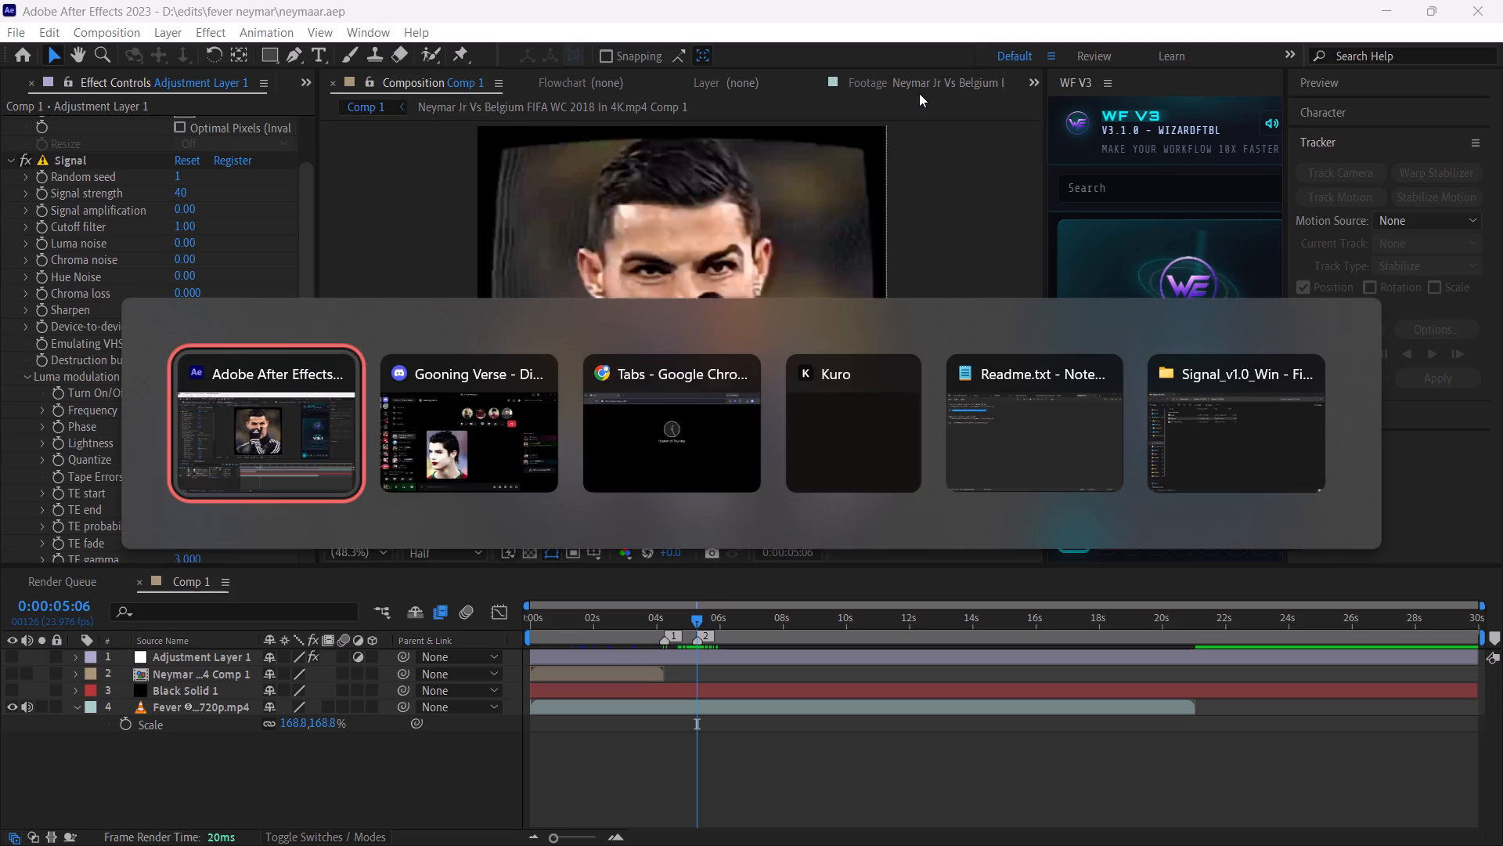
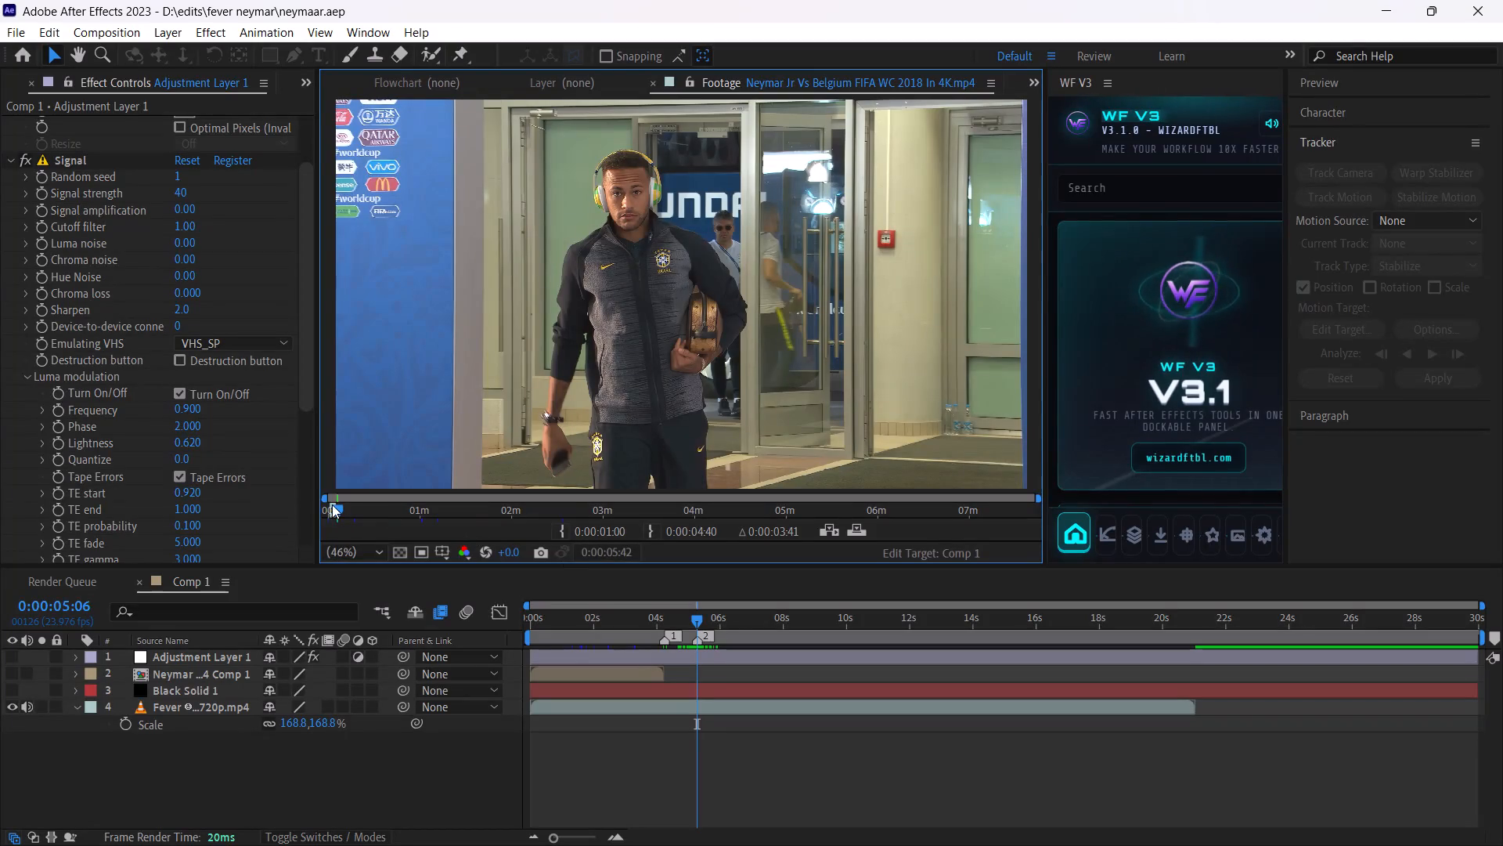
Find the shot of Neymar in the training top in the Belgium footage and trim it from 0:00:41:34 to 0:00:42:04.
left_click_drag(338, 511, 384, 512)
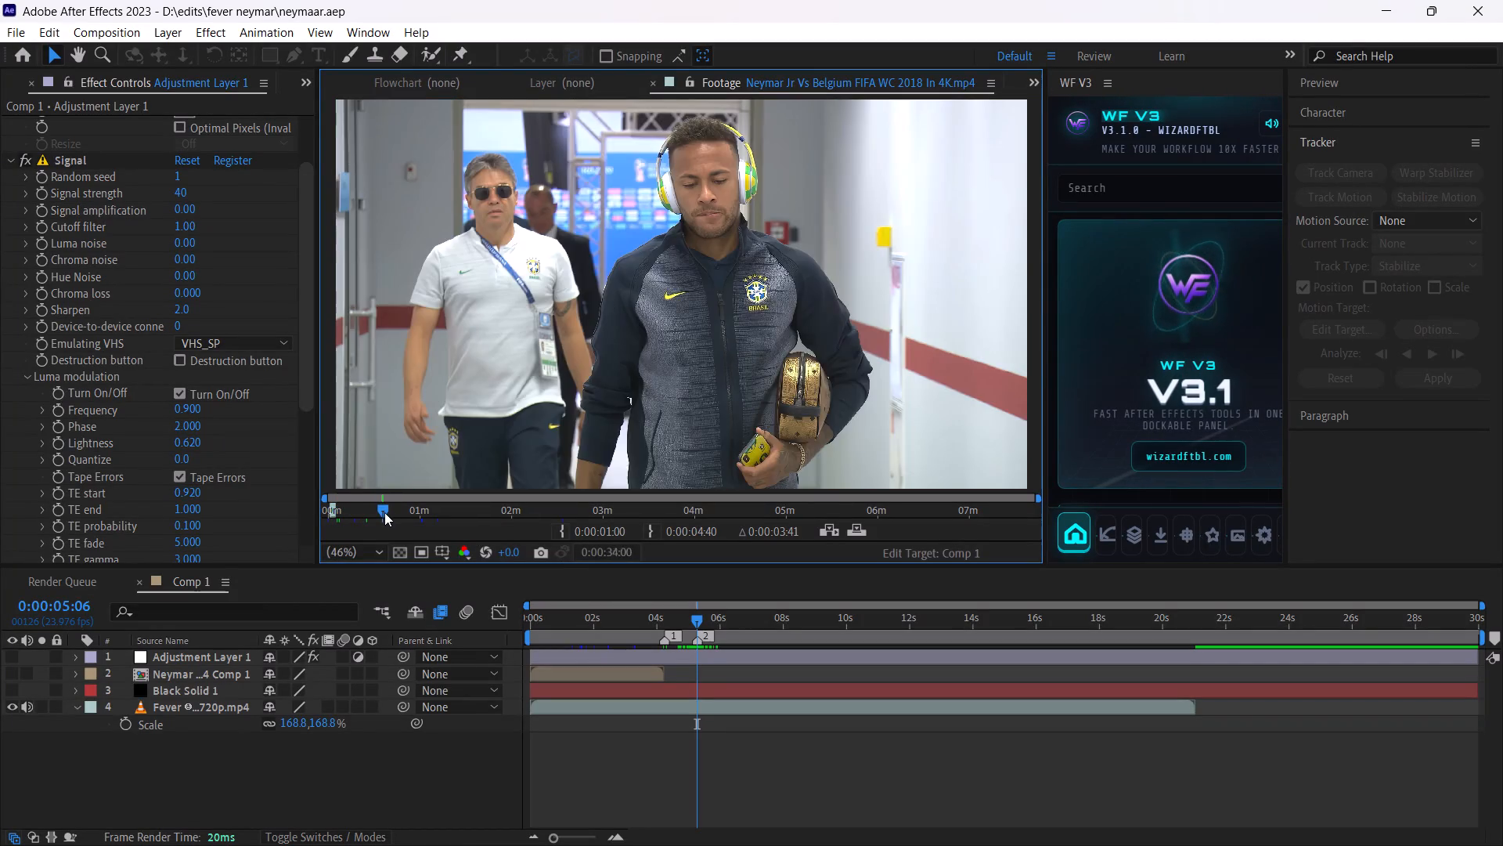
left_click_drag(384, 512, 402, 514)
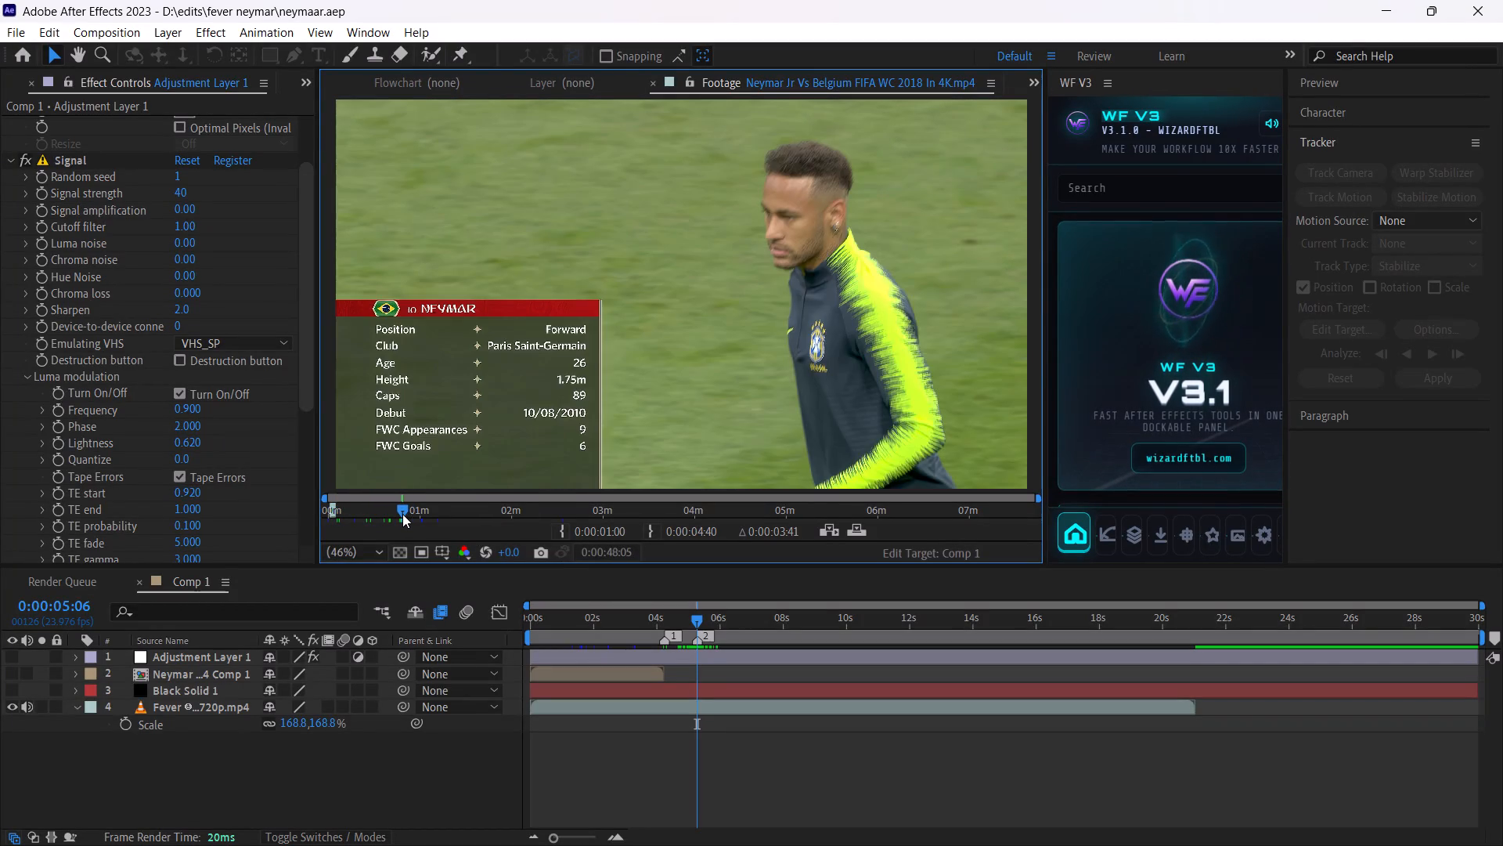
left_click_drag(402, 514, 393, 514)
left_click(559, 532)
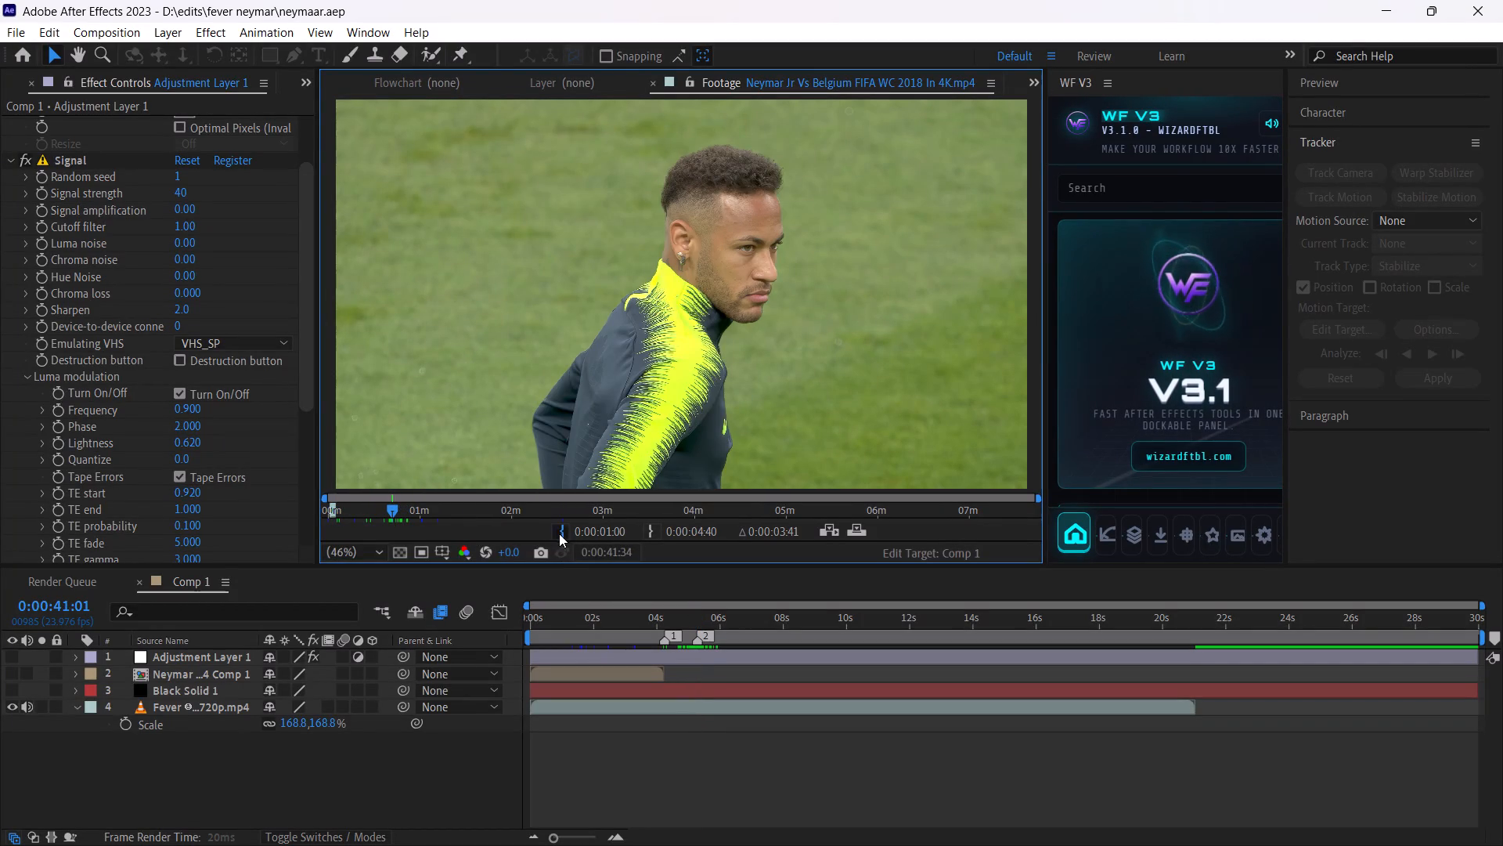
left_click(645, 530)
left_click(551, 530)
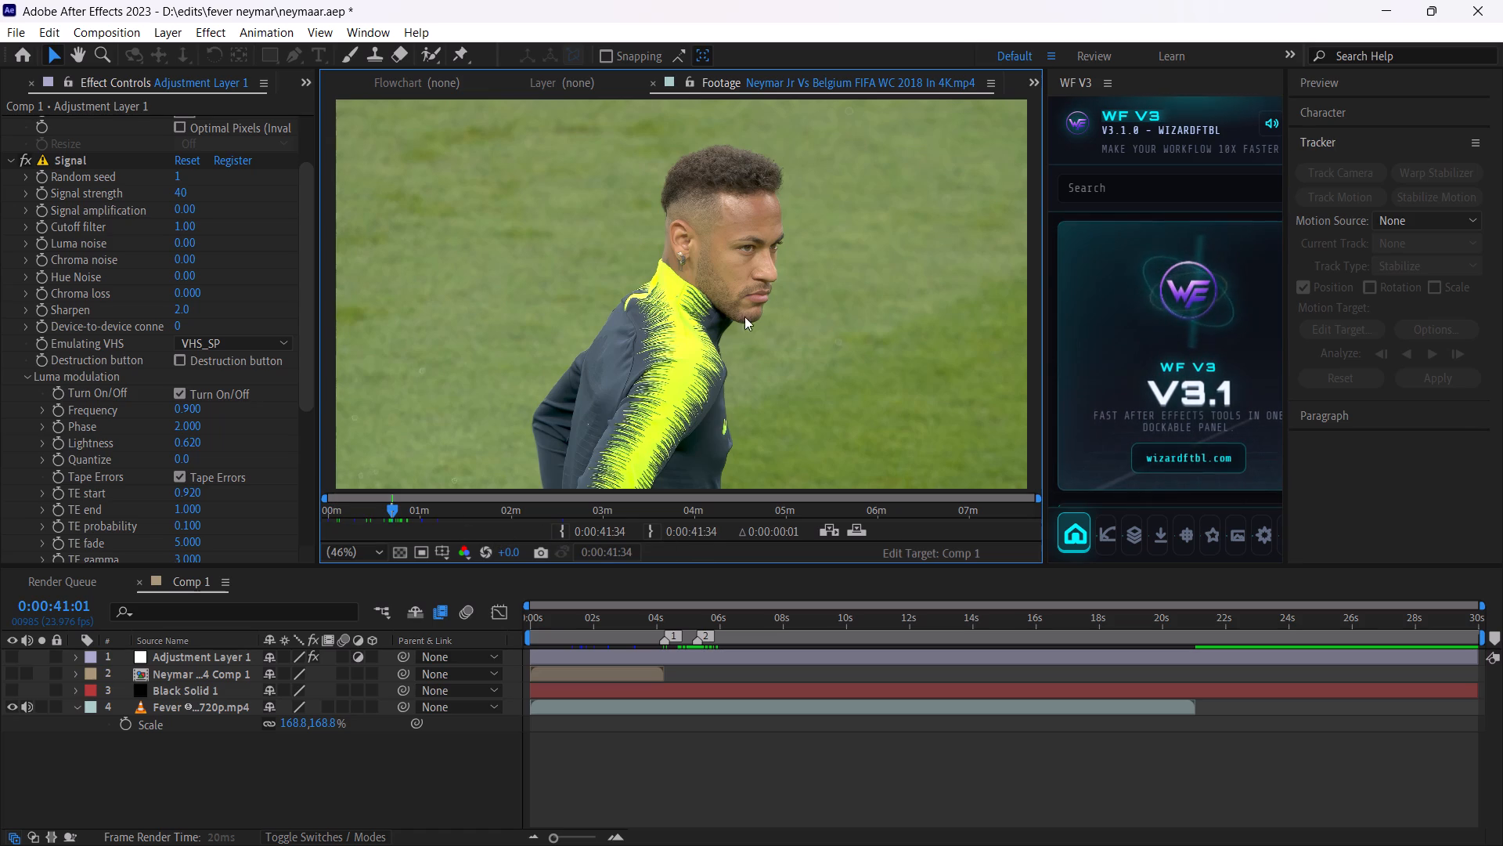
key("ctrl+shift+Right")
key("ctrl+shift+Right")
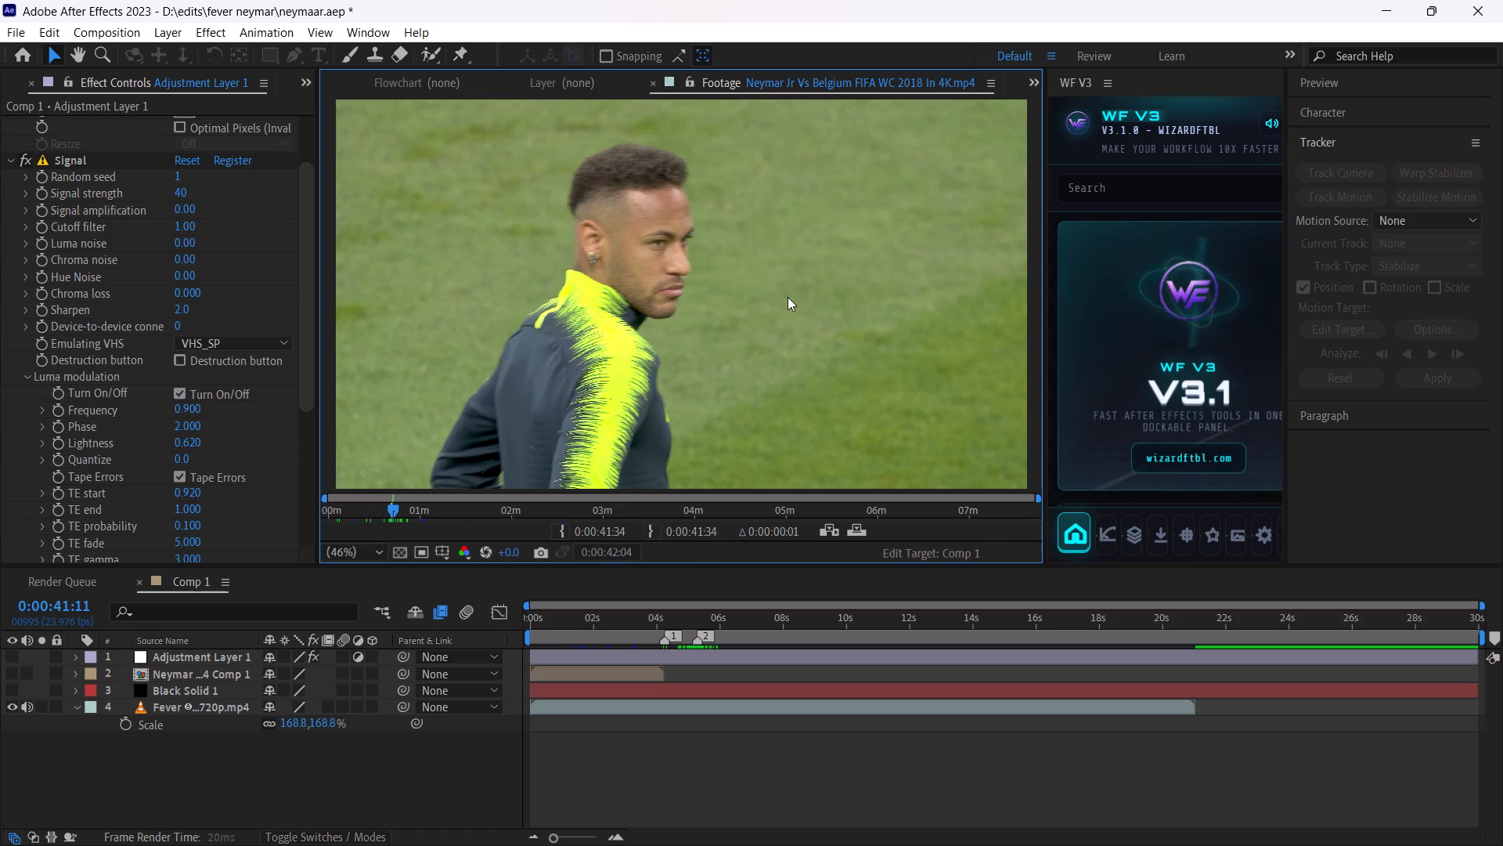
left_click(653, 536)
Add the trimmed Neymar footage from the project to Comp 1, between composition markers 1 and 2, directly below Adjustment Layer 1.
left_click(302, 84)
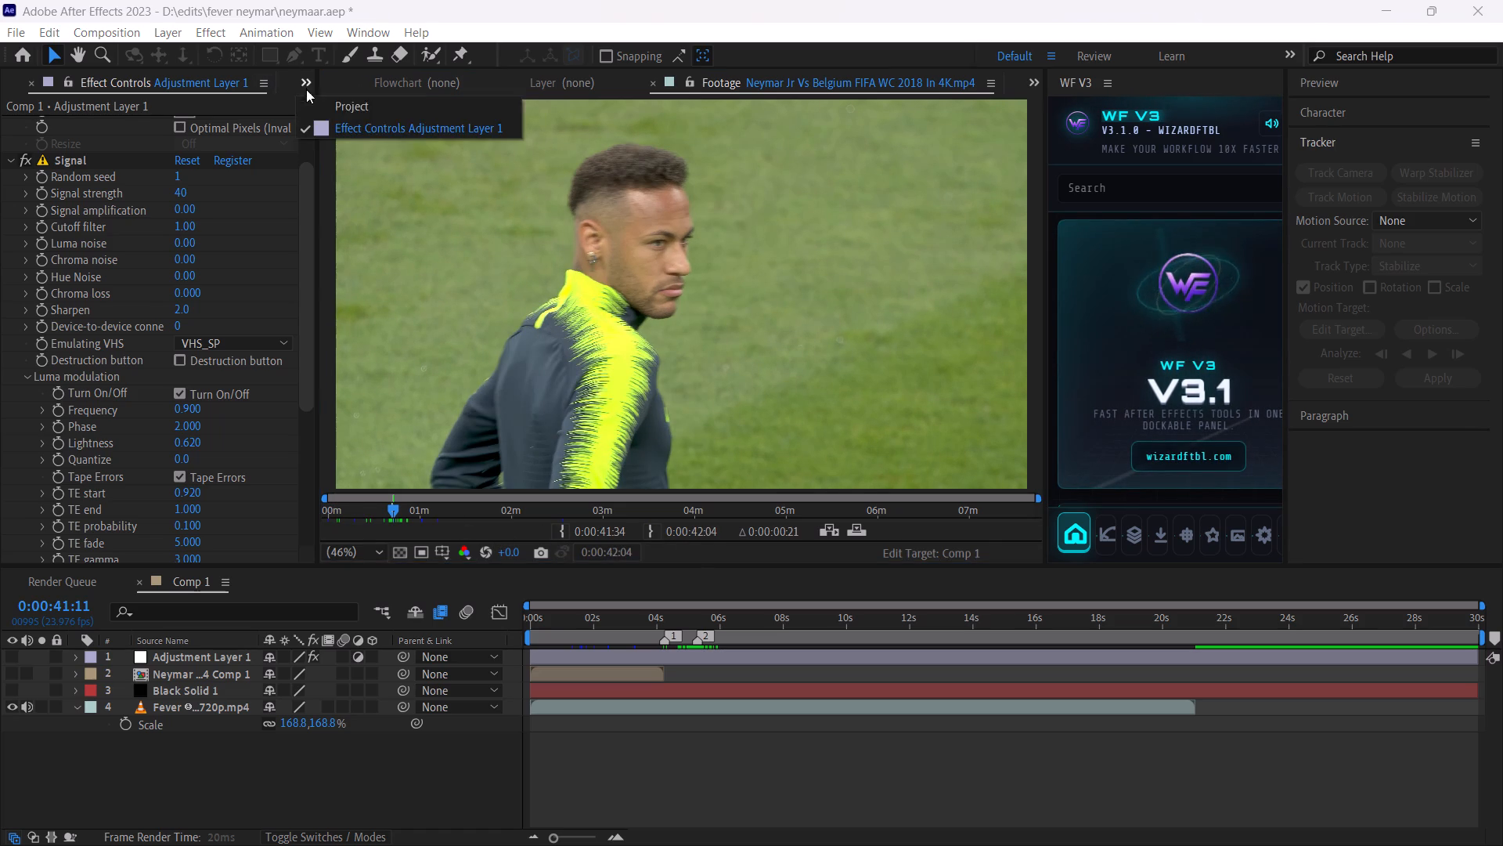
left_click(336, 107)
left_click_drag(101, 338, 679, 673)
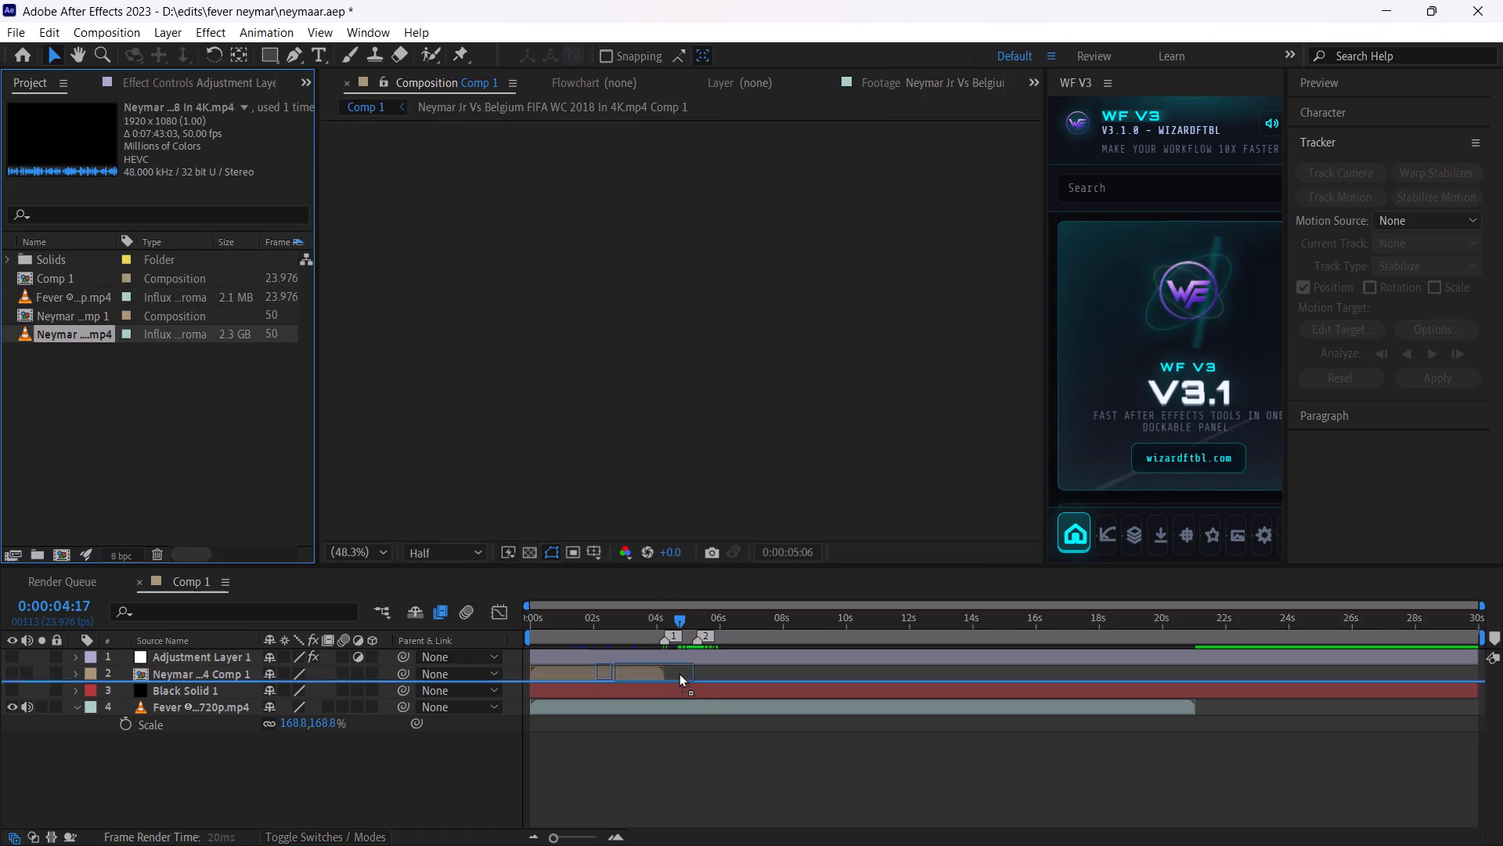
left_click_drag(679, 673, 676, 667)
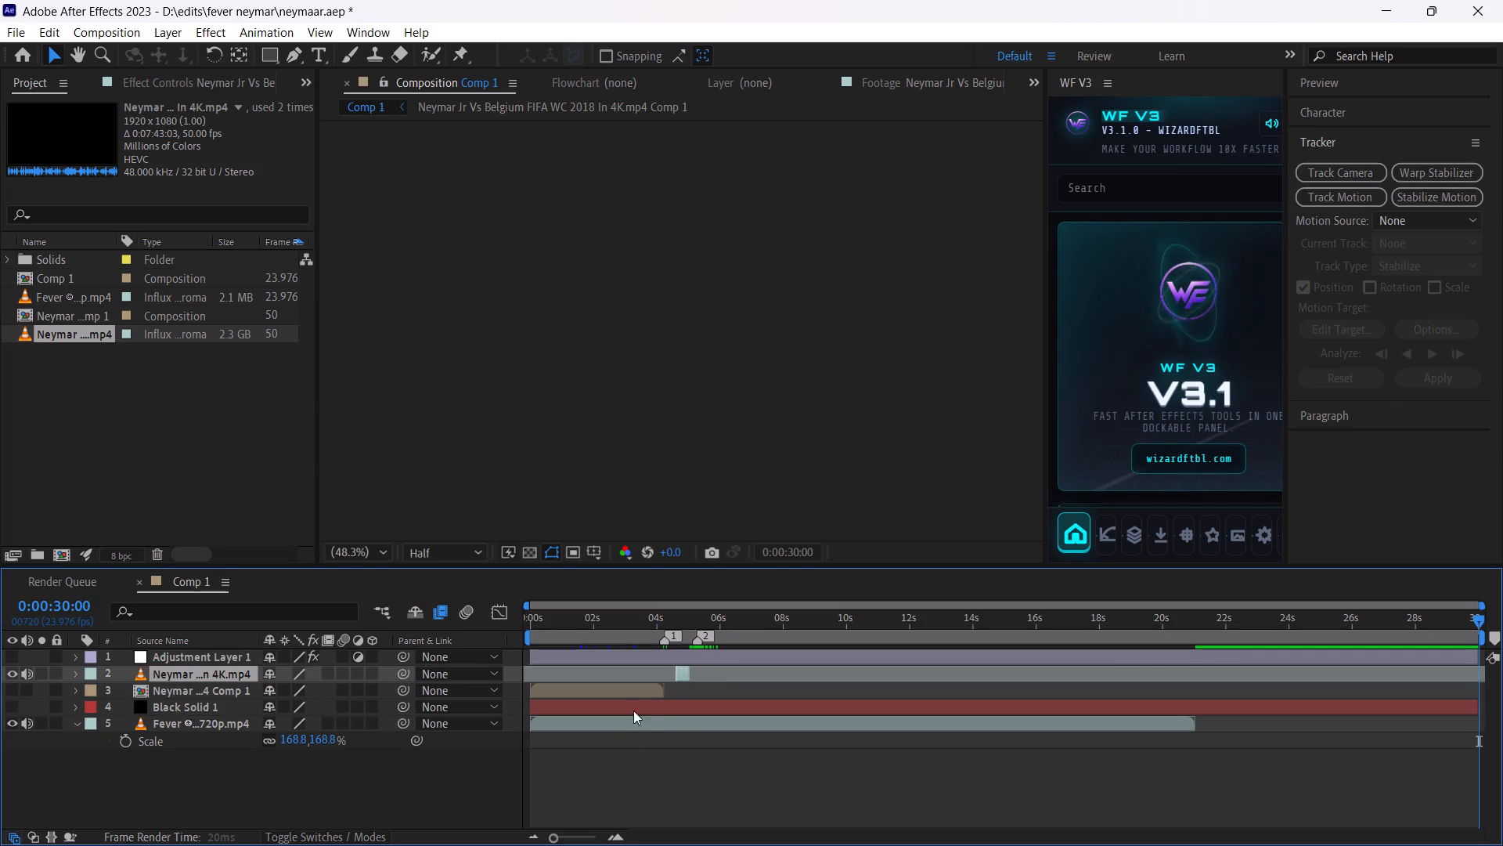
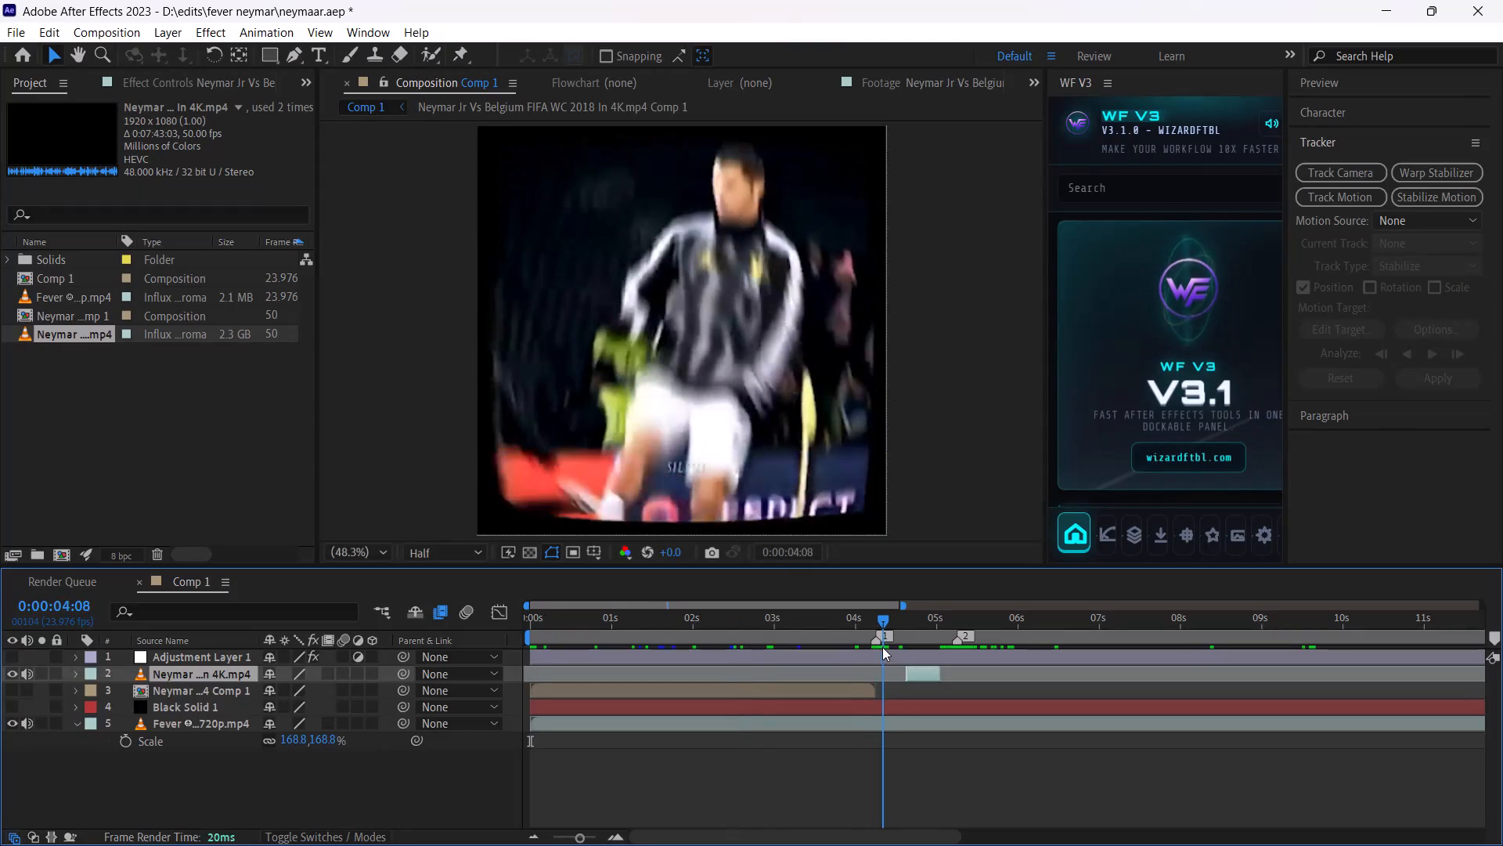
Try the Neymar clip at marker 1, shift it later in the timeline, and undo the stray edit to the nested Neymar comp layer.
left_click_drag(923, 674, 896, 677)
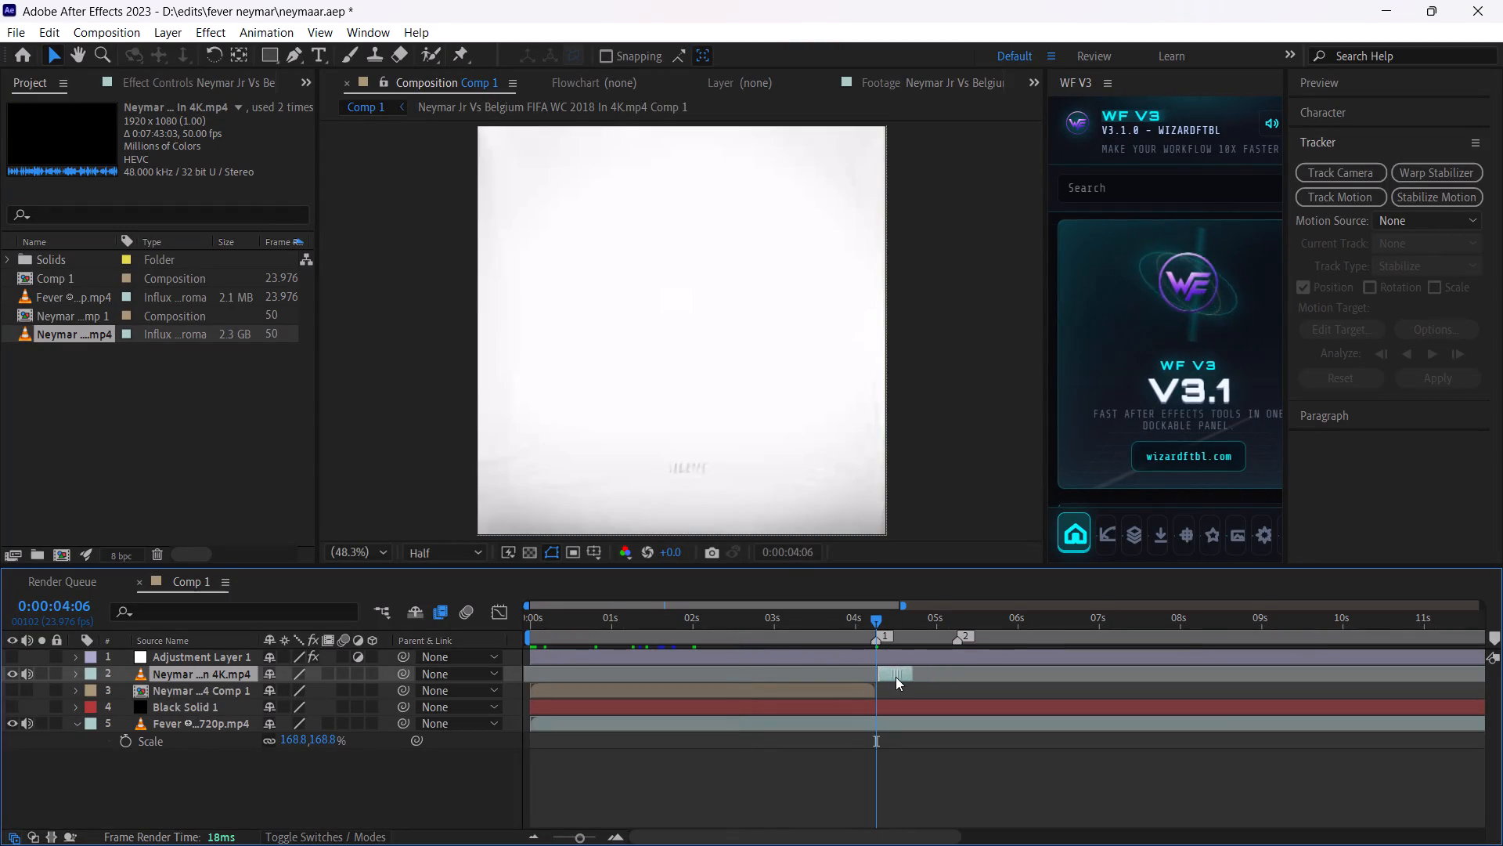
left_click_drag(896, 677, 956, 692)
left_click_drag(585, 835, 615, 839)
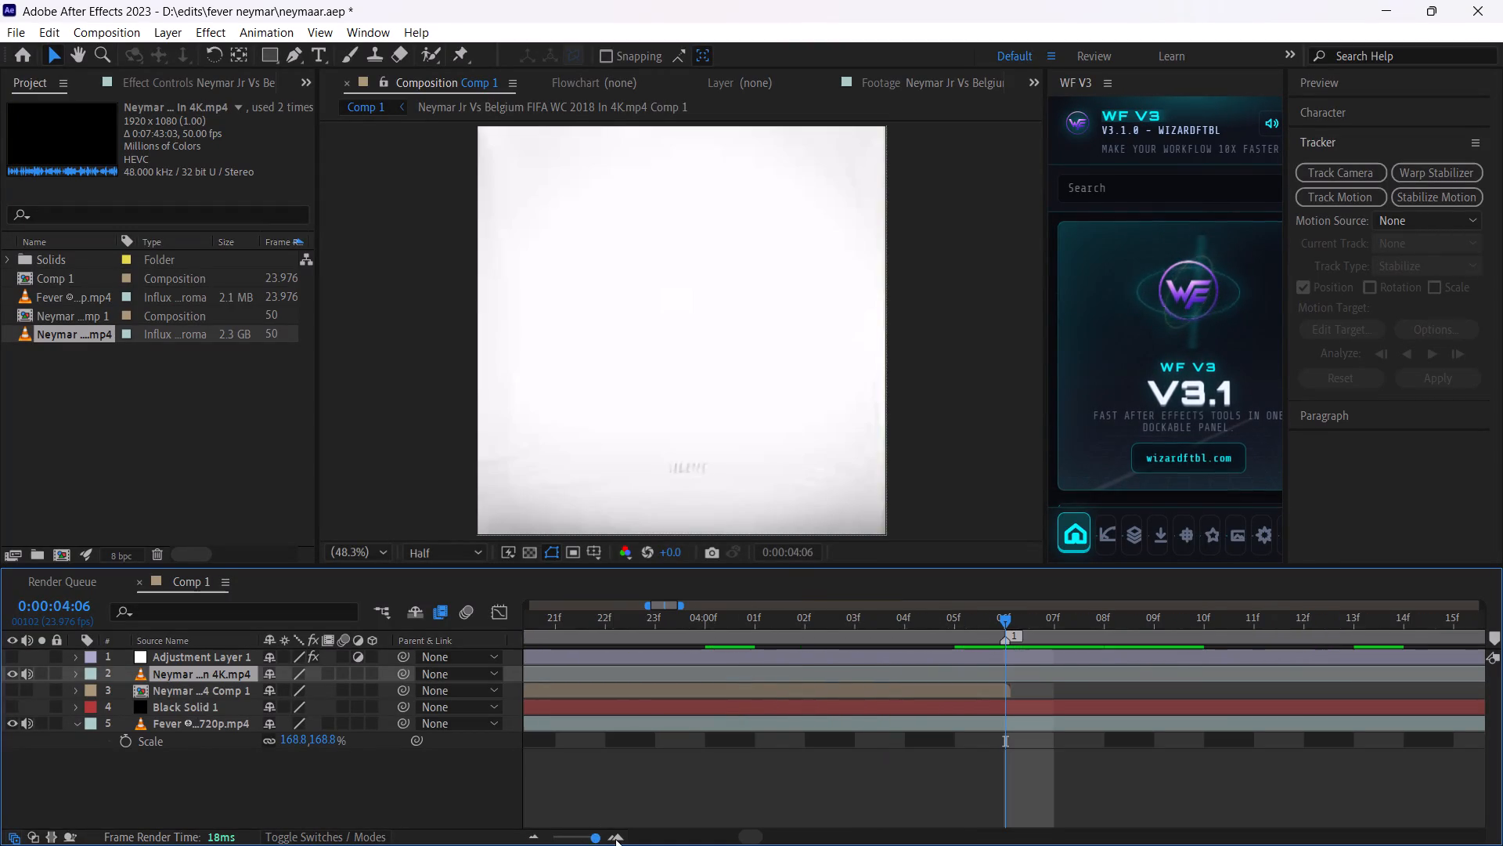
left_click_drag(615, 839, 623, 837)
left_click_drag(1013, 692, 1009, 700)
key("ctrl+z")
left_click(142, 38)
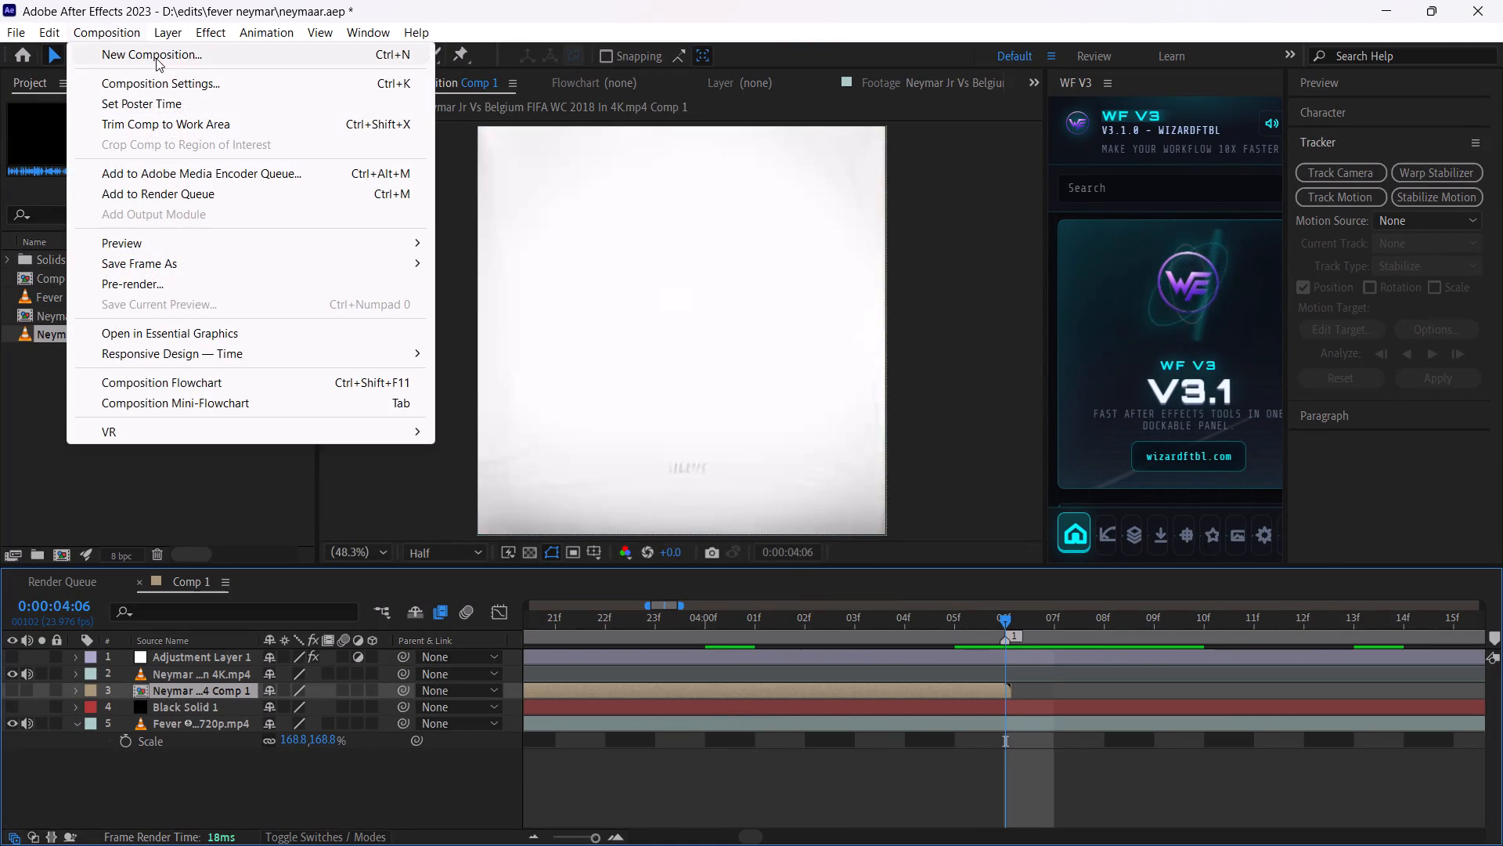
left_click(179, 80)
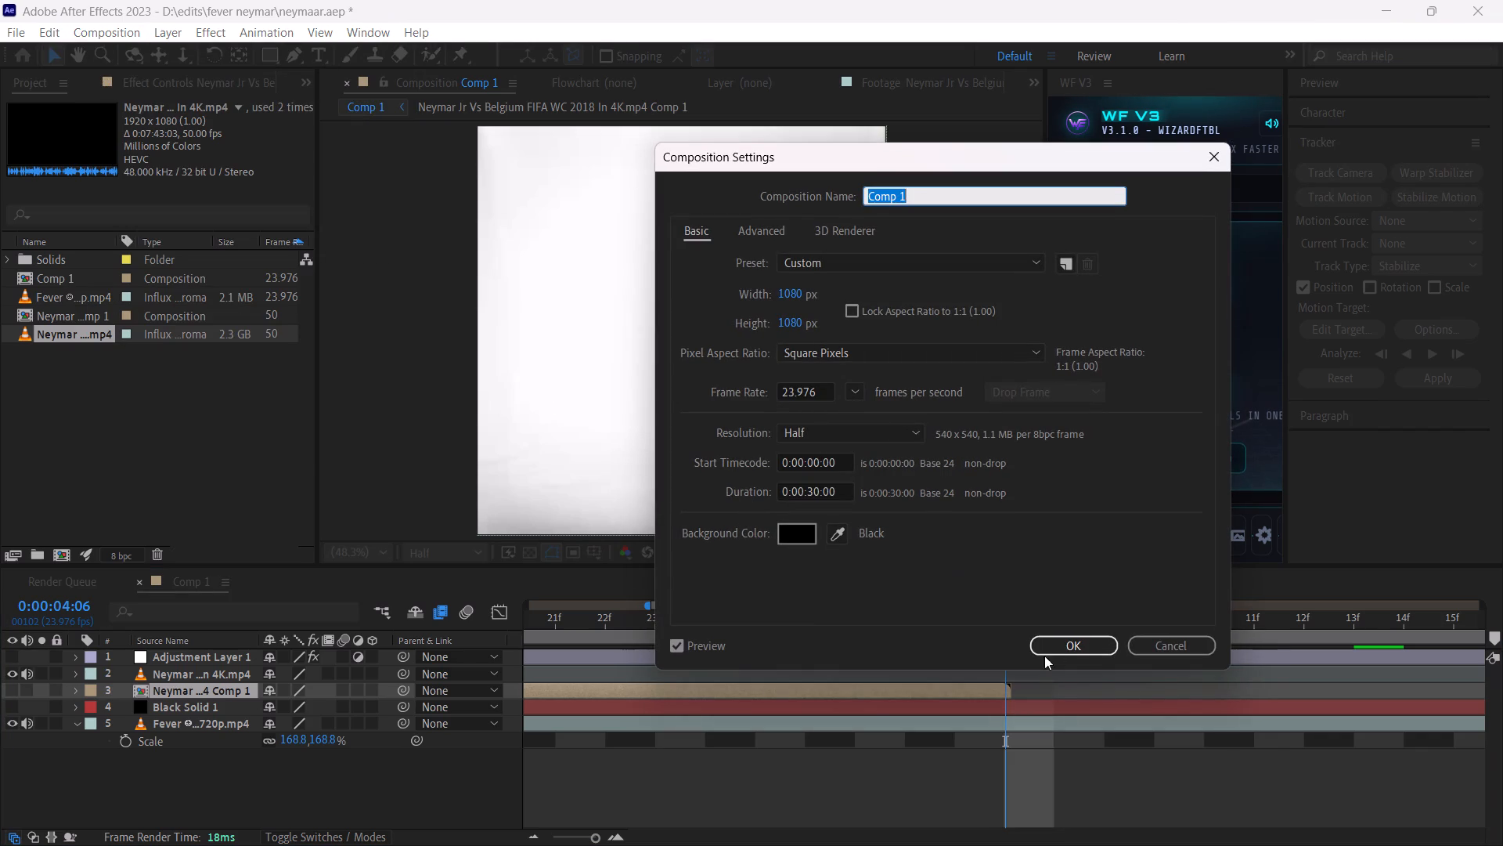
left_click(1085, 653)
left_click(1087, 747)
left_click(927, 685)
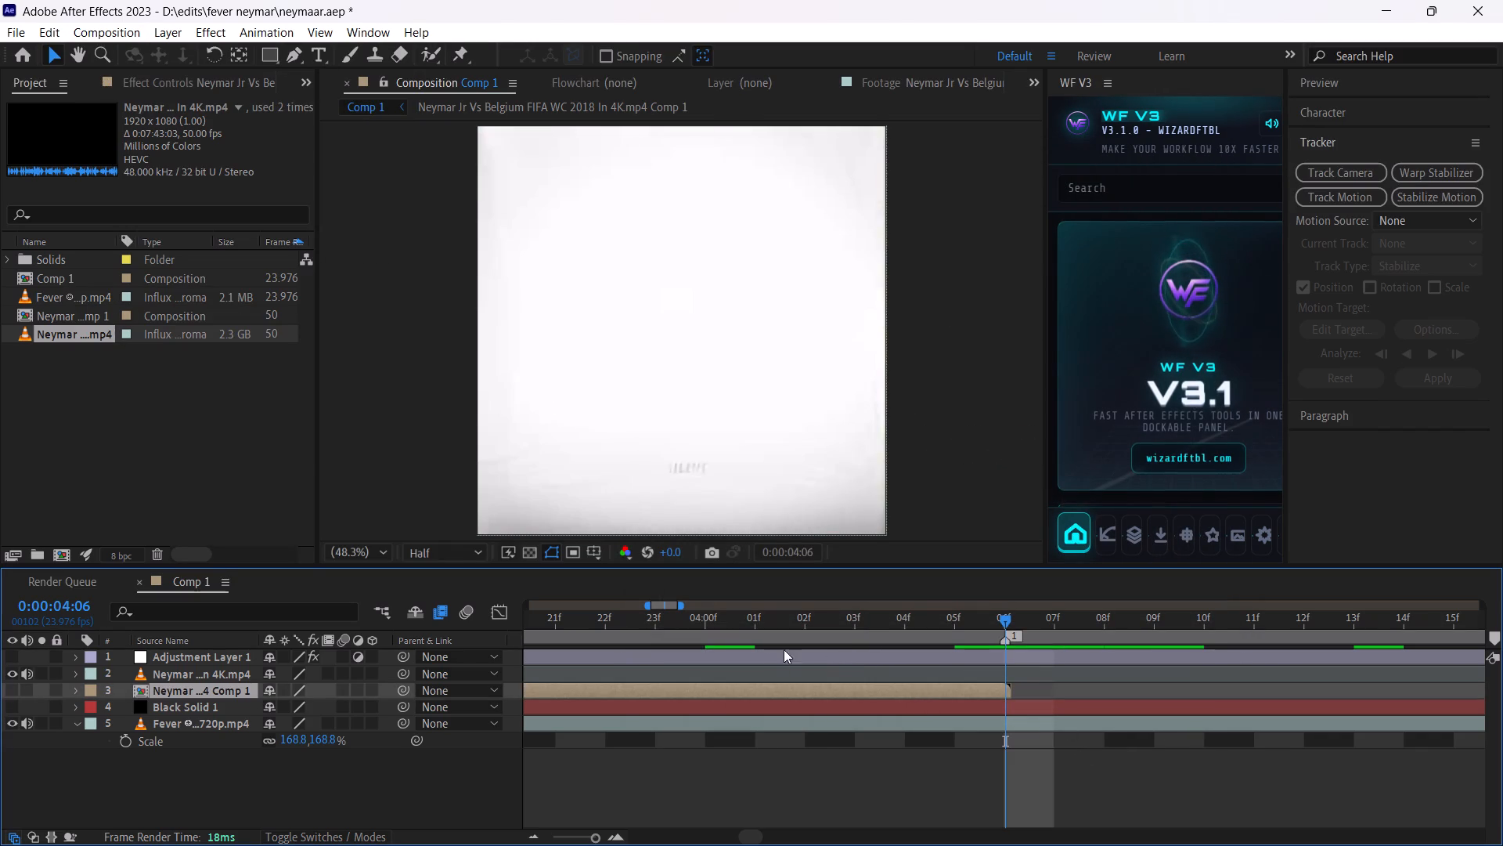
Mute the audio of the new Neymar clip directly below Adjustment Layer 1.
left_click(33, 673)
left_click(974, 745)
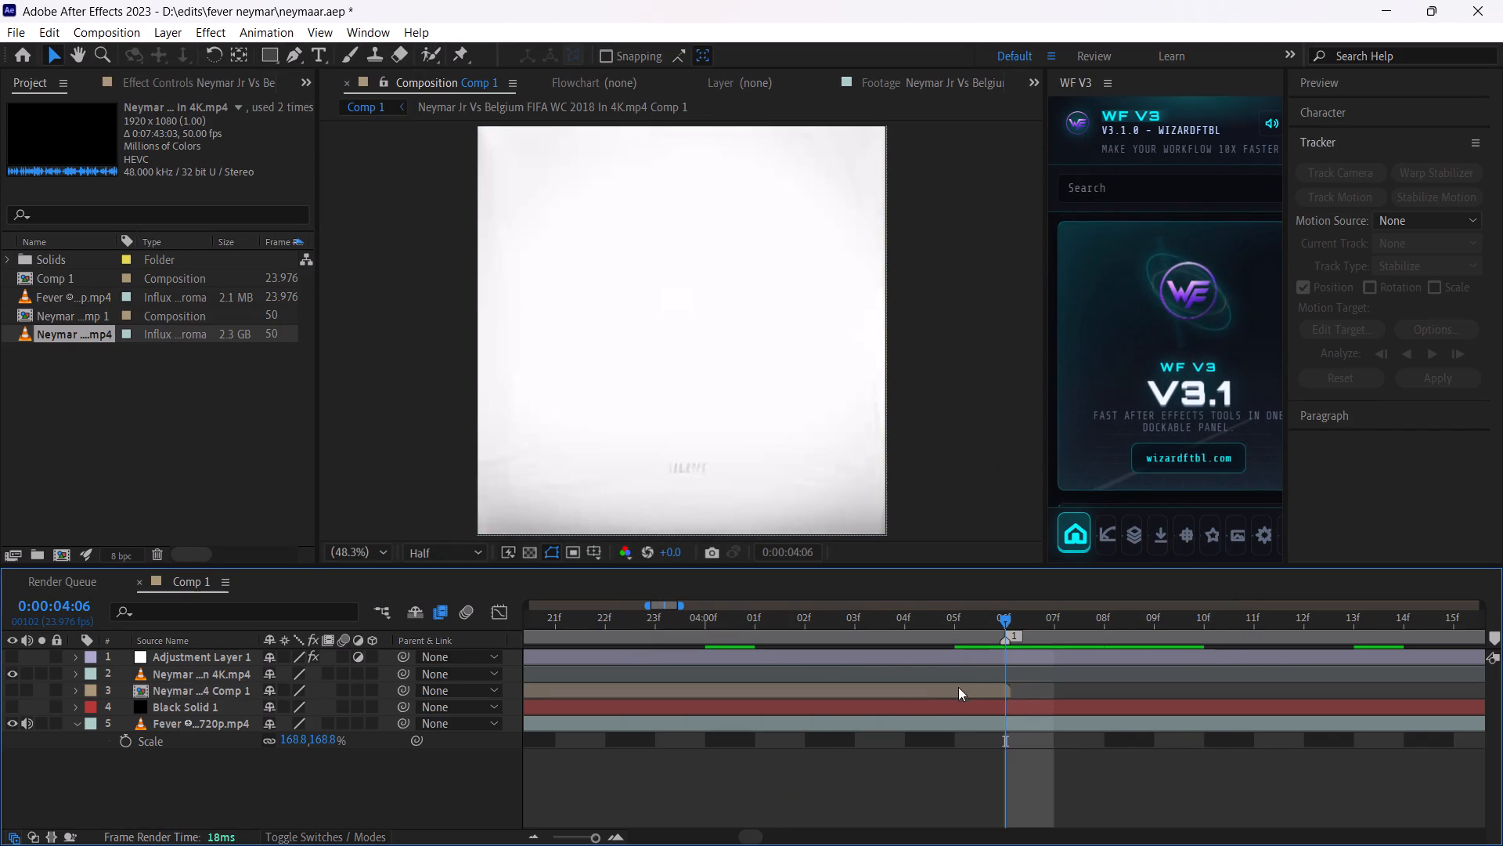
Create a white 1080 × 1080 px solid as the top layer of Comp 1.
key("ctrl+y")
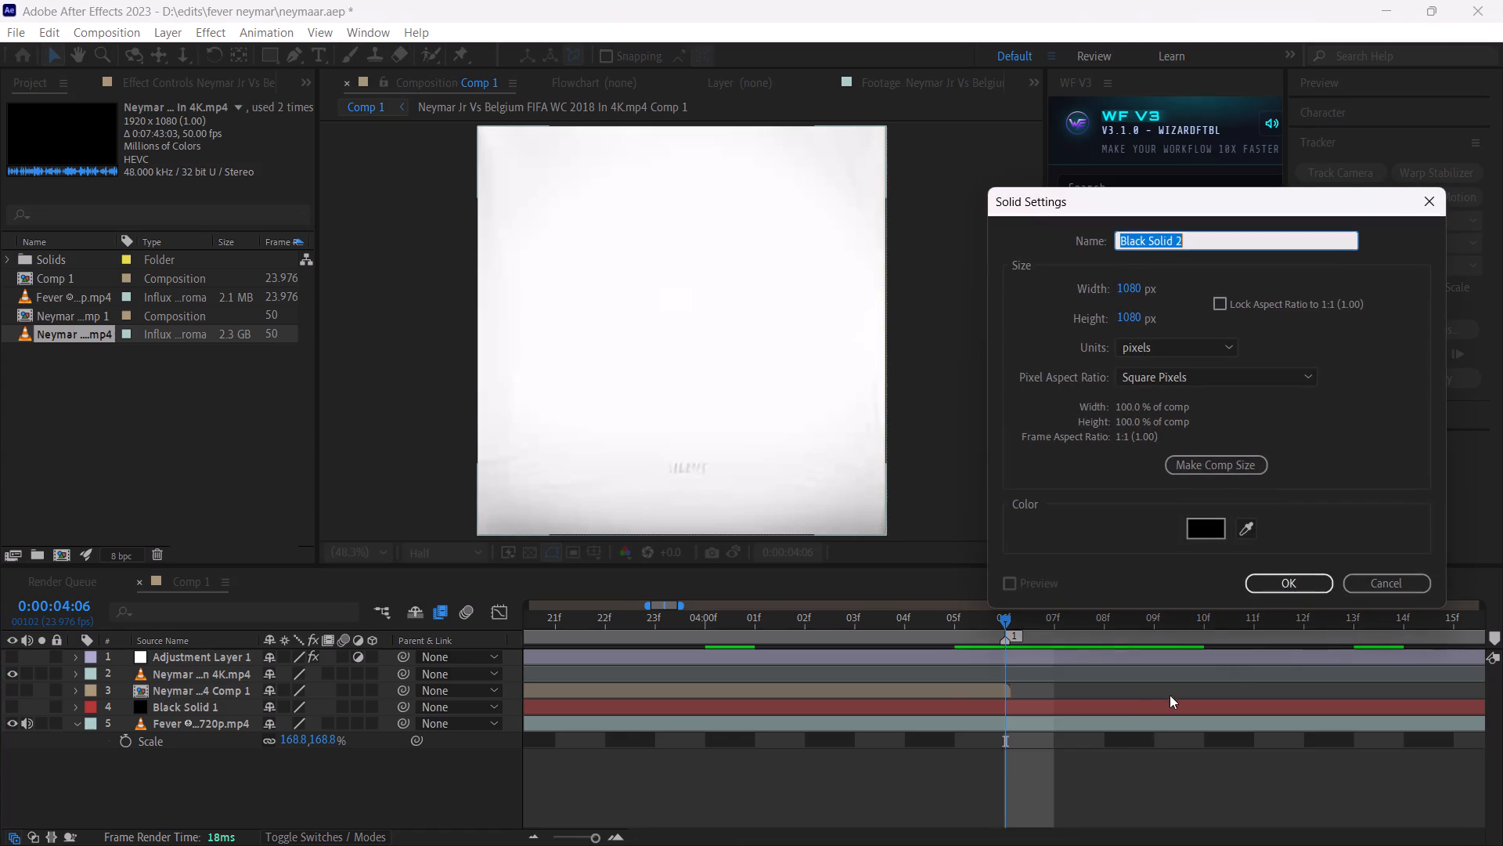
left_click(1219, 532)
left_click_drag(1177, 442, 945, 209)
left_click(1501, 303)
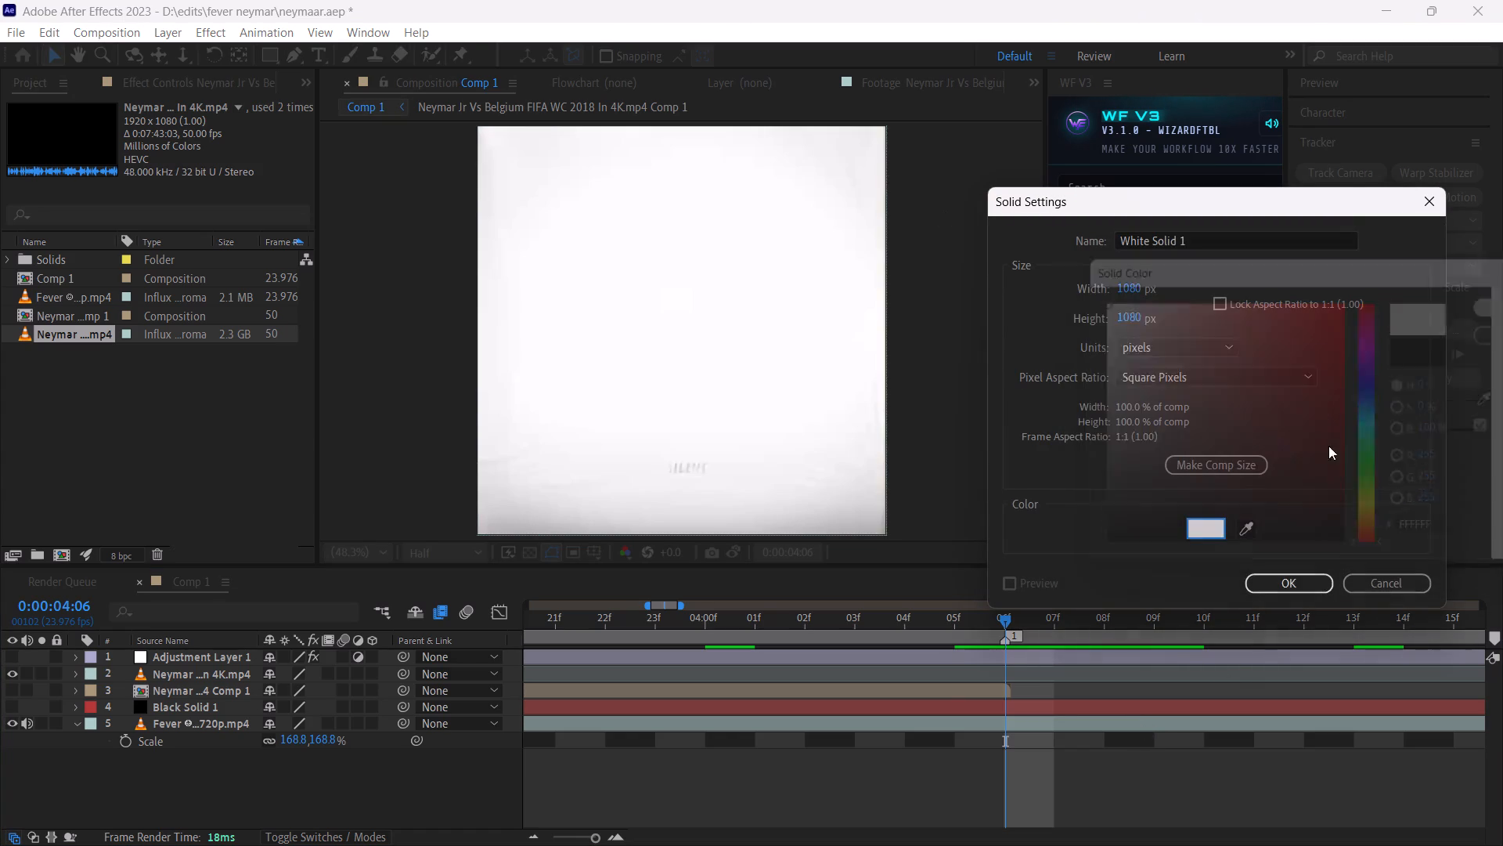
left_click(1285, 583)
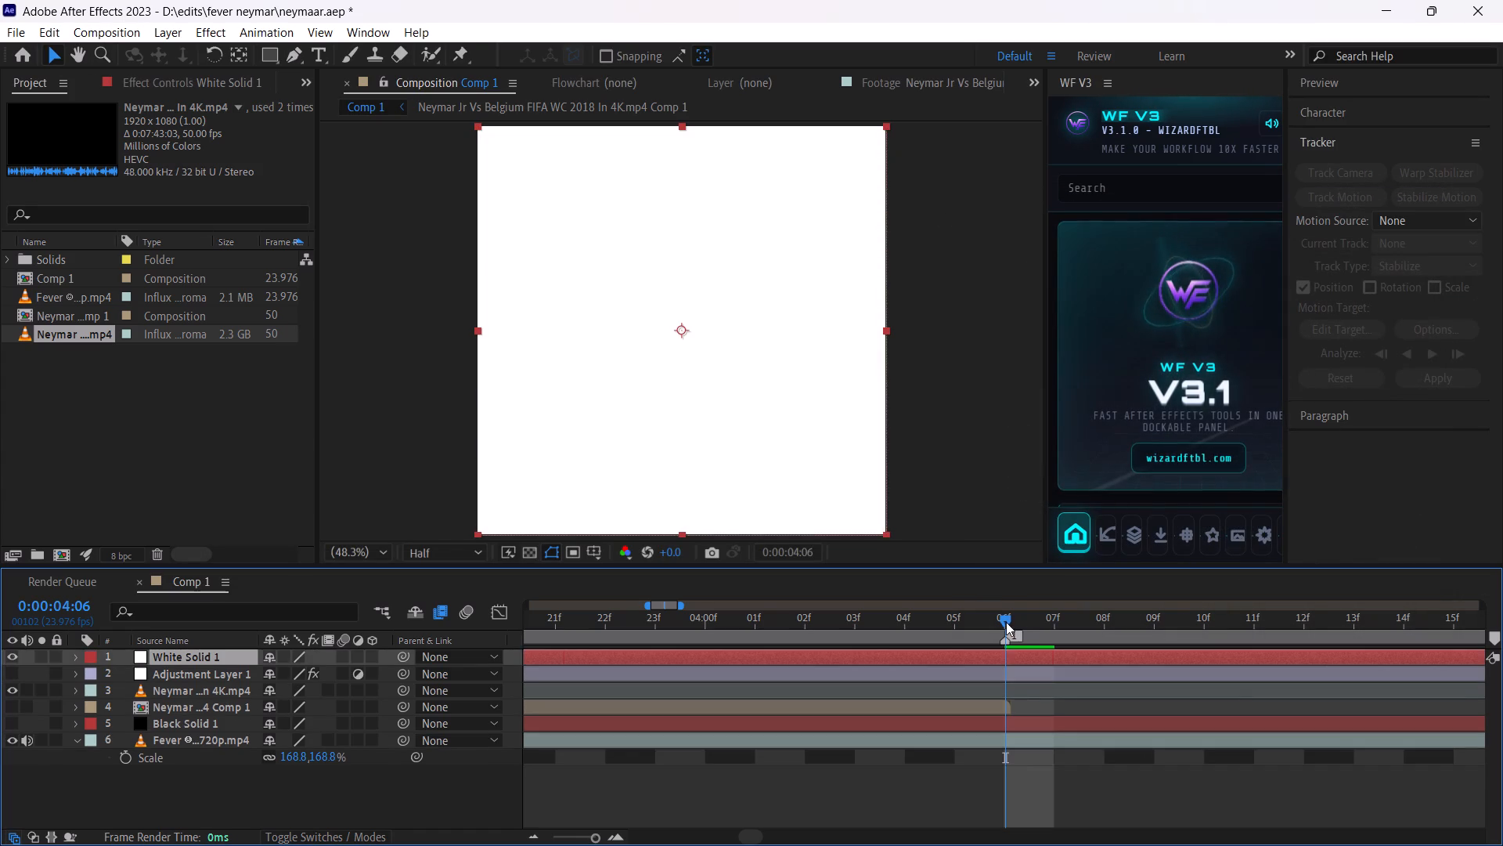
Trim the white solid to the single frame 0:00:04:06 at marker 1 by splitting it and deleting the pieces before and after.
left_click_drag(1006, 622, 1054, 622)
key("ctrl+shift+d")
left_click_drag(1029, 622, 1015, 622)
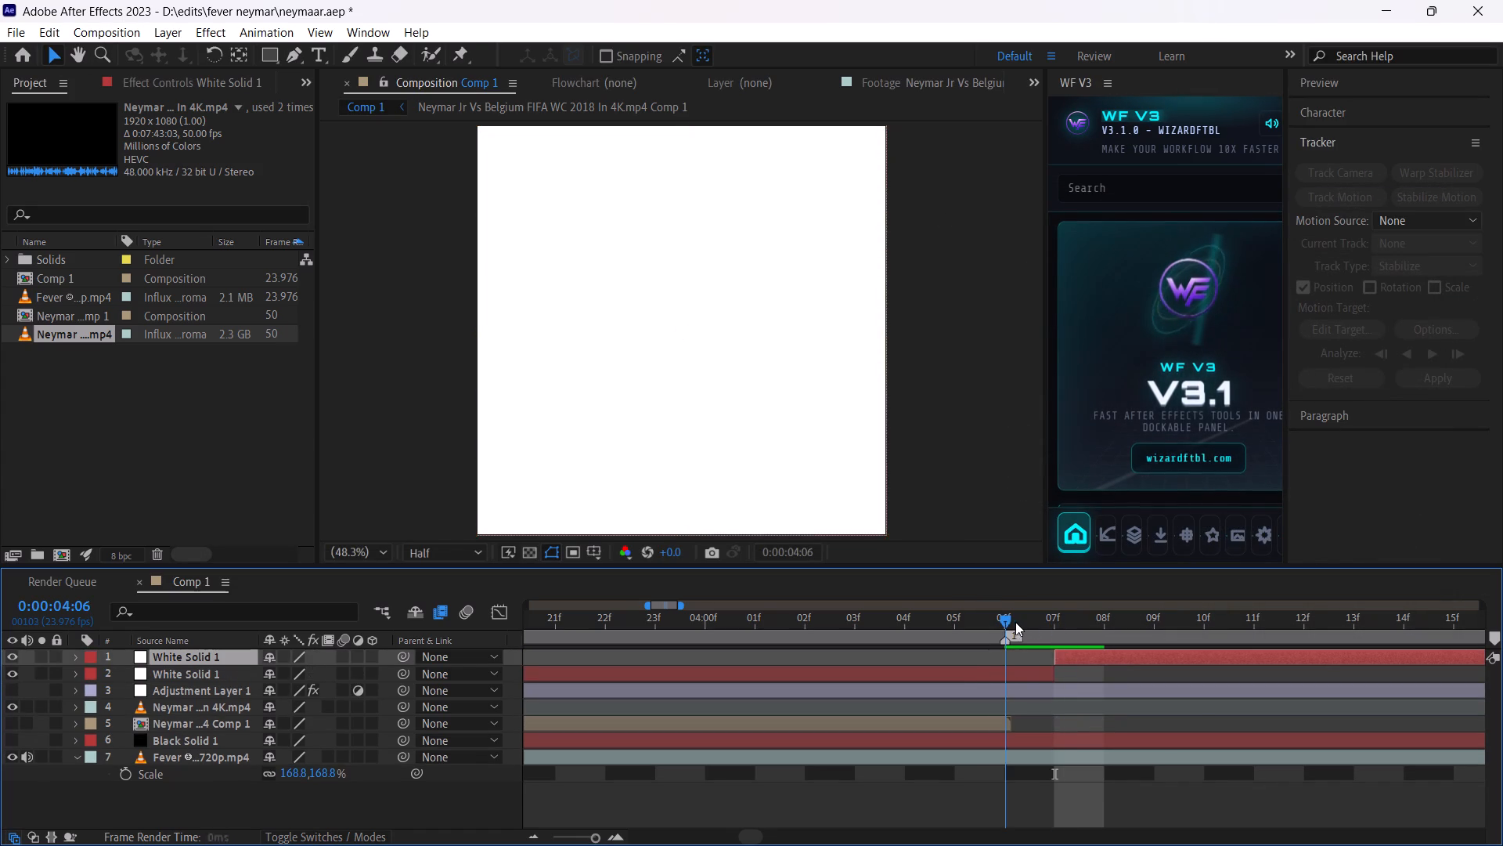
left_click_drag(1015, 622, 1011, 624)
left_click(988, 674)
key("ctrl+shift+d")
left_click(955, 686)
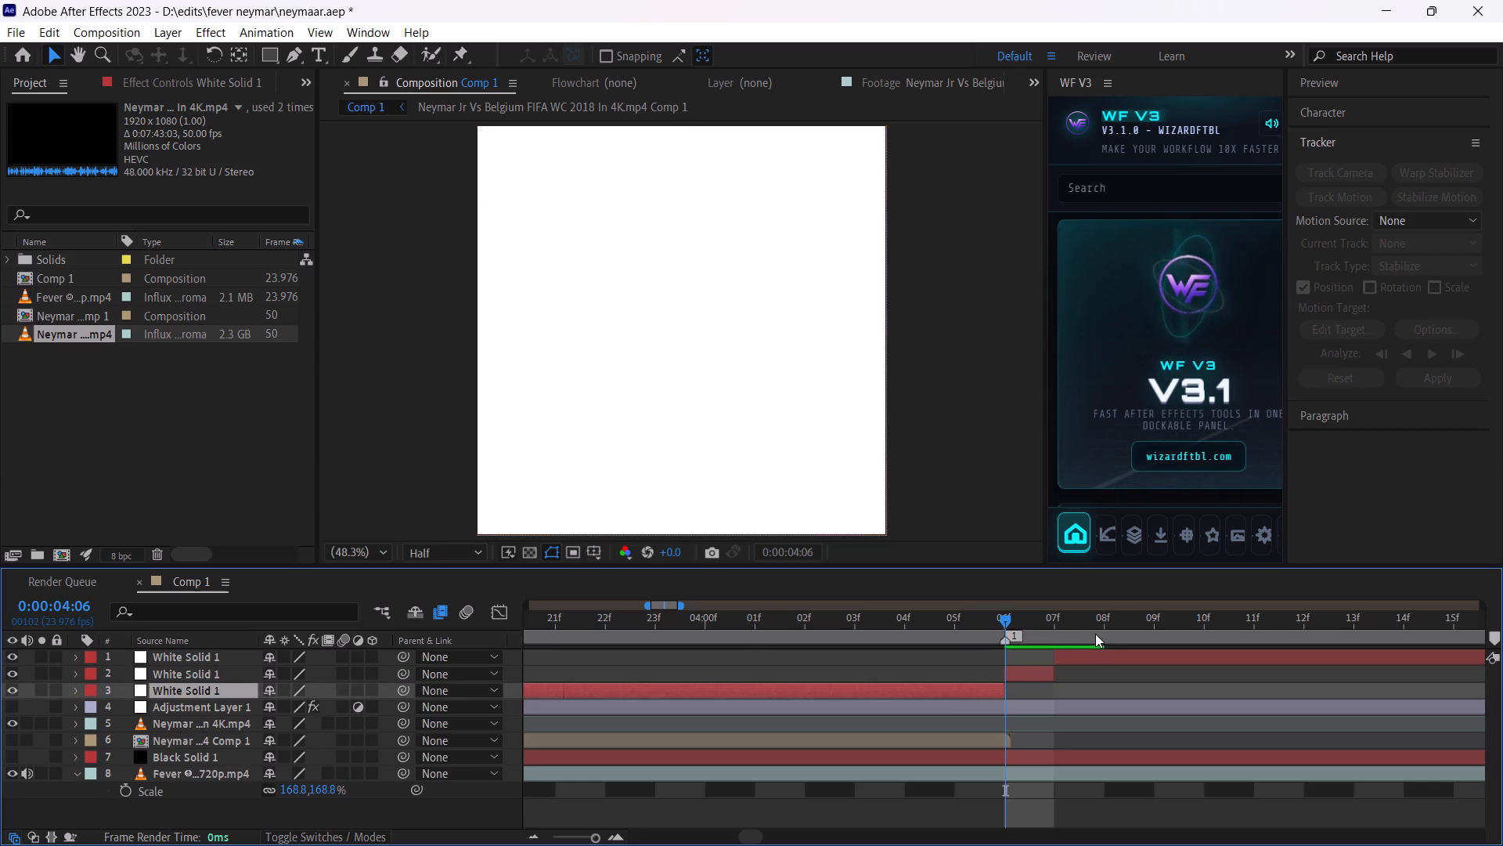
key("Delete")
left_click(1092, 653)
key("Delete")
Move the Neymar clip to start at about 0:00:04:05, just before marker 1, and extend its end to marker 2.
left_click_drag(1011, 613, 1047, 620)
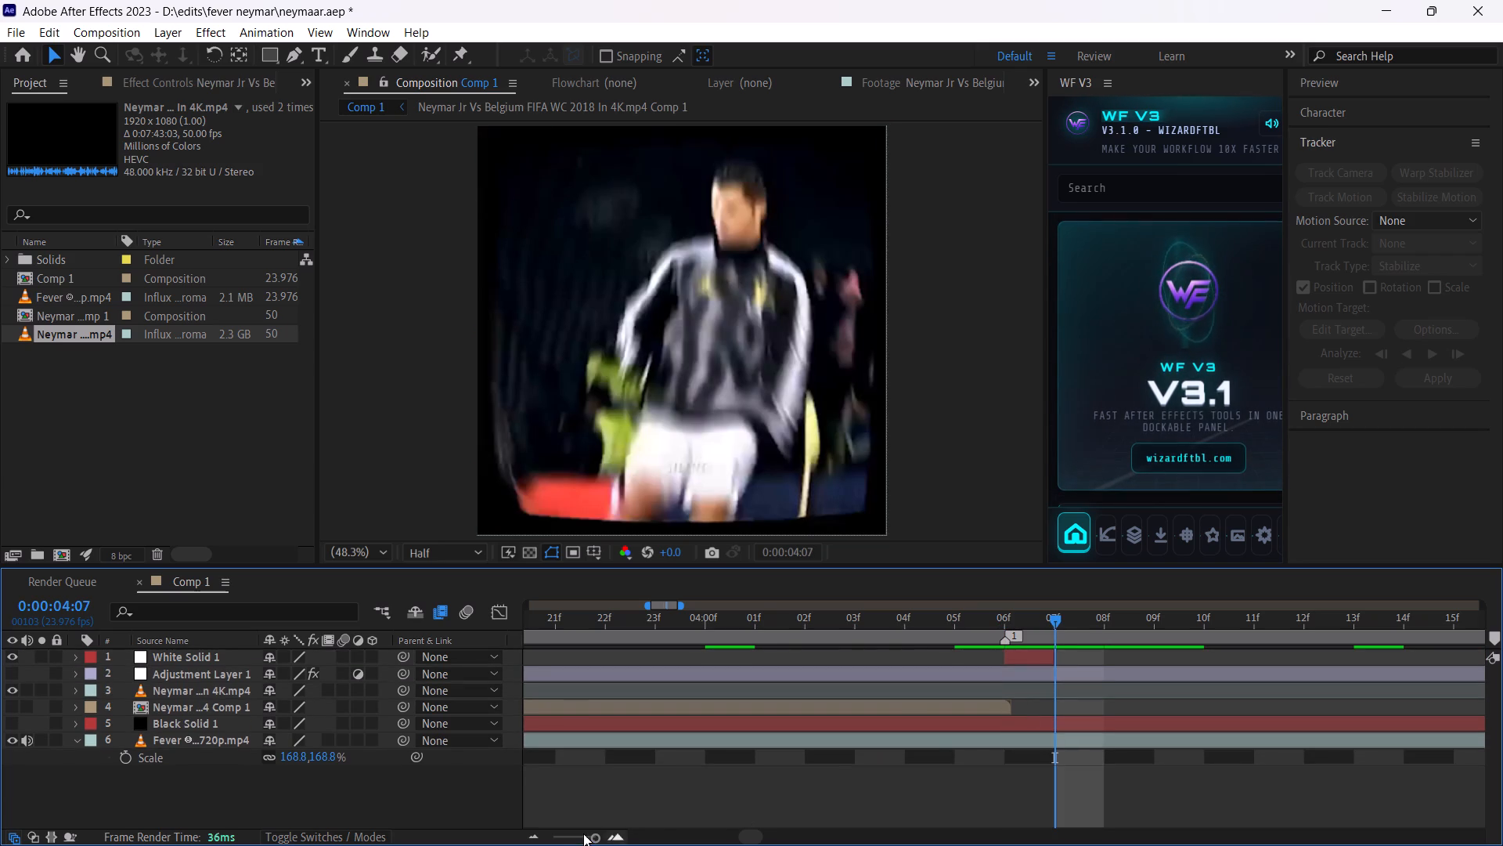
left_click(589, 837)
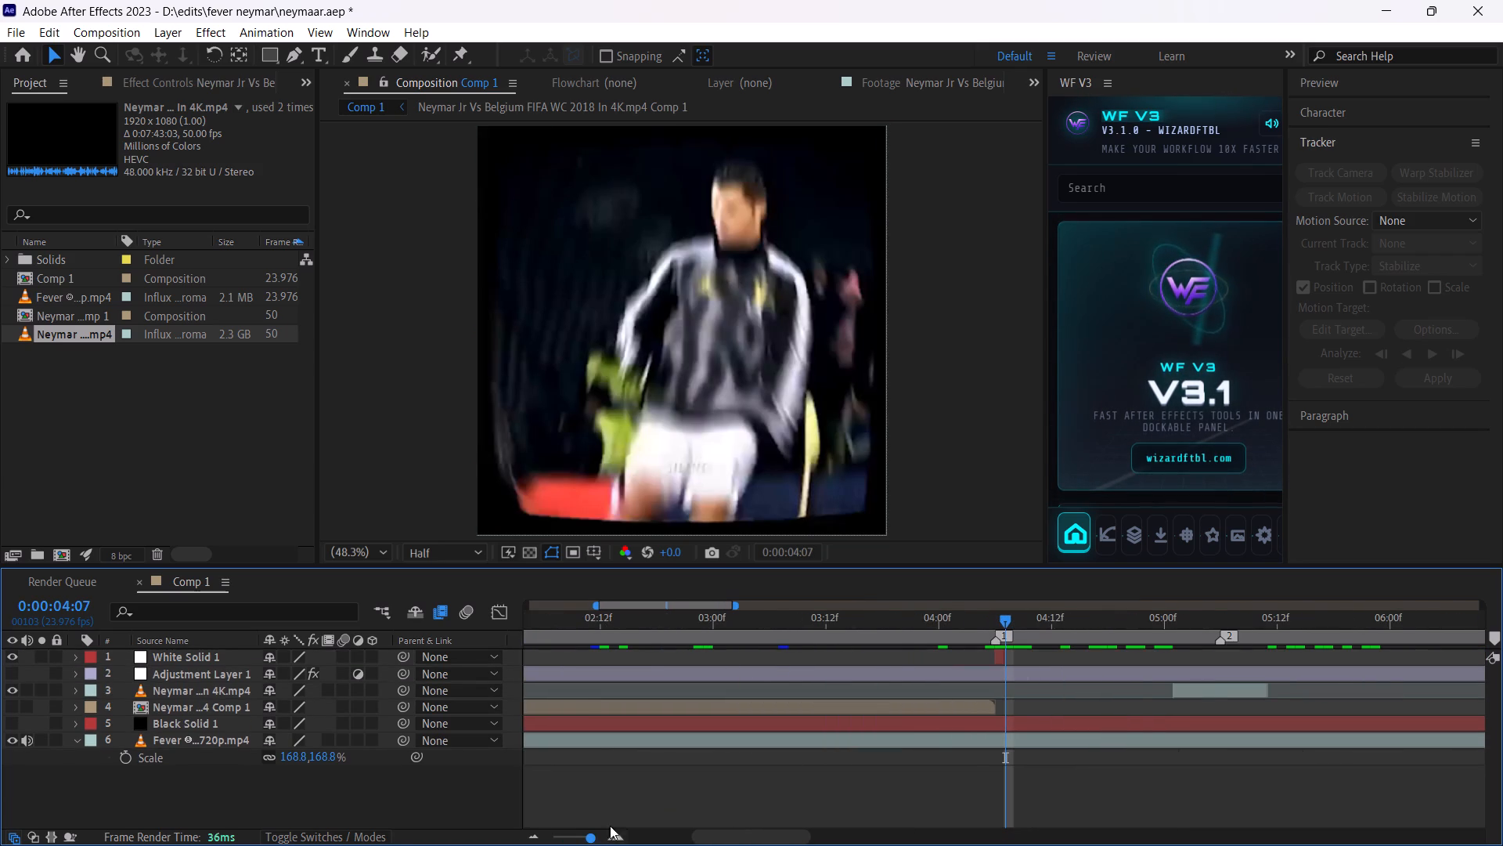
left_click_drag(1203, 687, 1019, 692)
left_click_drag(1078, 690, 1211, 708)
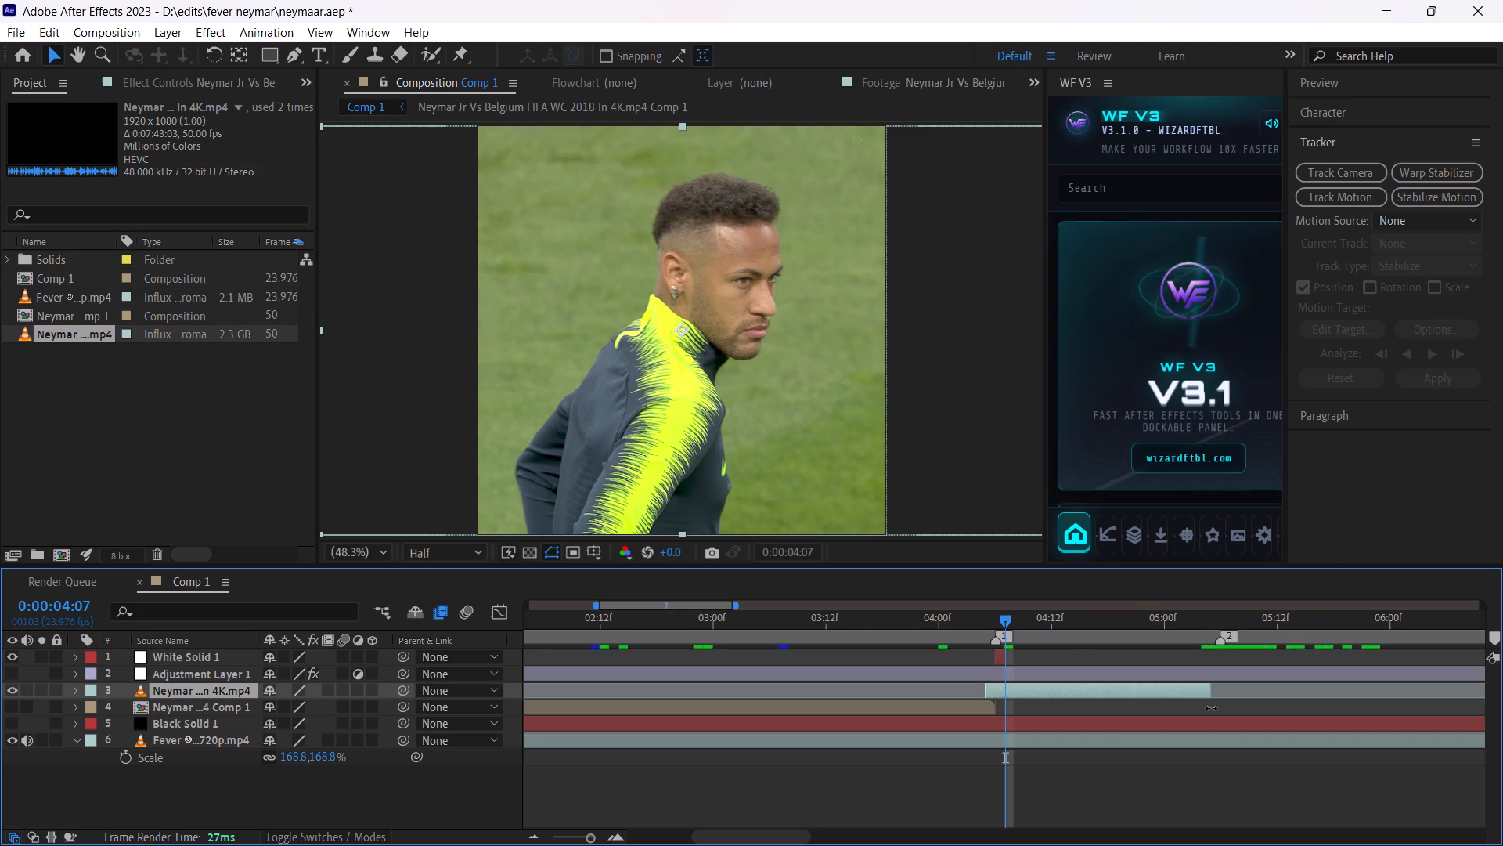
left_click_drag(1211, 708, 1219, 708)
Preview the Neymar clip between markers 1 and 2, first without and then with Adjustment Layer 1, and hide the adjustment layer again.
left_click_drag(1223, 622, 957, 626)
key("space")
key("space")
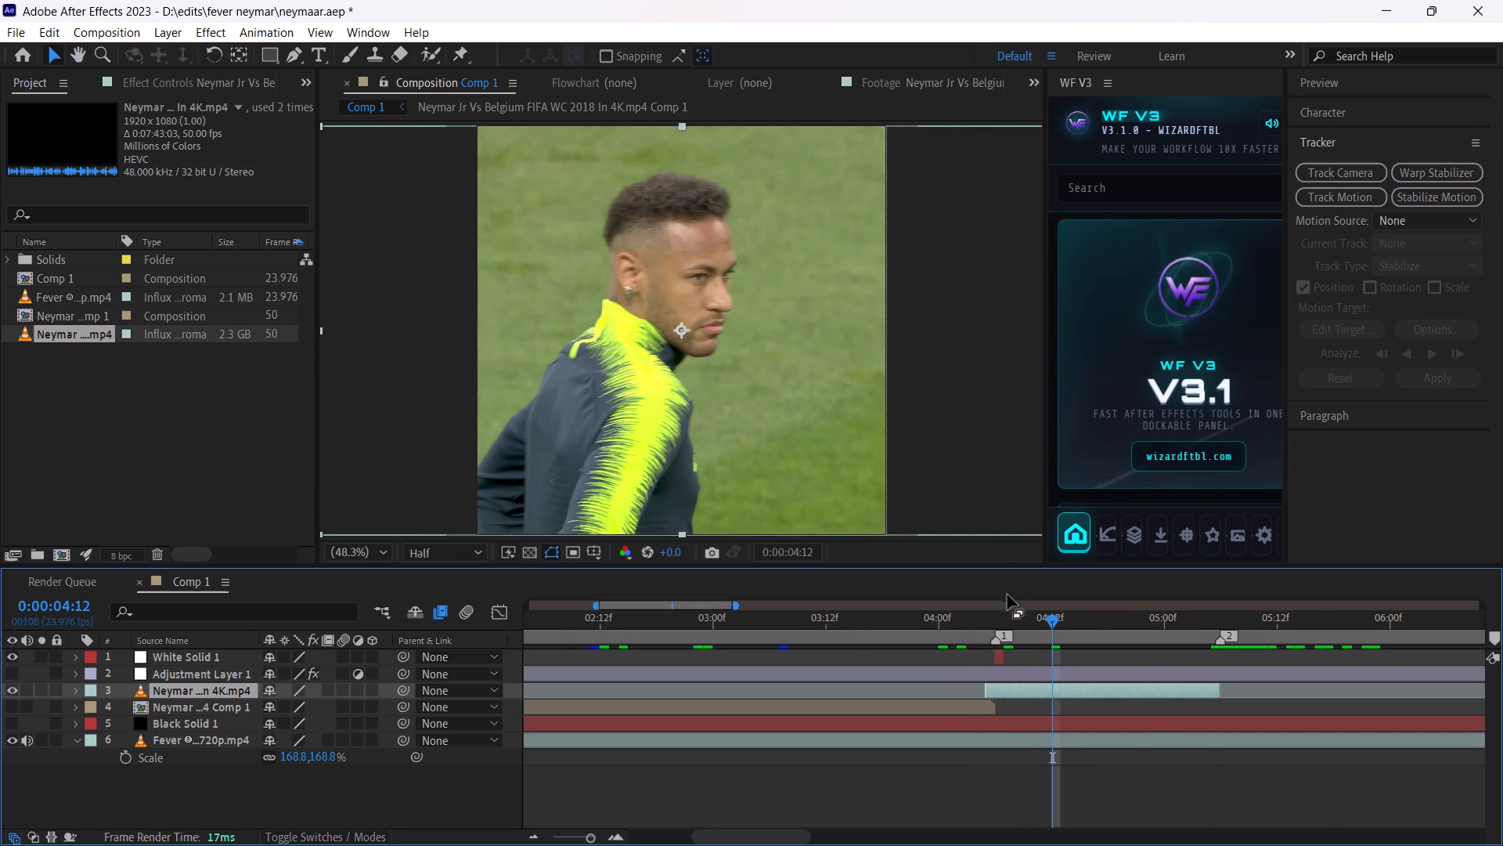
left_click_drag(1007, 618, 1103, 626)
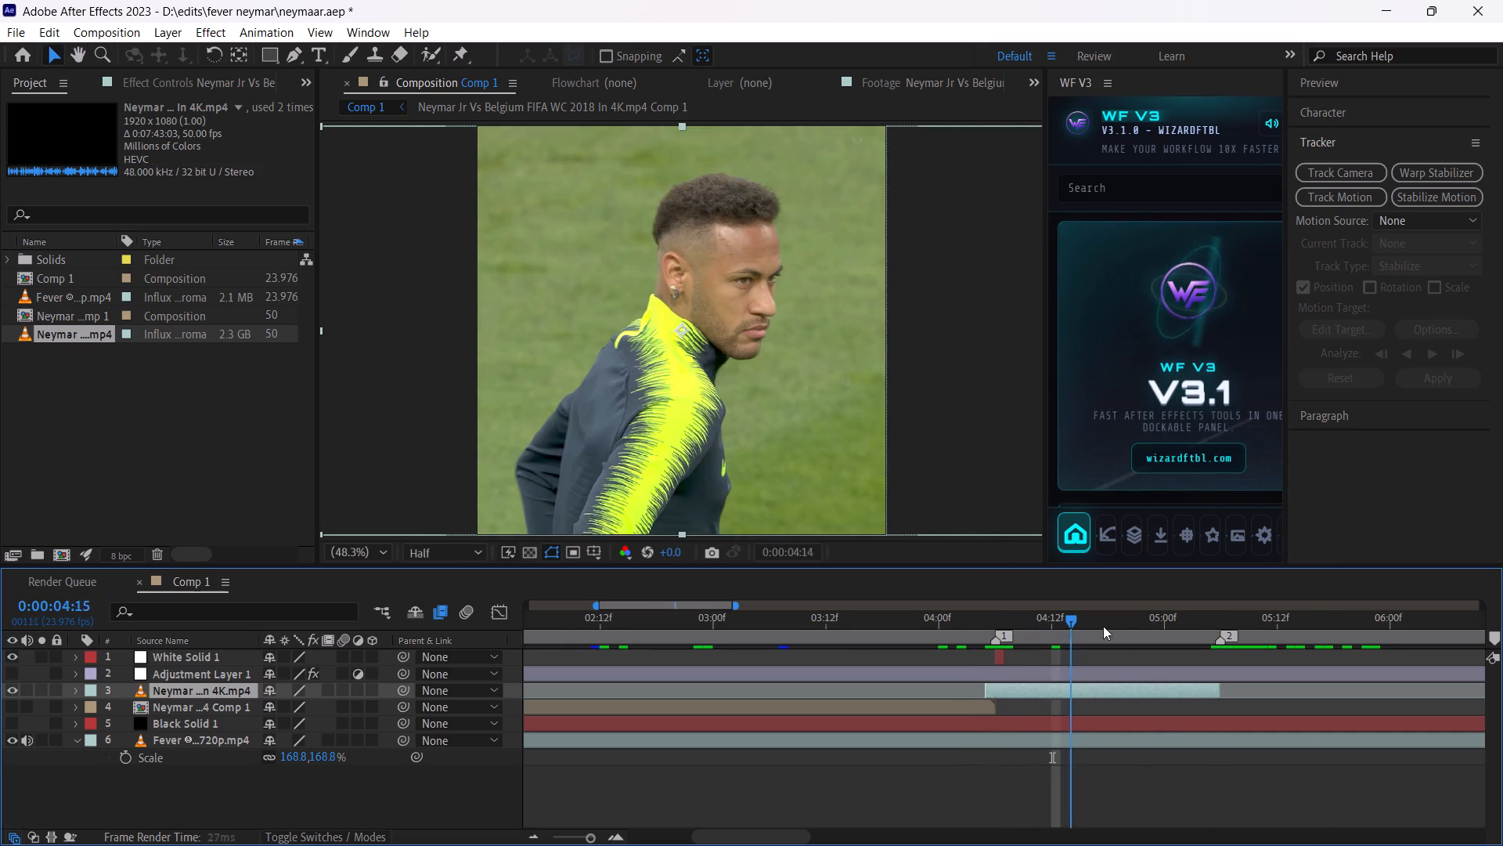
left_click_drag(1103, 626, 1219, 624)
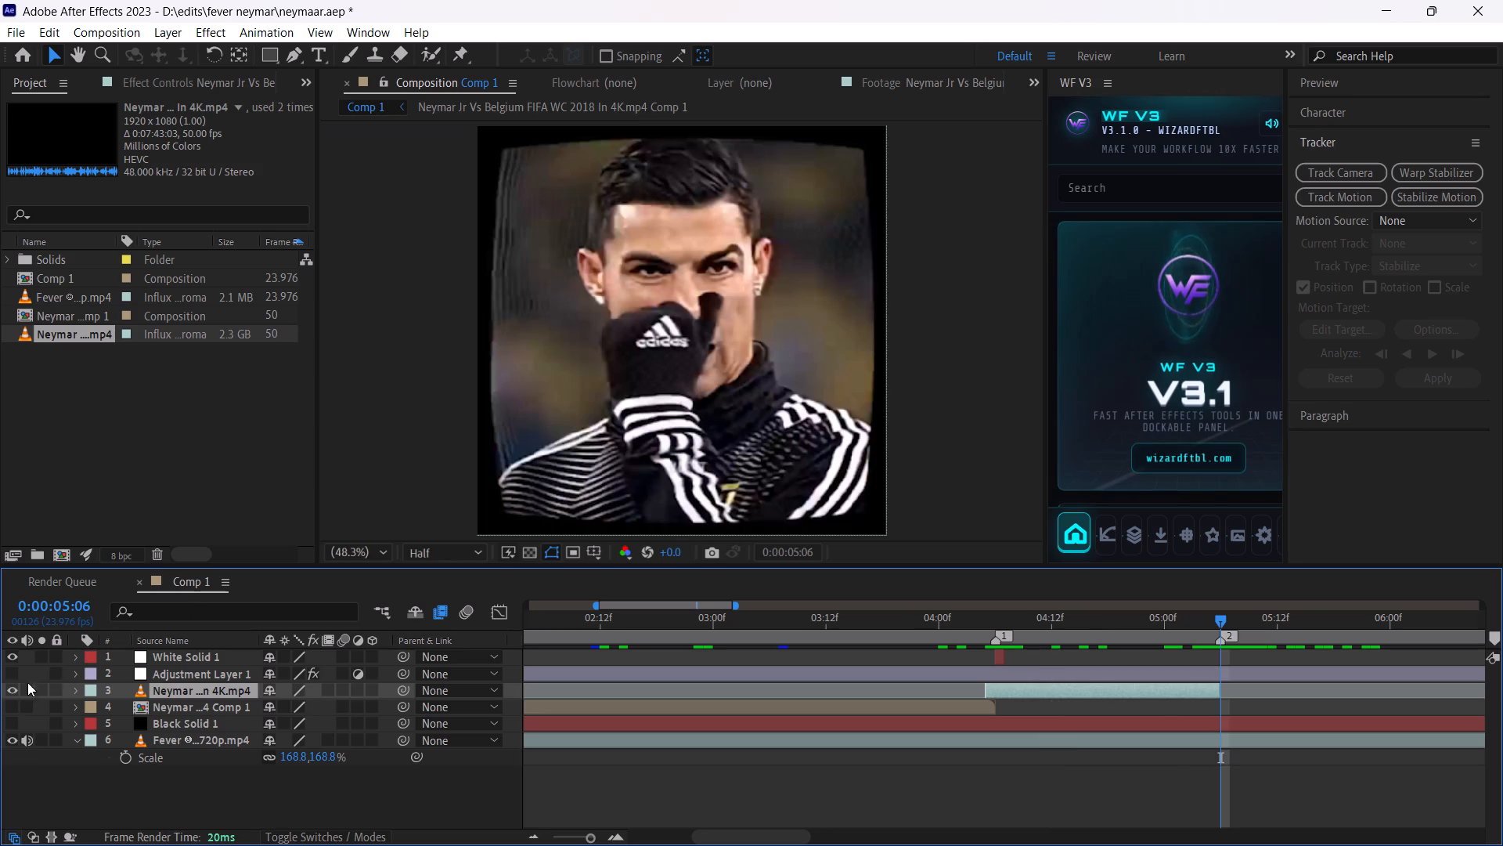
left_click(15, 669)
left_click(1133, 632)
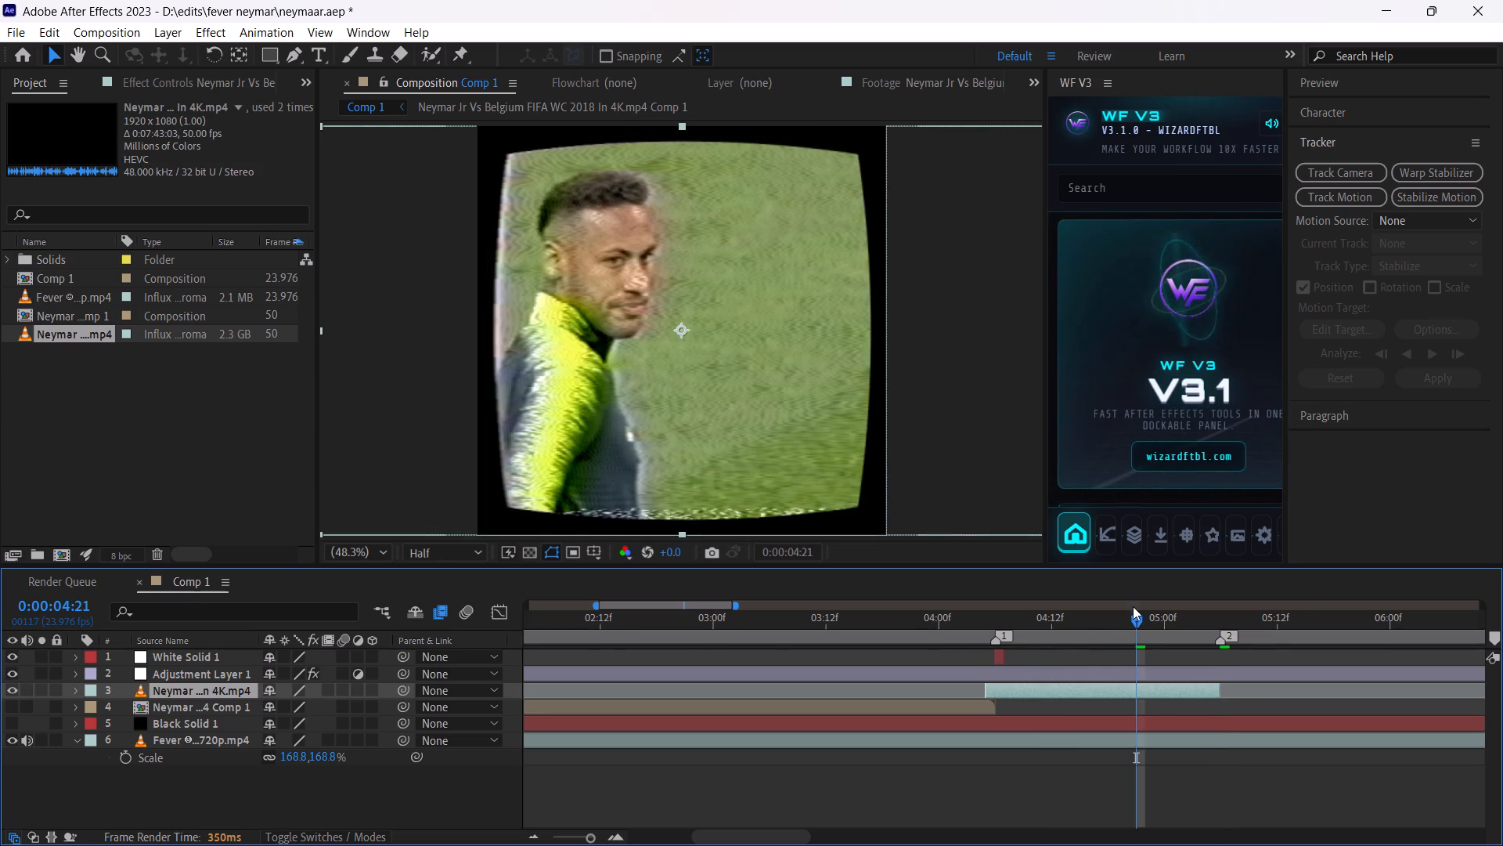
left_click_drag(1133, 606, 1051, 614)
left_click_drag(1051, 618, 972, 626)
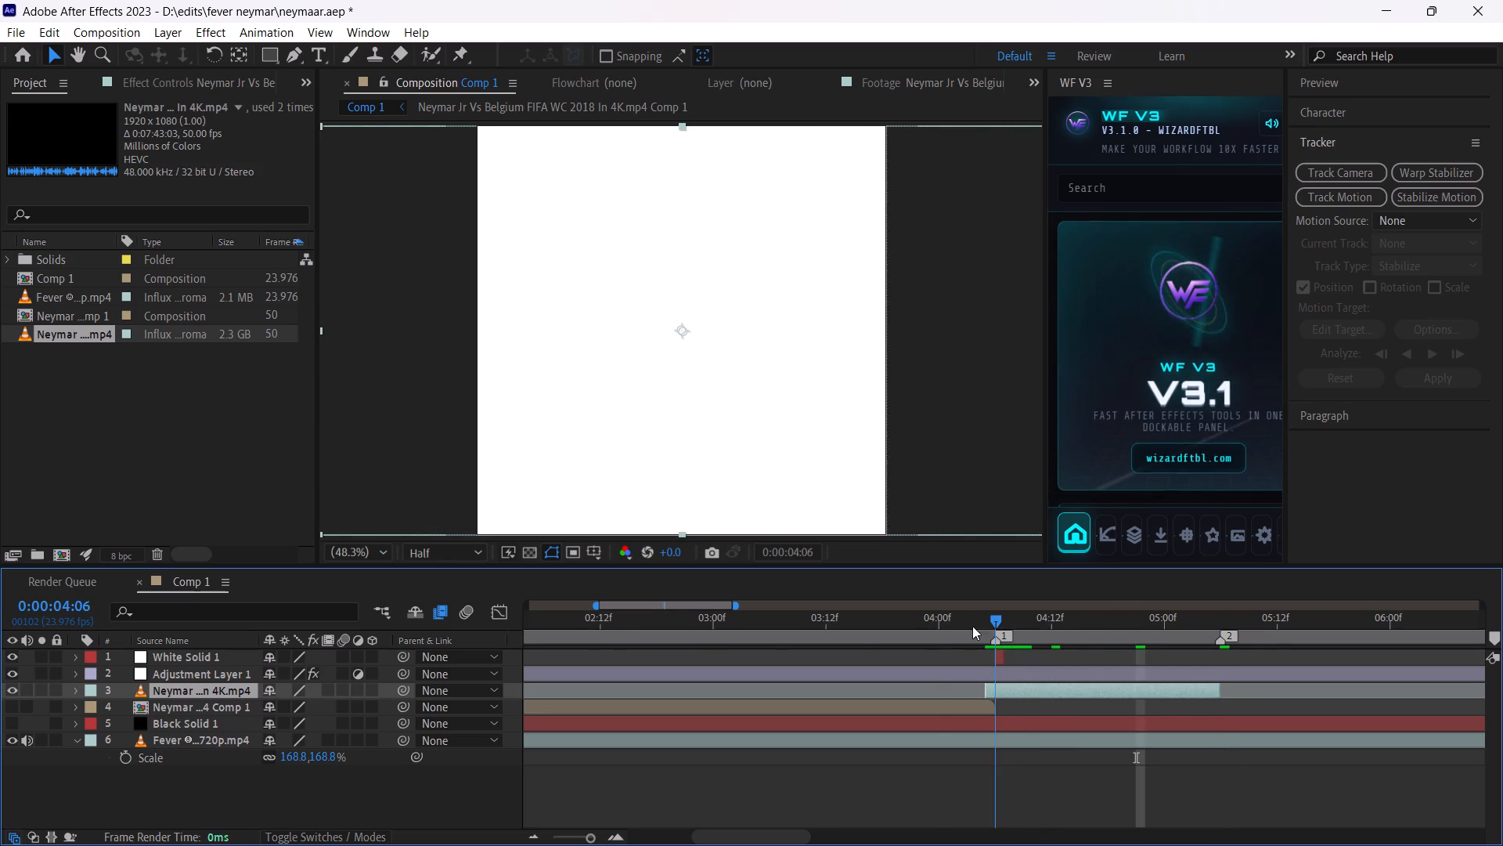
left_click_drag(972, 626, 1115, 608)
key("space")
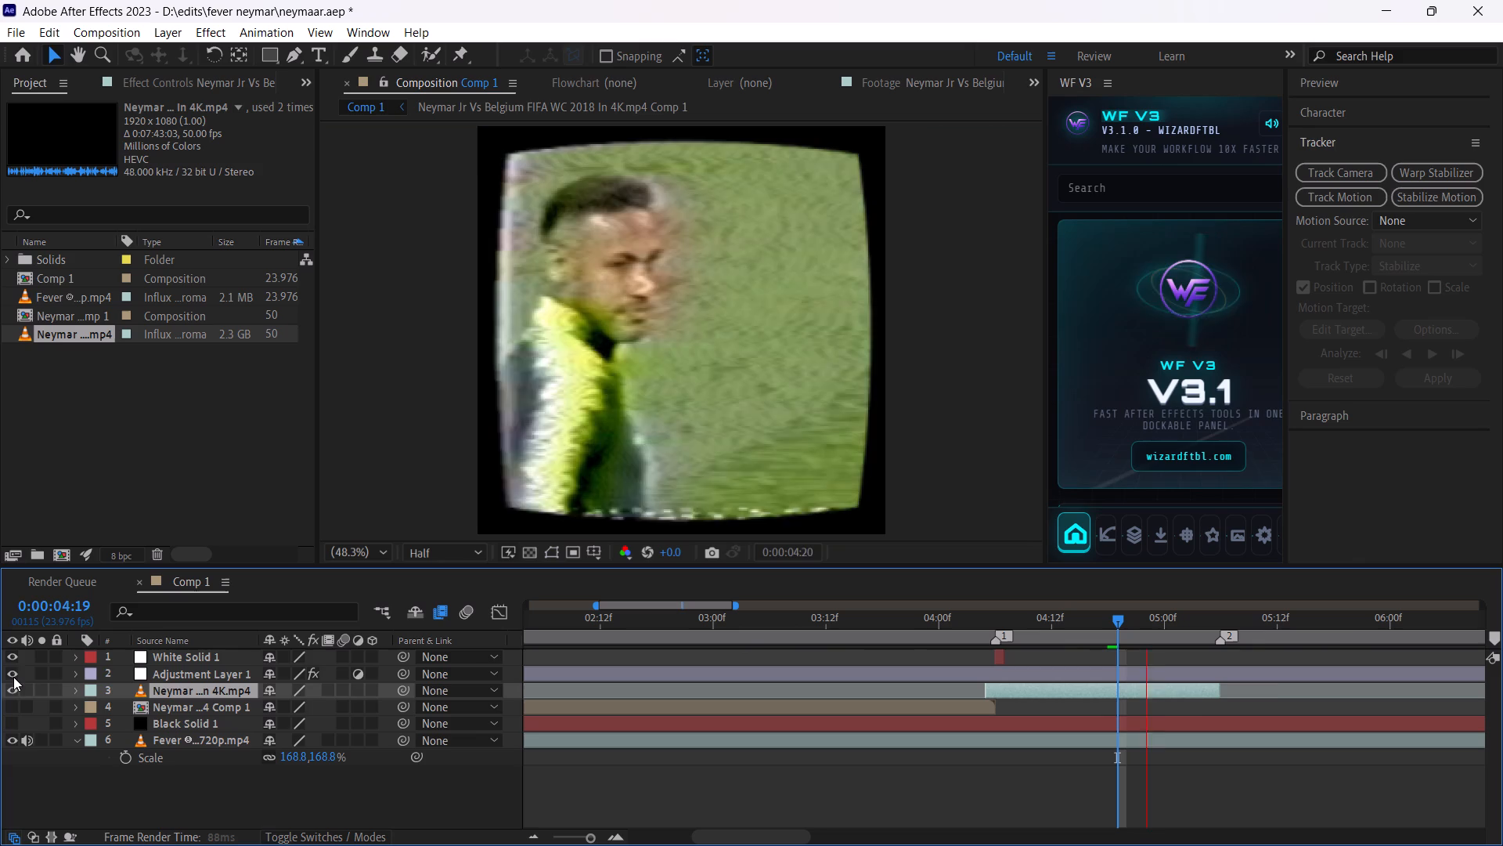
key("space")
left_click_drag(1049, 622, 1028, 624)
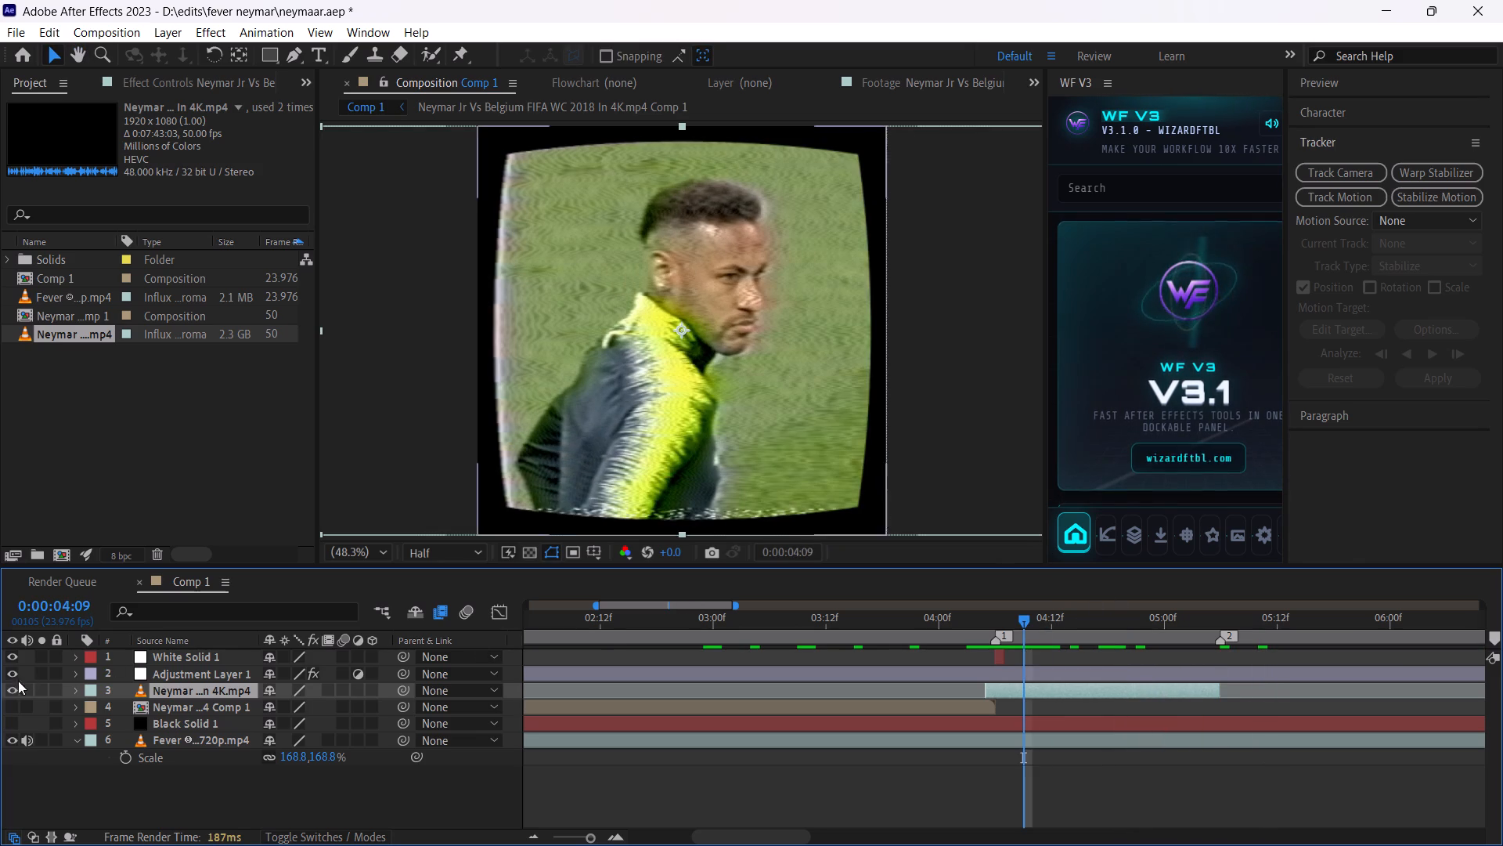
left_click(8, 671)
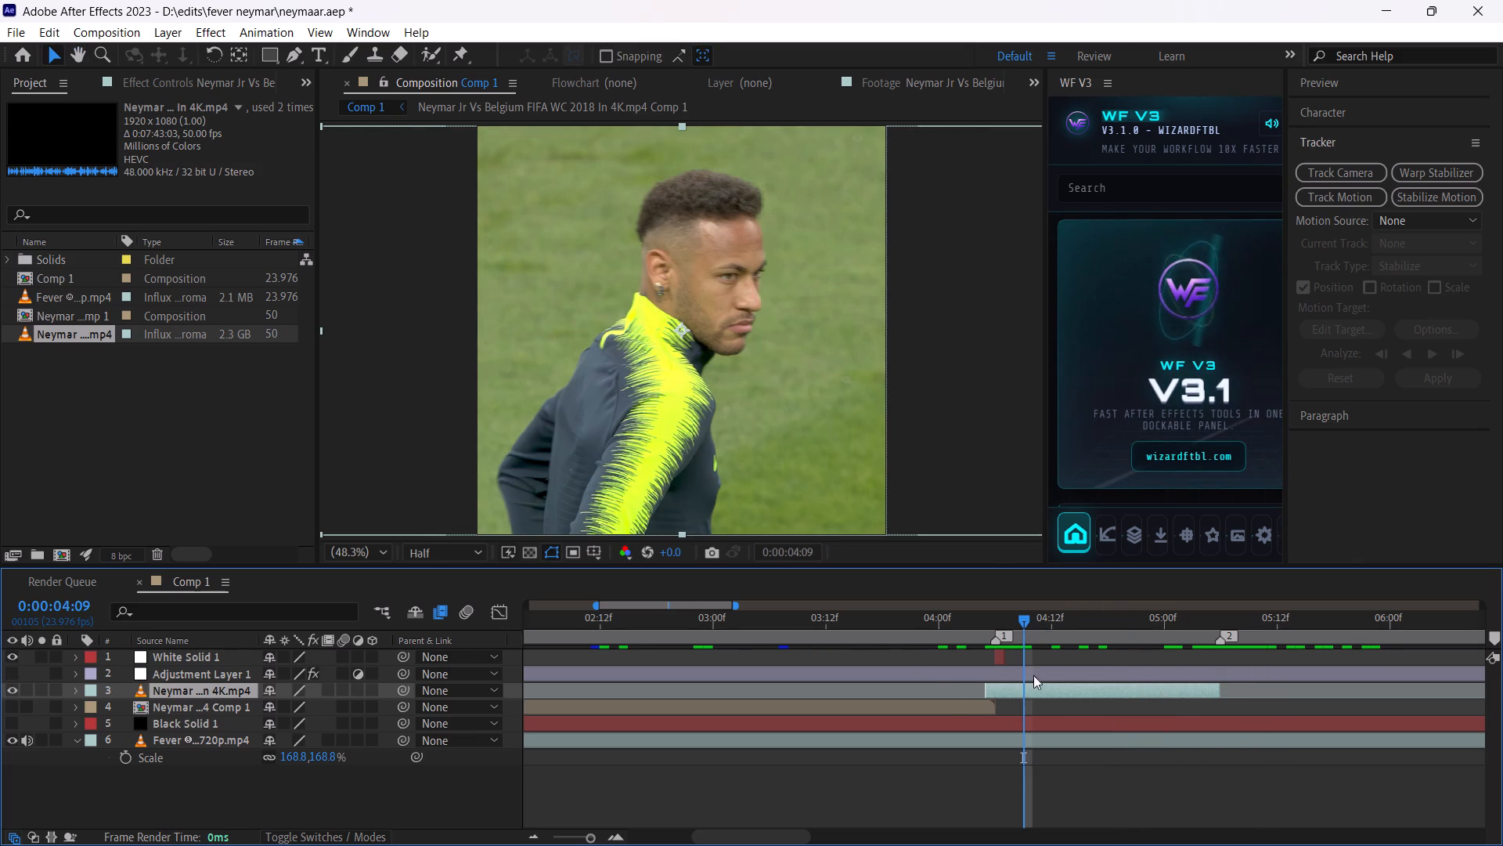
Stabilize the Neymar clip's motion from 0:00:04:05, using an enlarged track point on his nose and analyzing forward.
left_click_drag(1006, 626, 1000, 627)
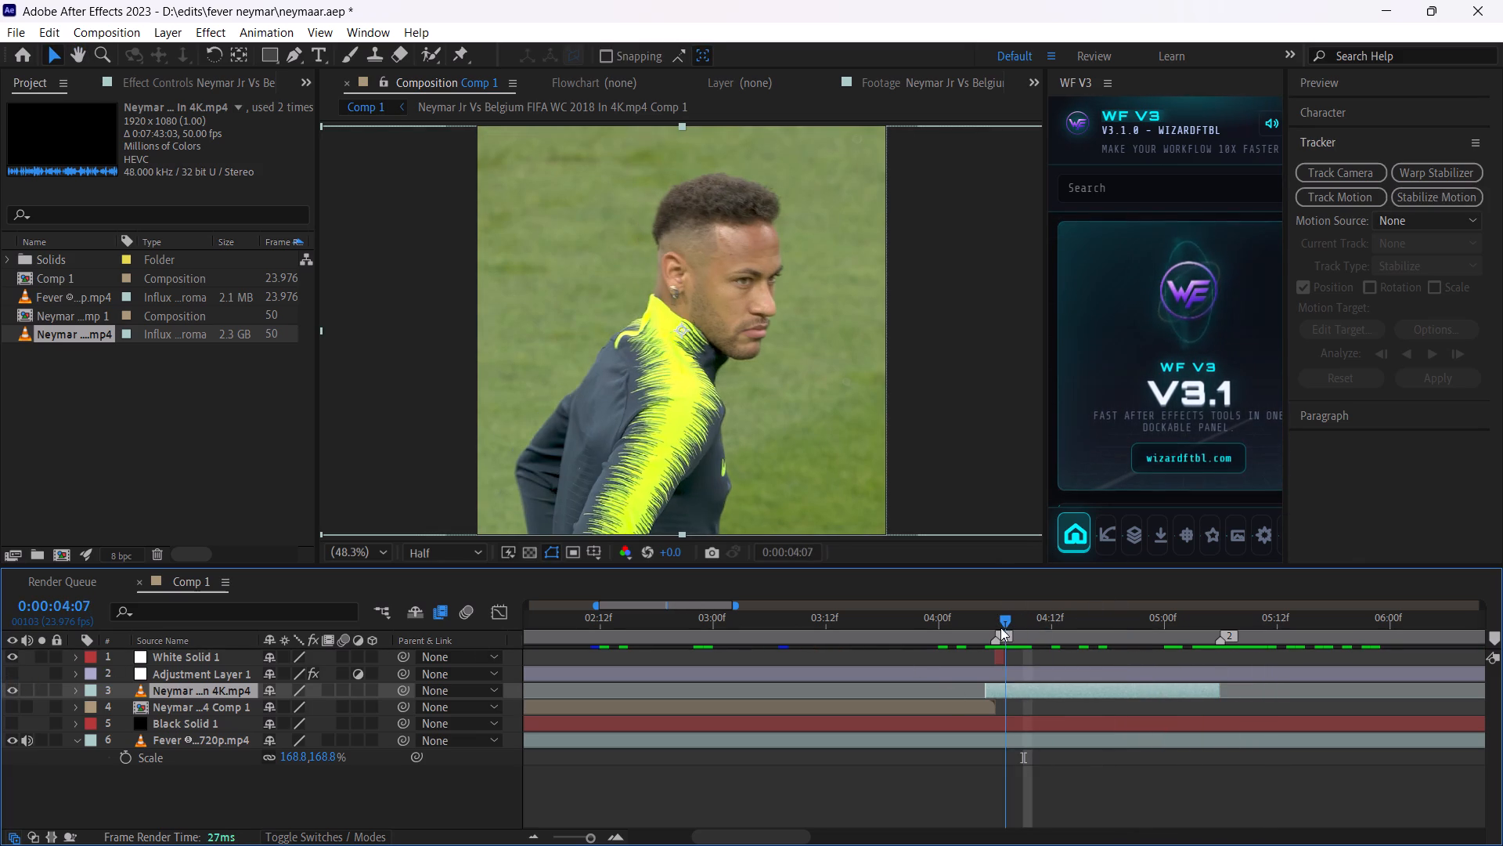
left_click_drag(1000, 627, 986, 635)
left_click(1427, 203)
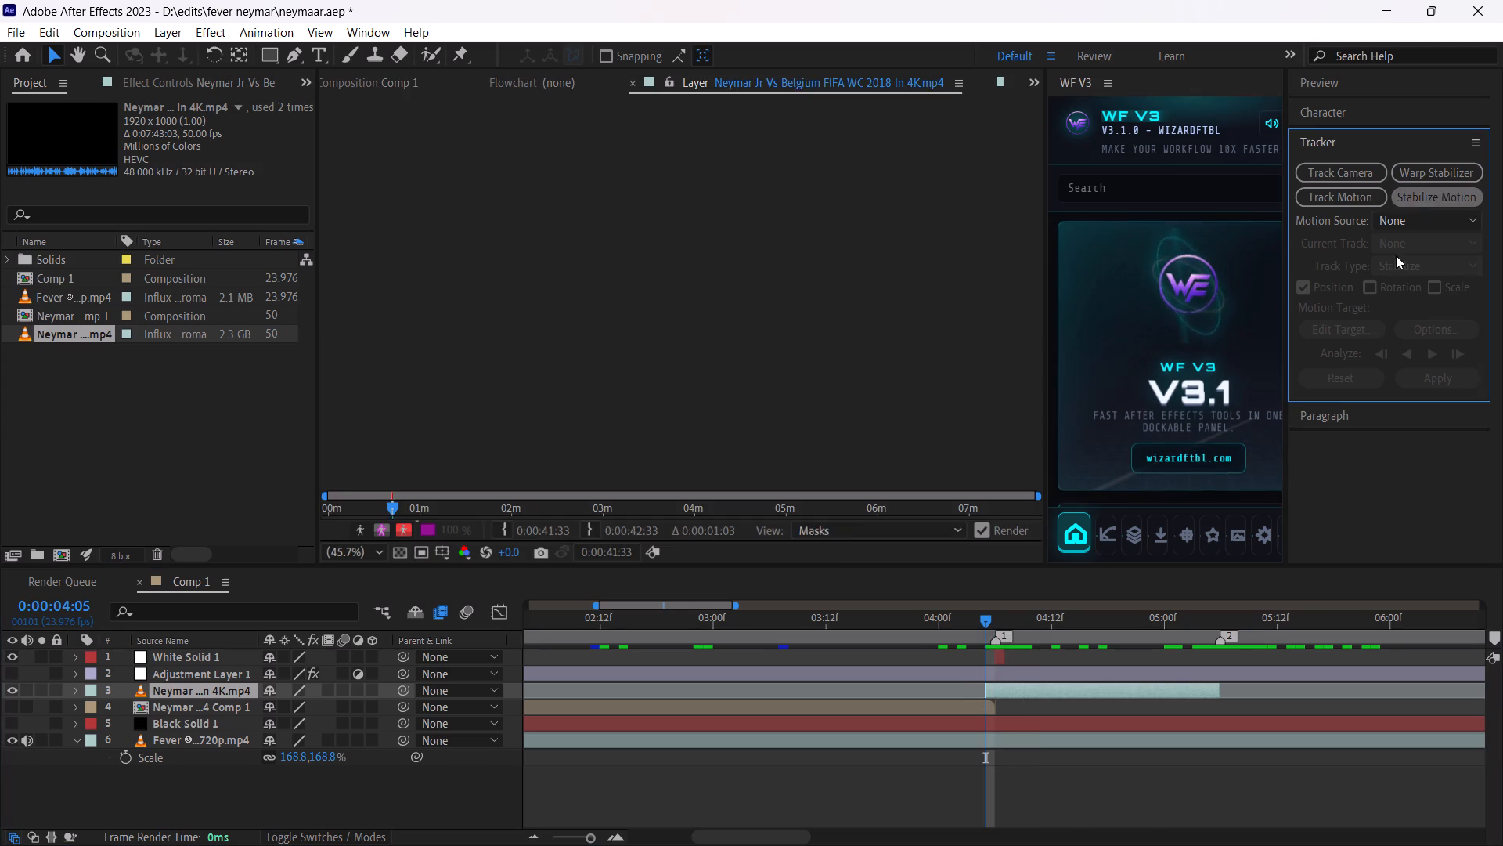
left_click_drag(689, 299, 712, 320)
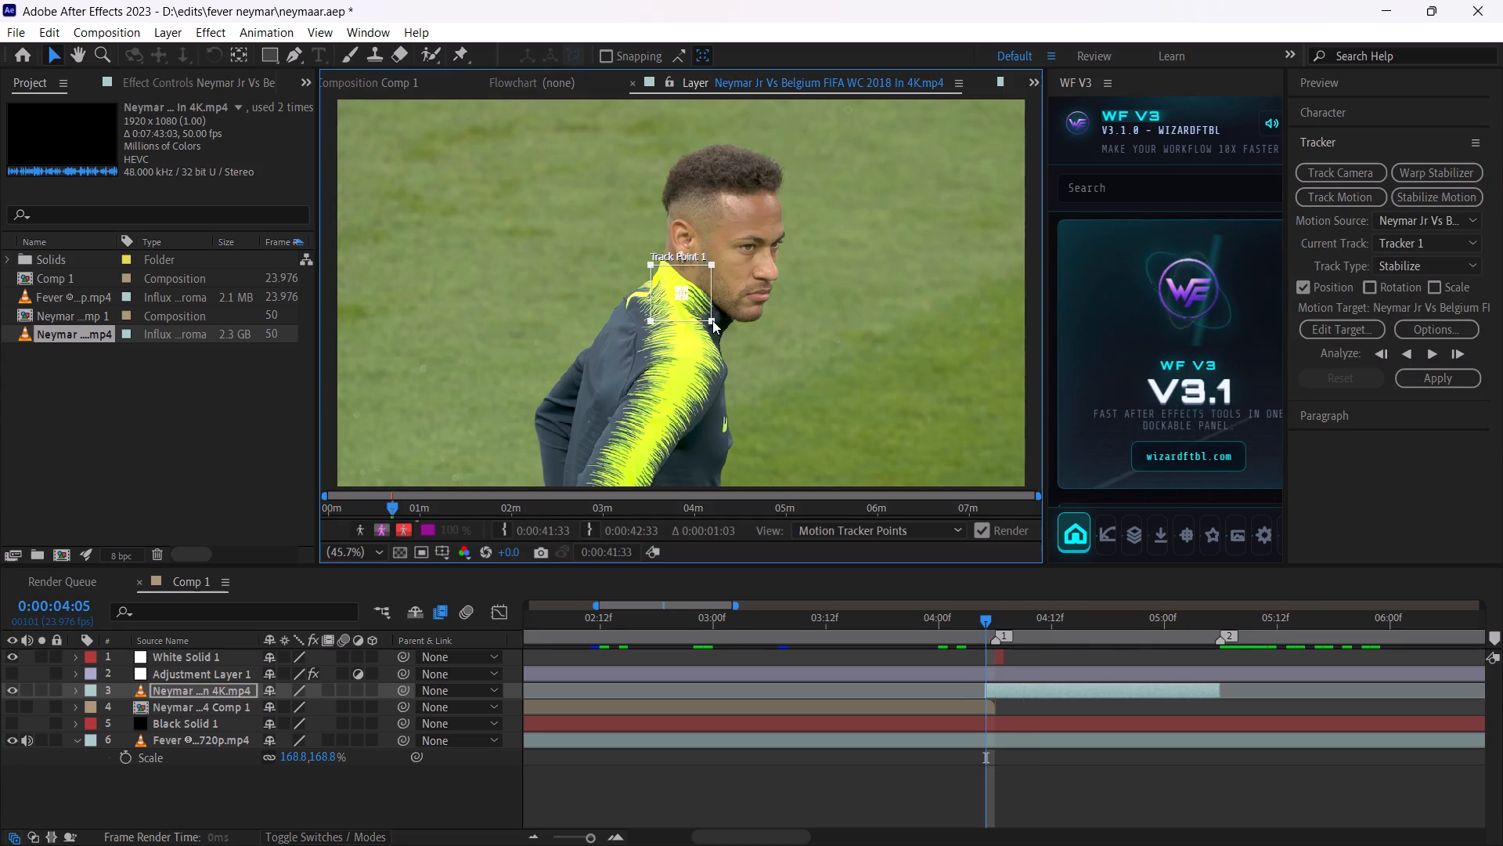
left_click_drag(712, 320, 718, 320)
left_click_drag(689, 299, 701, 313)
left_click_drag(699, 309, 720, 320)
left_click_drag(712, 311, 773, 299)
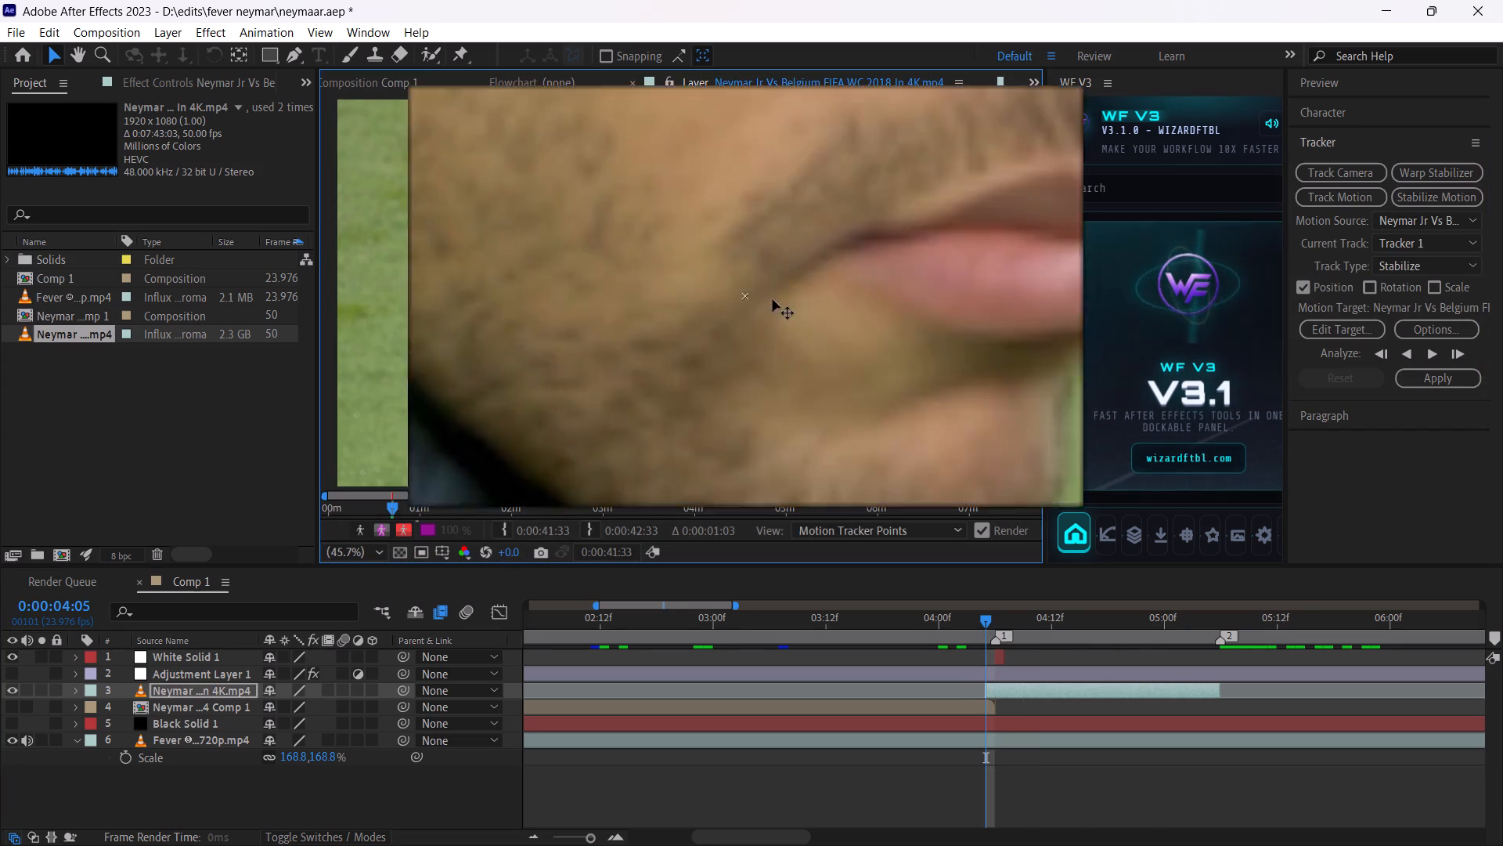
left_click_drag(773, 299, 789, 269)
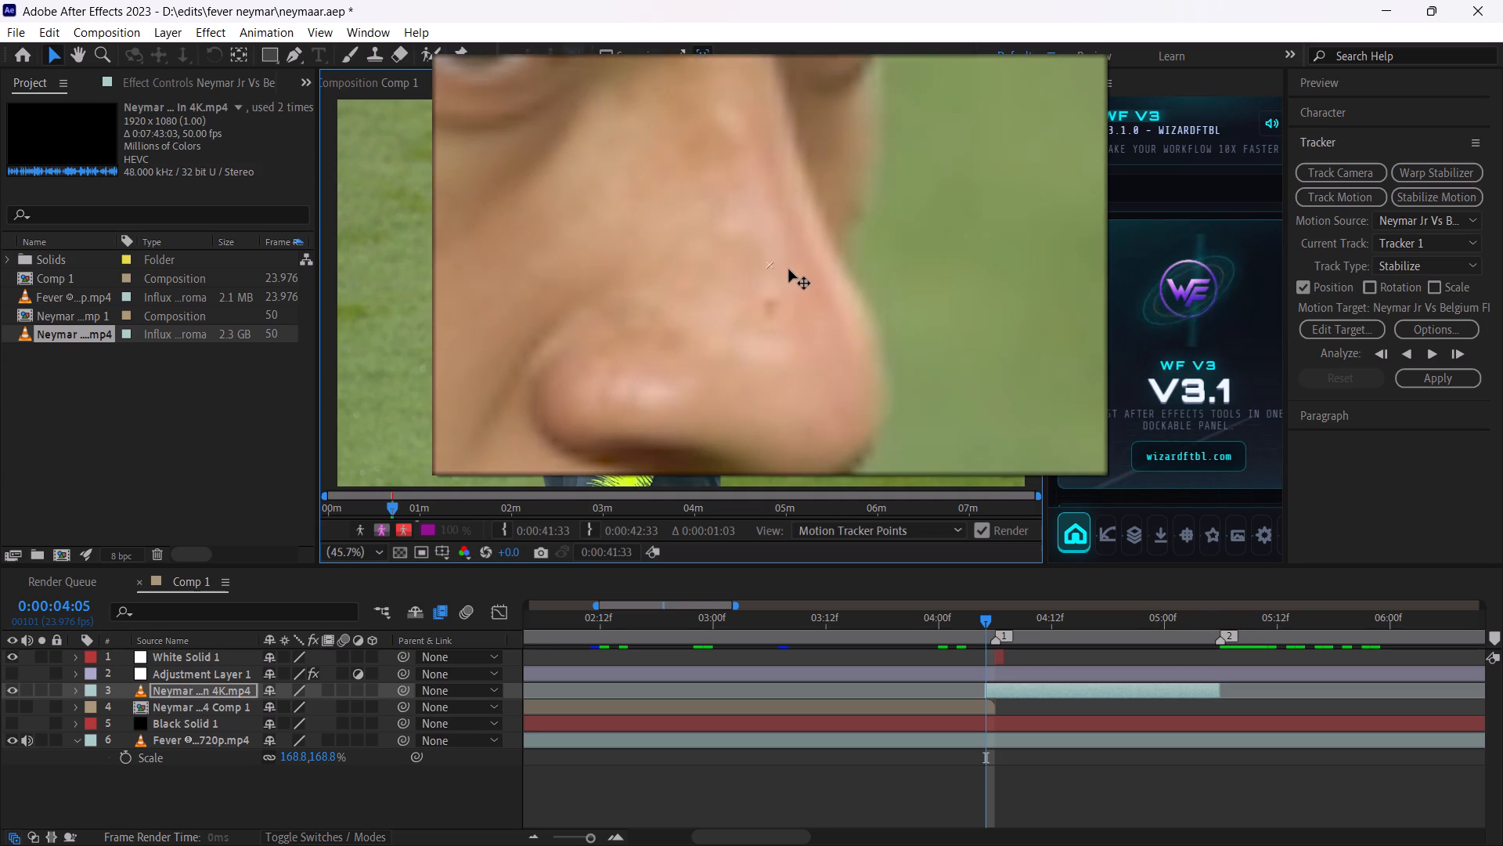
left_click_drag(789, 269, 789, 273)
left_click(1436, 356)
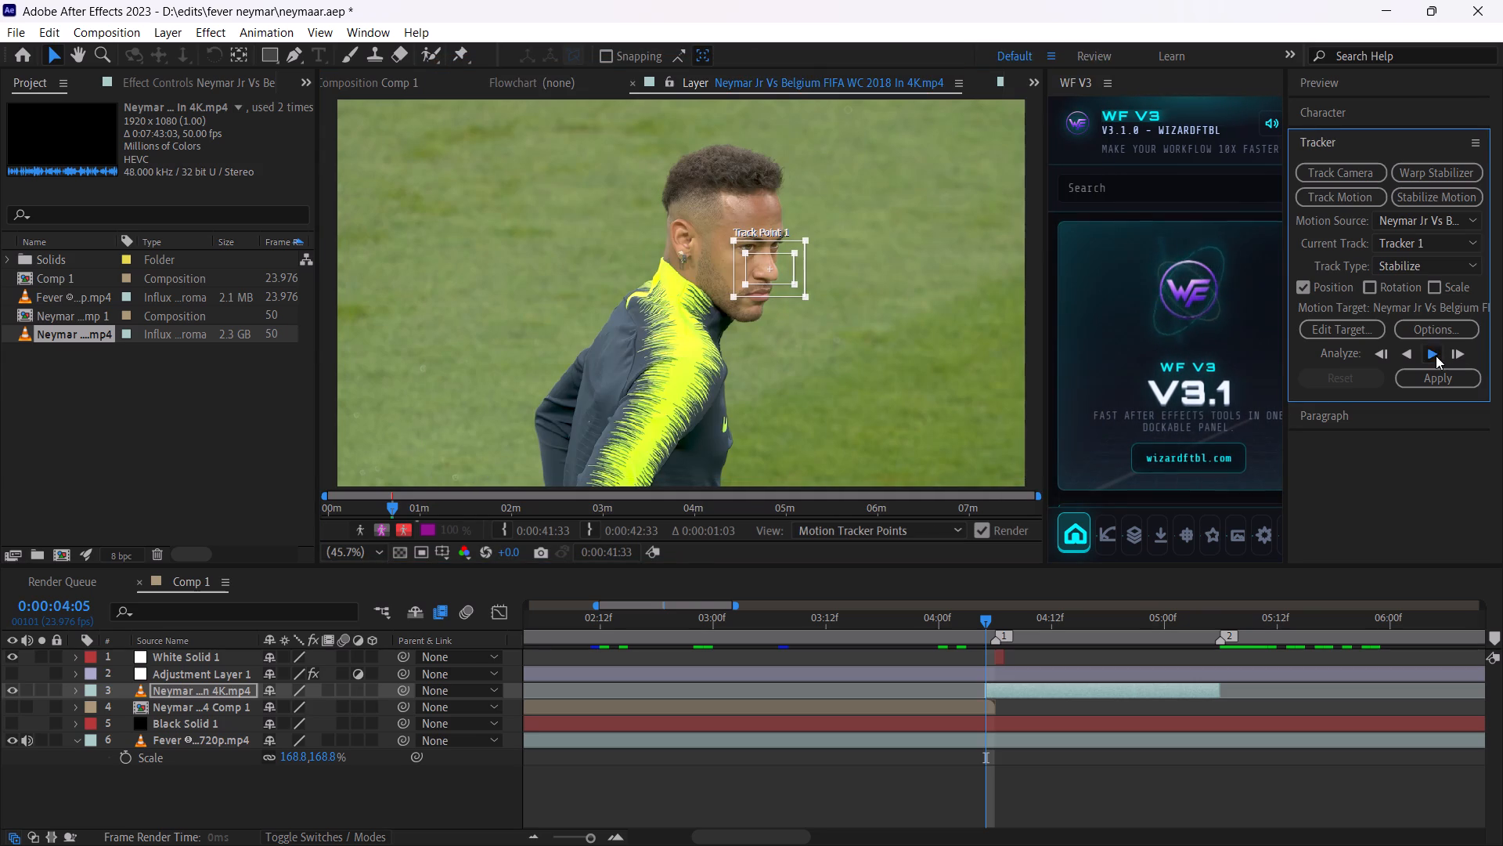
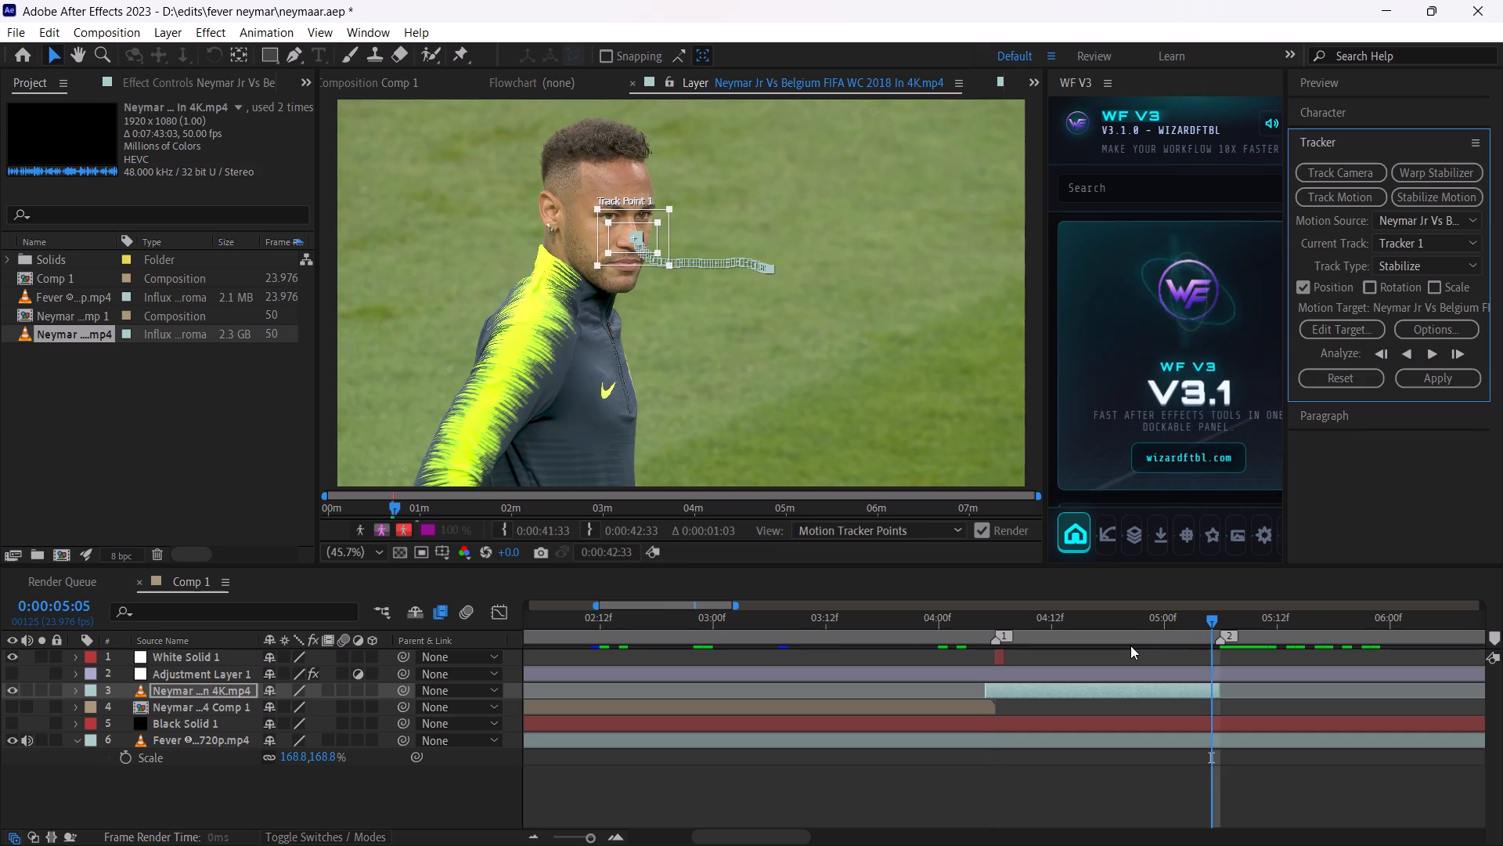
Analyze the nose track forward frame by frame up to marker 2 and apply the stabilization to the Neymar clip in X and Y.
left_click(1213, 622)
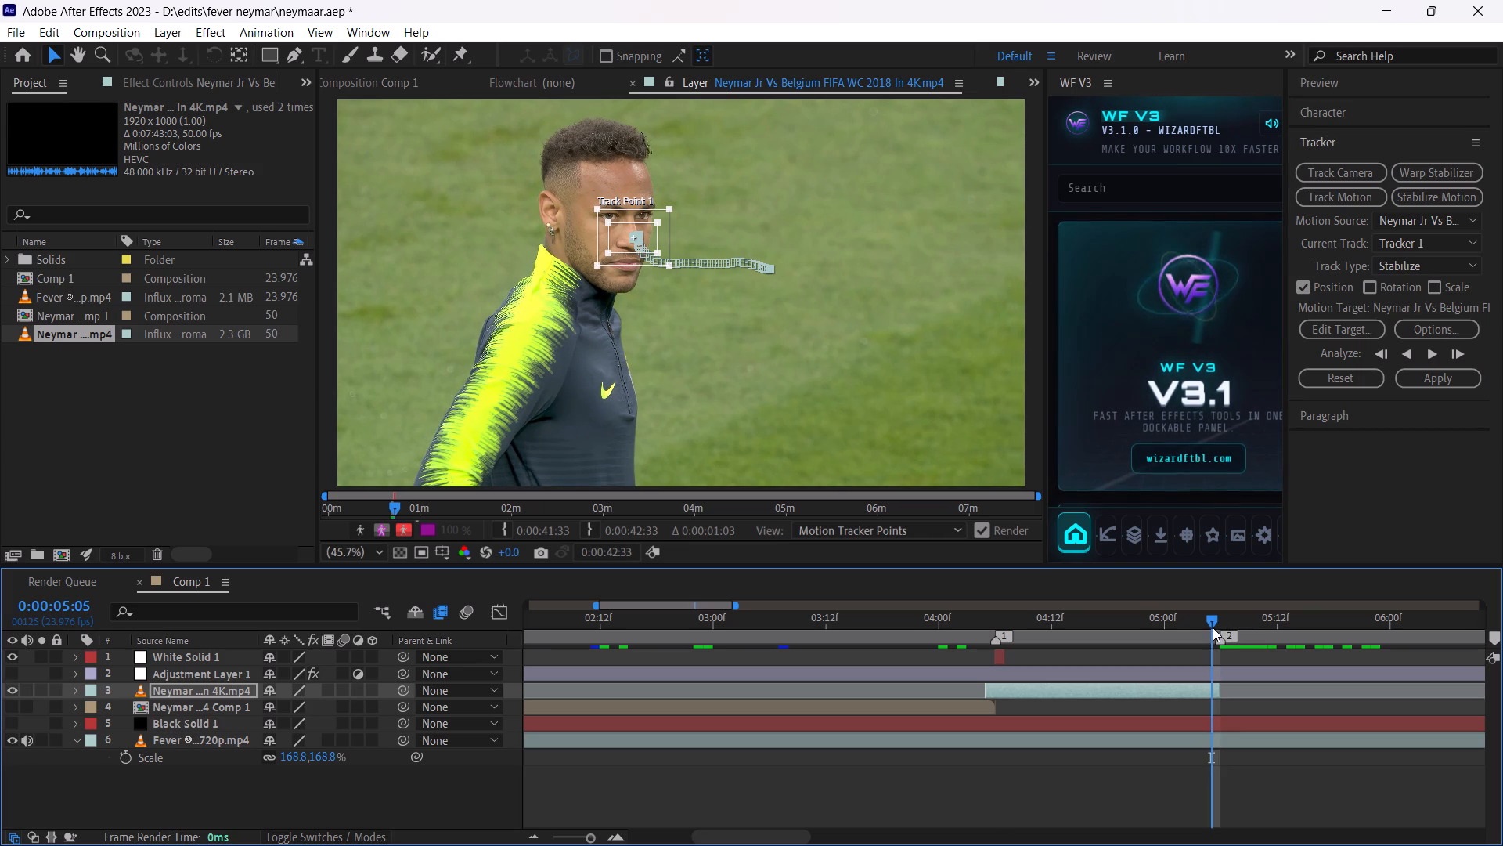
left_click(1455, 356)
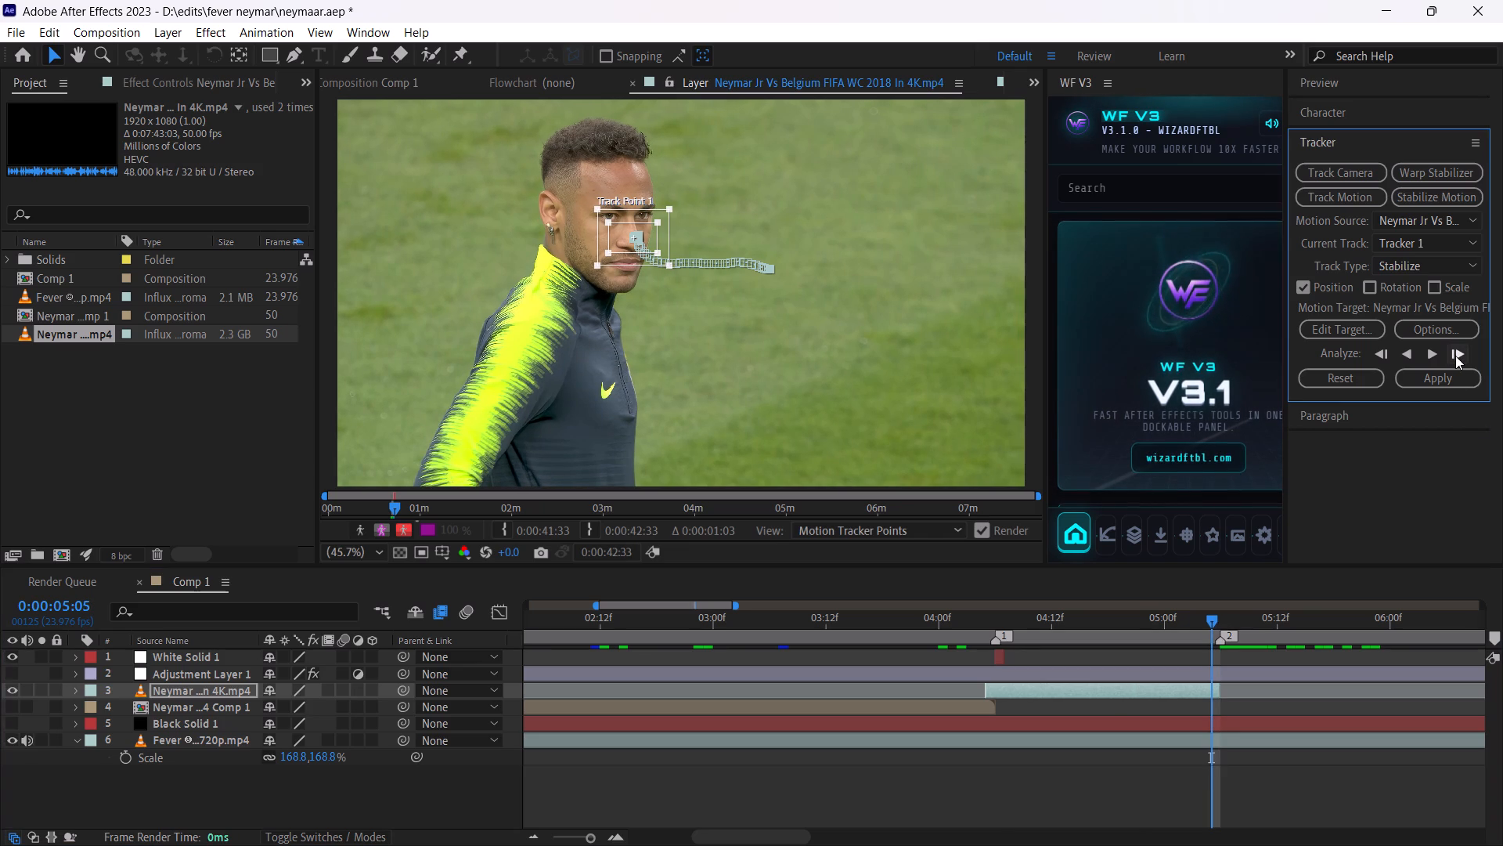
left_click(1467, 354)
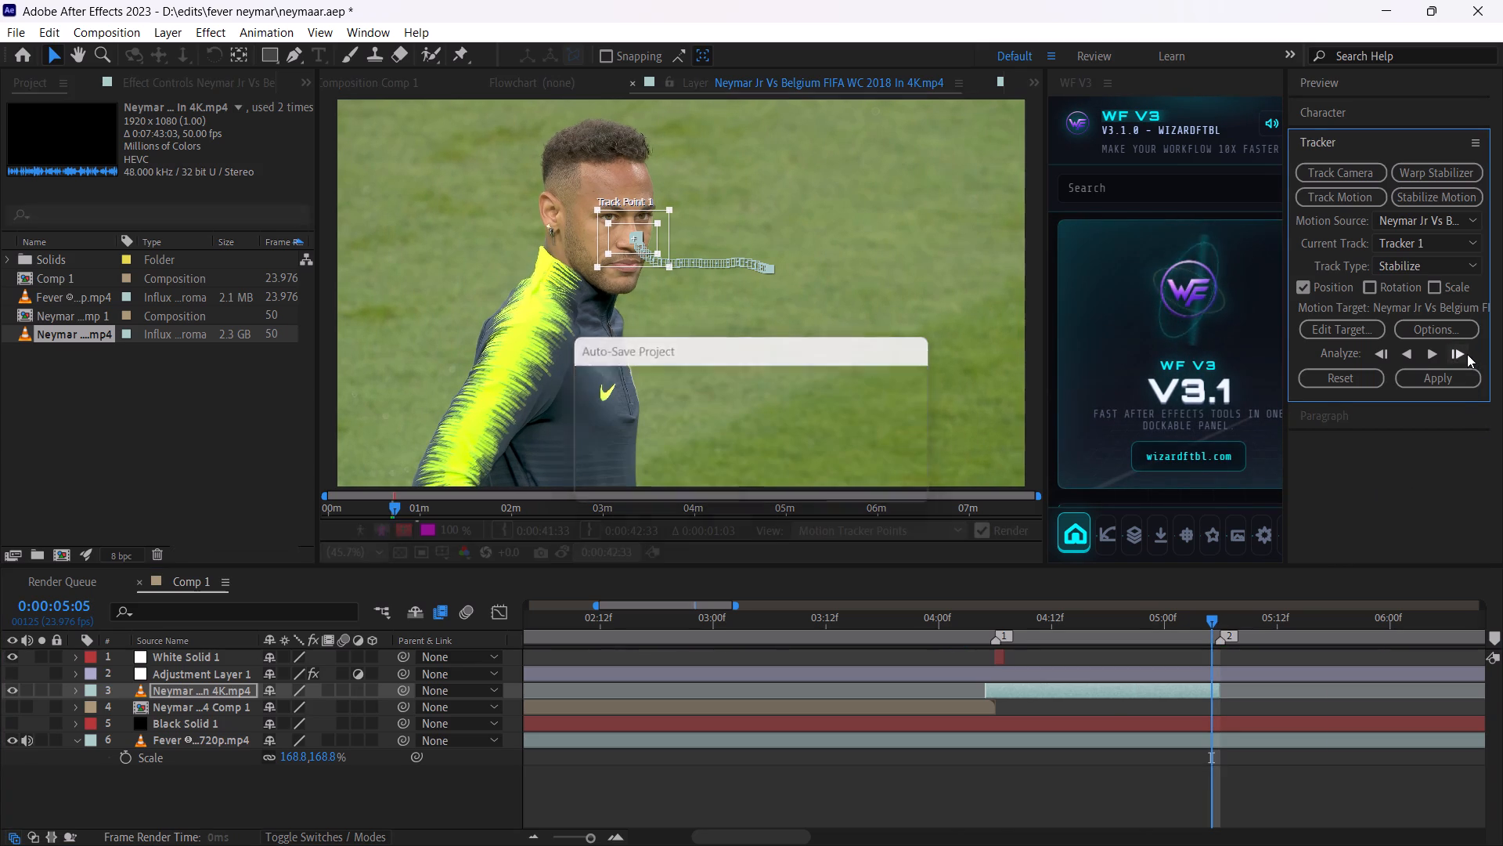
left_click(1459, 356)
left_click(1459, 356)
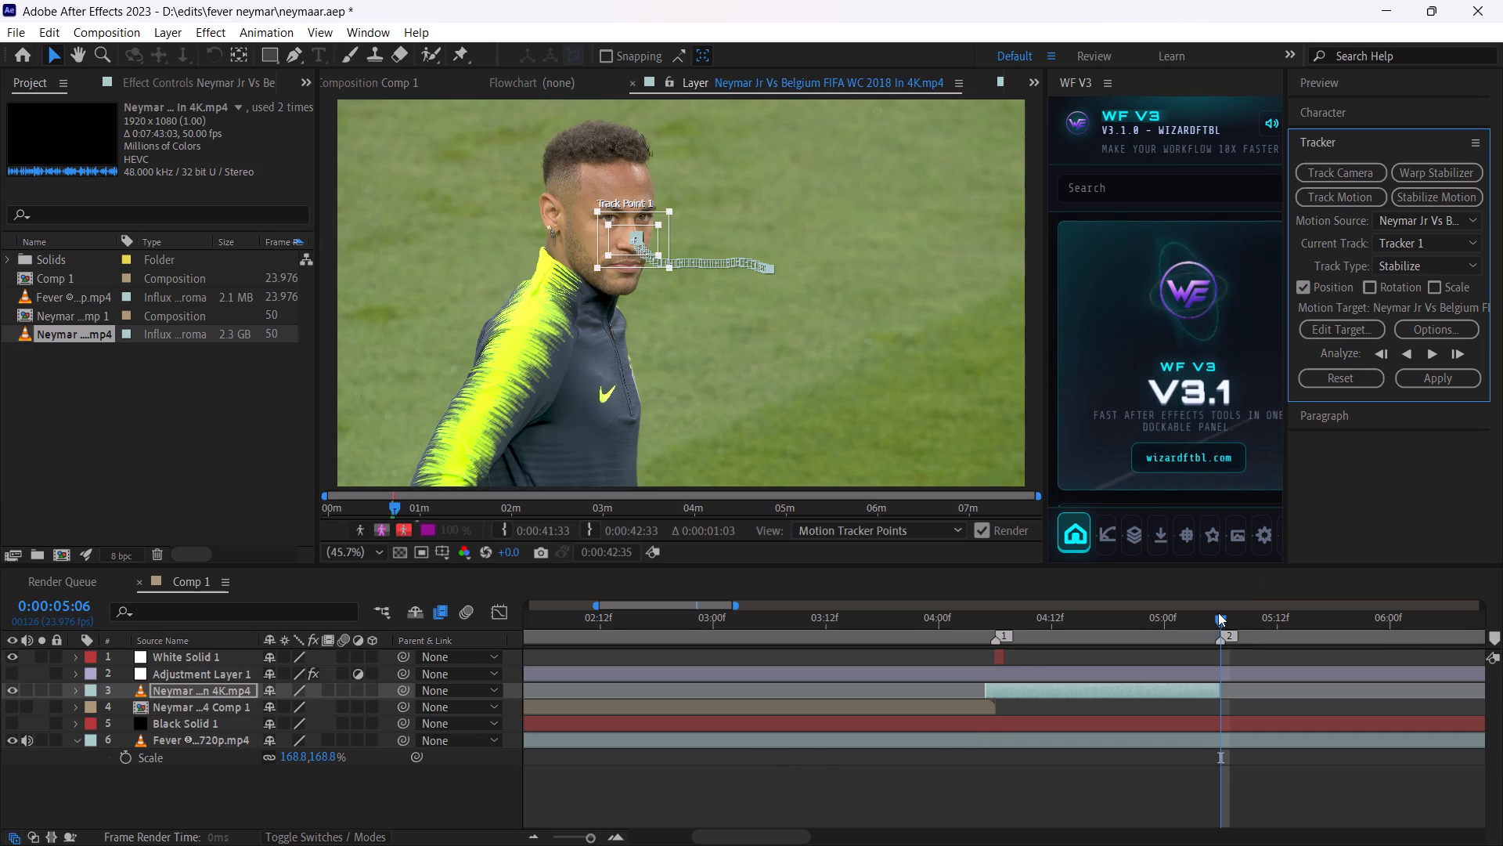
left_click(1445, 383)
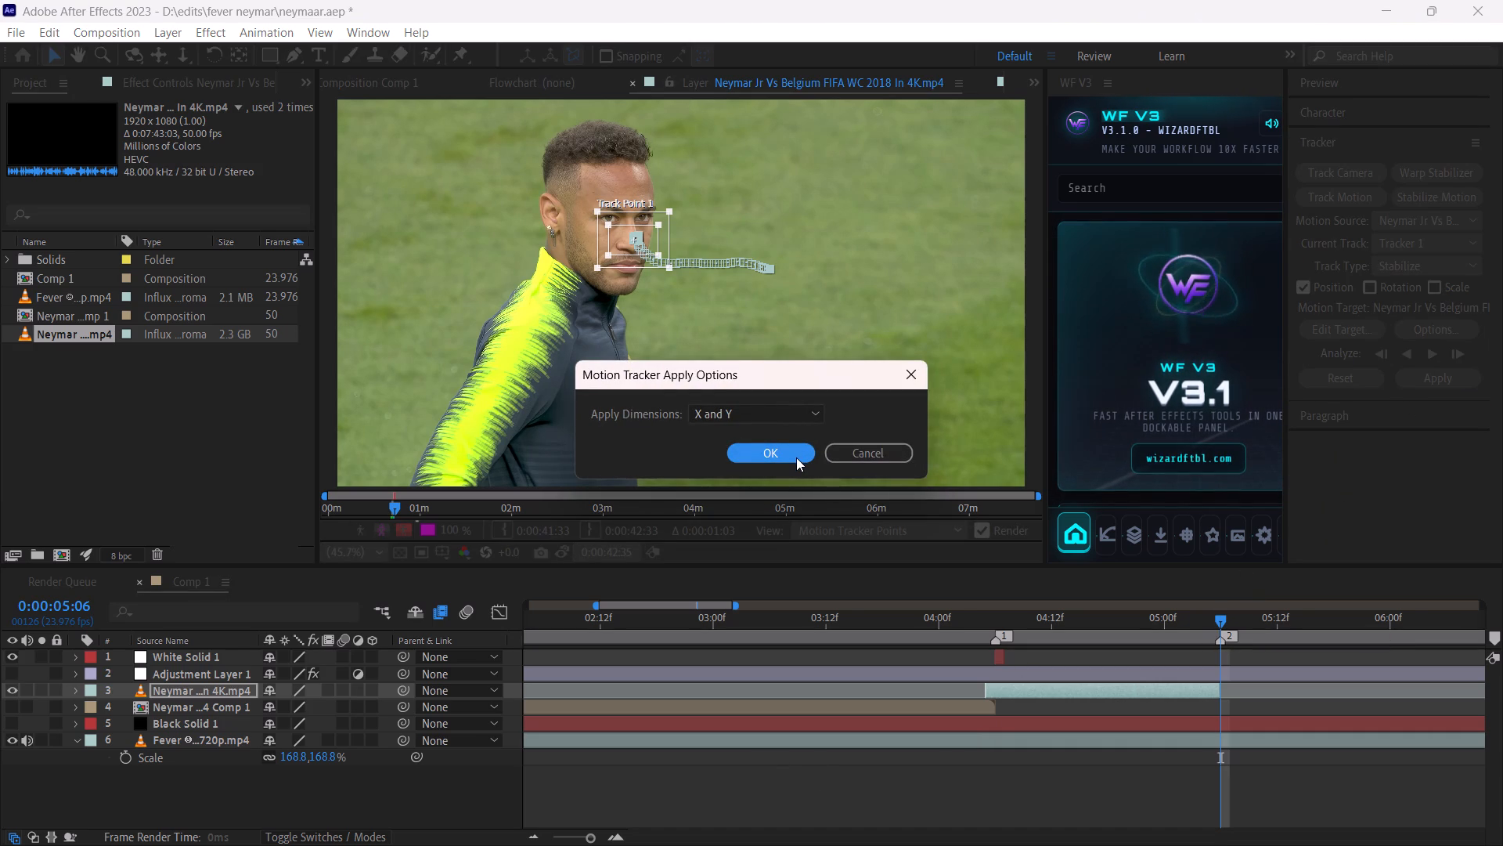
left_click(774, 414)
left_click(741, 457)
left_click(799, 454)
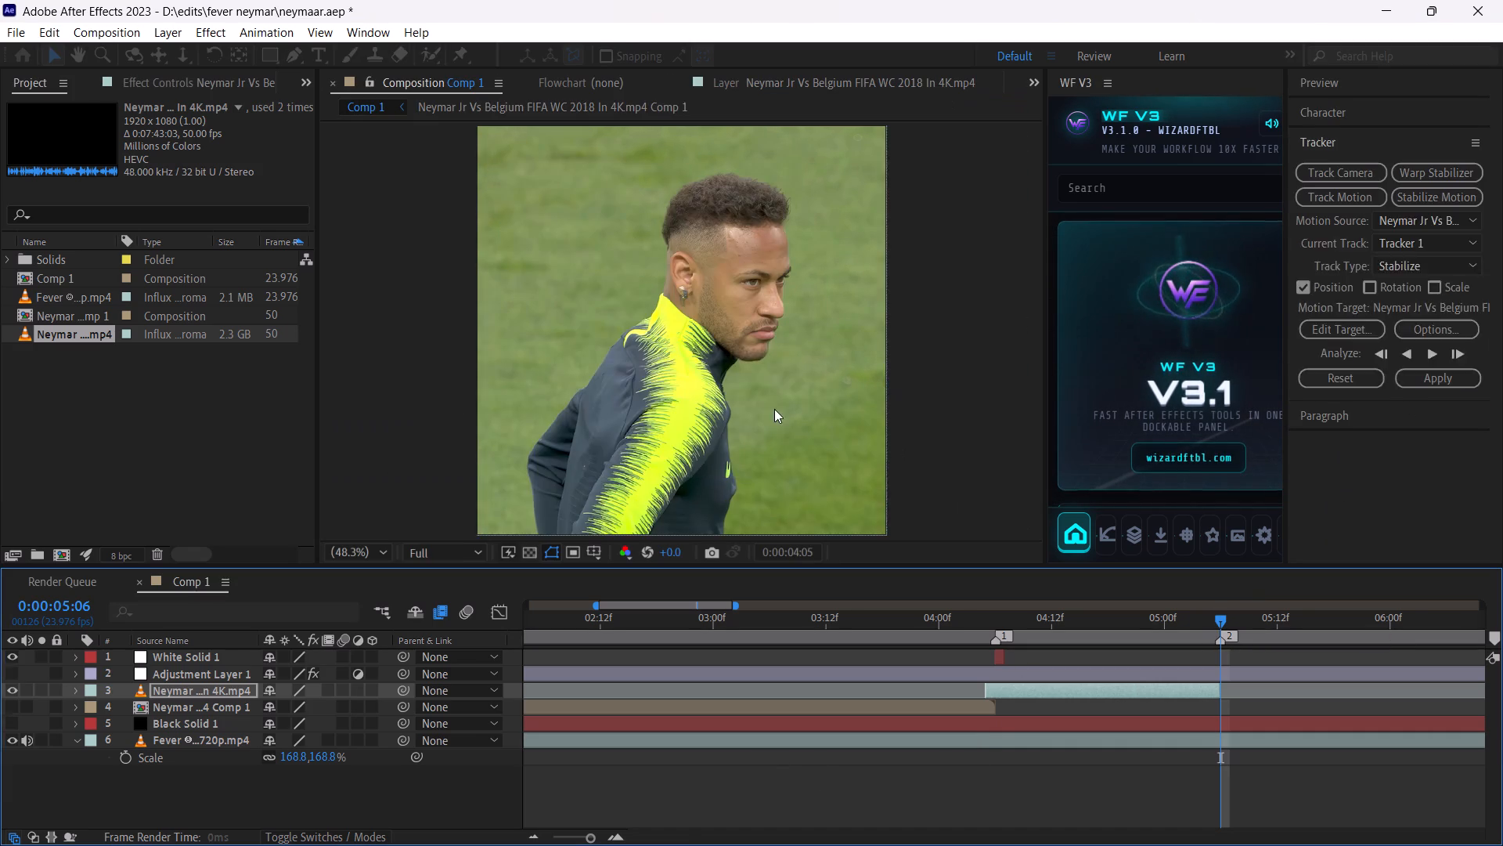
Check the stabilized Neymar clip's opening frames around marker 1, with its tracker properties collapsed.
left_click_drag(1213, 620, 1005, 639)
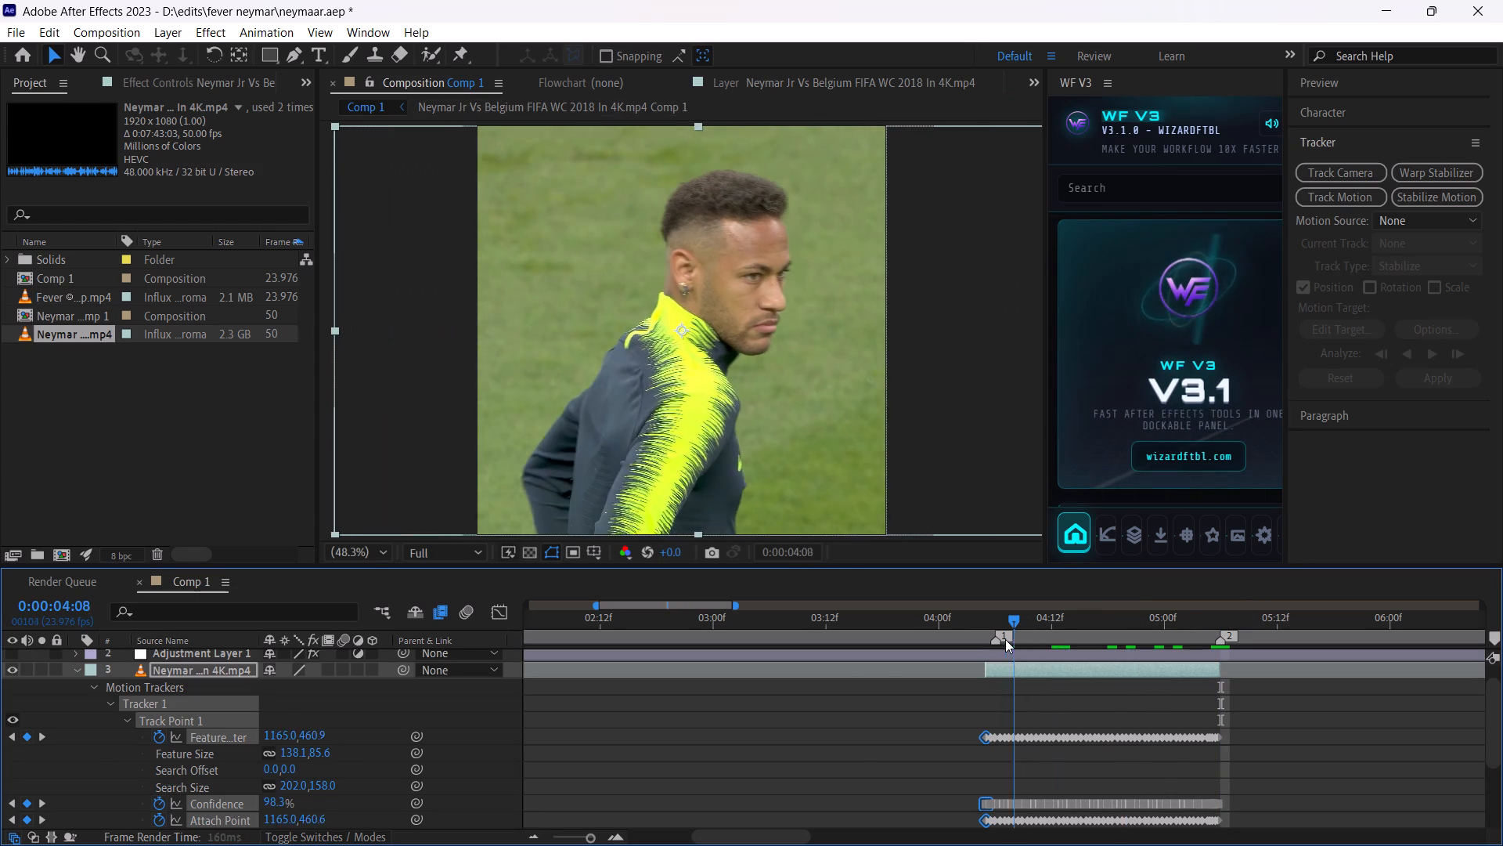
left_click_drag(1005, 639, 999, 642)
key("u")
key("u")
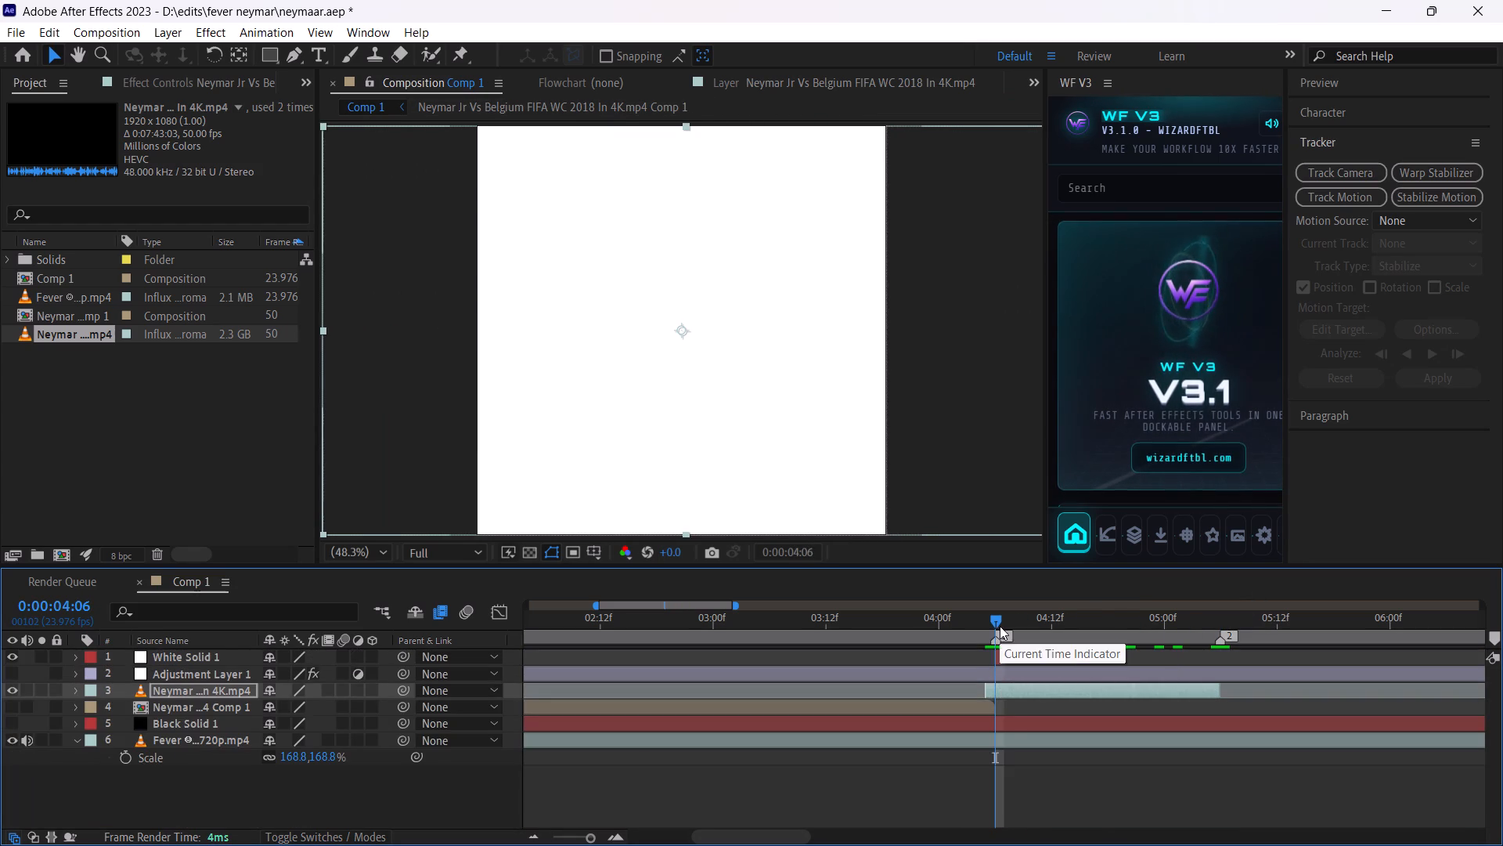
left_click_drag(1000, 626, 1009, 626)
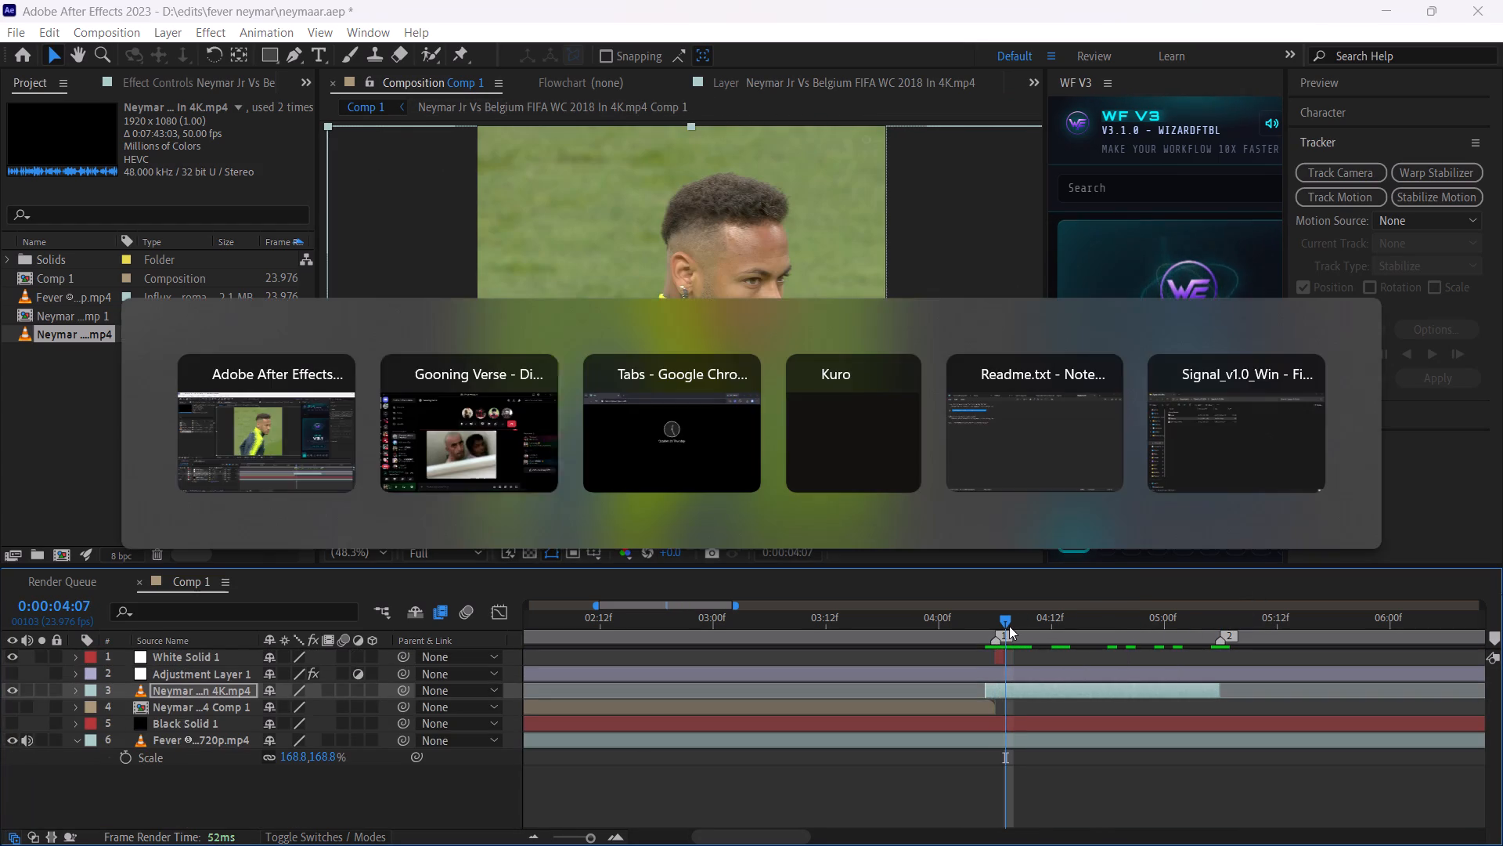
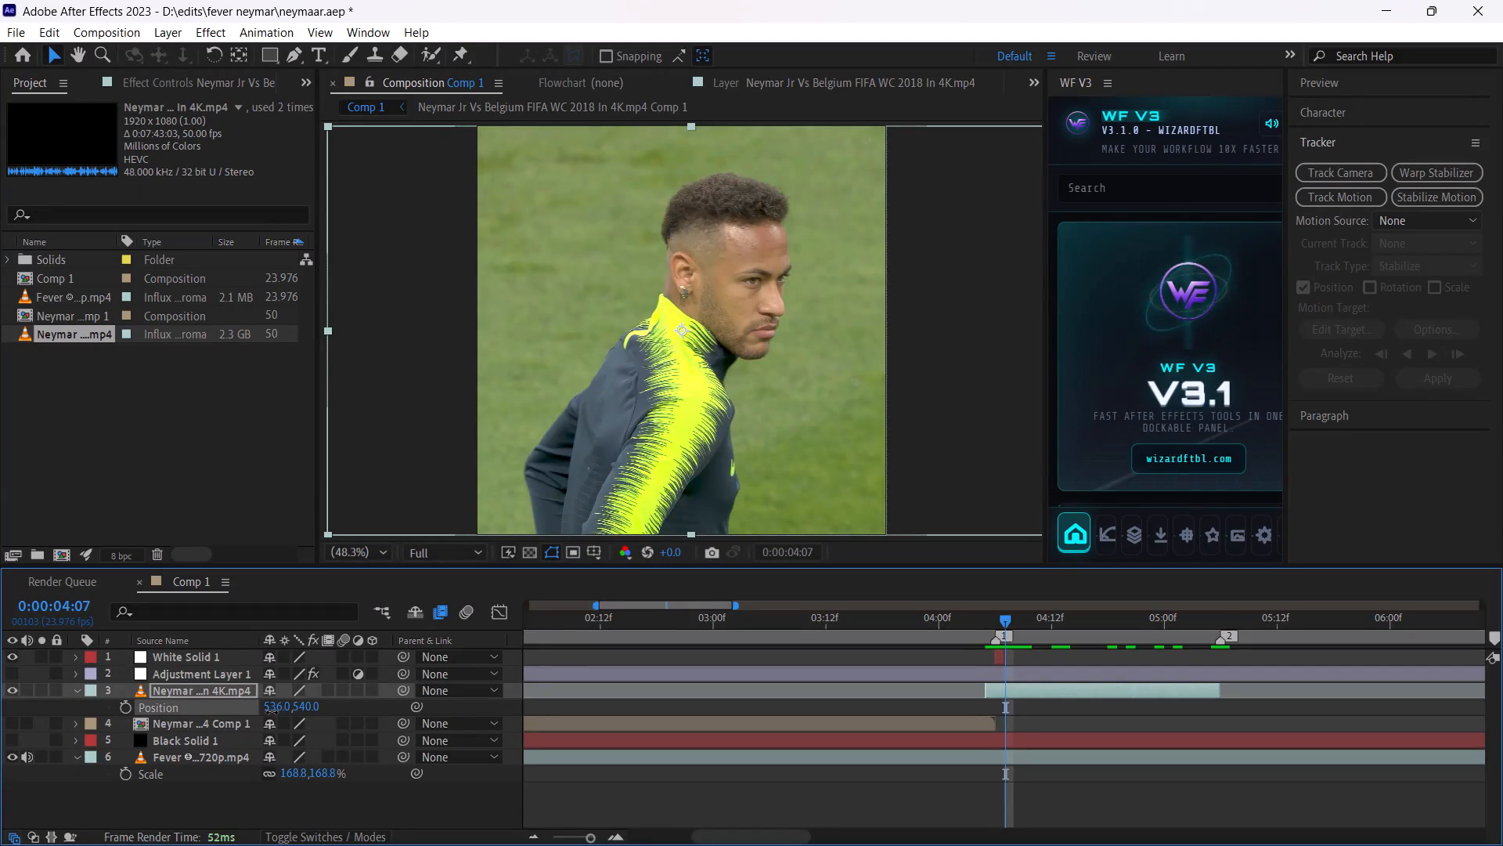
Set the Neymar clip's horizontal position to 521 and preview it from marker 1 past marker 2.
left_click_drag(272, 712, 261, 716)
key("space")
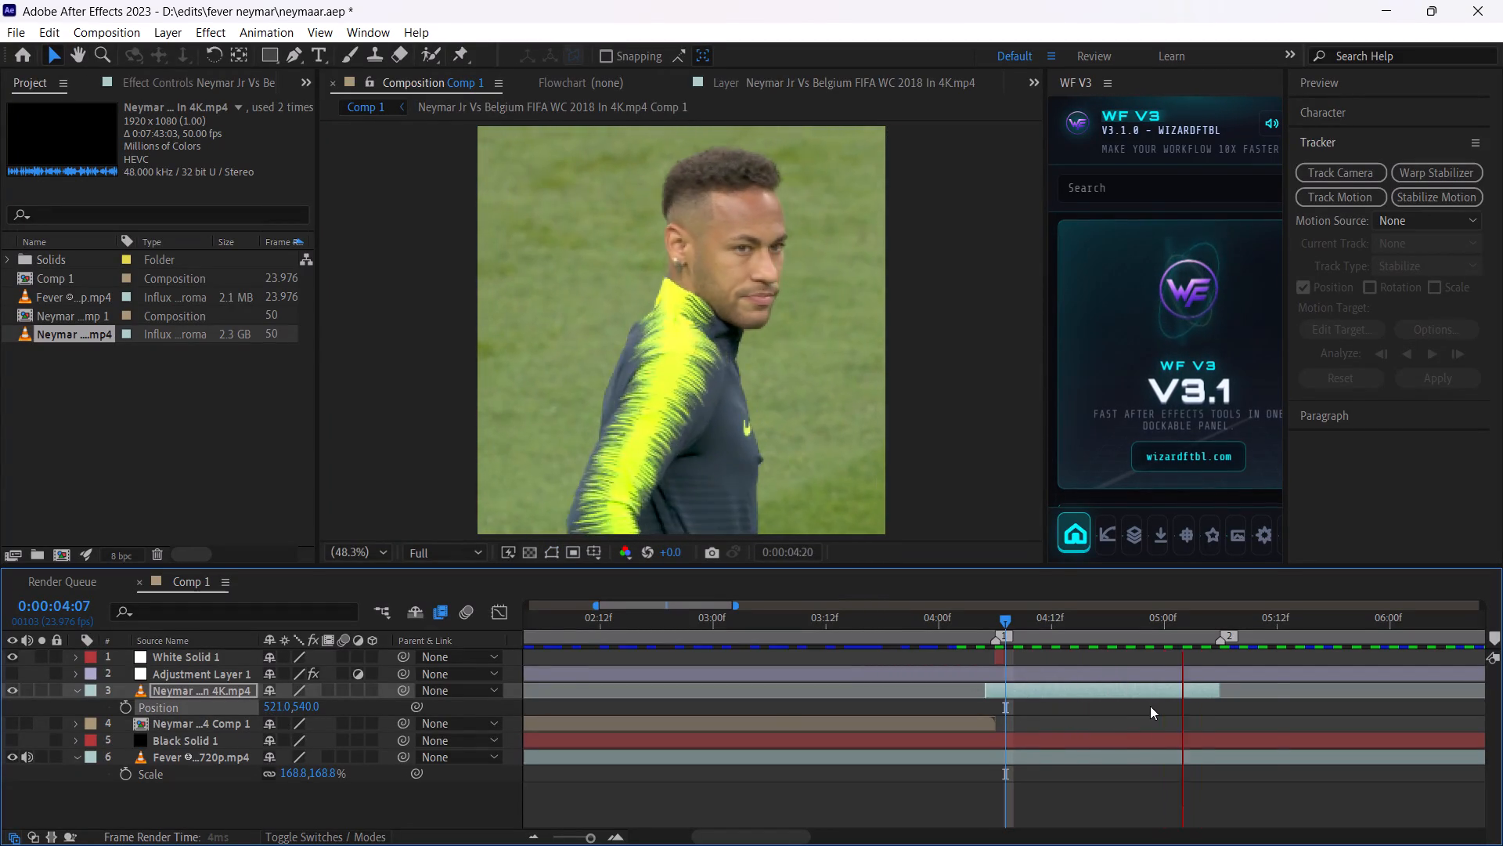
key("space")
Turn on visibility of Adjustment Layer 1, the nested Neymar comp and Black Solid 1, previewing the edit from the start.
left_click(16, 671)
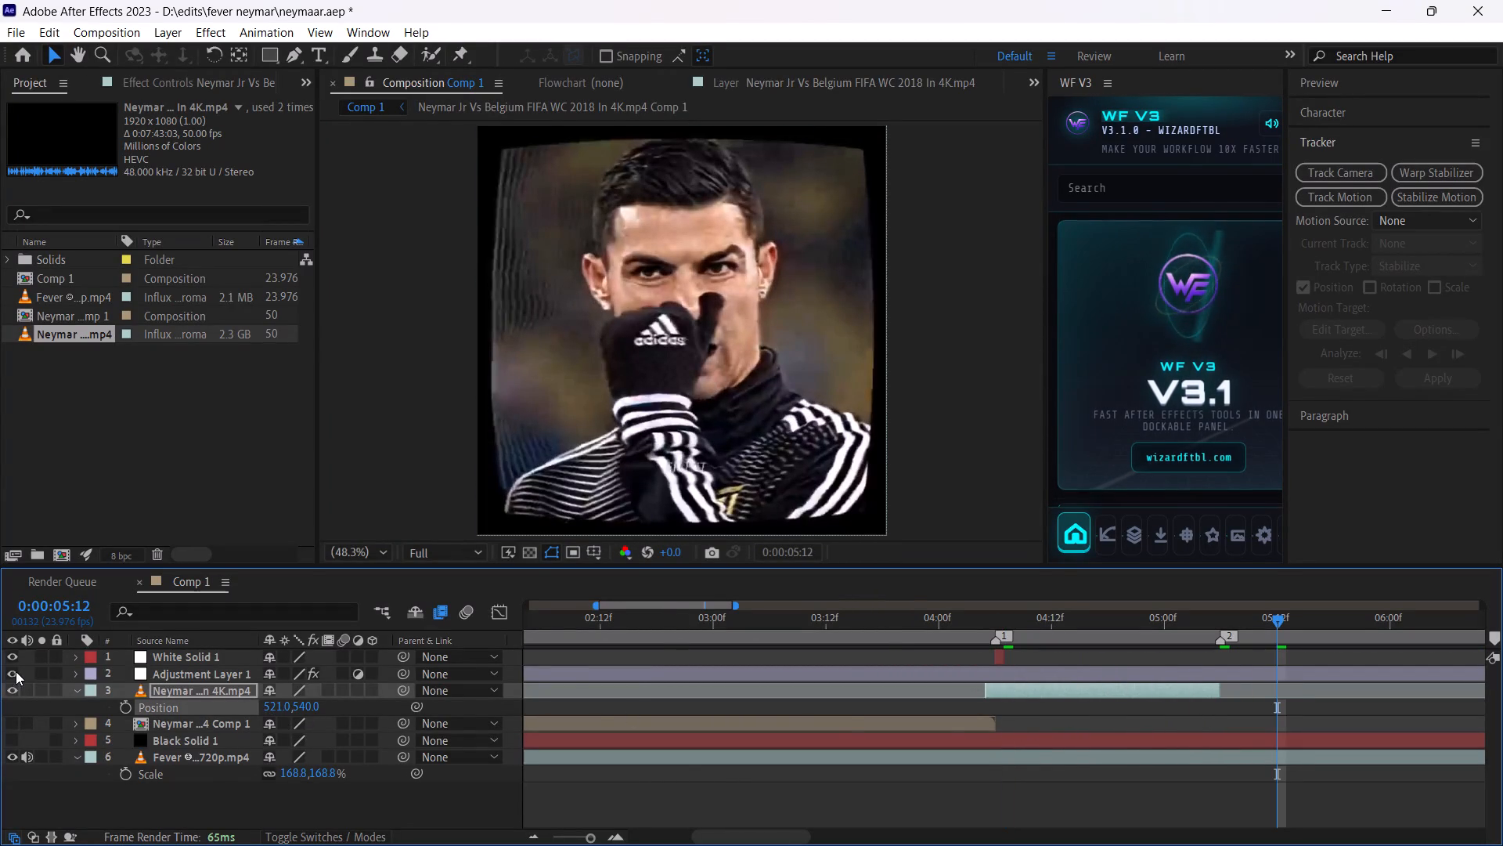
left_click_drag(881, 631, 309, 651)
key("space")
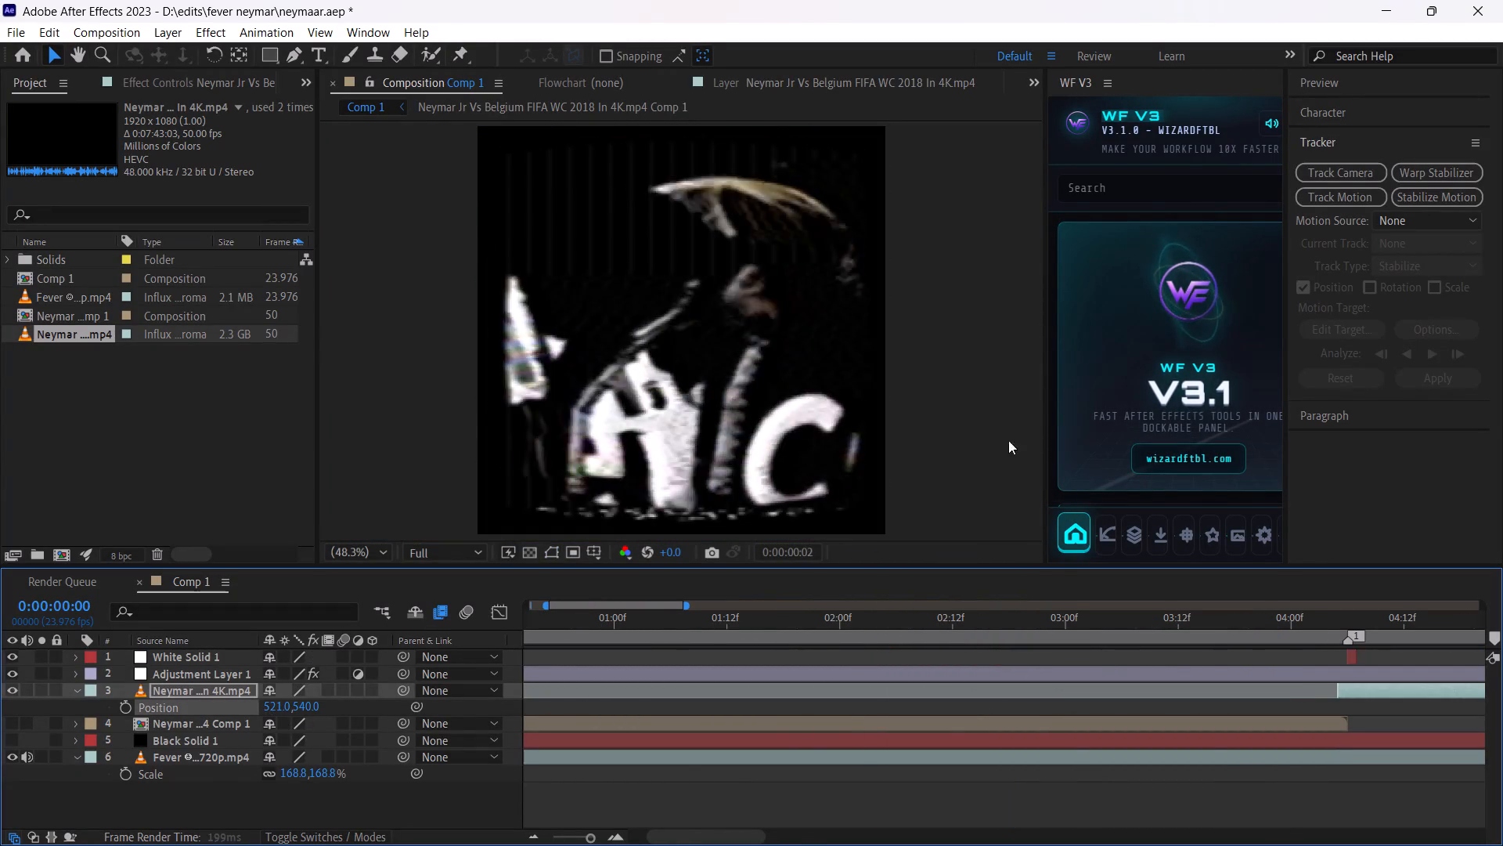
left_click(10, 718)
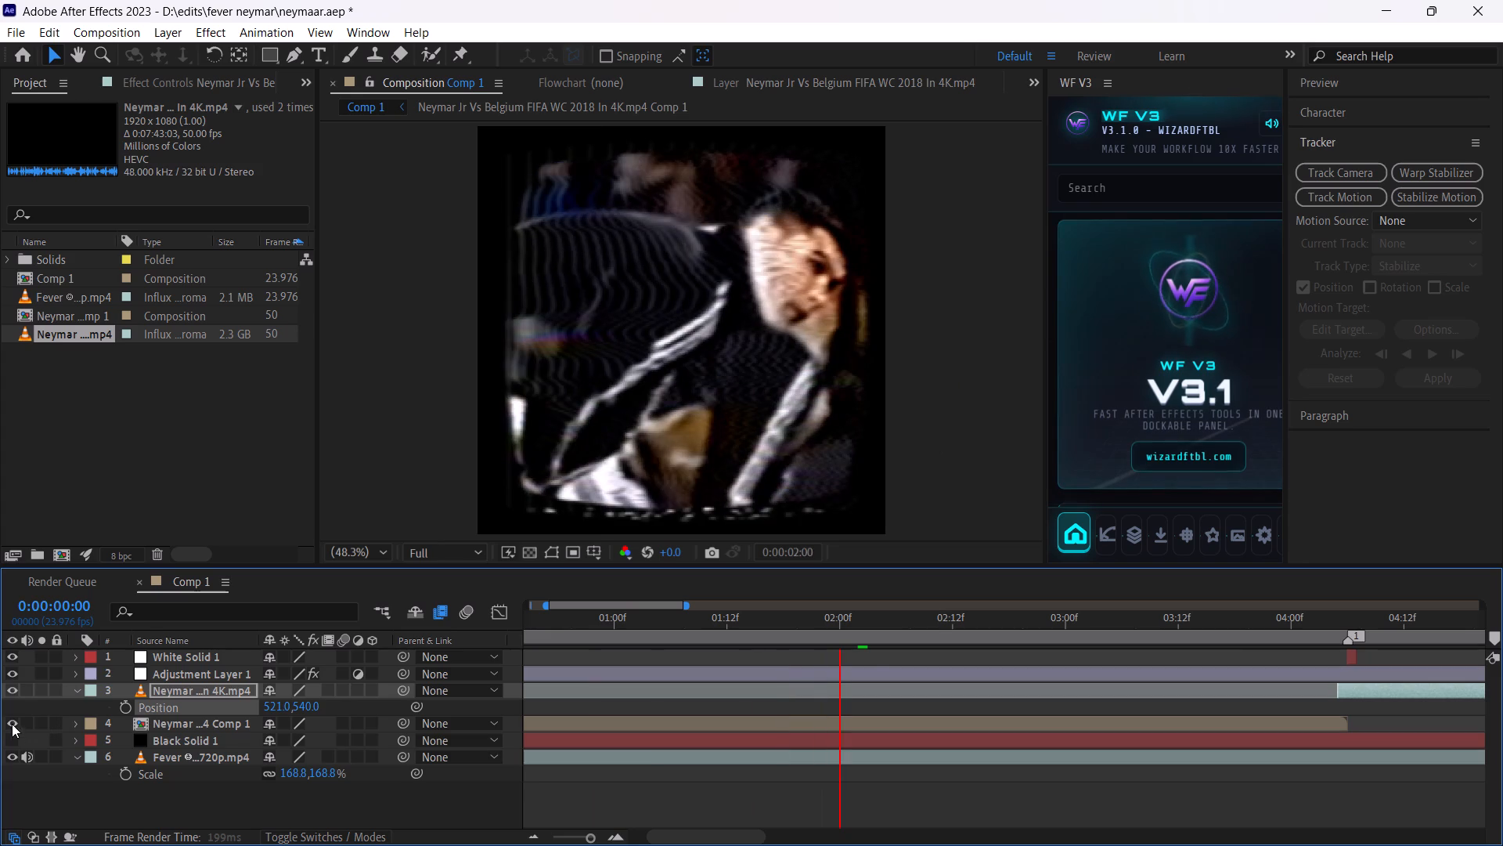
left_click(13, 745)
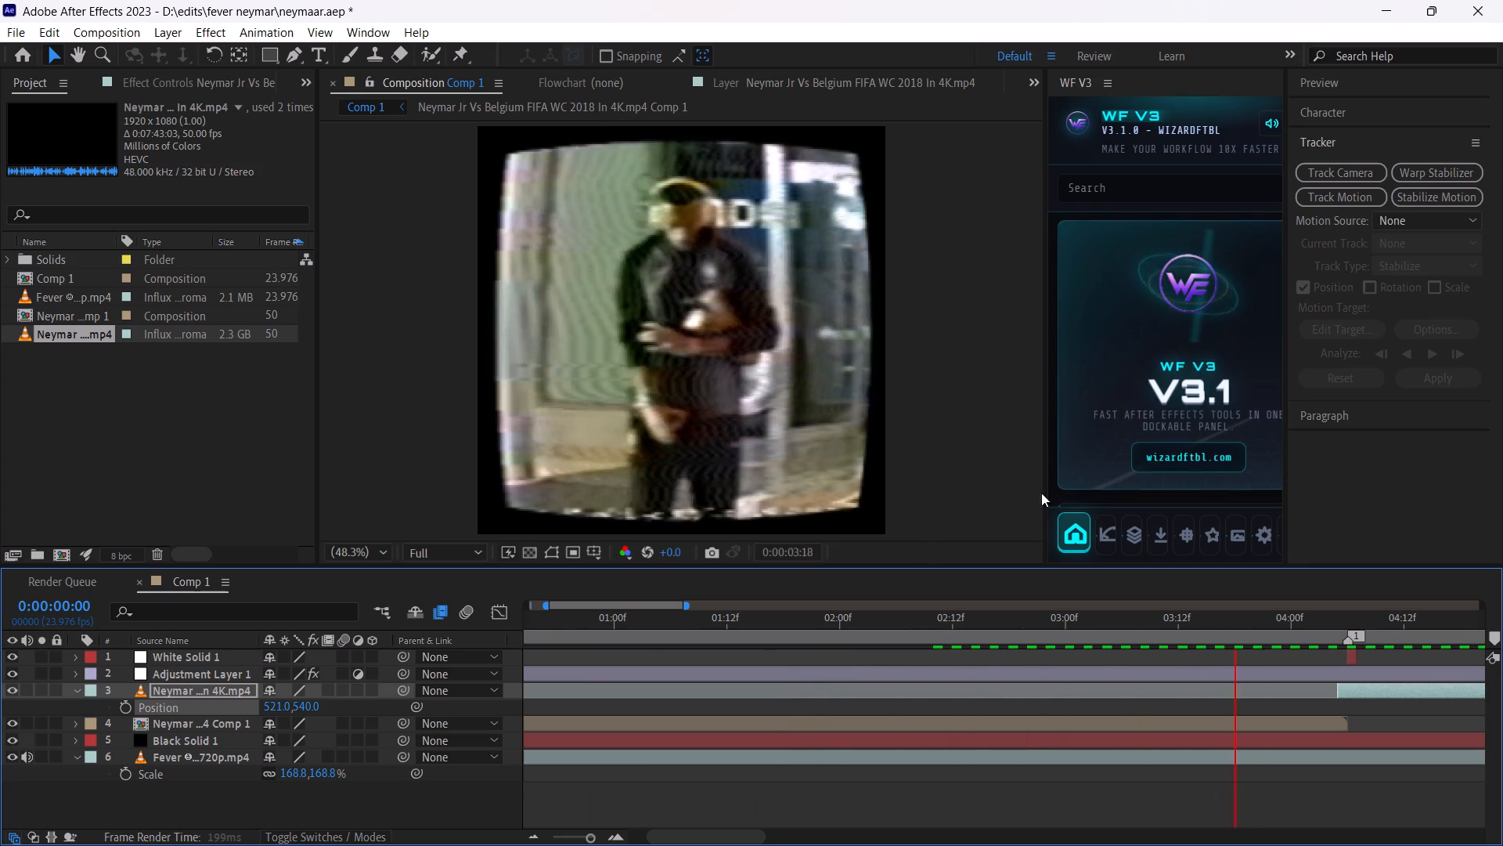
key("space")
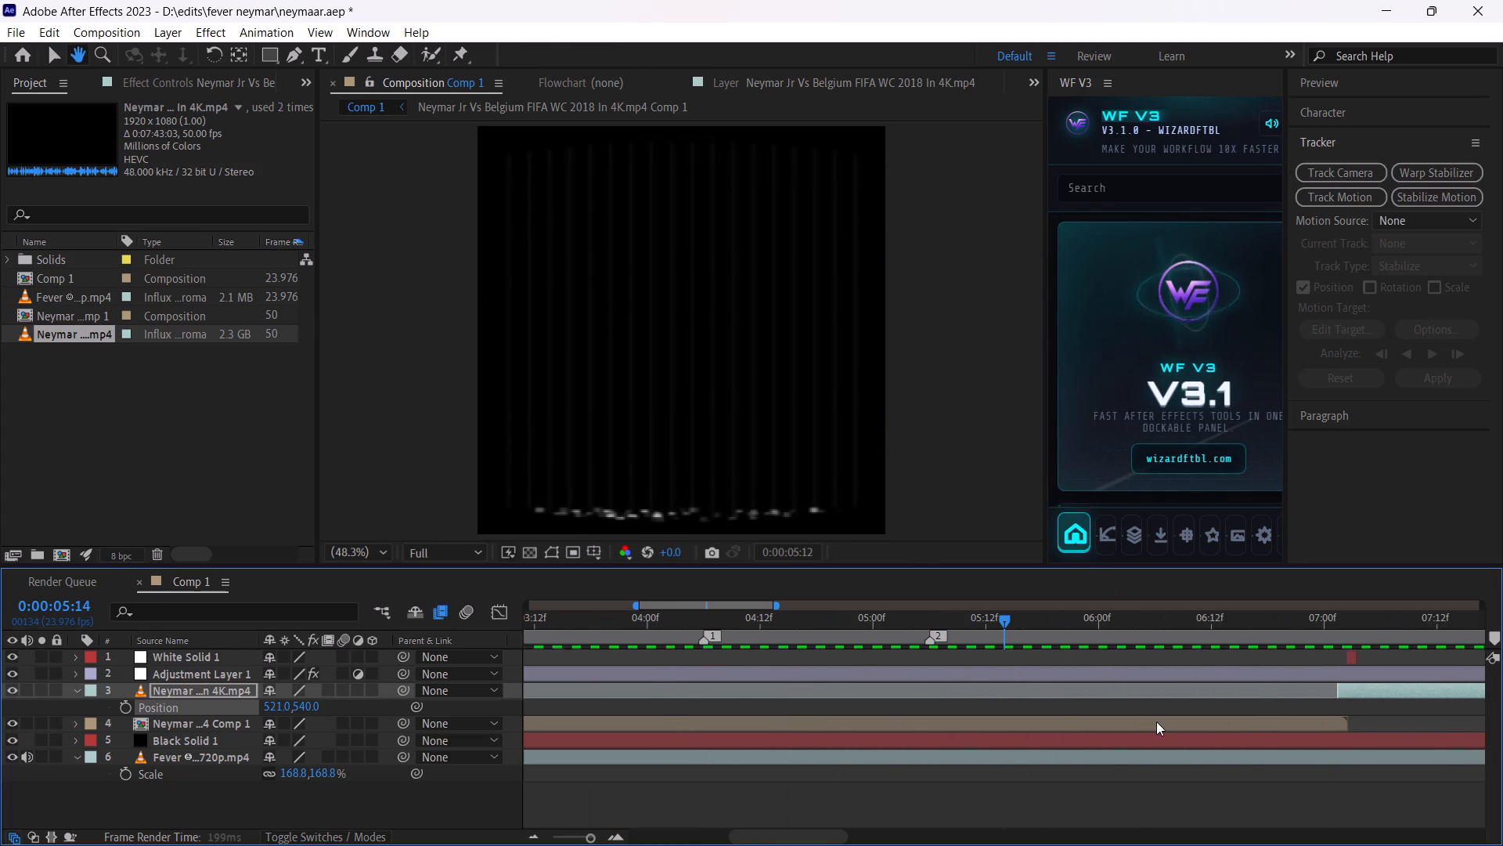
Save the project.
key("ctrl+s")
With the current time at marker 2, scan the Neymar footage in the layer viewer for the next shot.
left_click(928, 624)
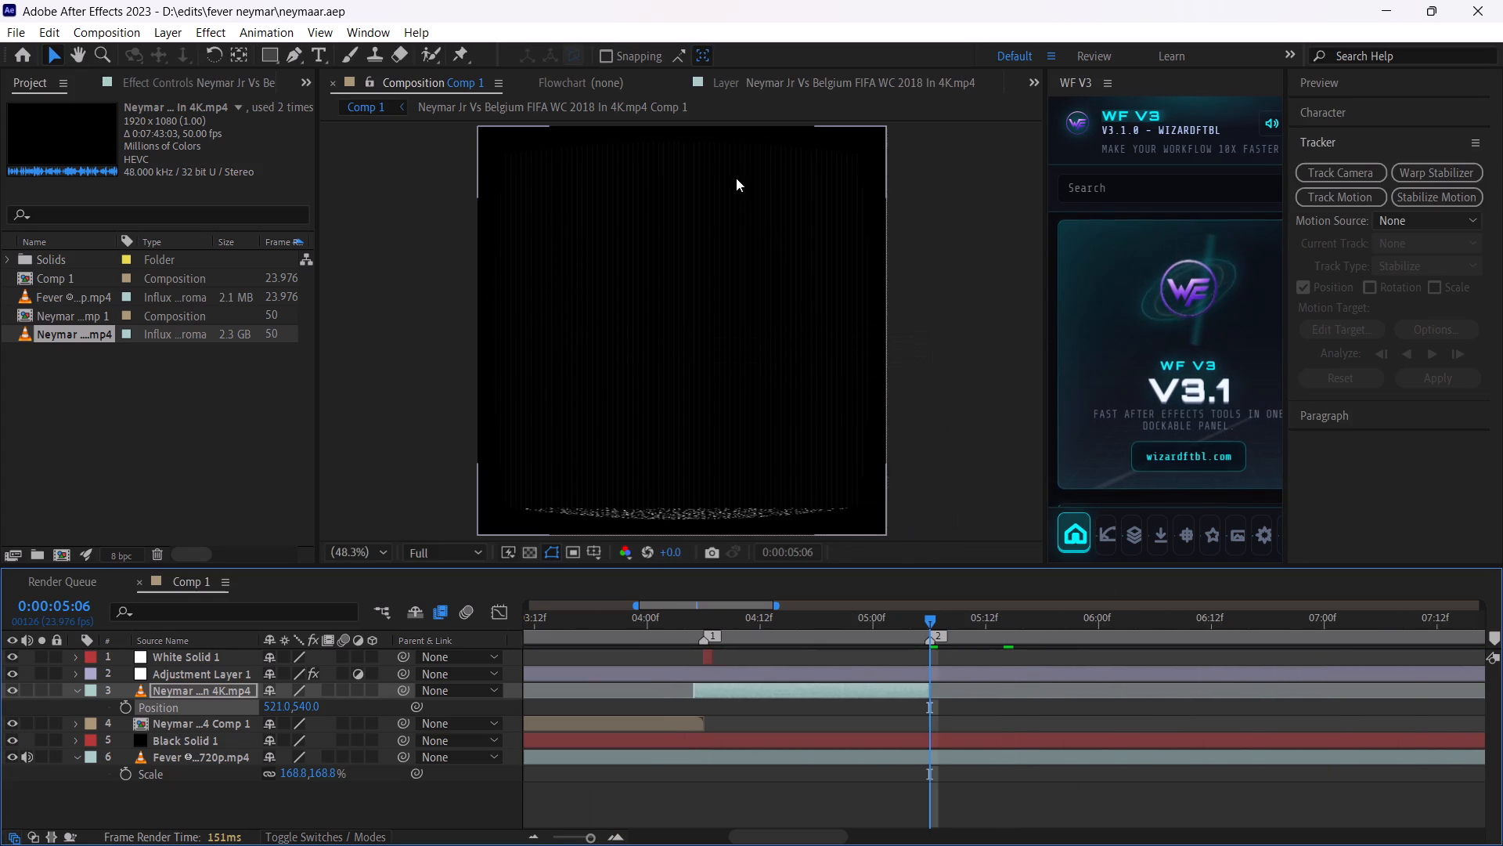
left_click(753, 85)
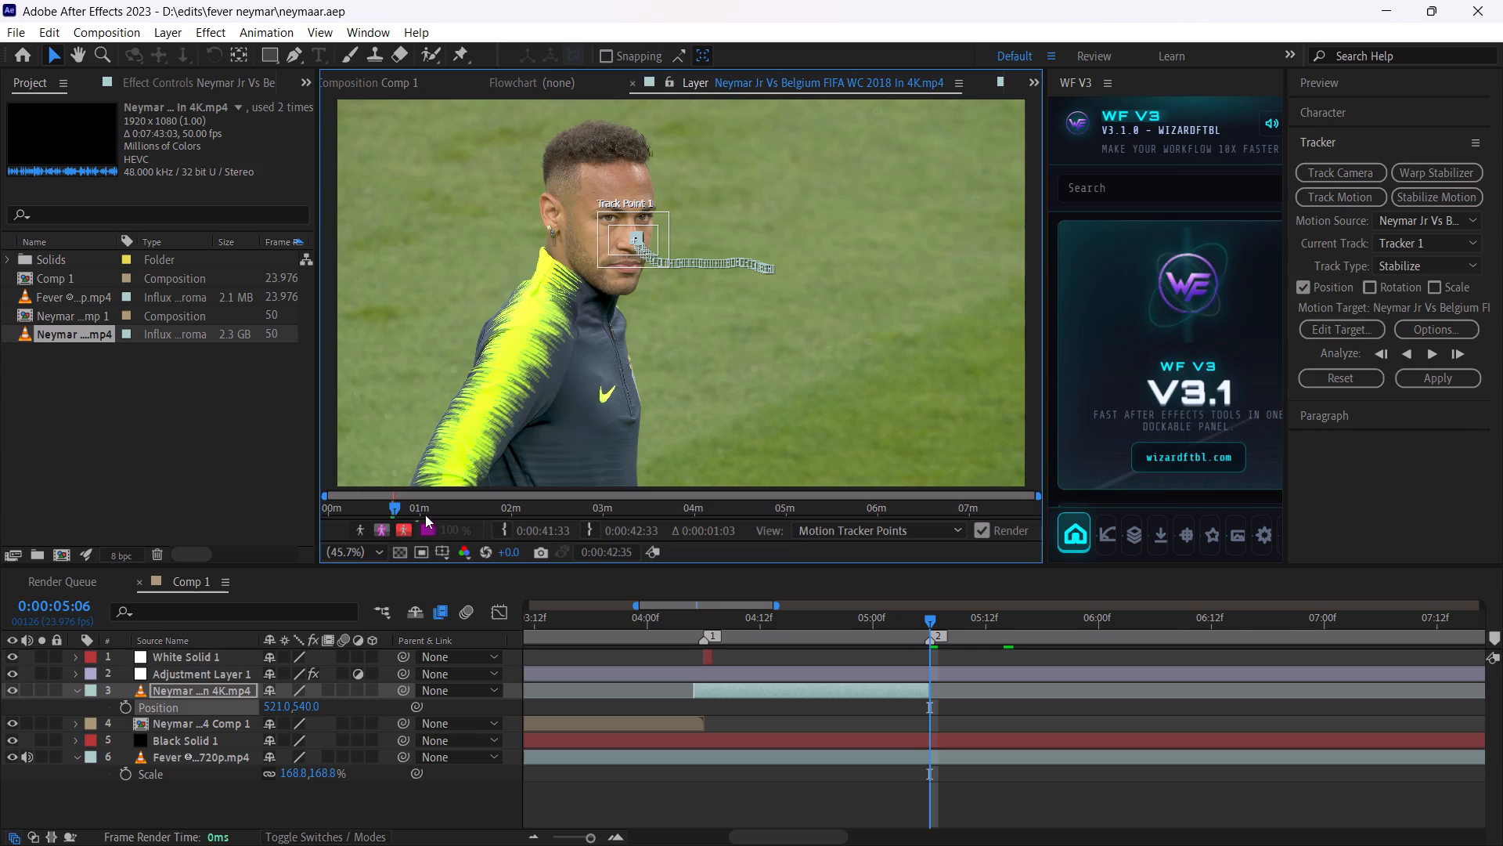
left_click_drag(395, 508, 411, 507)
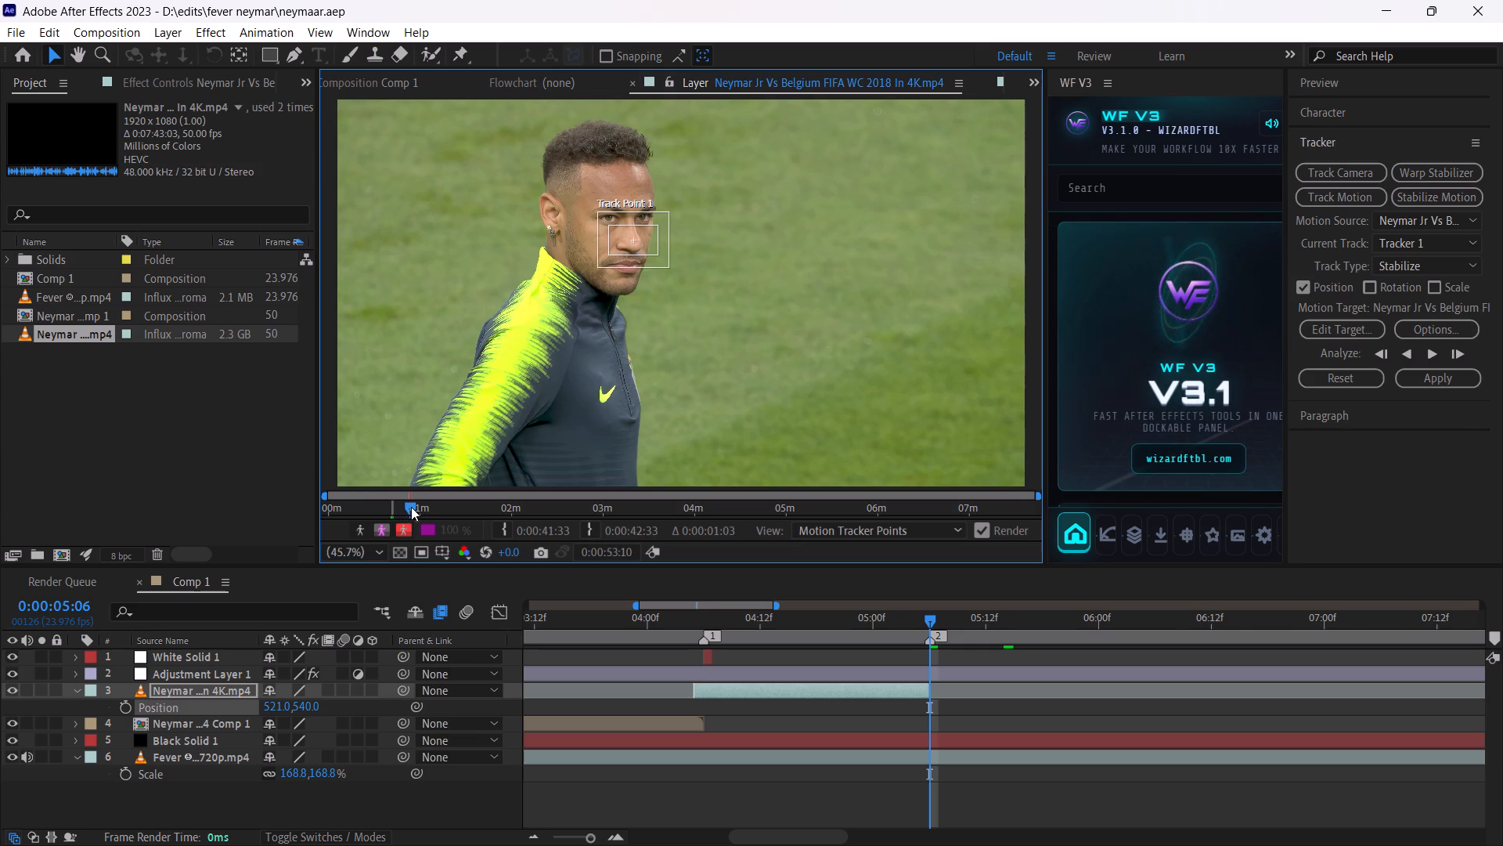
left_click_drag(411, 507, 467, 514)
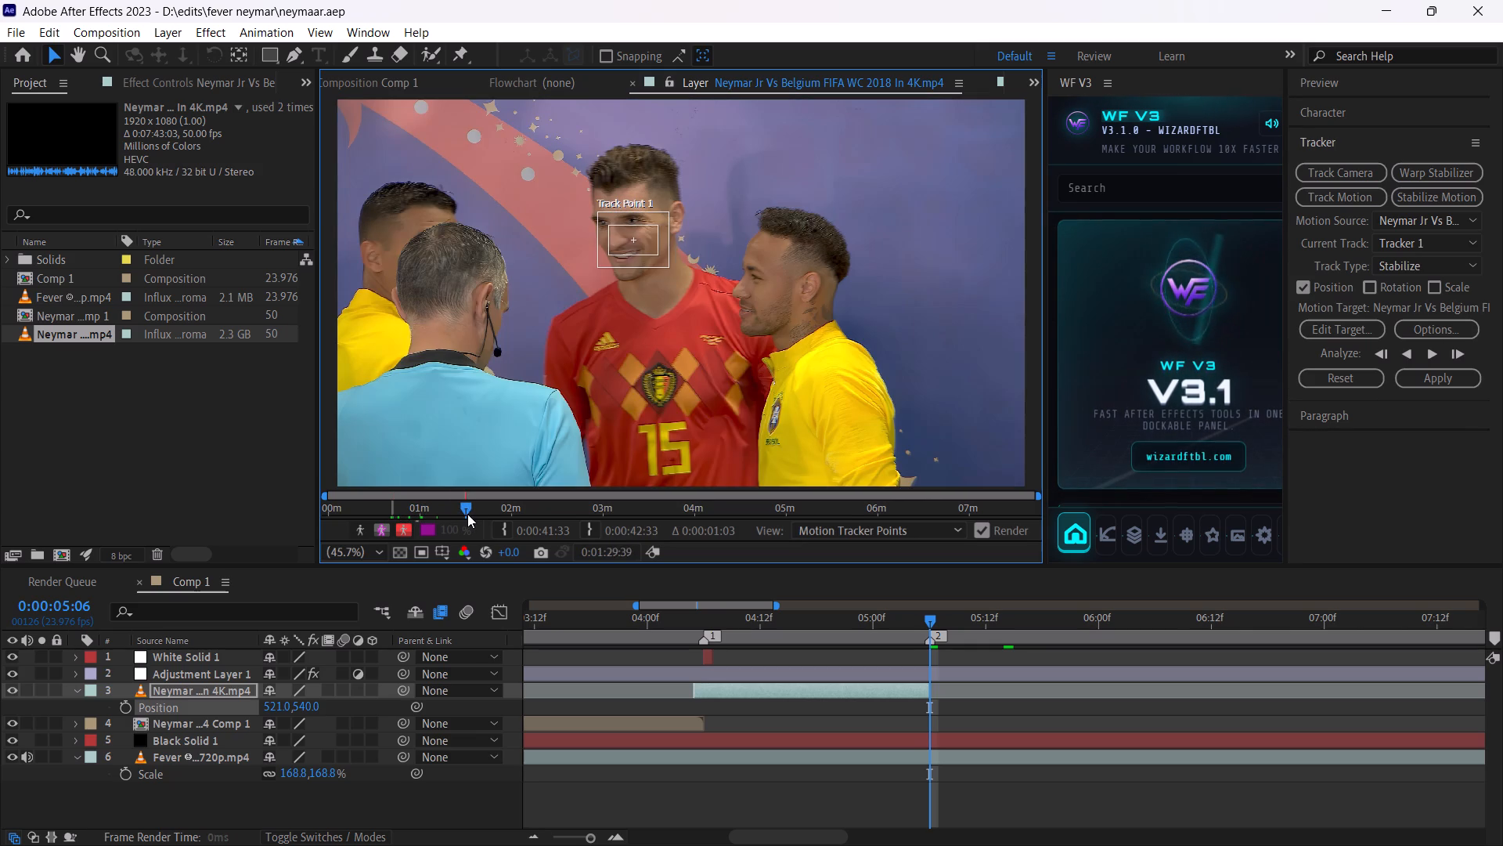
left_click_drag(467, 514, 489, 520)
key("alt+Tab")
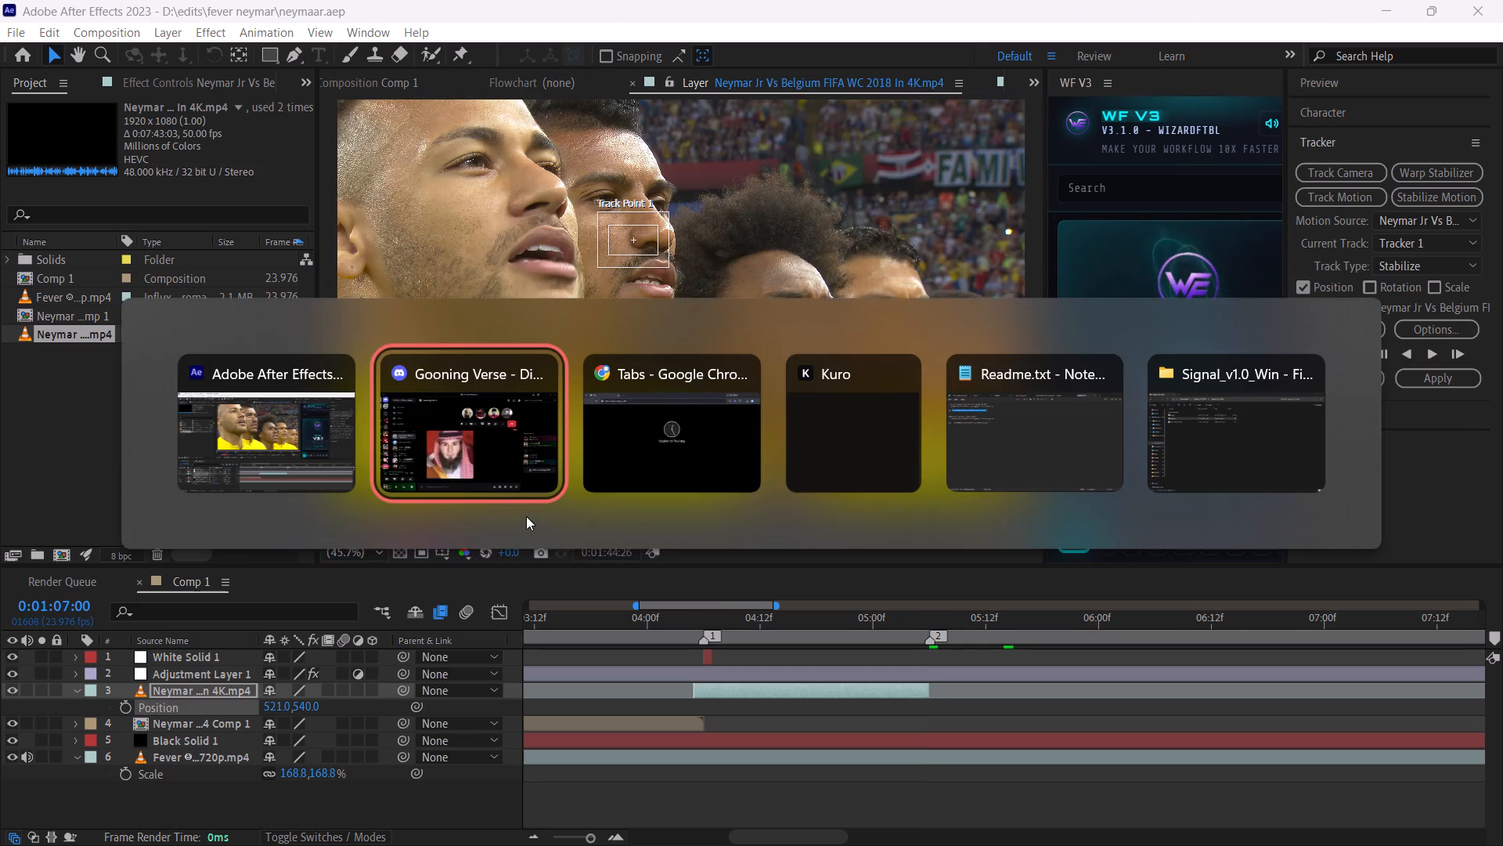
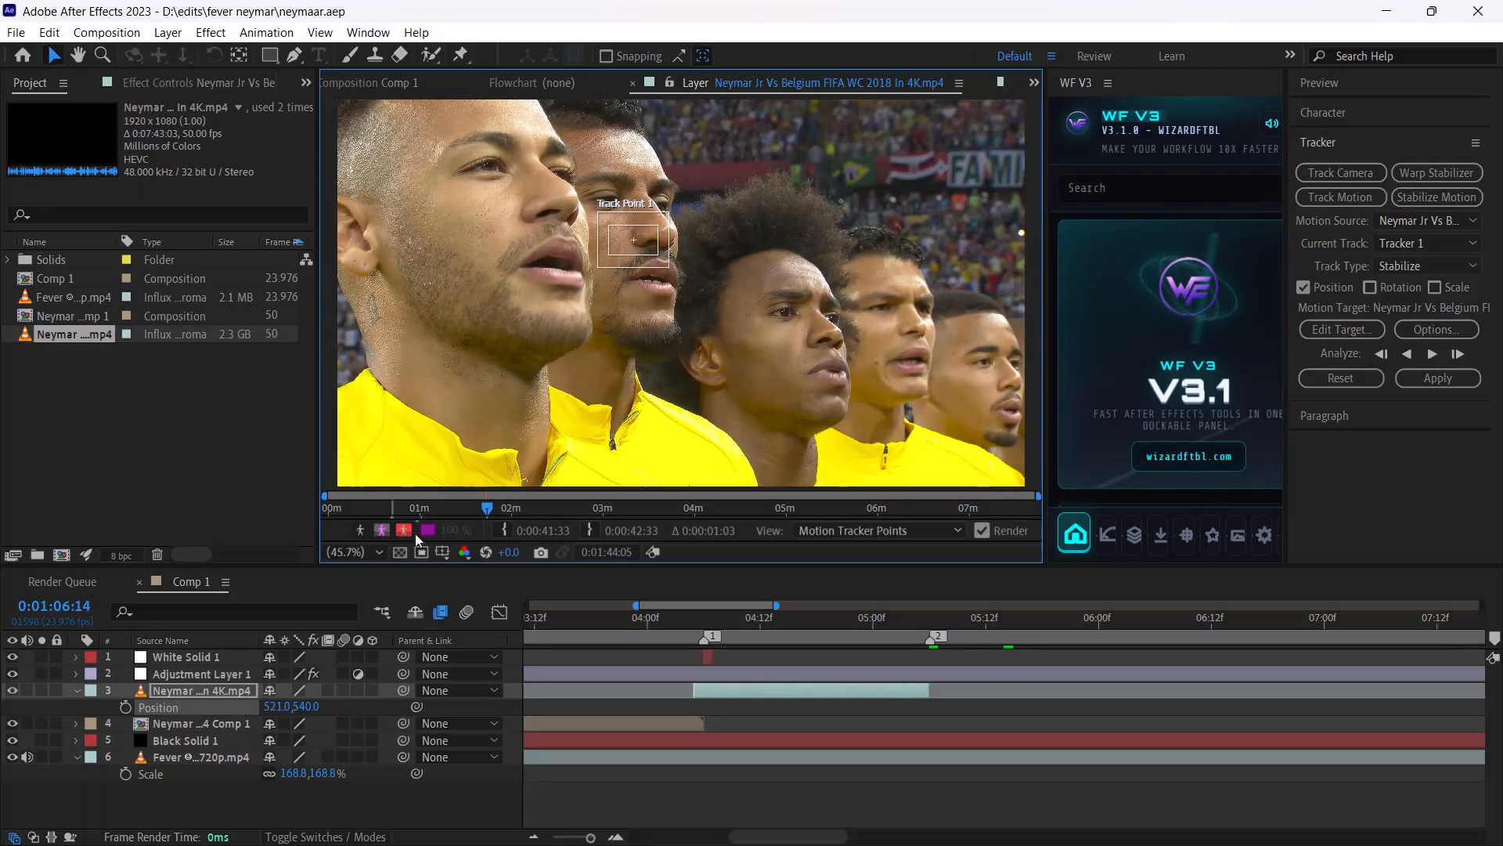
Examine the Neymar footage in the layer viewer through the tunnel and anthem line-up shots to find the next shot.
left_click(366, 555)
left_click(362, 201)
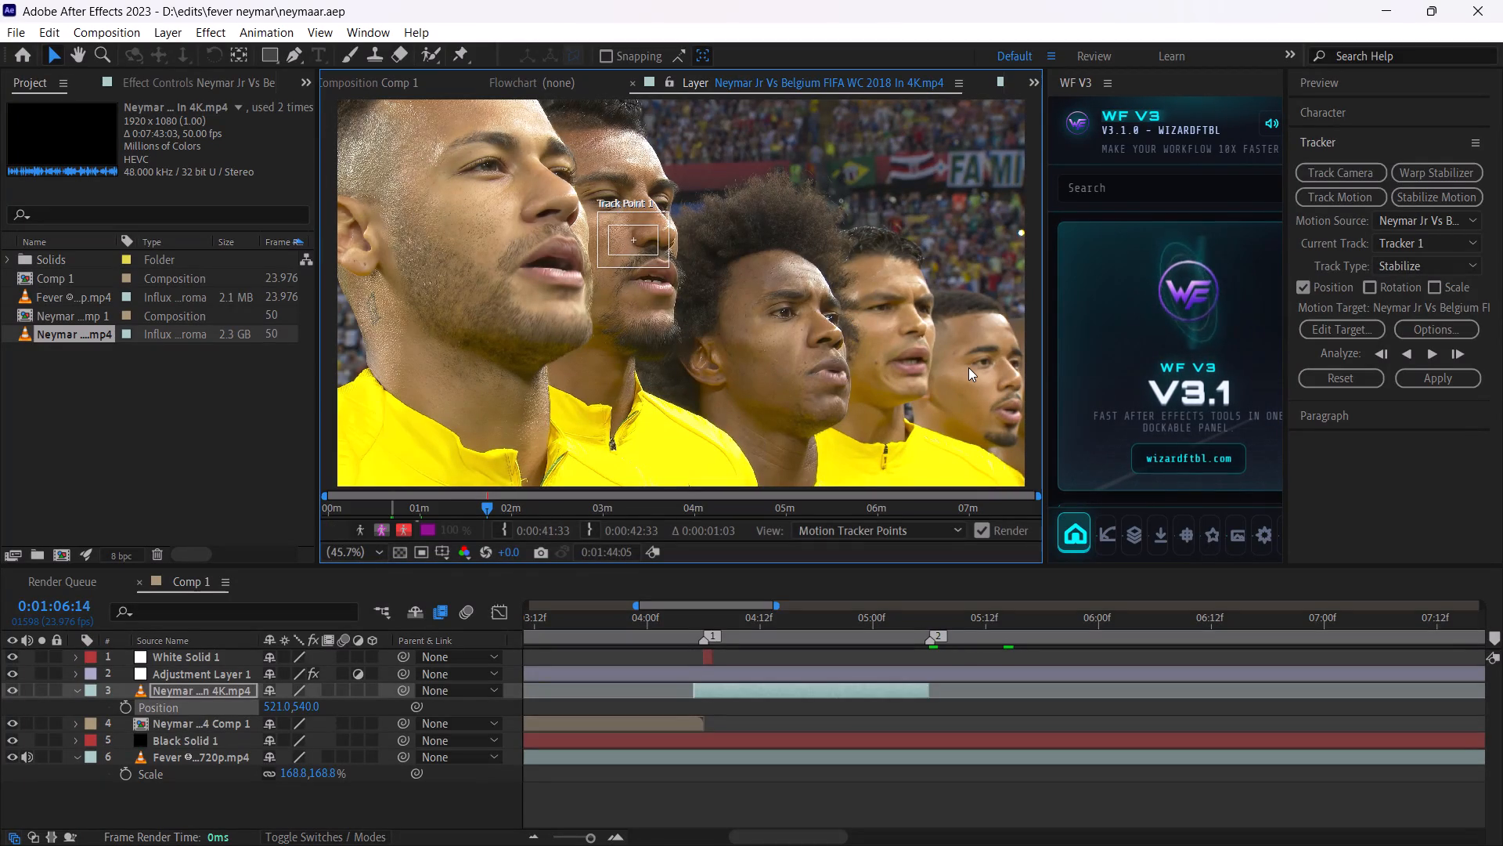
key("ctrl+shift+Left")
key("ctrl+shift+Left")
key("ctrl+shift+Left")
key("ctrl+shift+Left")
key("ctrl+shift+Left")
key("ctrl+shift+Left")
key("ctrl+shift+Left")
key("ctrl+shift+Left")
key("ctrl+shift+Left")
key("ctrl+shift+Left")
key("ctrl+shift+Left")
key("ctrl+shift+Left")
key("ctrl+shift+Left")
key("ctrl+shift+Left")
key("ctrl+shift+Left")
key("ctrl+shift+Left")
key("ctrl+shift+Left")
key("ctrl+shift+Left")
key("ctrl+shift+Left")
key("ctrl+shift+Left")
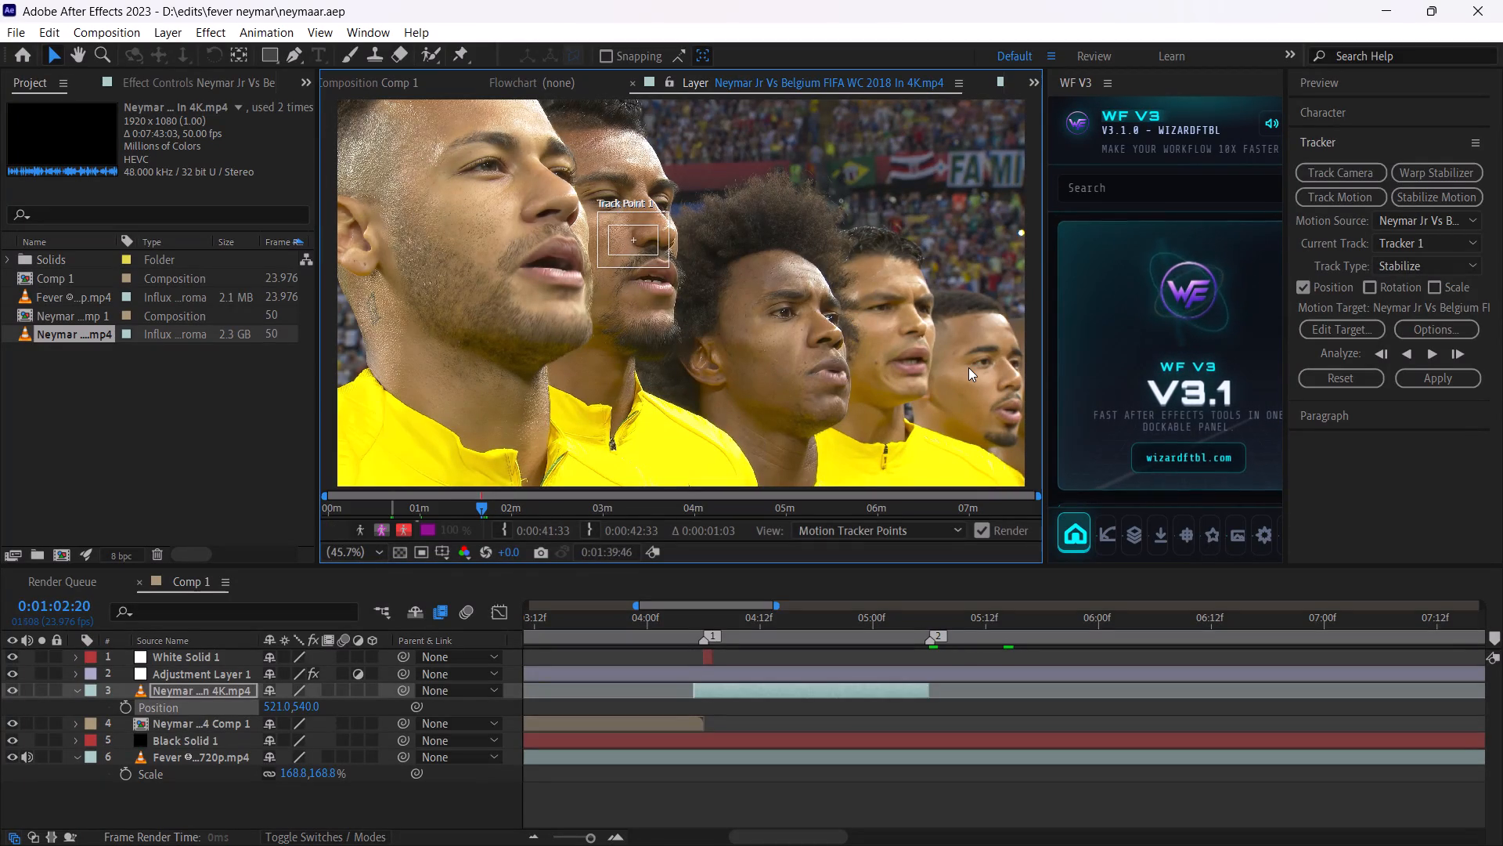
left_click_drag(480, 508, 474, 510)
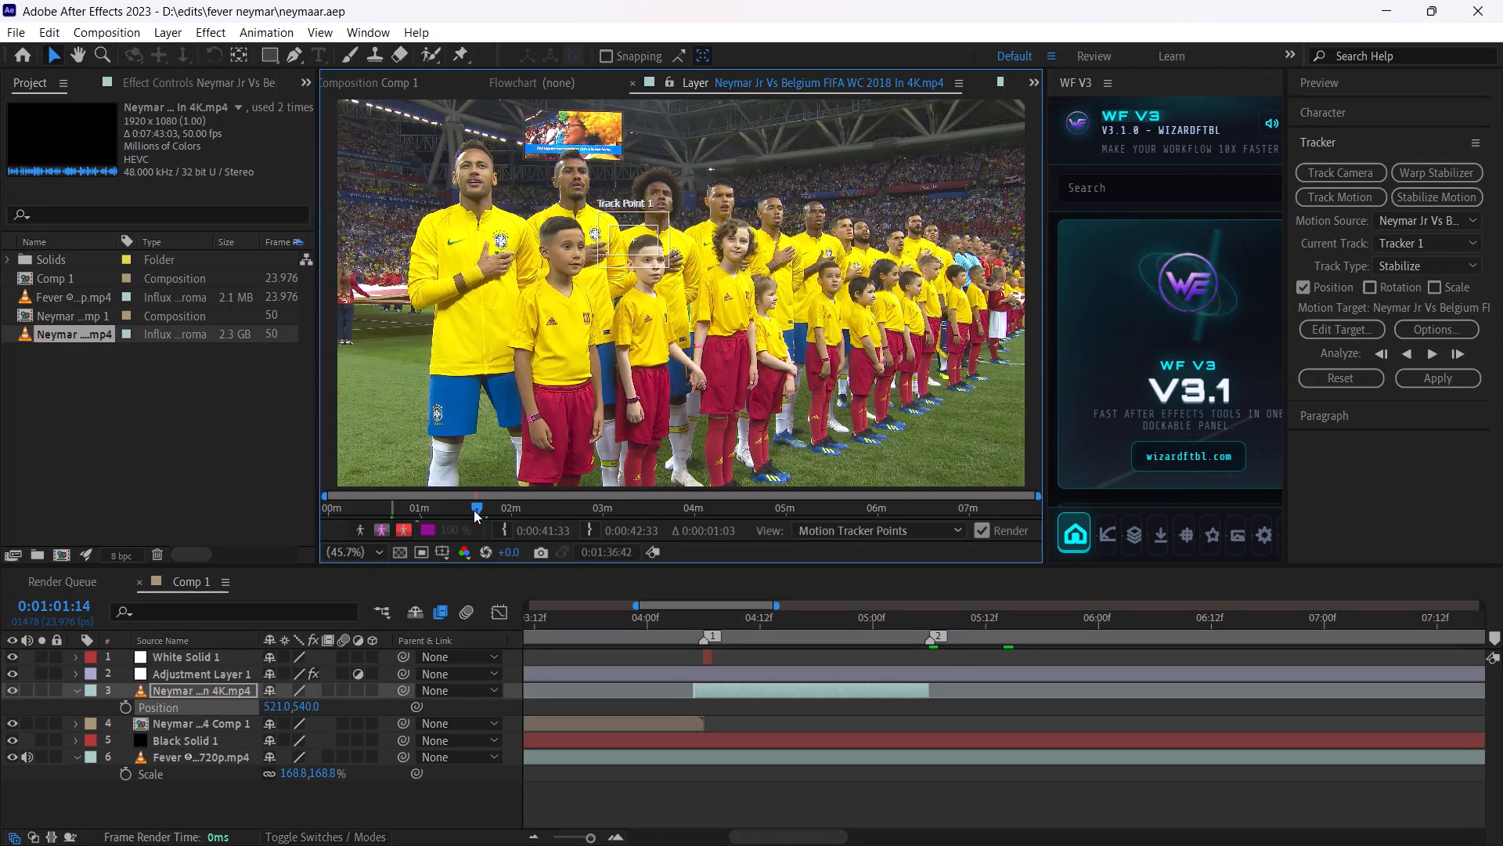
left_click_drag(474, 510, 466, 510)
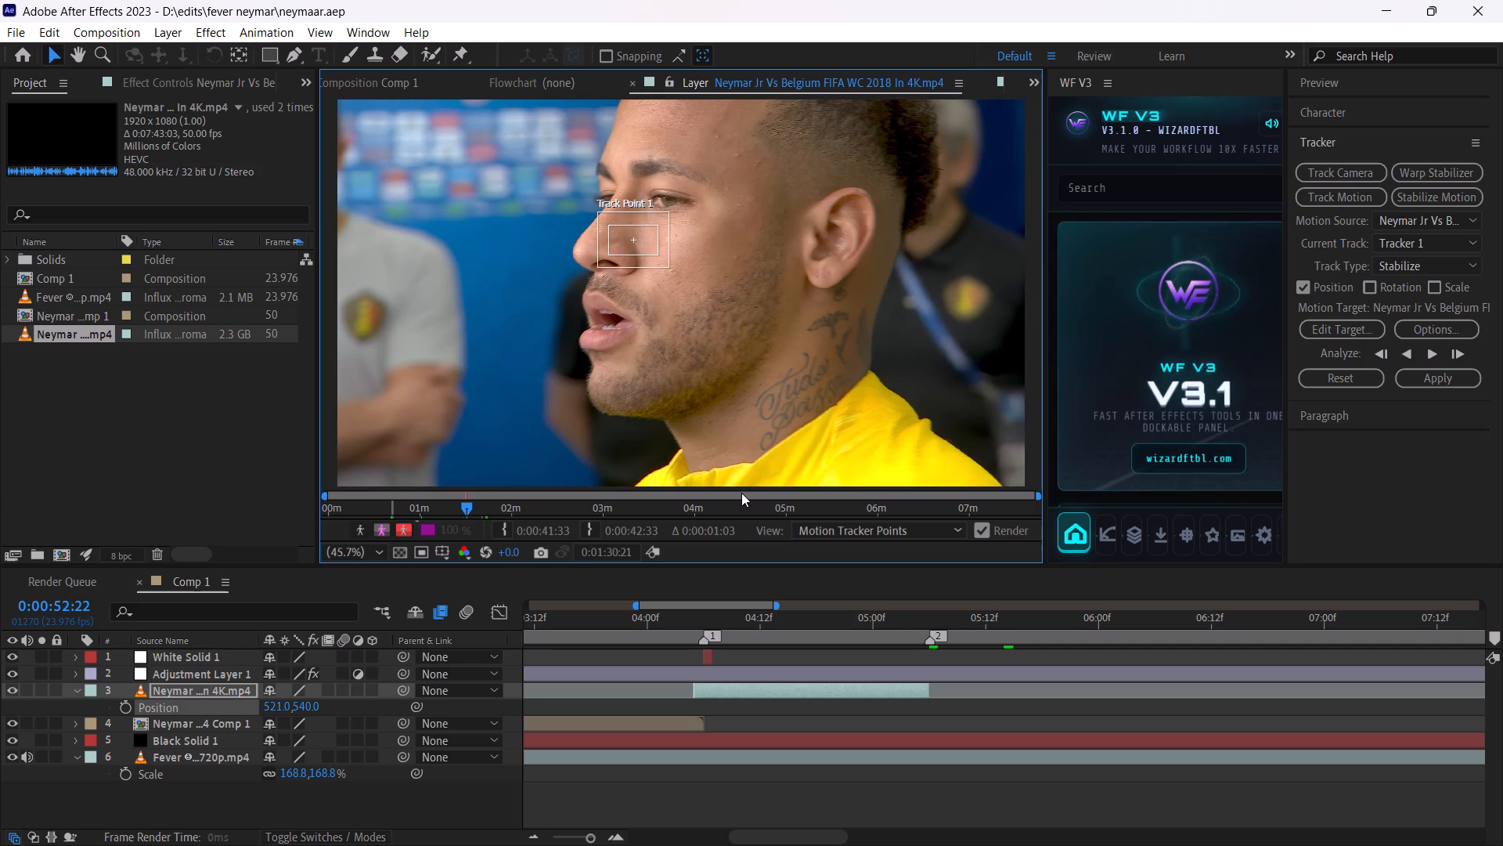
key("ctrl+shift+Right")
key("ctrl+shift+Right")
key("ctrl+shift+Right")
key("ctrl+shift+Right")
key("ctrl+shift+Right")
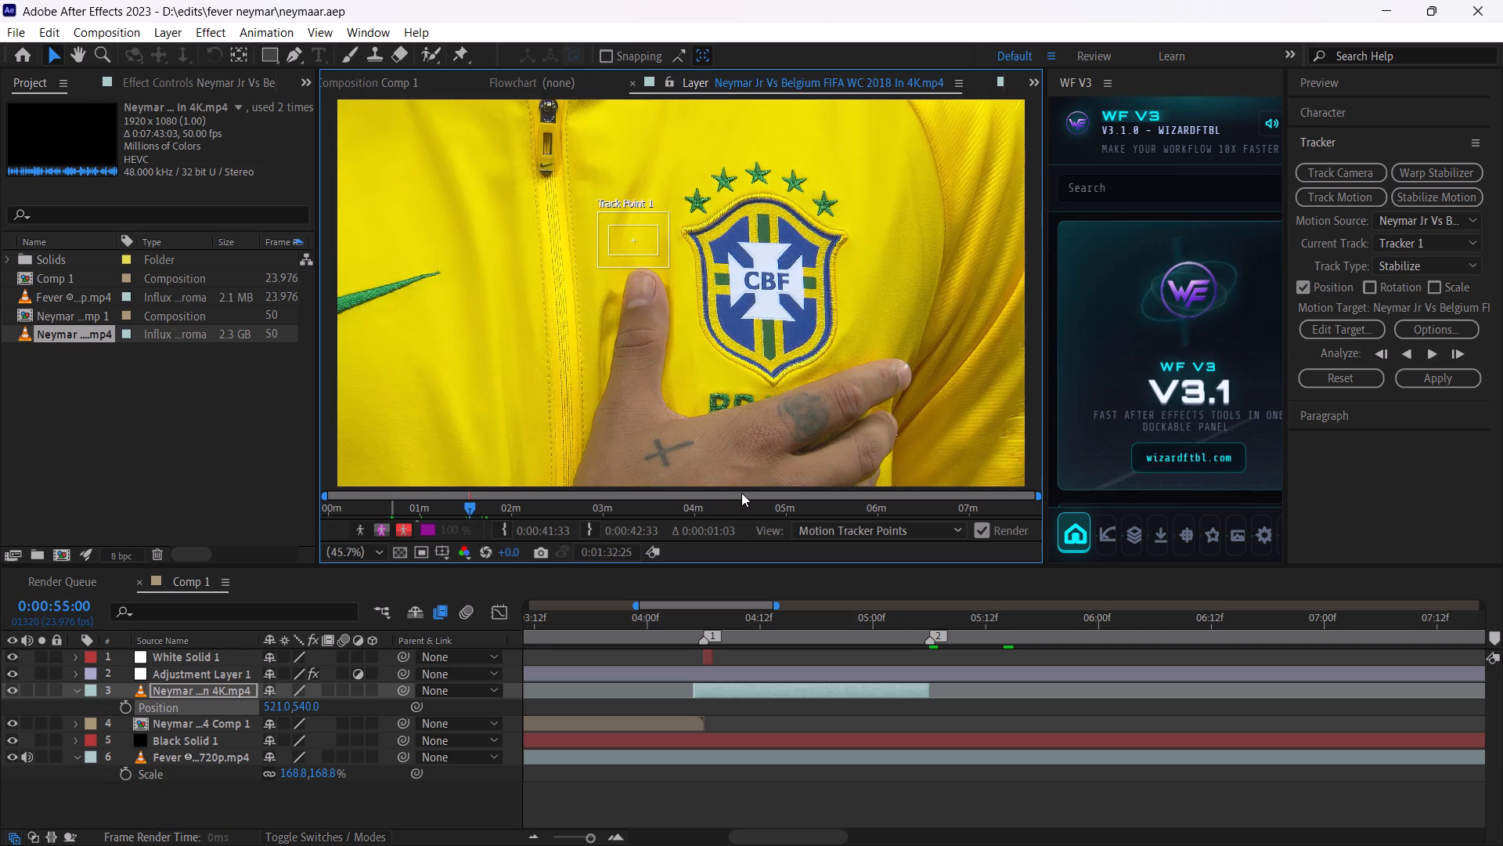
key("ctrl+shift+Right")
key("ctrl+shift+Right")
key("ctrl+shift+Right")
key("ctrl+shift+Right")
key("ctrl+shift+Right")
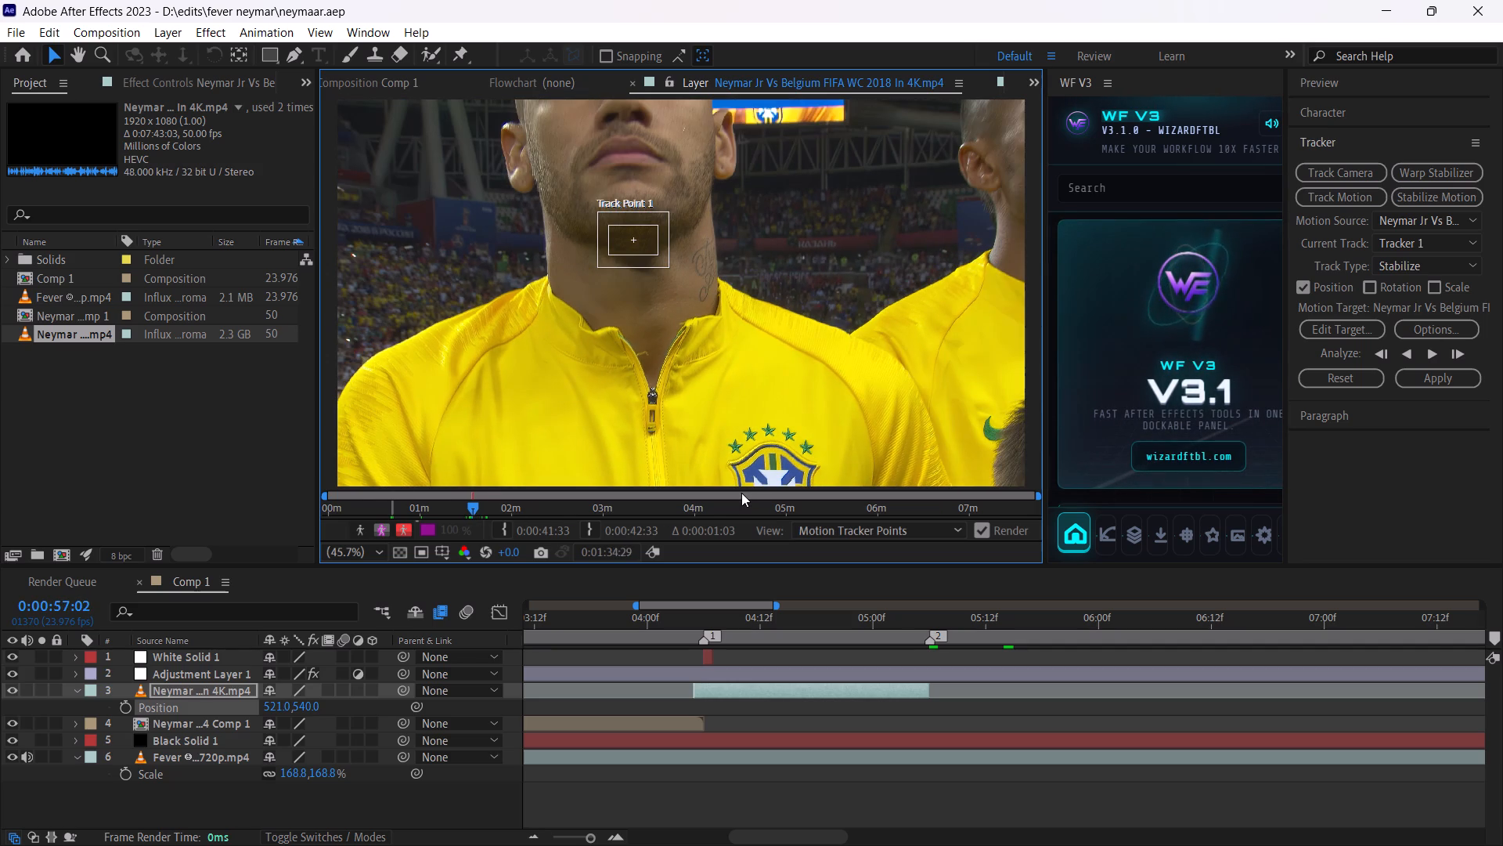
left_click(589, 534)
left_click(501, 532)
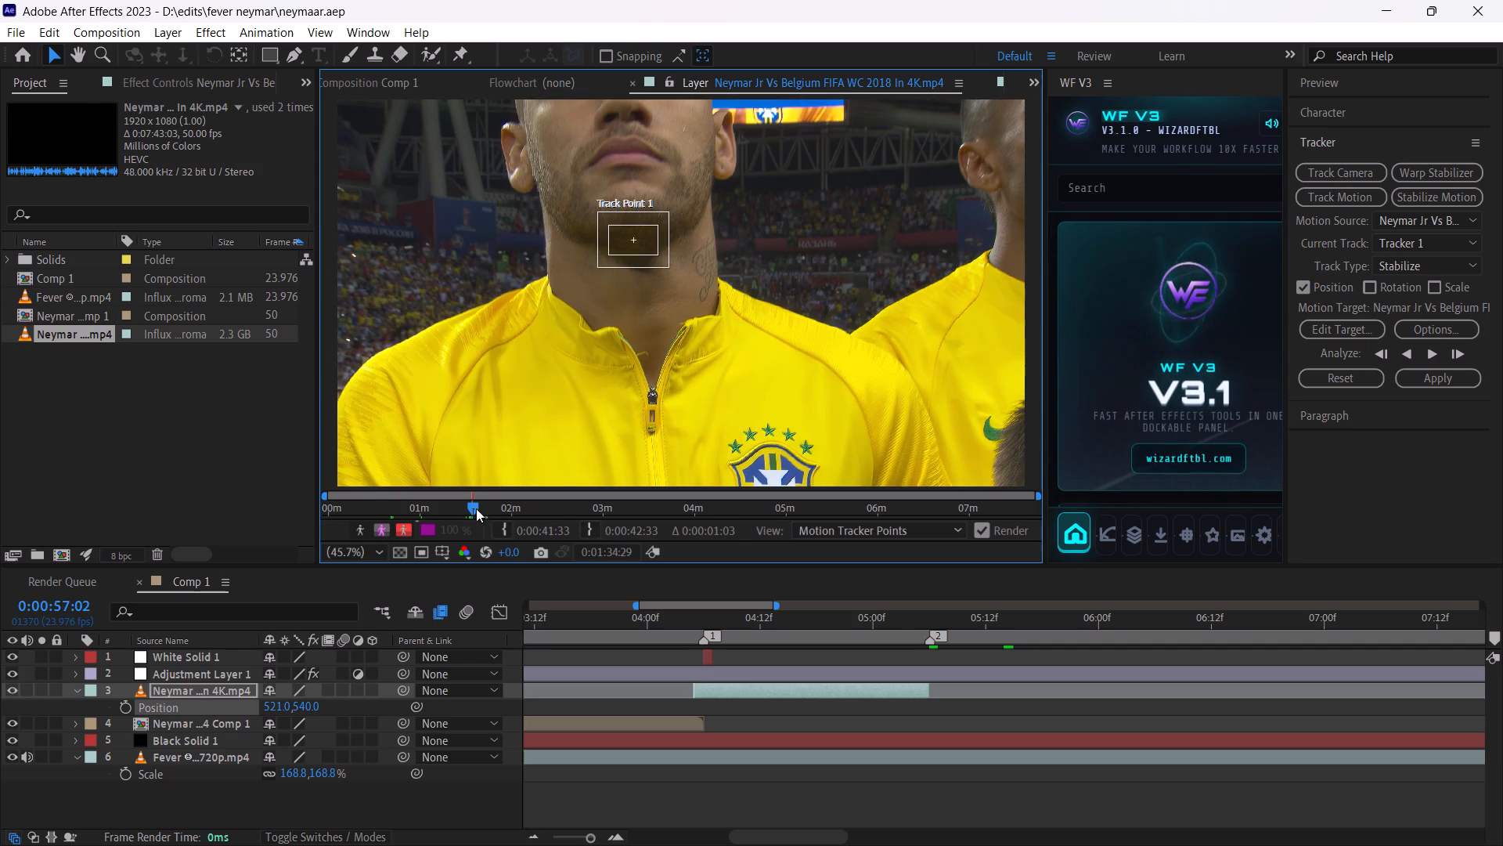
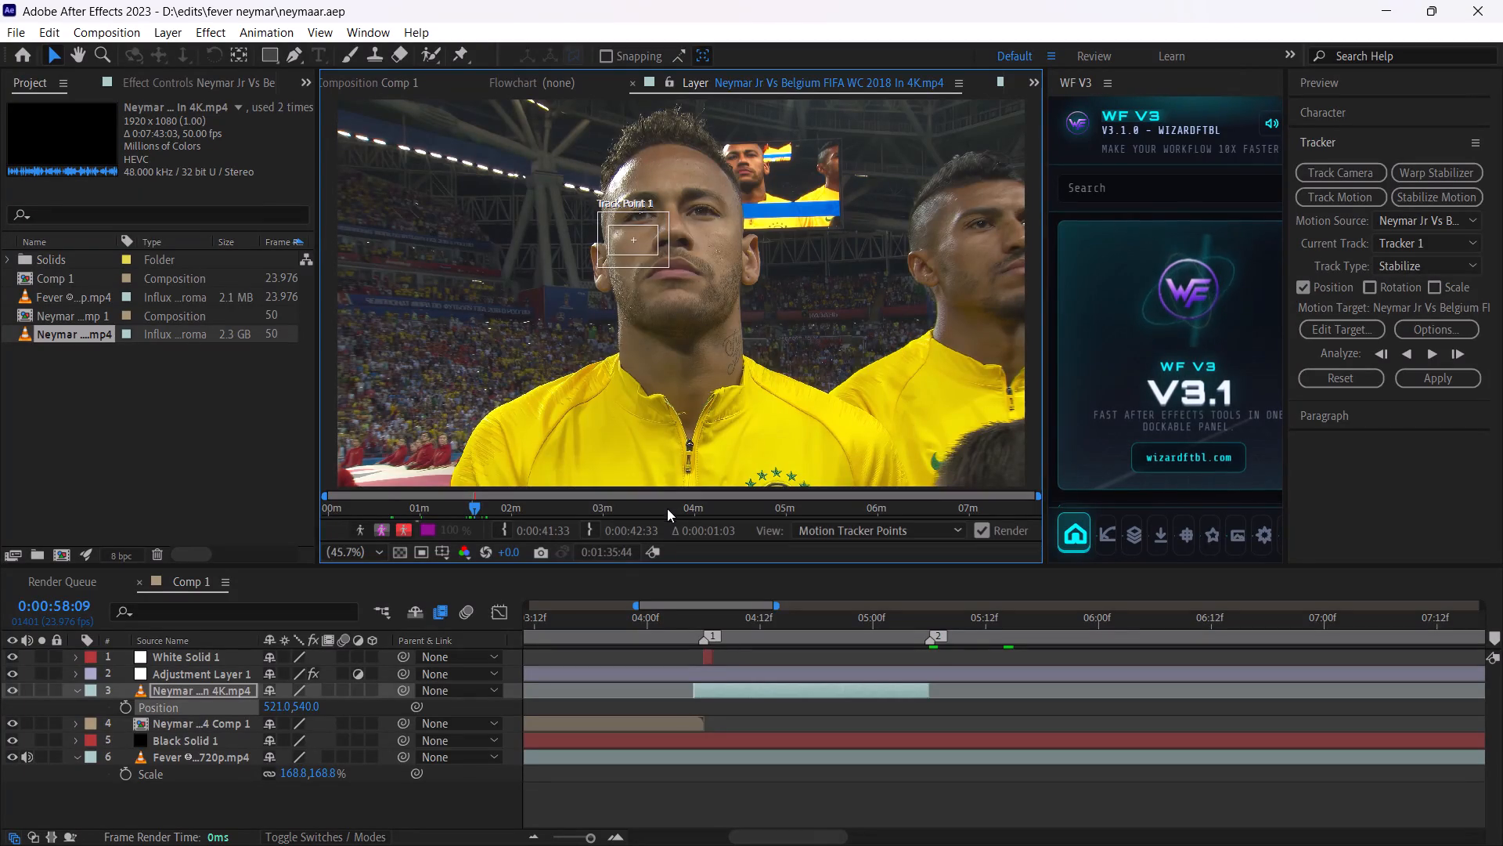
Add the Neymar Jr Vs Belgium footage to Comp 1 as a new layer above the existing Neymar clip, starting around marker 2.
left_click(593, 538)
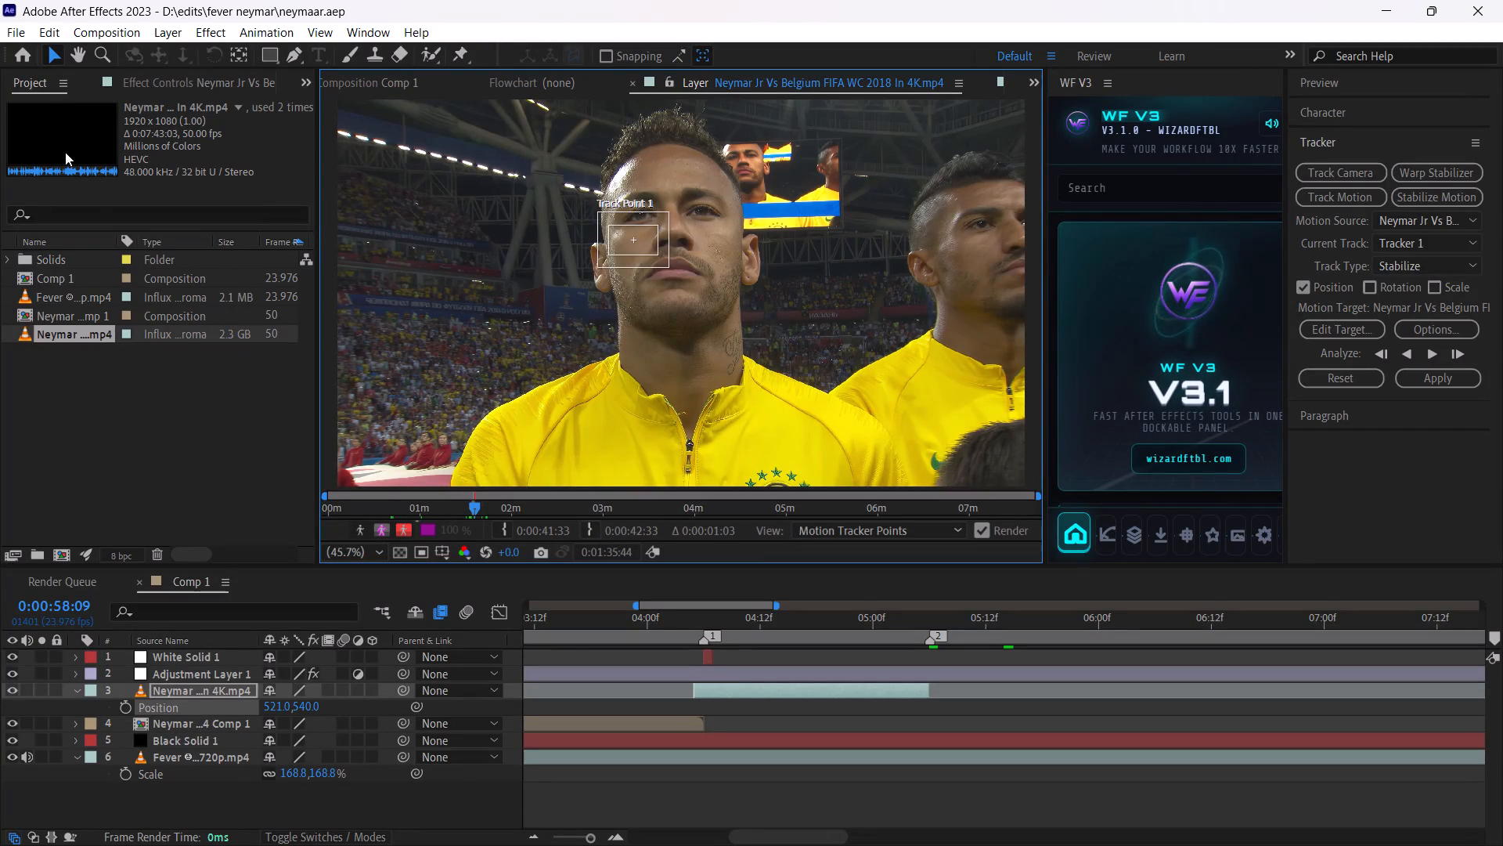
left_click_drag(61, 338, 914, 700)
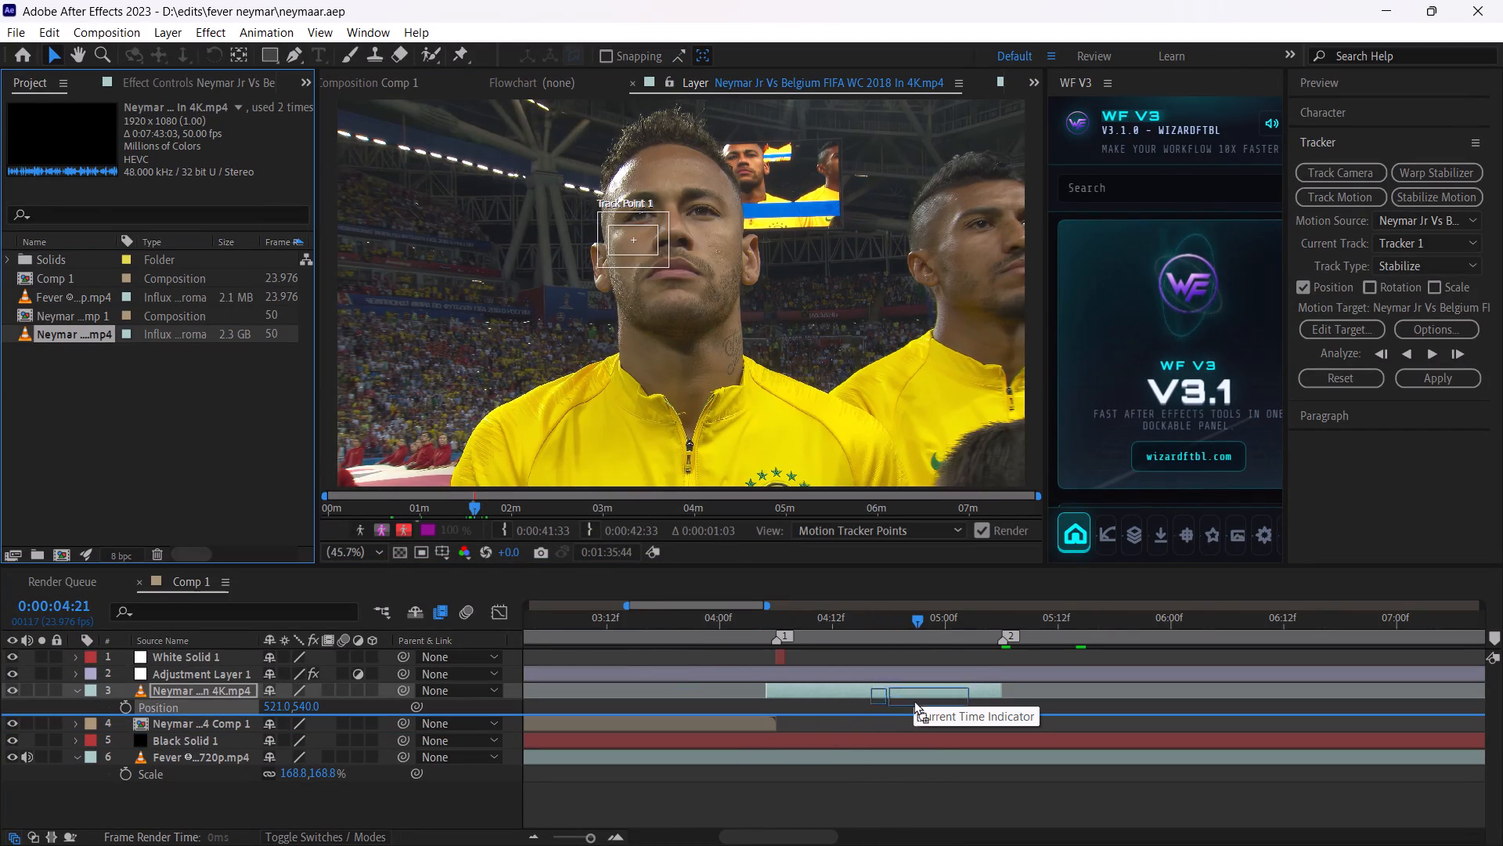
left_click_drag(914, 700, 982, 682)
left_click_drag(1028, 695, 1053, 695)
Hide the new Neymar clip and Black Solid 1, and examine the reference edit after marker 2.
left_click_drag(961, 612, 1004, 627)
left_click(27, 687)
left_click(12, 687)
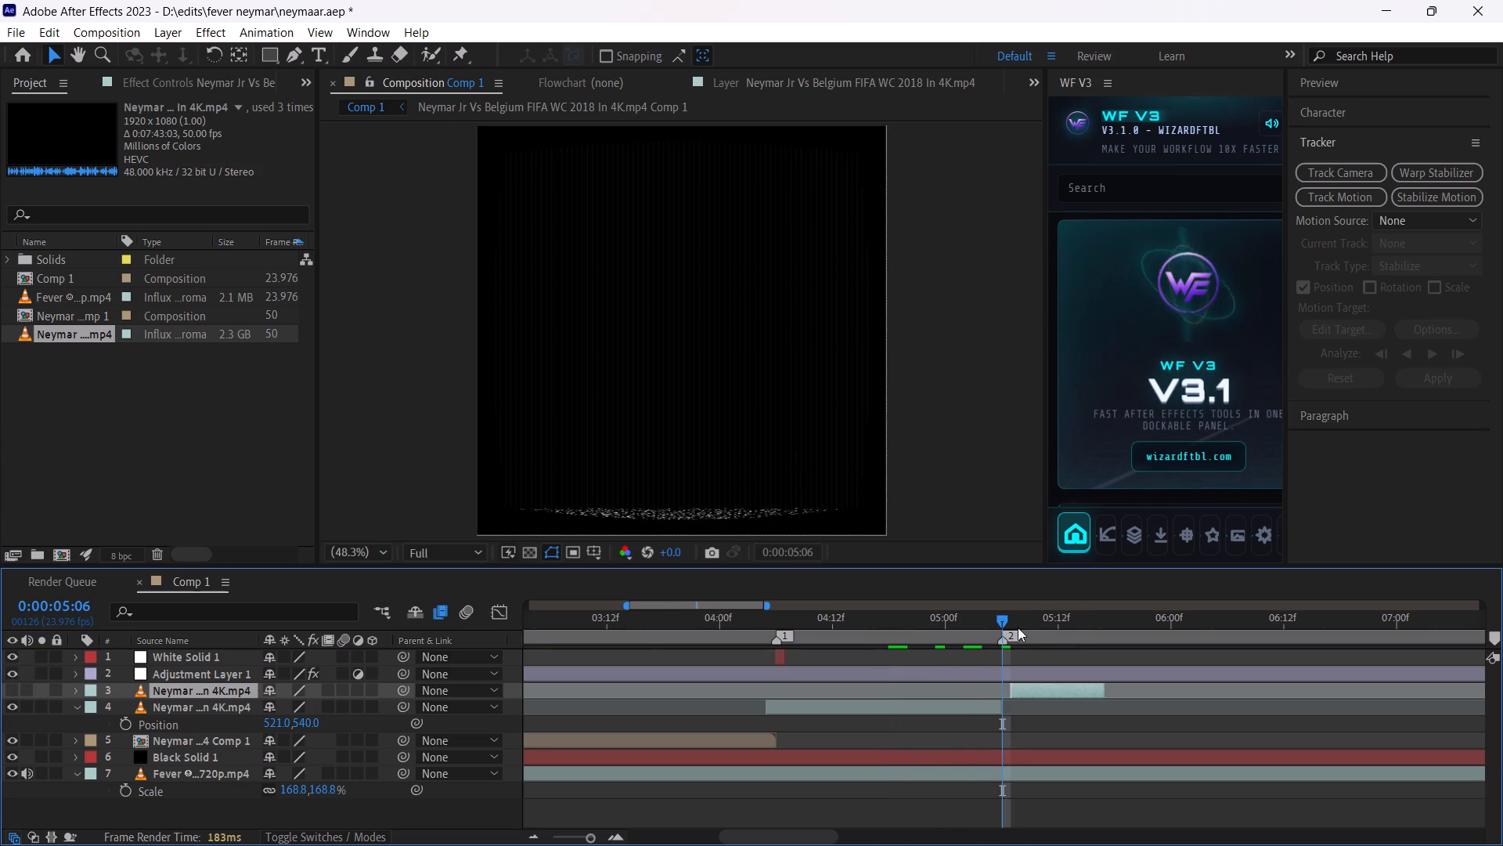
left_click_drag(1025, 622, 1098, 626)
left_click(11, 750)
left_click(11, 761)
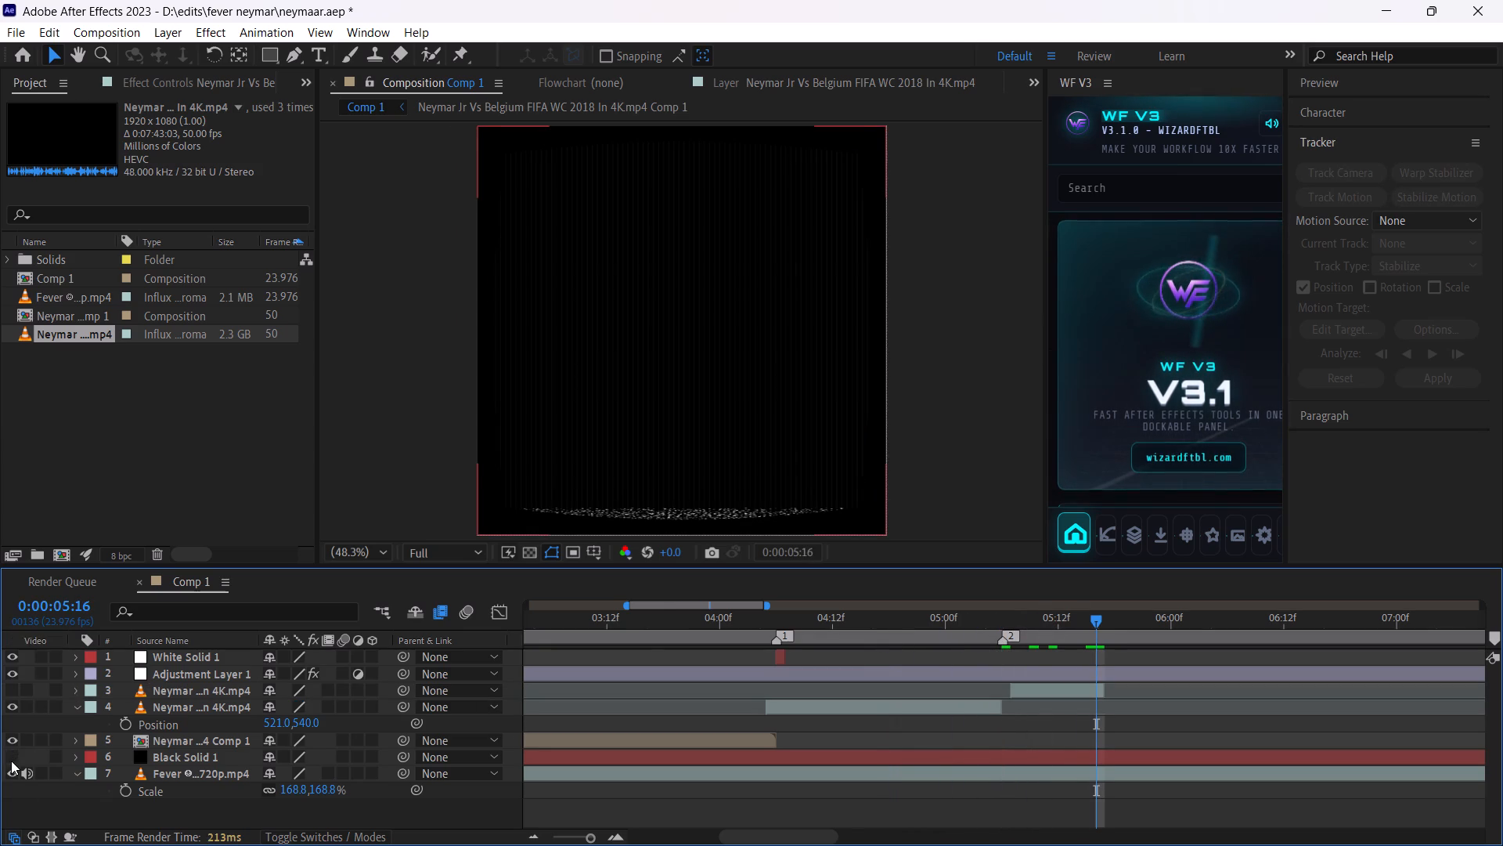
left_click_drag(1101, 624, 1193, 627)
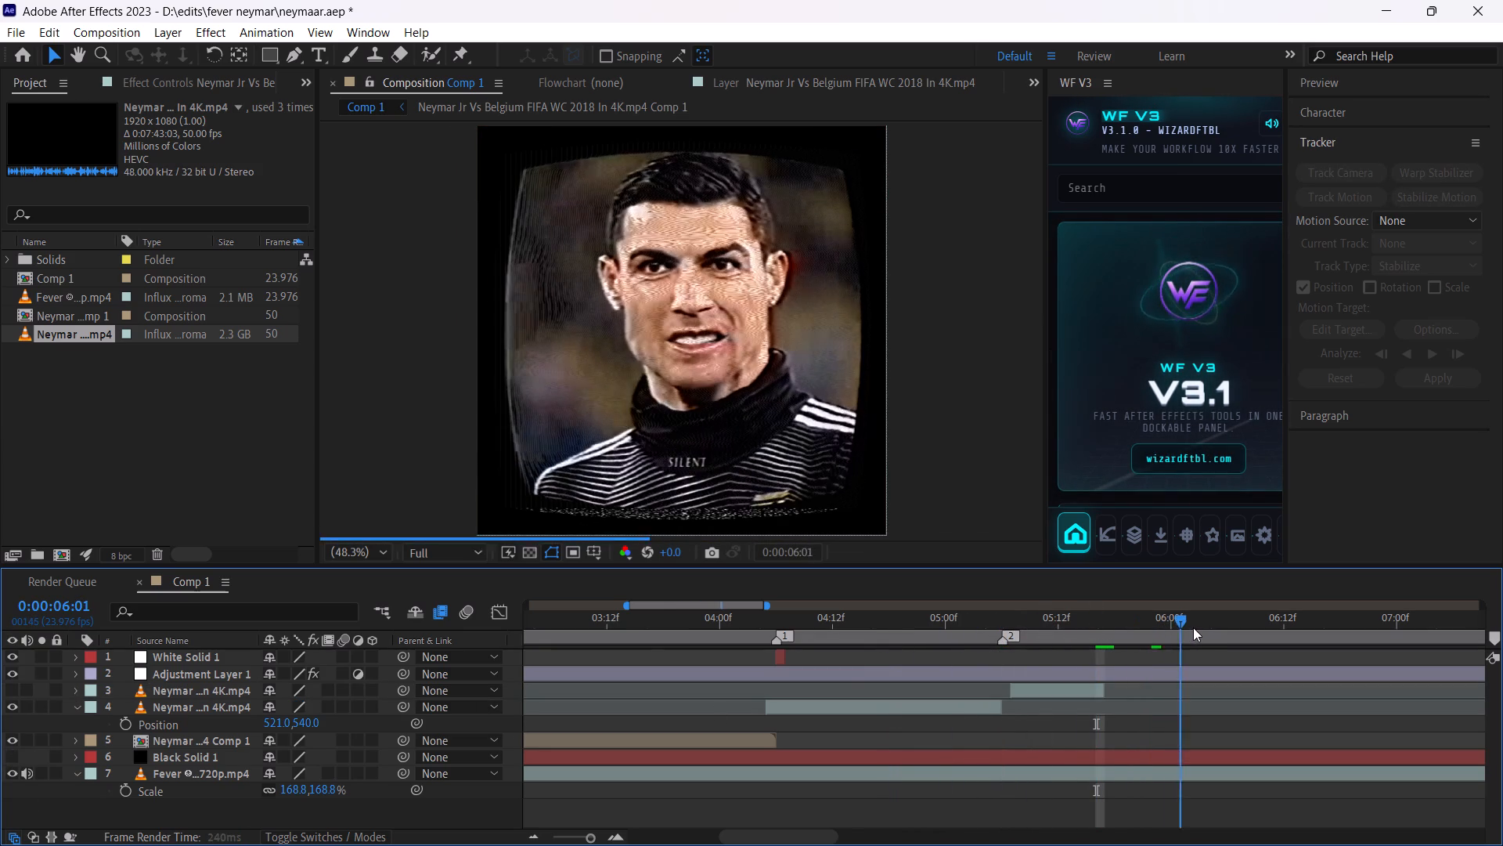
left_click_drag(1193, 627, 1267, 628)
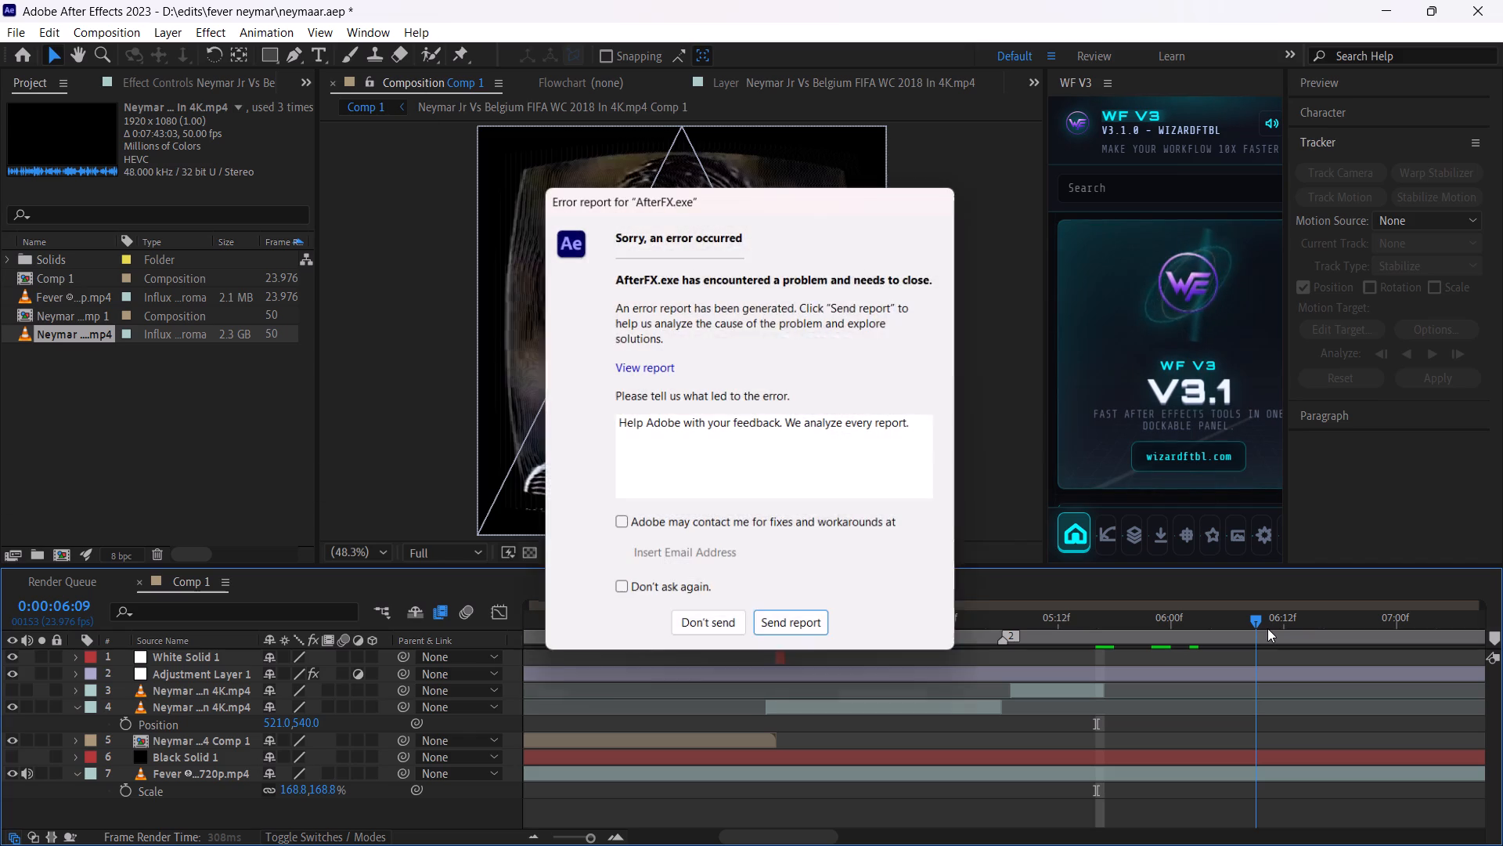
left_click_drag(1267, 628, 851, 635)
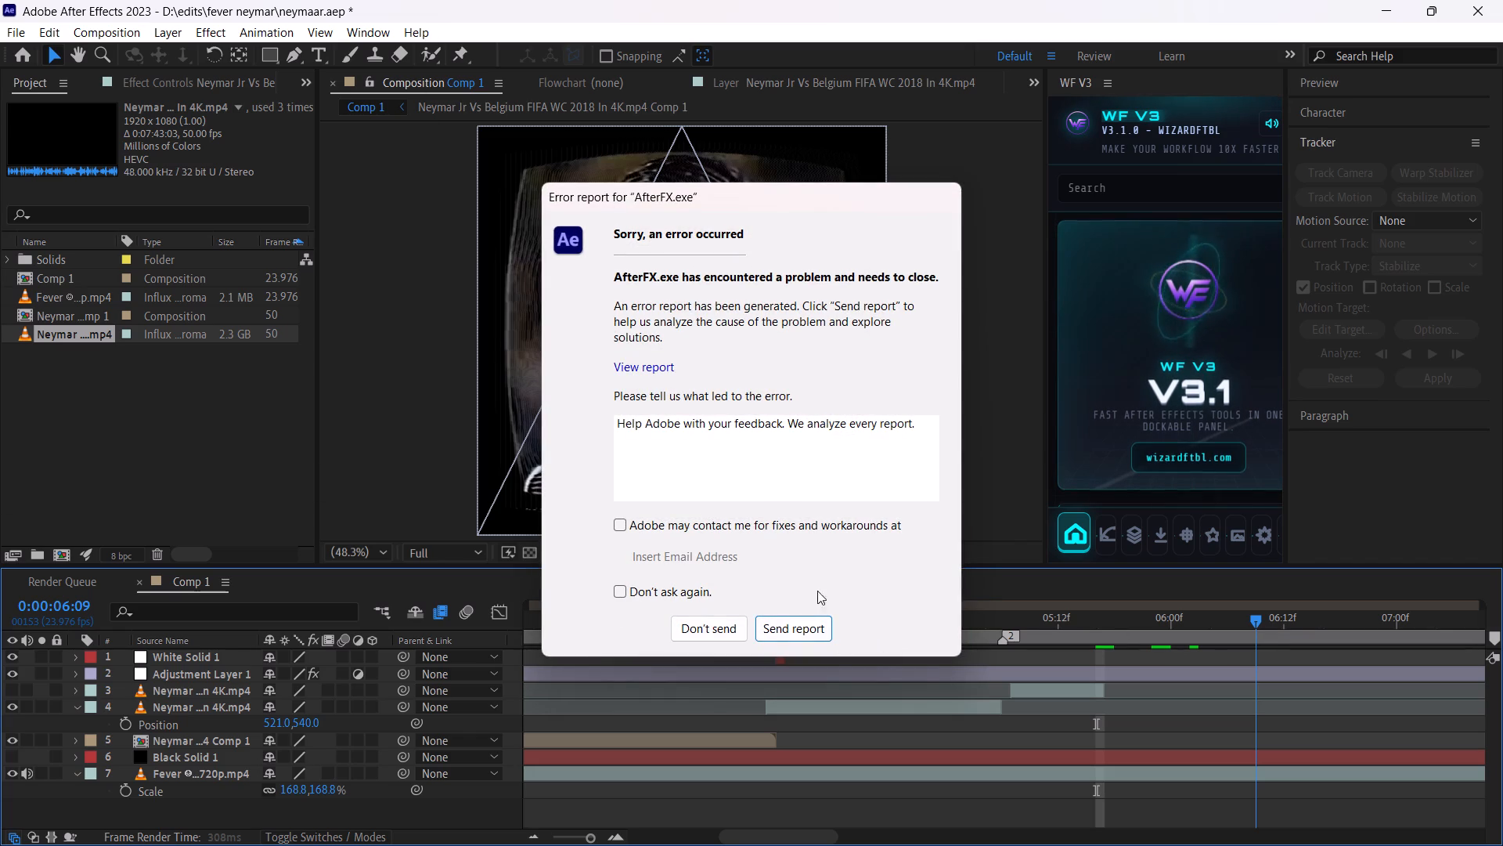